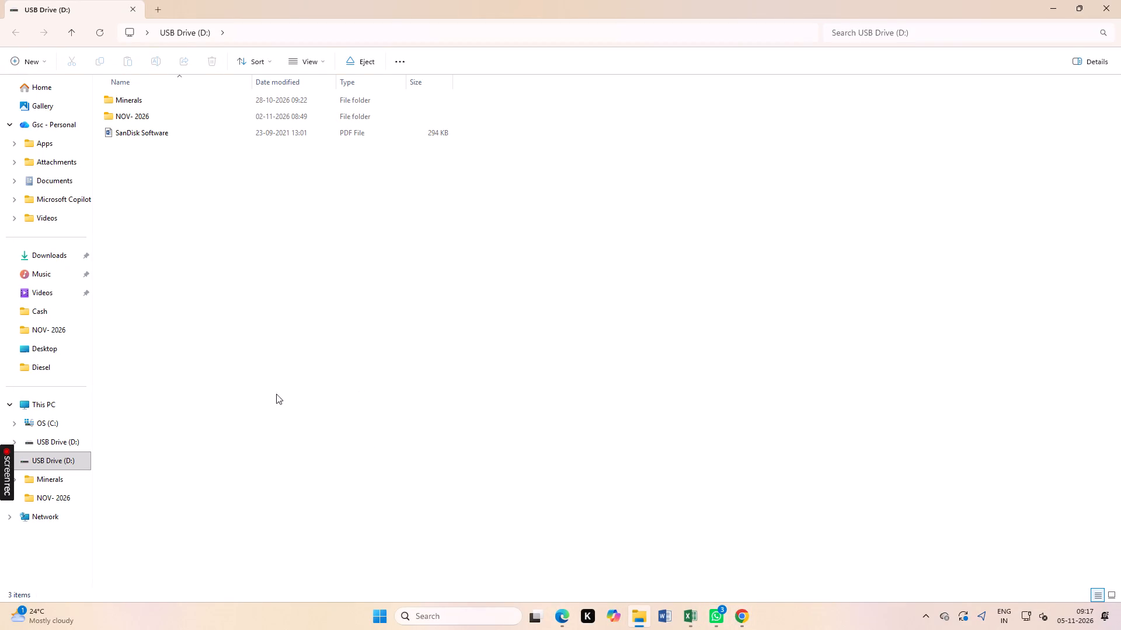
Open the Salary Statement workbook from the Attendance folder inside Minerals on the USB drive.
{"action": "left_click", "coordinate": [48, 484]}
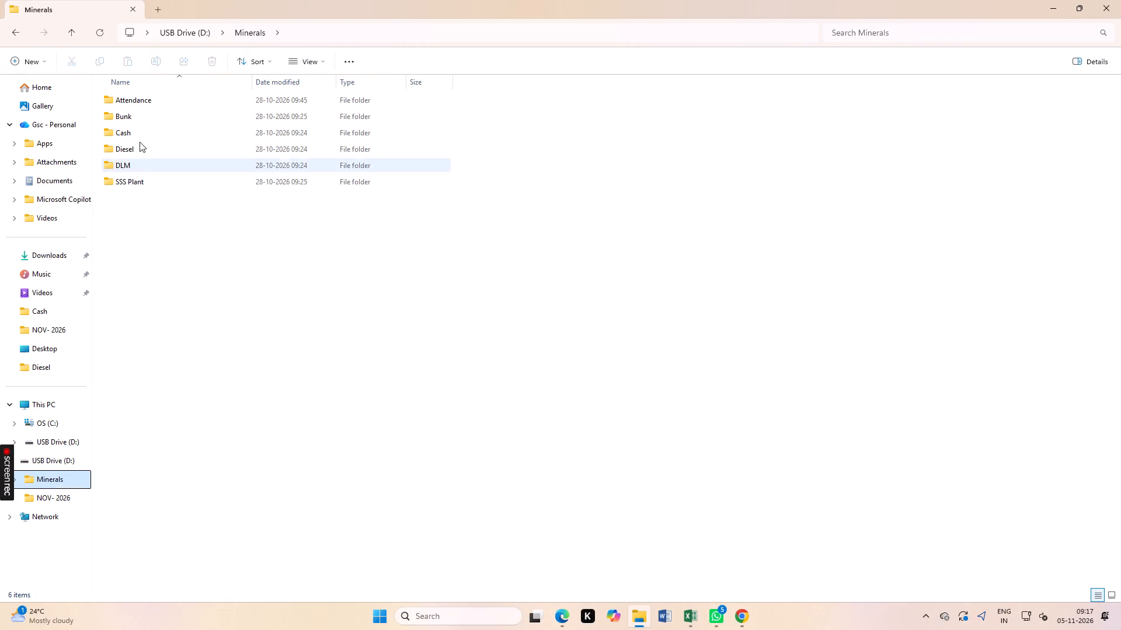
{"action": "double_click", "coordinate": [169, 102]}
{"action": "double_click", "coordinate": [163, 113]}
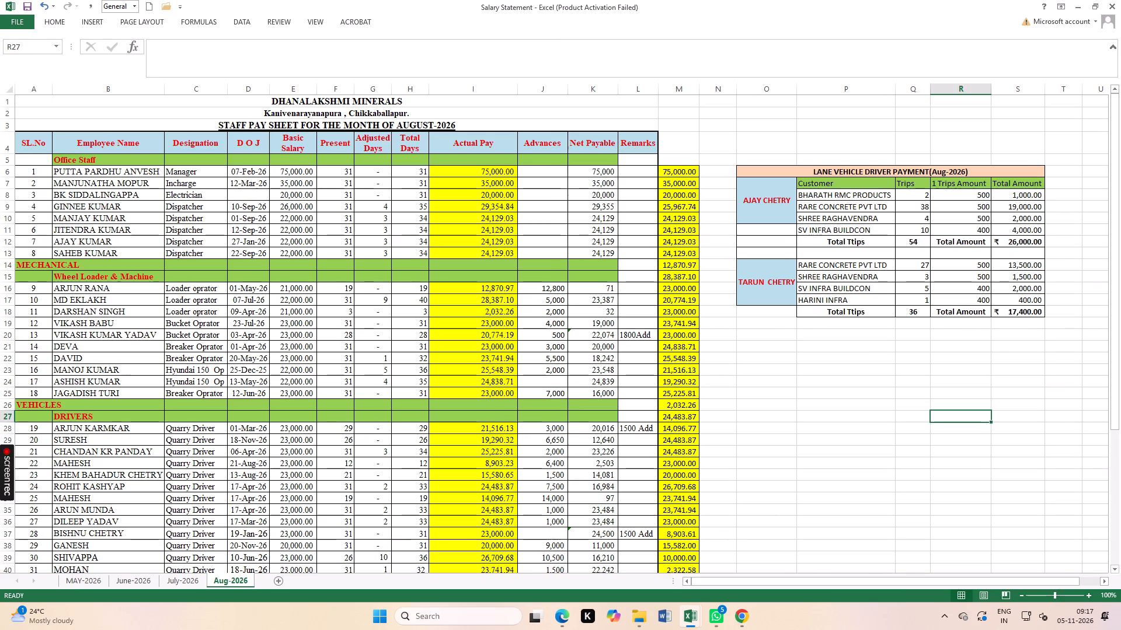
Add a new worksheet after the Aug-2026 sheet and open its name for editing.
{"action": "left_click", "coordinate": [280, 583]}
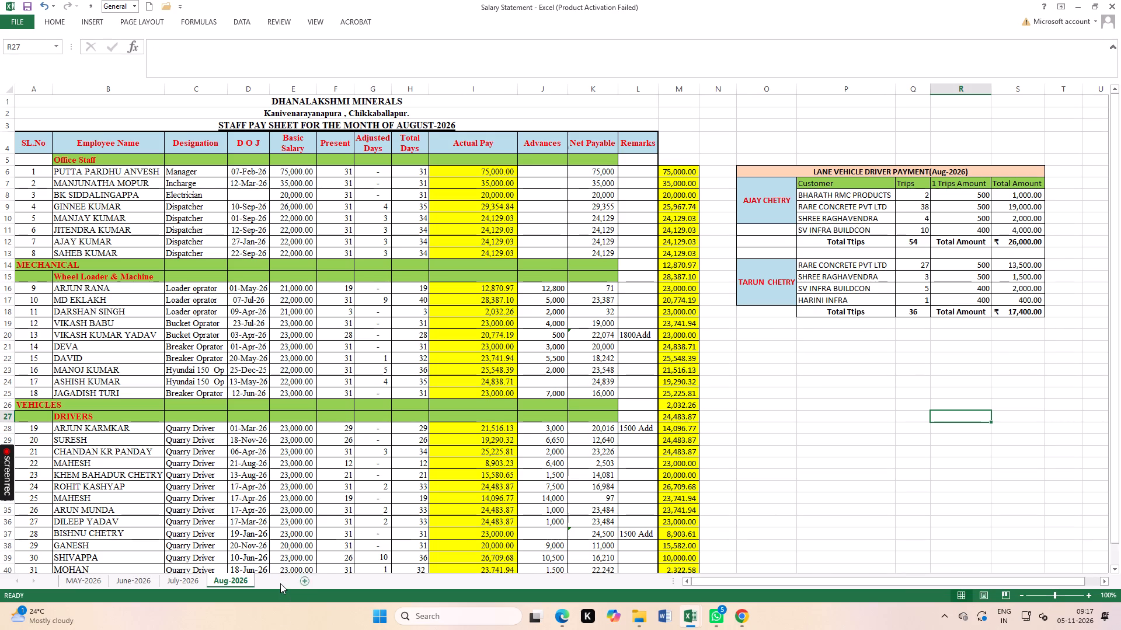
{"action": "double_click", "coordinate": [287, 582]}
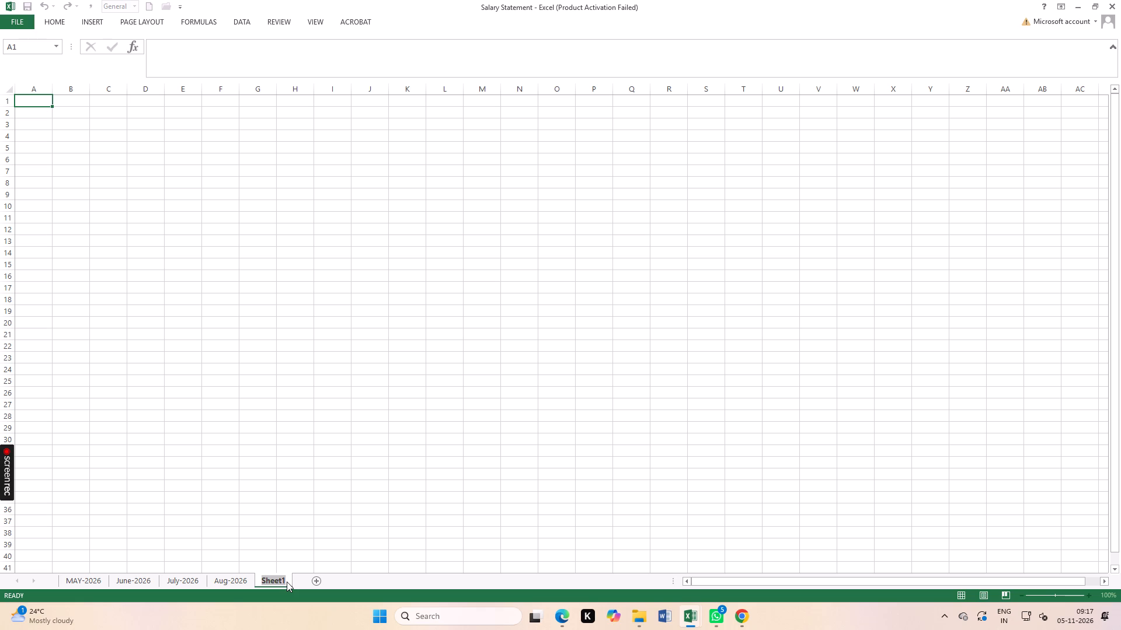
Leave the sheet name edit and try to close the Salary Statement workbook.
{"action": "left_click", "coordinate": [1120, 0]}
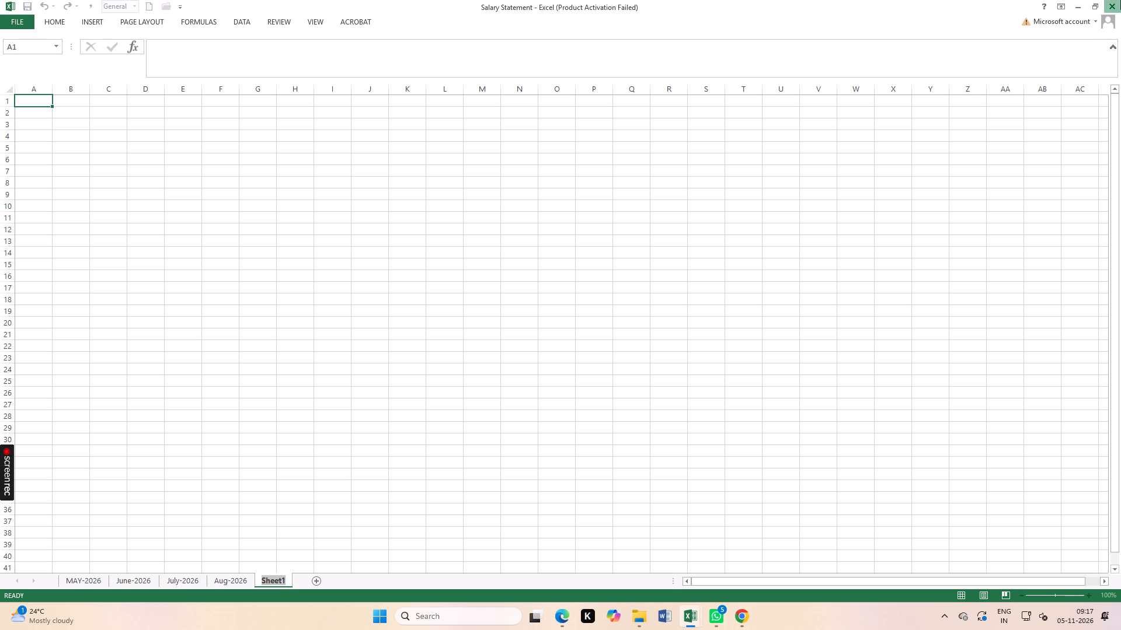
{"action": "left_click", "coordinate": [1120, 0]}
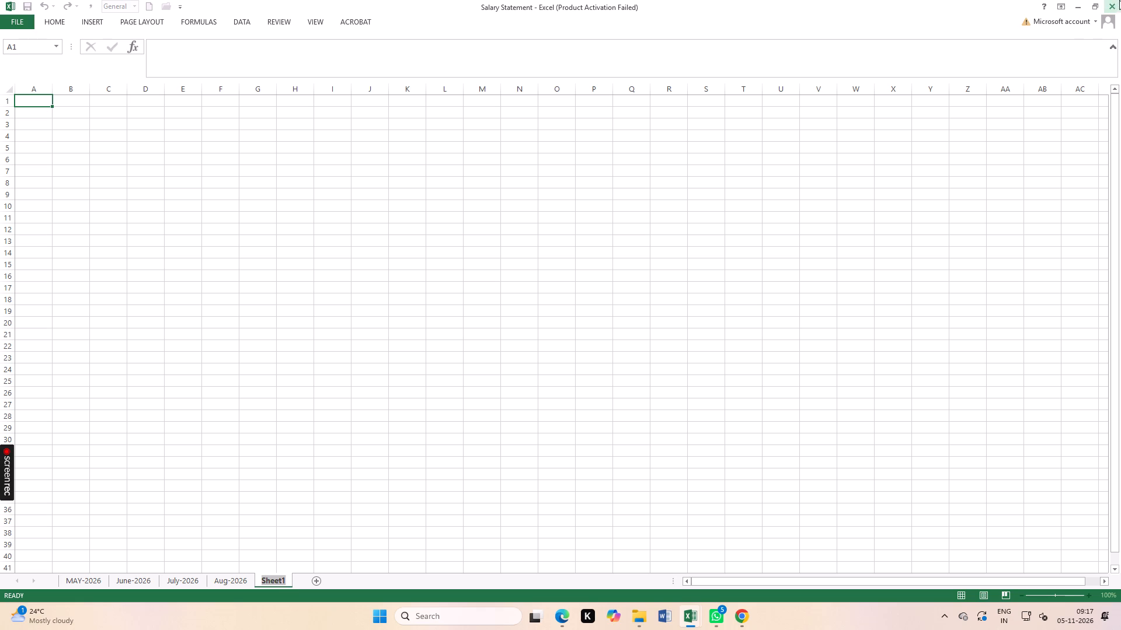
{"action": "left_click", "coordinate": [1117, 2]}
{"action": "left_click", "coordinate": [553, 337]}
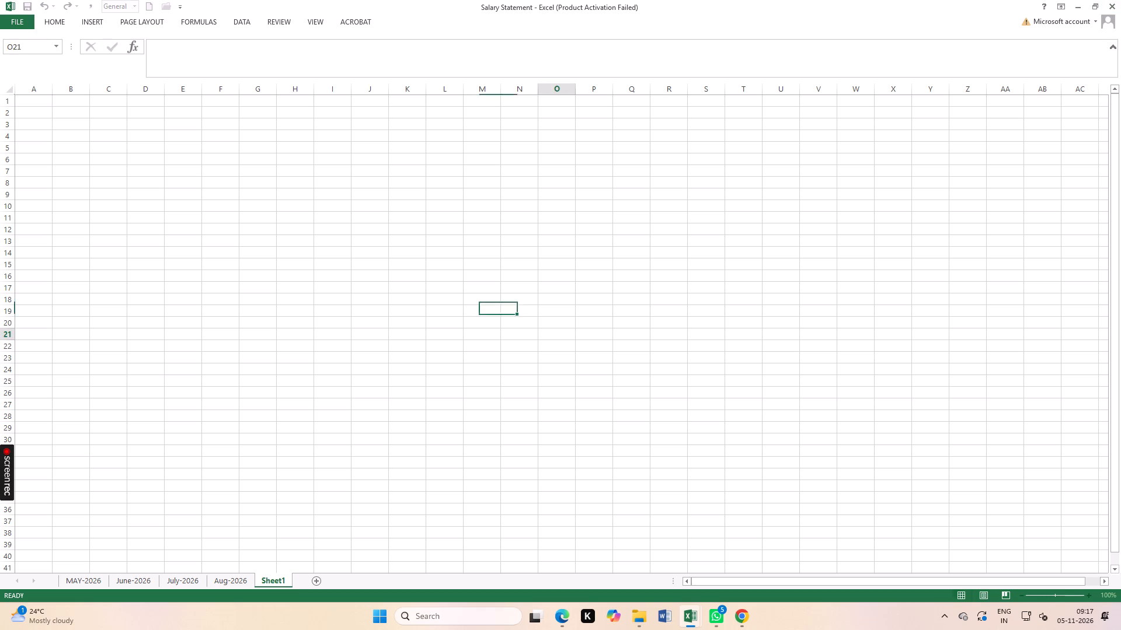
Close the Salary Statement workbook without saving the changes.
{"action": "left_click", "coordinate": [1110, 0]}
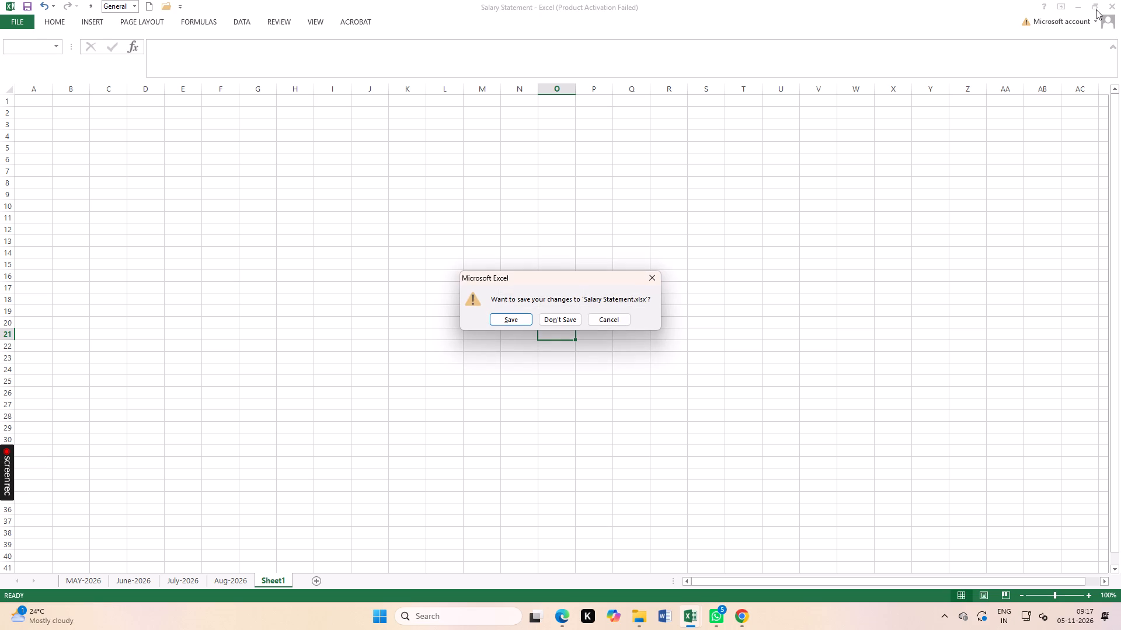
{"action": "left_click", "coordinate": [557, 326]}
{"action": "left_click", "coordinate": [557, 323]}
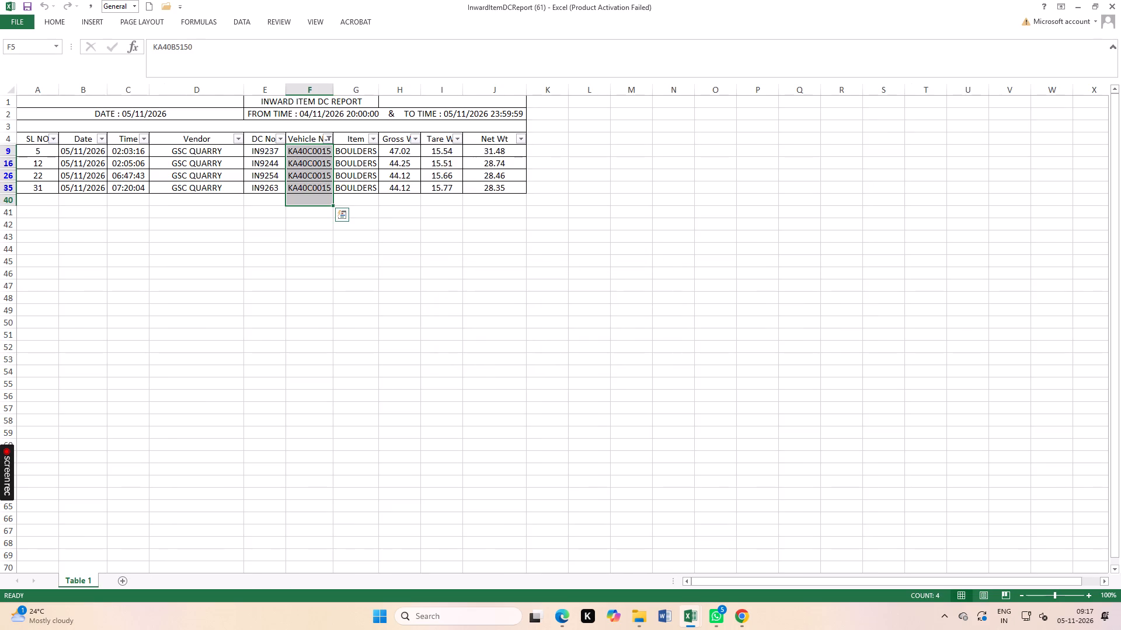
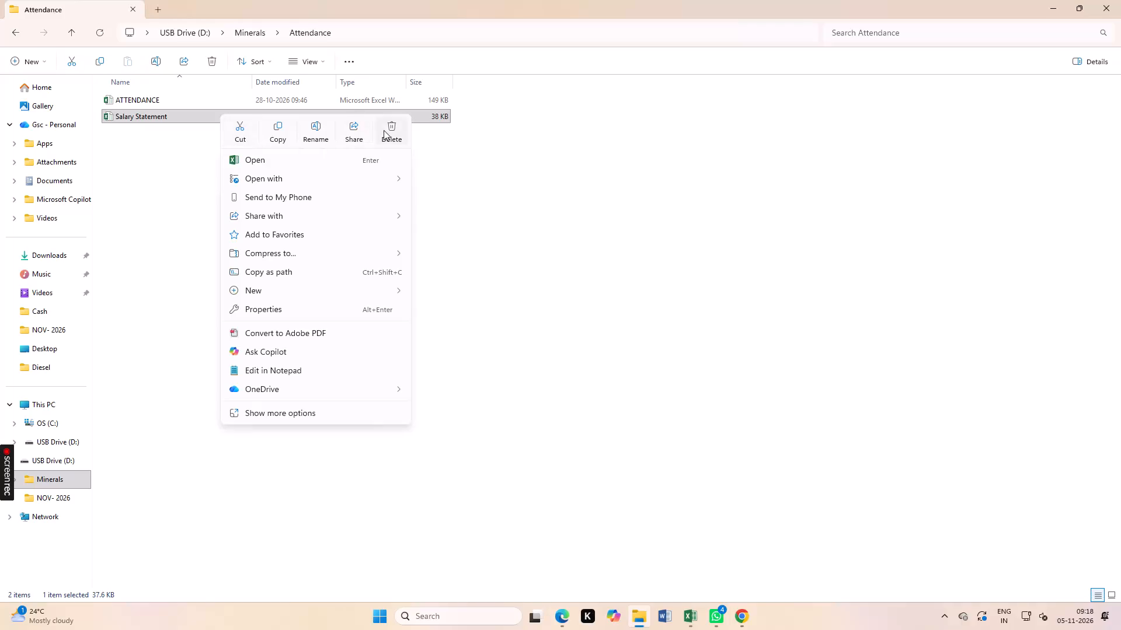
Delete the Salary Statement workbook from the Attendance folder inside Minerals on the USB drive.
{"action": "left_click", "coordinate": [385, 128]}
{"action": "left_click", "coordinate": [606, 336]}
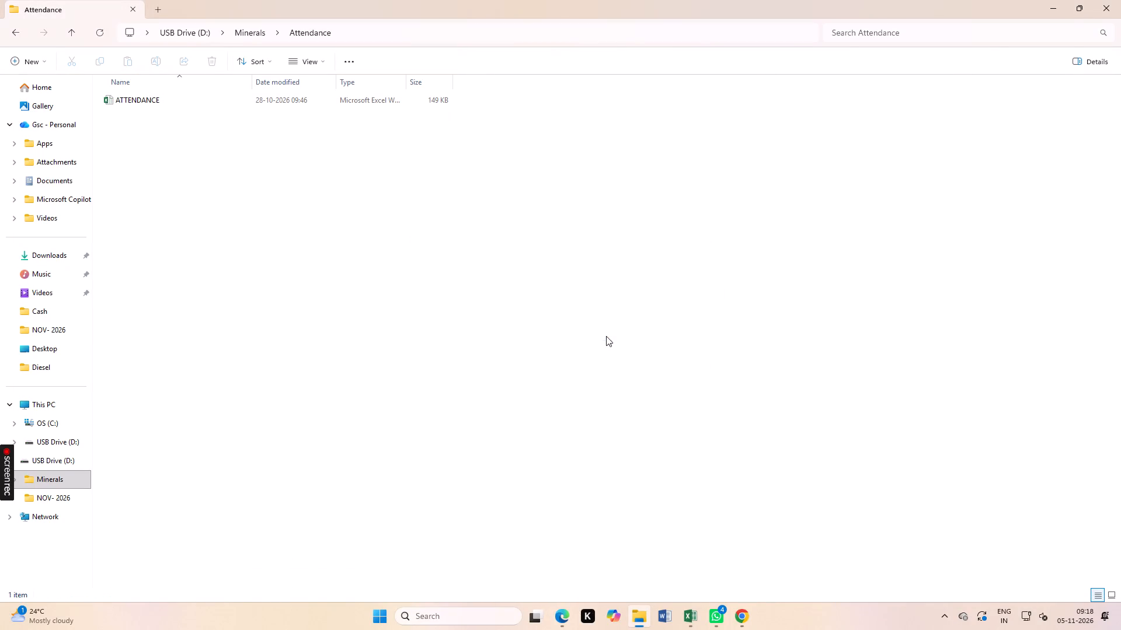
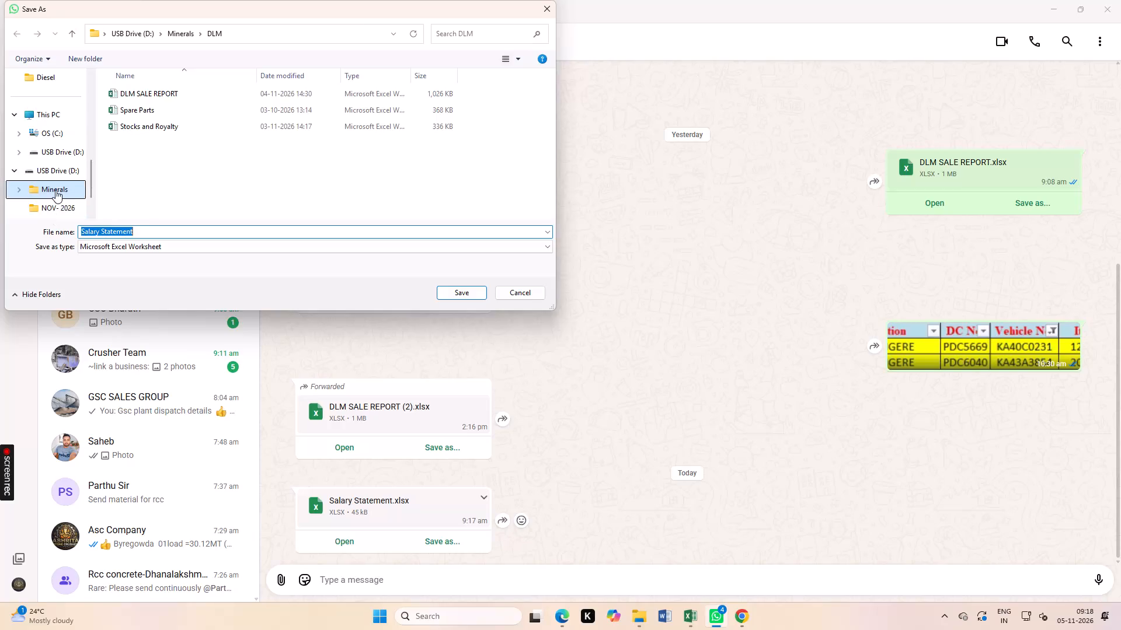
Choose the Attendance folder inside Minerals on the USB drive as the save location for the received Salary Statement workbook.
{"action": "left_click", "coordinate": [55, 190]}
{"action": "double_click", "coordinate": [152, 99]}
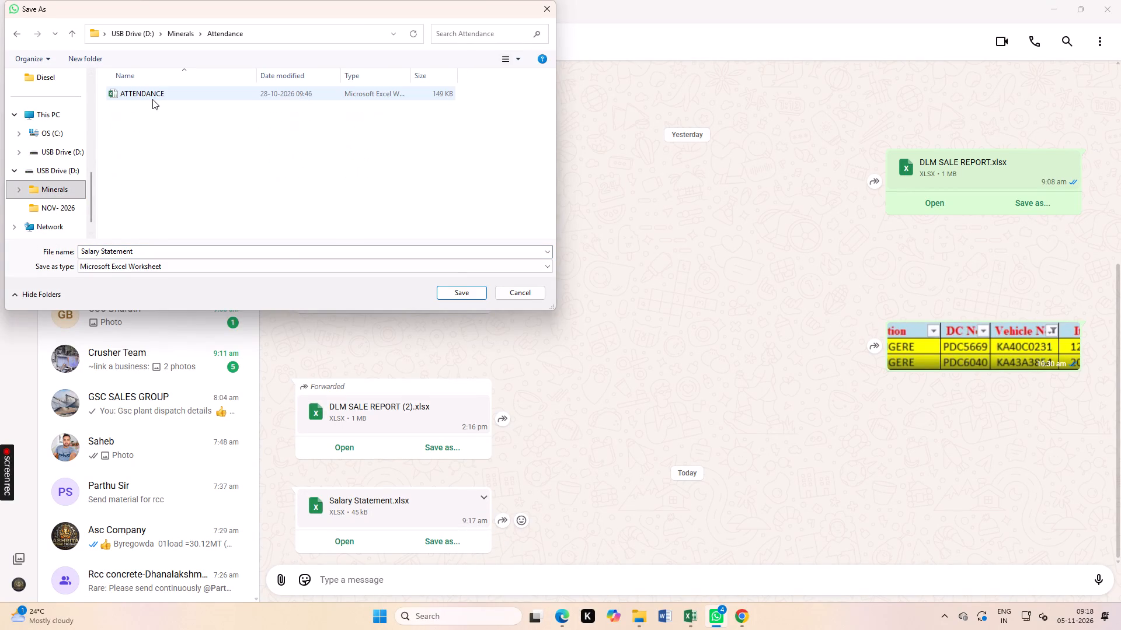
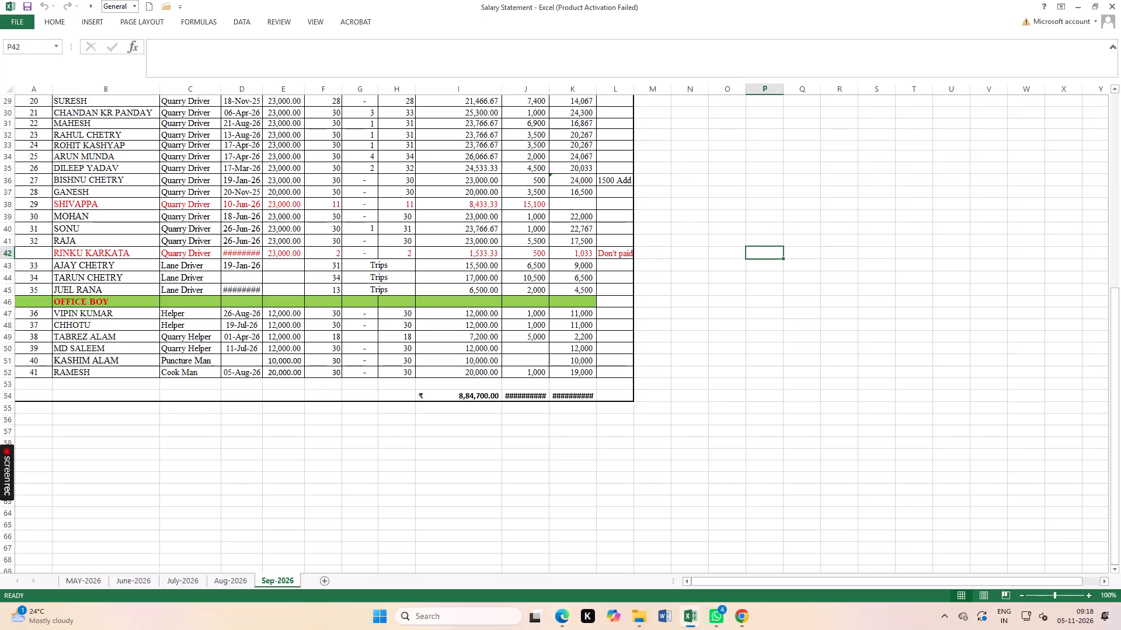
Autofit the widths of the Net Payable and Advances columns on the Sep-2026 sheet.
{"action": "double_click", "coordinate": [601, 86]}
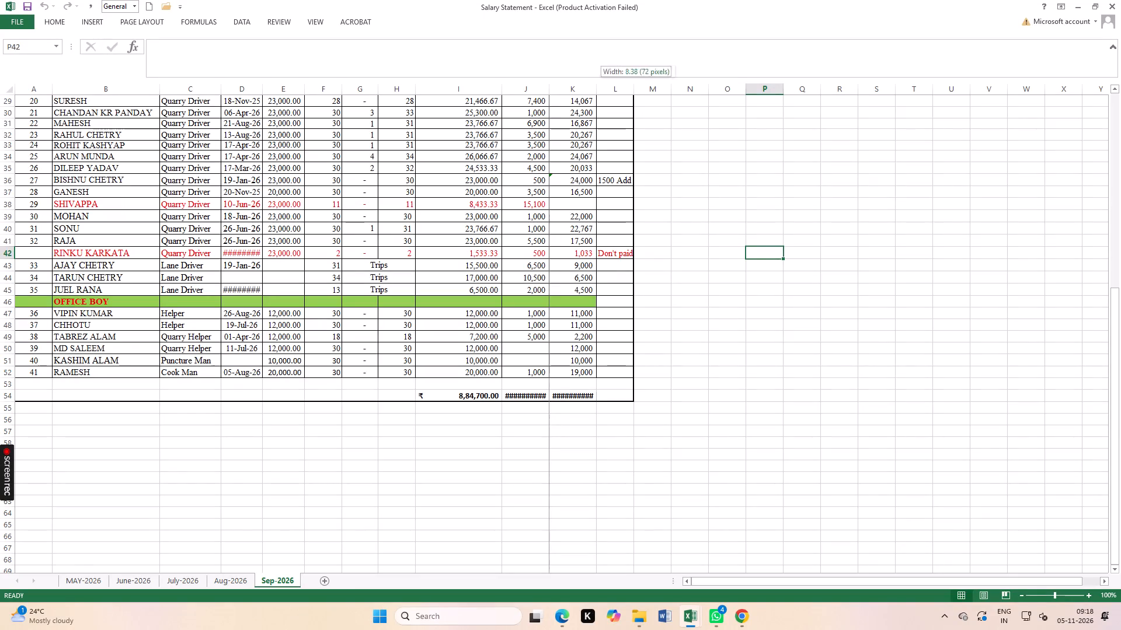
{"action": "double_click", "coordinate": [552, 86]}
Add a new worksheet after the Sep-2026 sheet and open its name for editing.
{"action": "scroll", "coordinate": [694, 269], "scroll_direction": "up", "scroll_amount": 11}
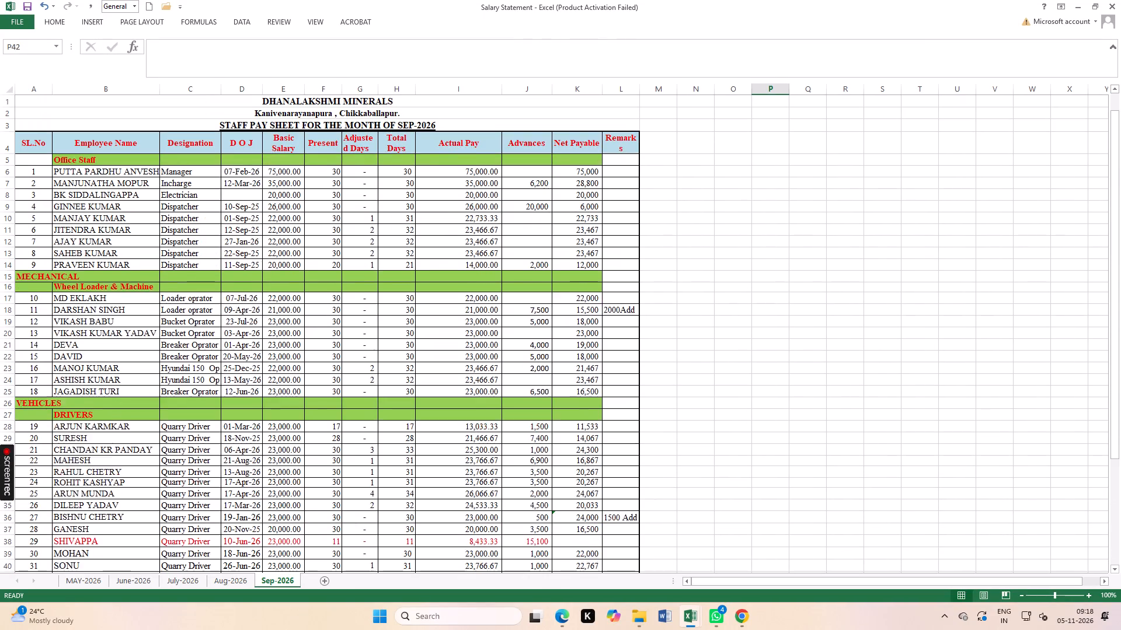
{"action": "scroll", "coordinate": [698, 271], "scroll_direction": "up", "scroll_amount": 4}
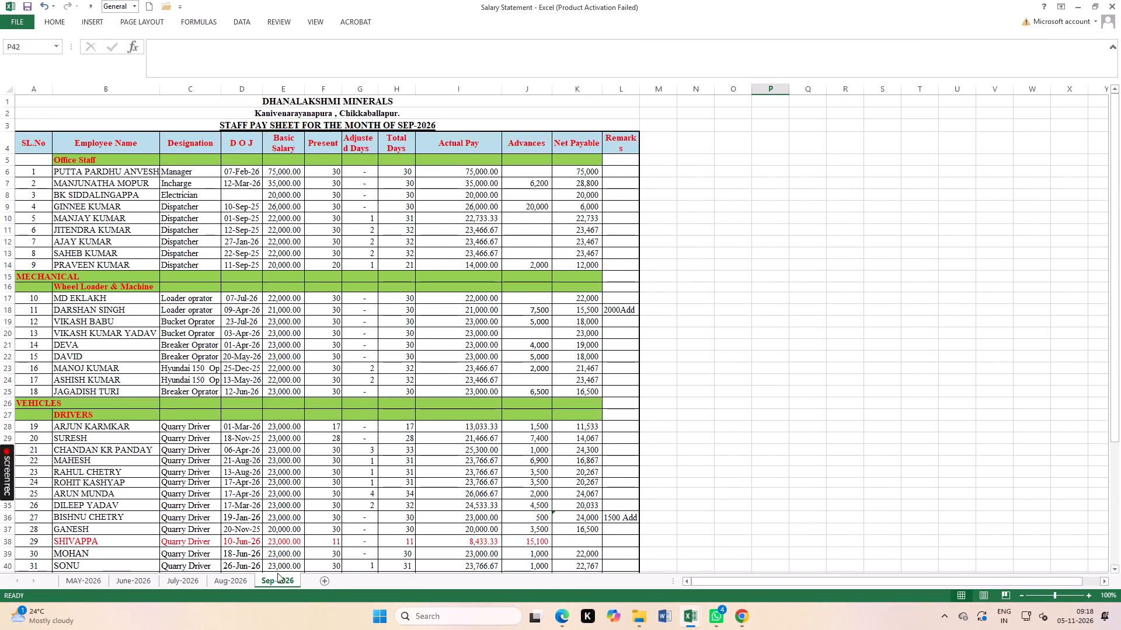
{"action": "left_click", "coordinate": [328, 577]}
{"action": "double_click", "coordinate": [325, 580]}
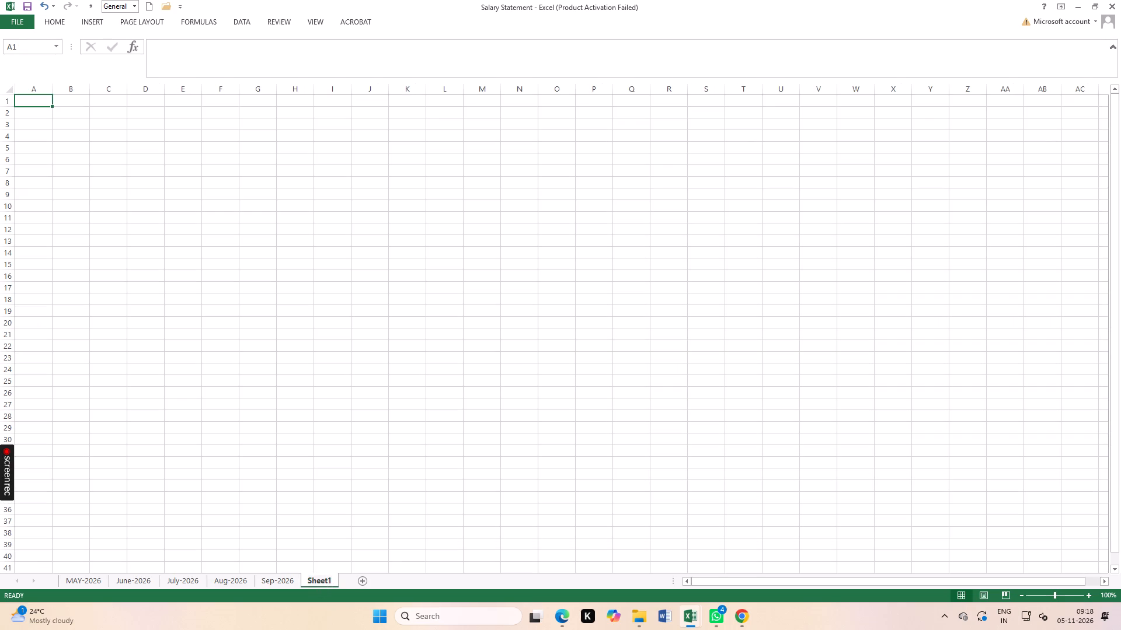
Name the new worksheet after Sep-2026 as Oct-2026.
{"action": "key", "text": "BackSpace"}
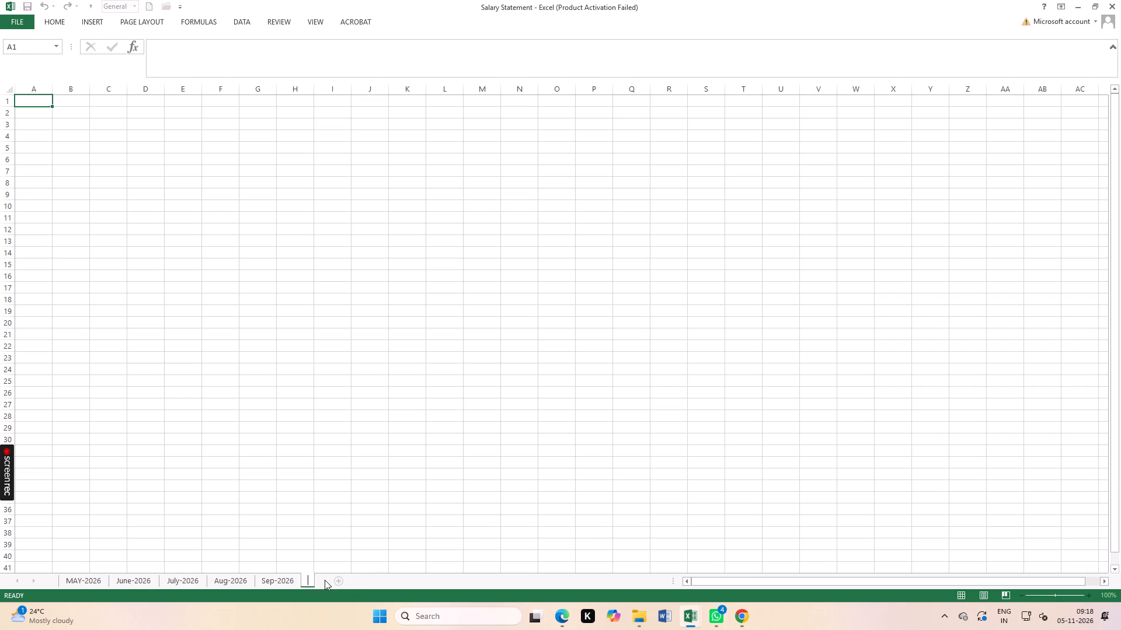
{"action": "key", "text": "o"}
{"action": "type", "text": "ct"}
{"action": "type", "text": "-2026"}
{"action": "left_click", "coordinate": [579, 316]}
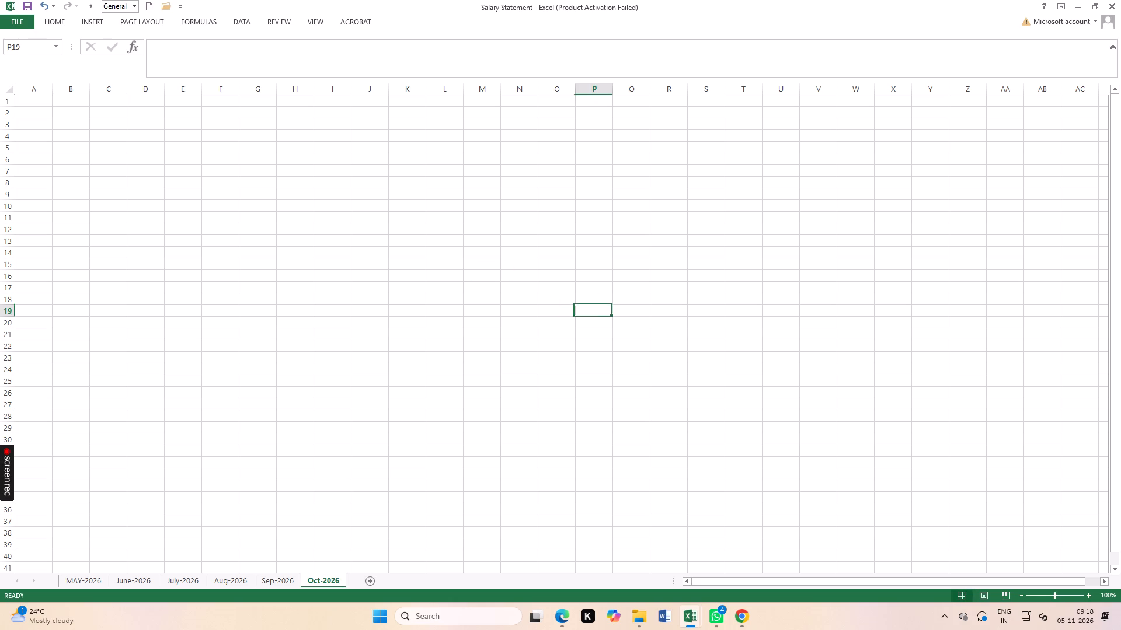
Copy the whole staff pay sheet, A1 to L54, from Sep-2026 into the Oct-2026 sheet starting at A1.
{"action": "left_click", "coordinate": [274, 580]}
{"action": "scroll", "coordinate": [190, 303], "scroll_direction": "up", "scroll_amount": 6}
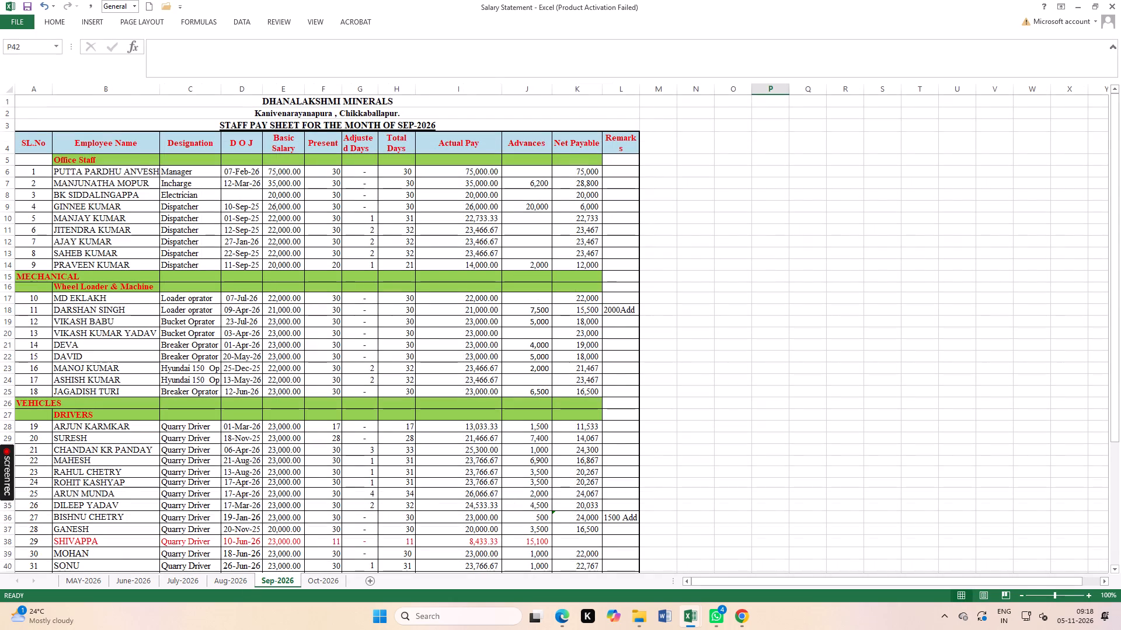
{"action": "left_click_drag", "start_coordinate": [120, 101], "coordinate": [220, 580]}
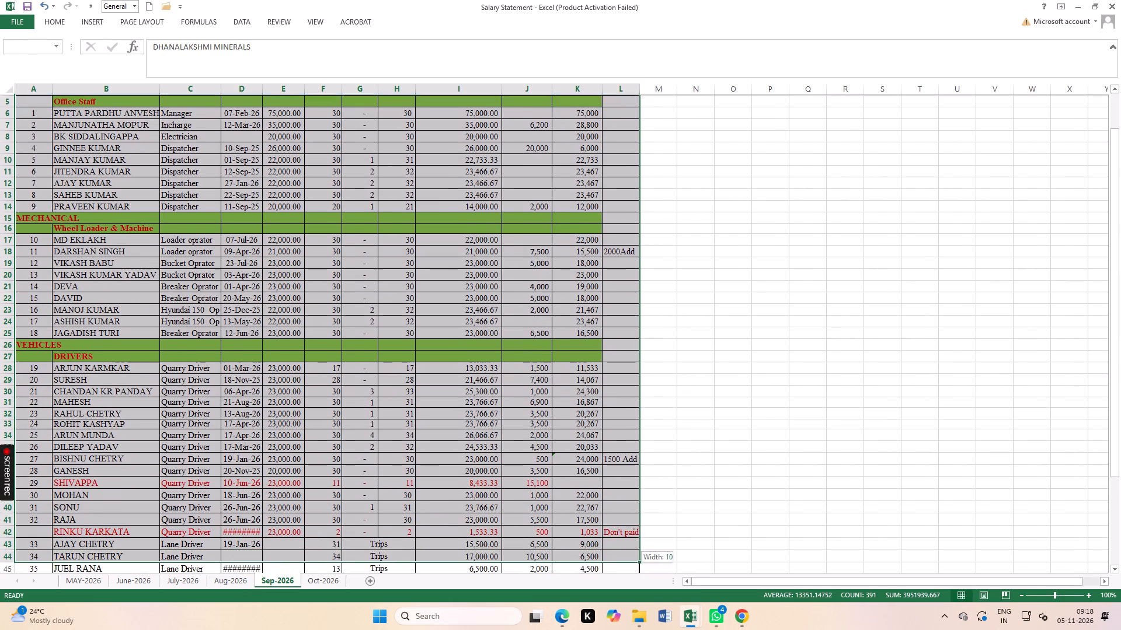
{"action": "left_click_drag", "start_coordinate": [220, 580], "coordinate": [242, 620]}
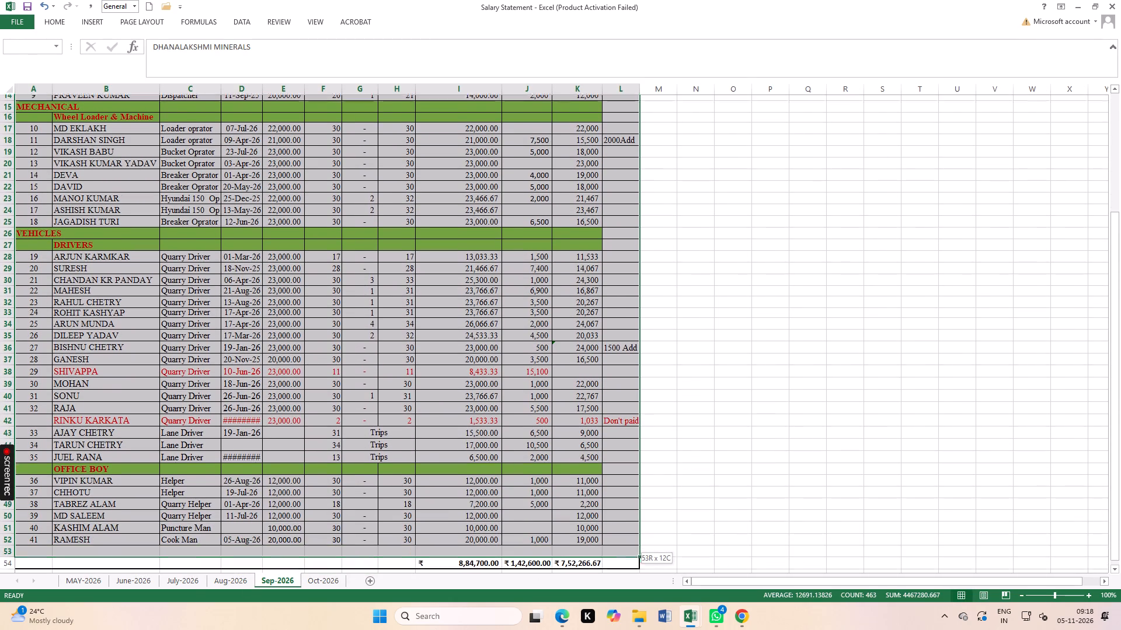
{"action": "left_click_drag", "start_coordinate": [242, 620], "coordinate": [248, 542]}
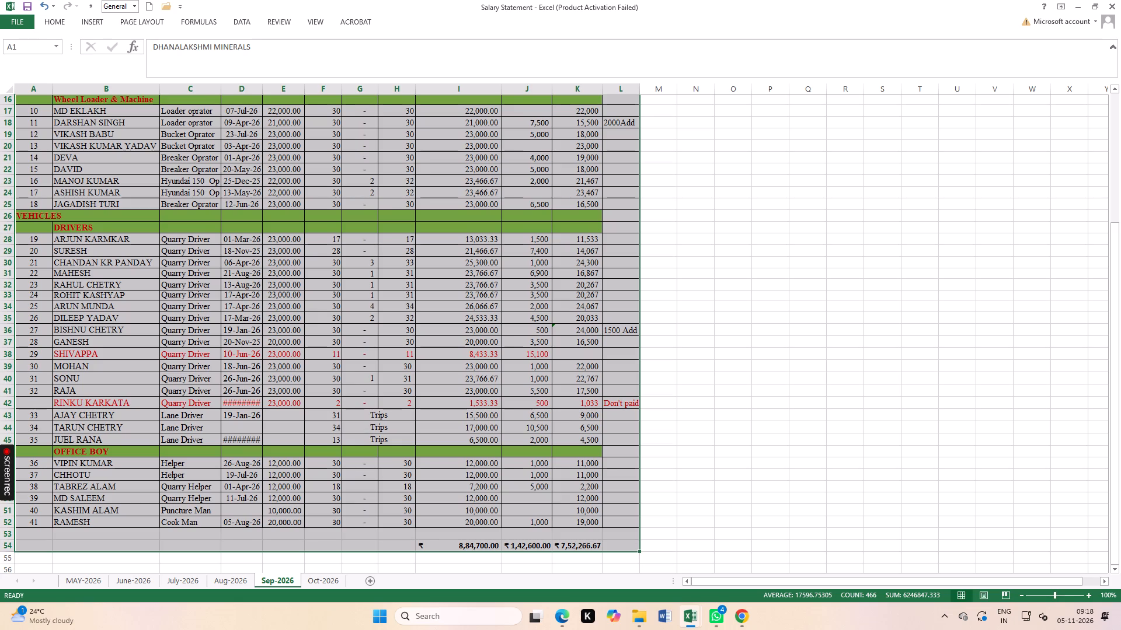
{"action": "key", "text": "ctrl+c"}
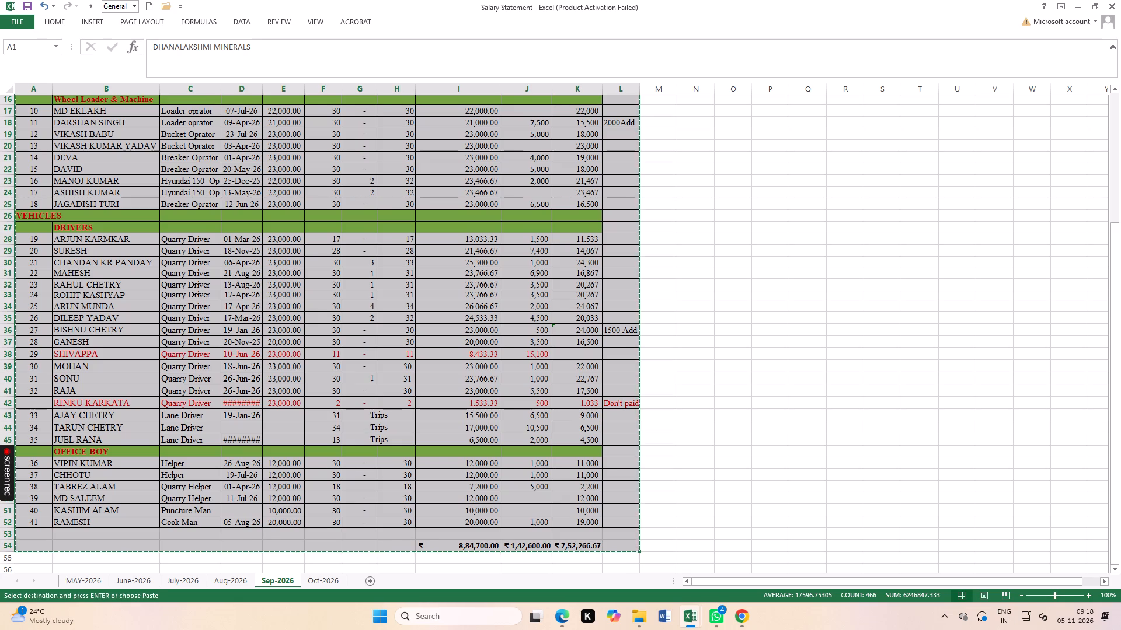
{"action": "left_click", "coordinate": [317, 582]}
{"action": "scroll", "coordinate": [217, 301], "scroll_direction": "up", "scroll_amount": 6}
{"action": "left_click", "coordinate": [44, 101]}
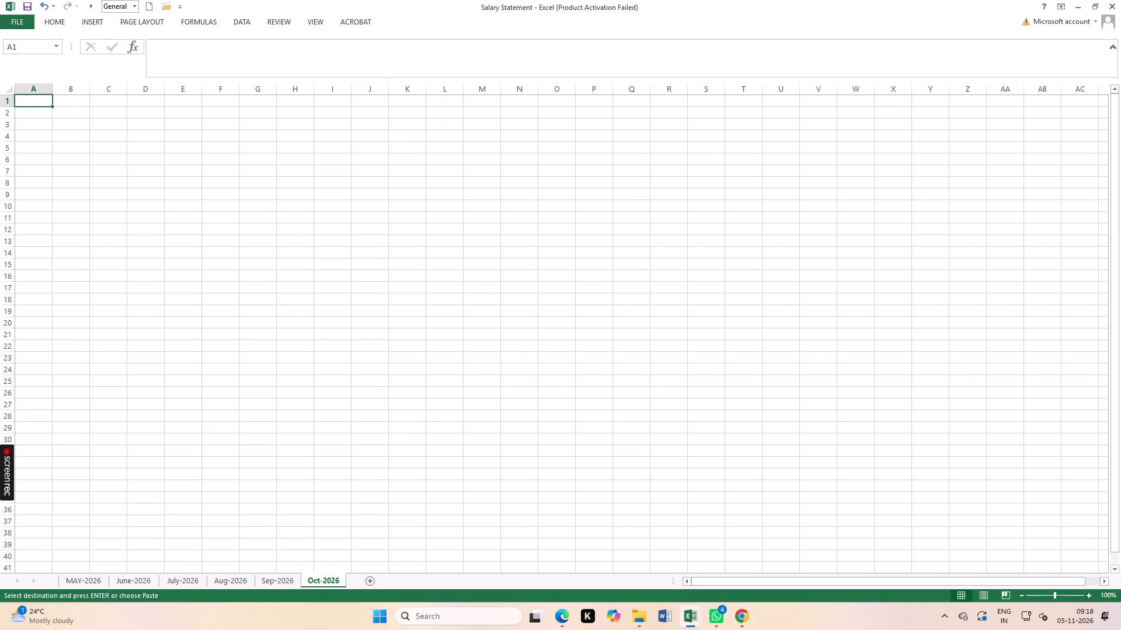
{"action": "key", "text": "ctrl+v"}
{"action": "left_click", "coordinate": [239, 244]}
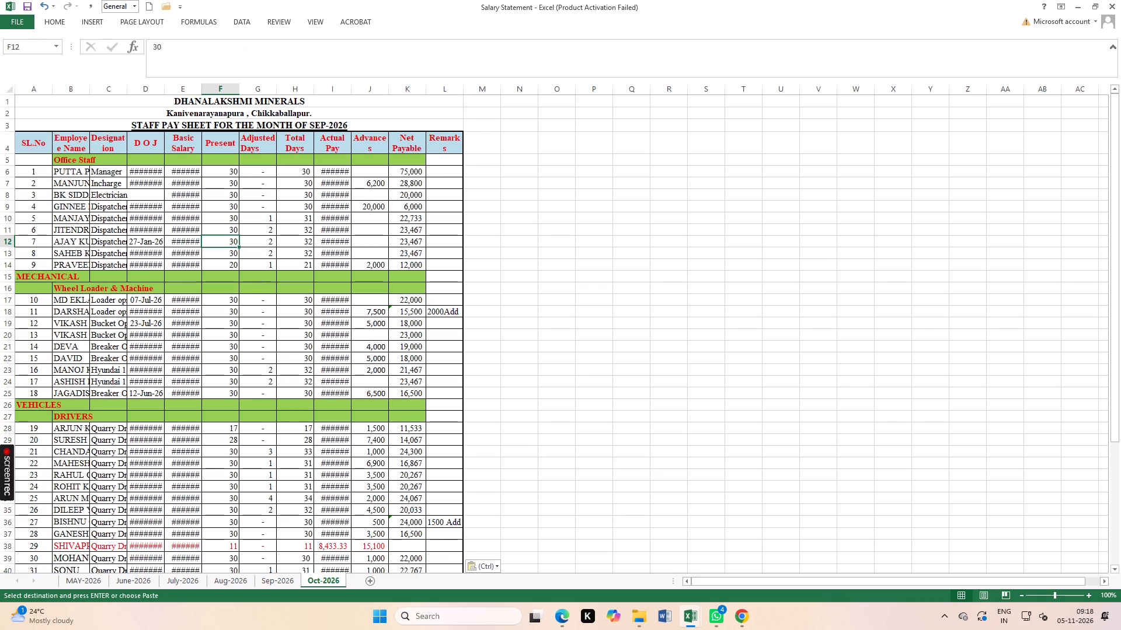
Auto-fit the widths of the Employee Name, Designation, D O J, Basic Salary and Actual Pay columns.
{"action": "double_click", "coordinate": [89, 86]}
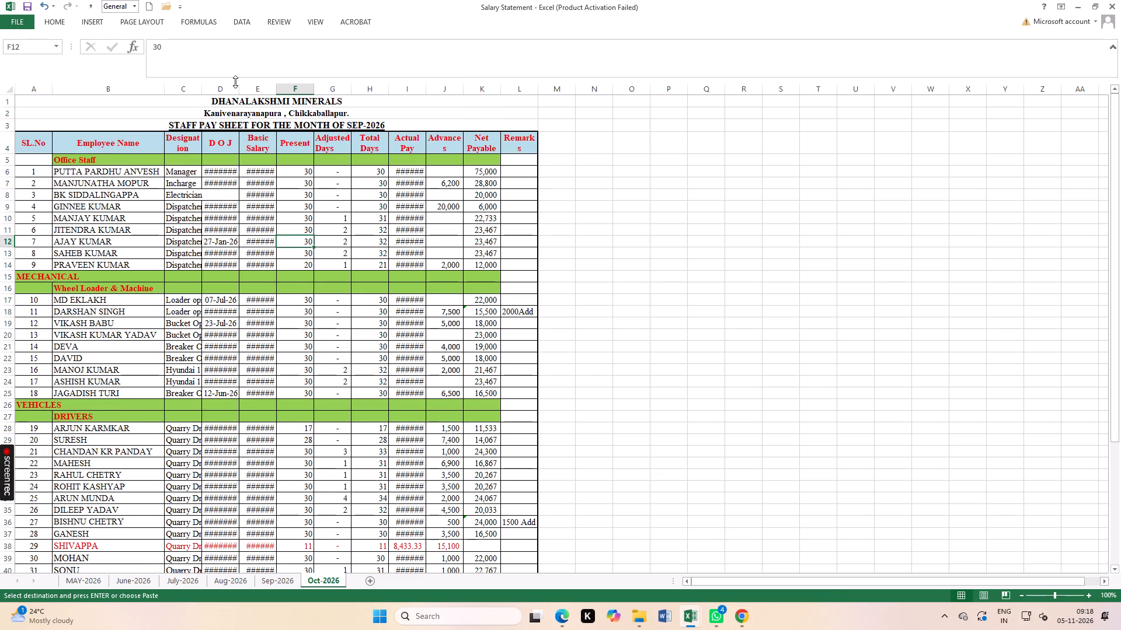
{"action": "double_click", "coordinate": [238, 87]}
{"action": "double_click", "coordinate": [198, 86]}
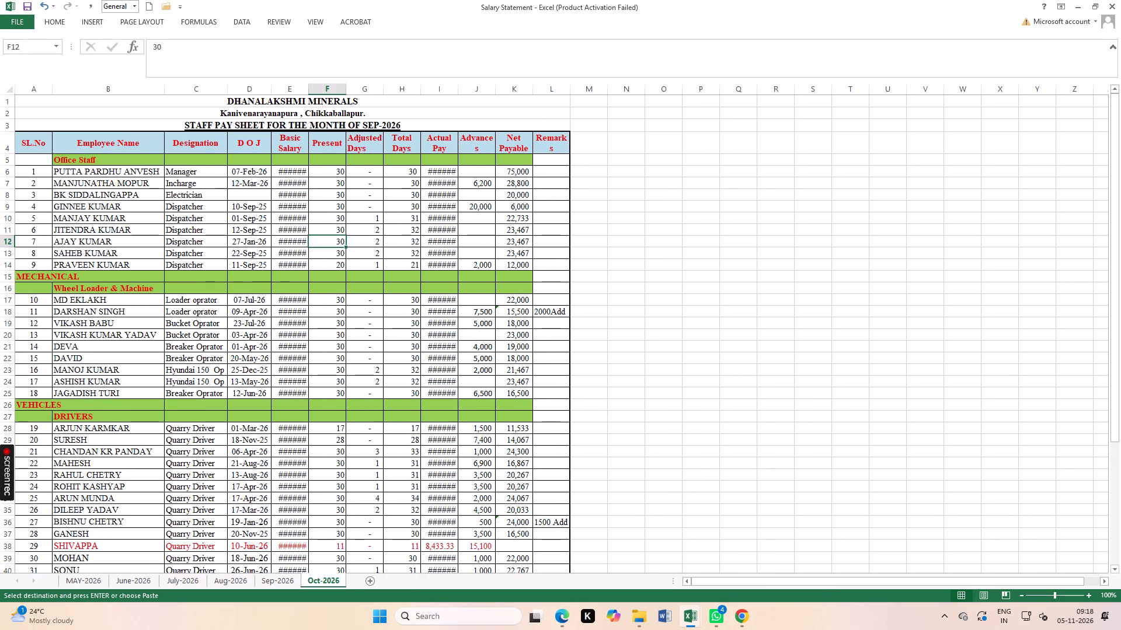
{"action": "double_click", "coordinate": [308, 87]}
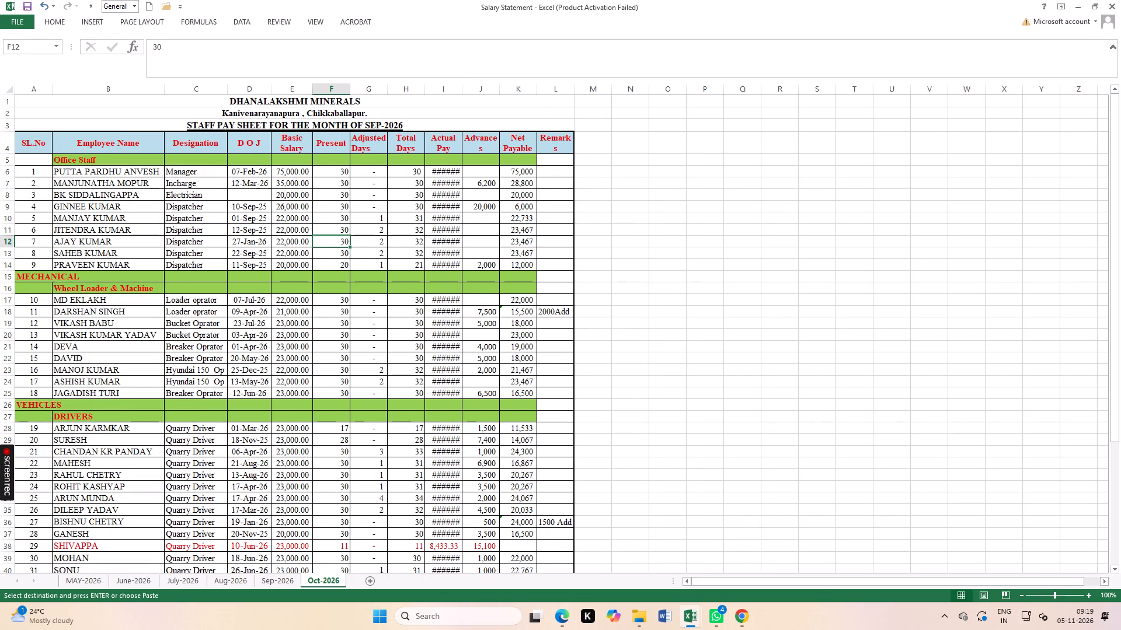
{"action": "double_click", "coordinate": [464, 89]}
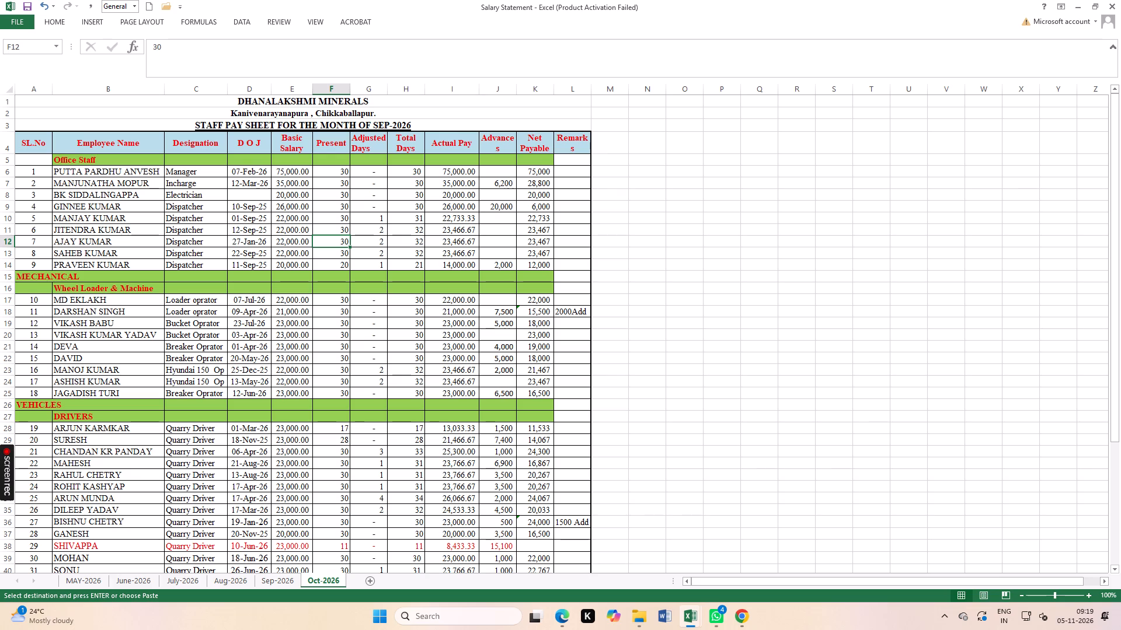
Clear the Advances values for all Office Staff rows, J6 to J14.
{"action": "left_click", "coordinate": [3, 208]}
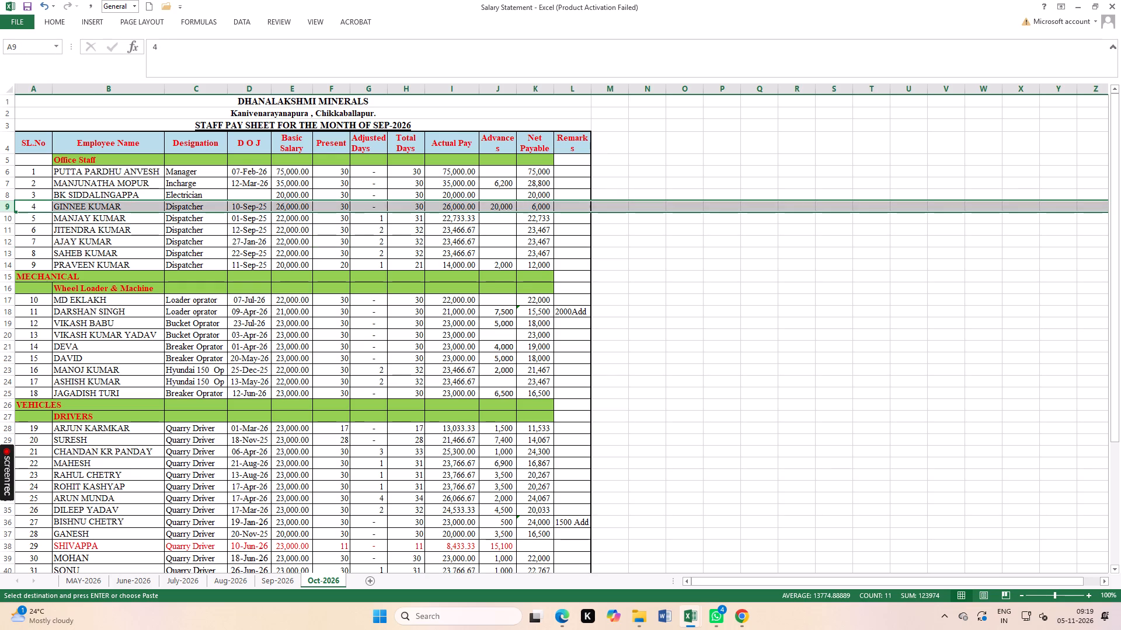
{"action": "left_click_drag", "start_coordinate": [503, 176], "coordinate": [499, 261]}
{"action": "key", "text": "Delete"}
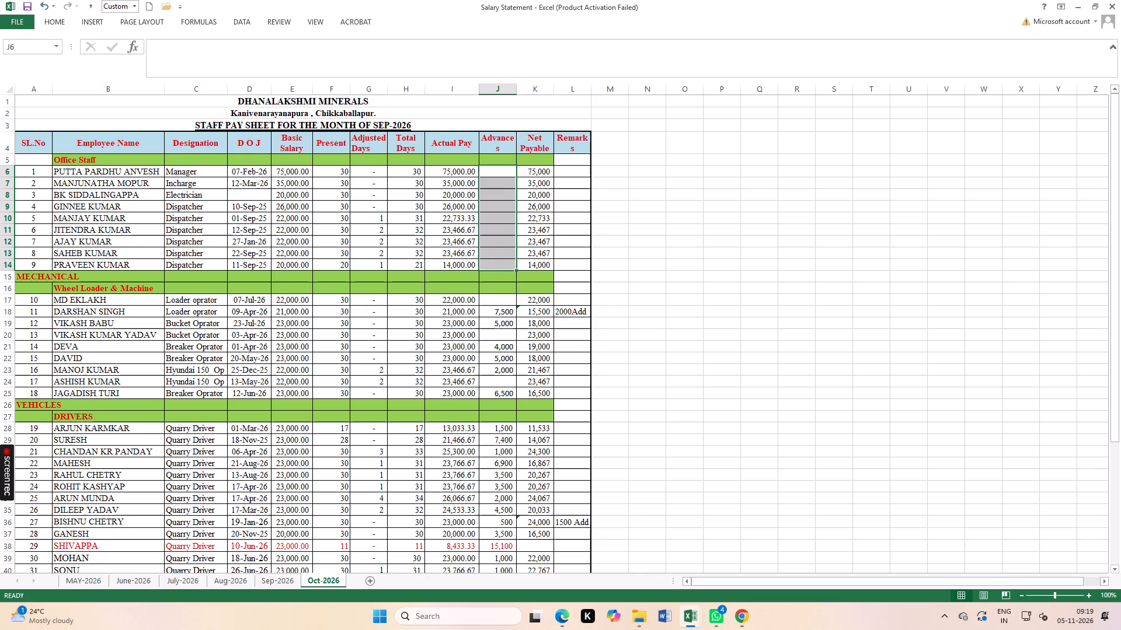
{"action": "left_click", "coordinate": [719, 273]}
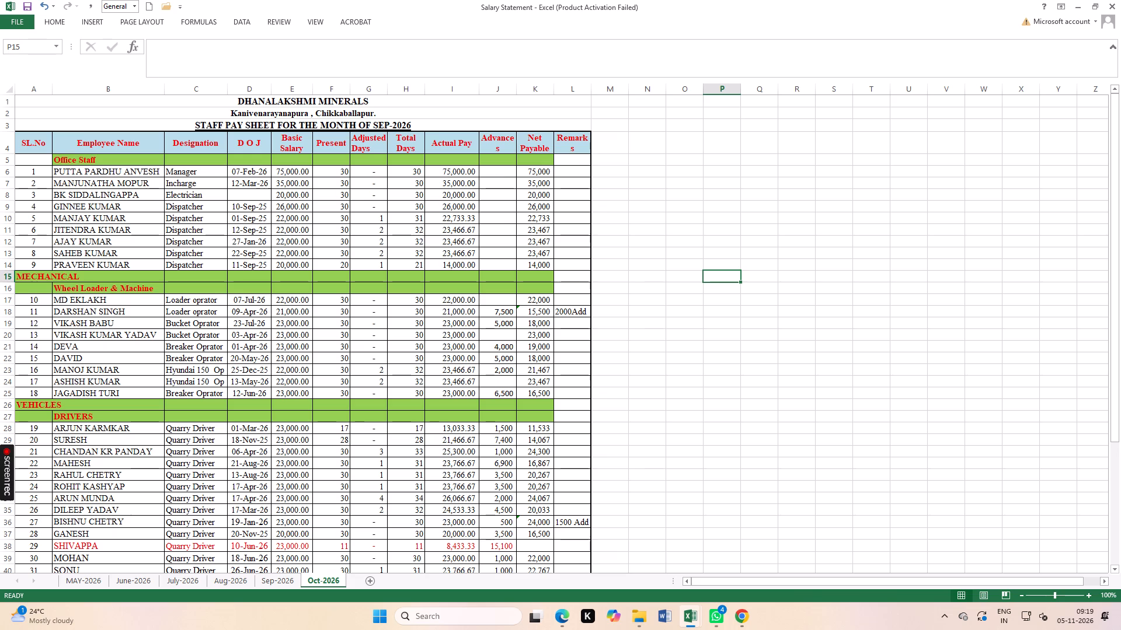
Set Adjusted Days for the Office Staff at SL.No 5 to 9 to 0, 4, 4, 0 and 4.
{"action": "left_click", "coordinate": [0, 218]}
{"action": "left_click", "coordinate": [379, 218]}
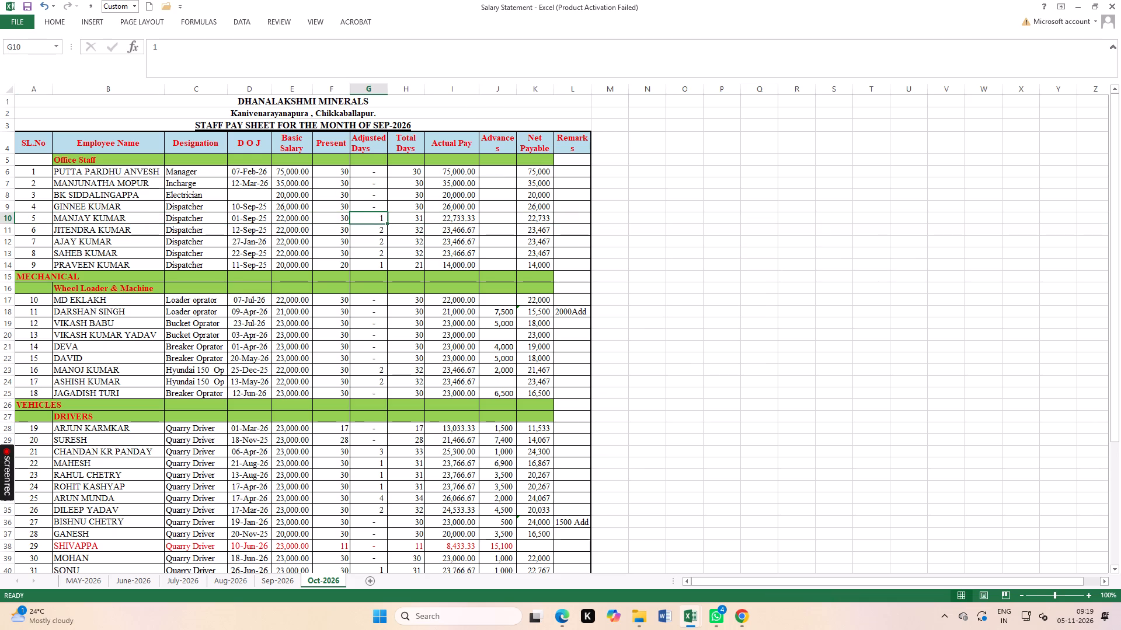
{"action": "key", "text": "0"}
{"action": "key", "text": "Return"}
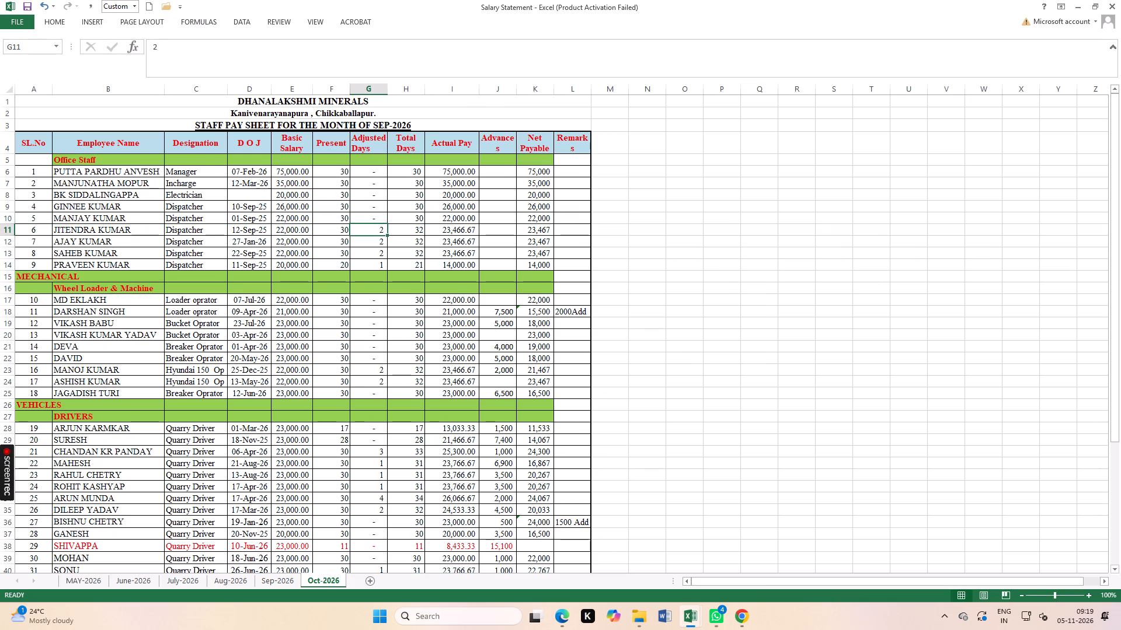
{"action": "key", "text": "4"}
{"action": "key", "text": "Return"}
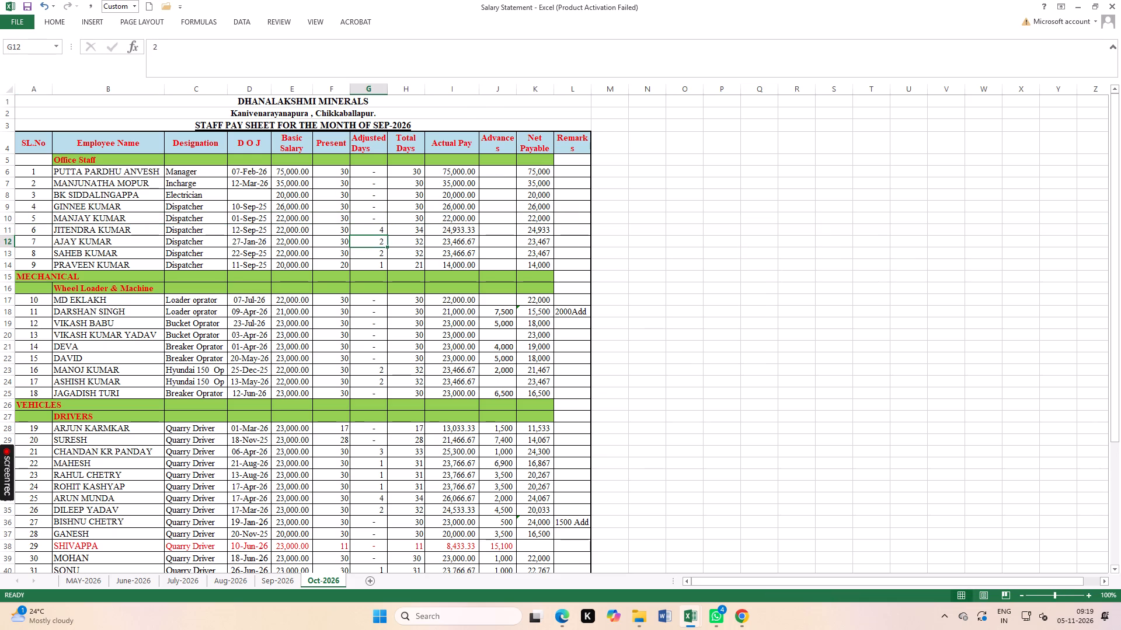
{"action": "key", "text": "4"}
{"action": "key", "text": "Return"}
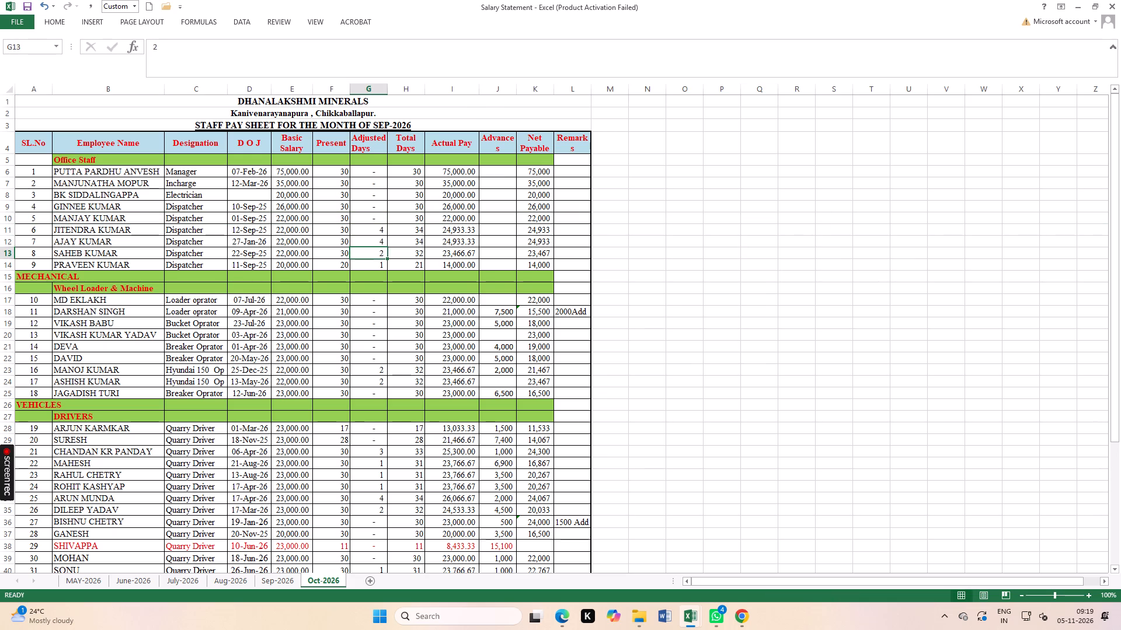
{"action": "key", "text": "0"}
{"action": "key", "text": "Return"}
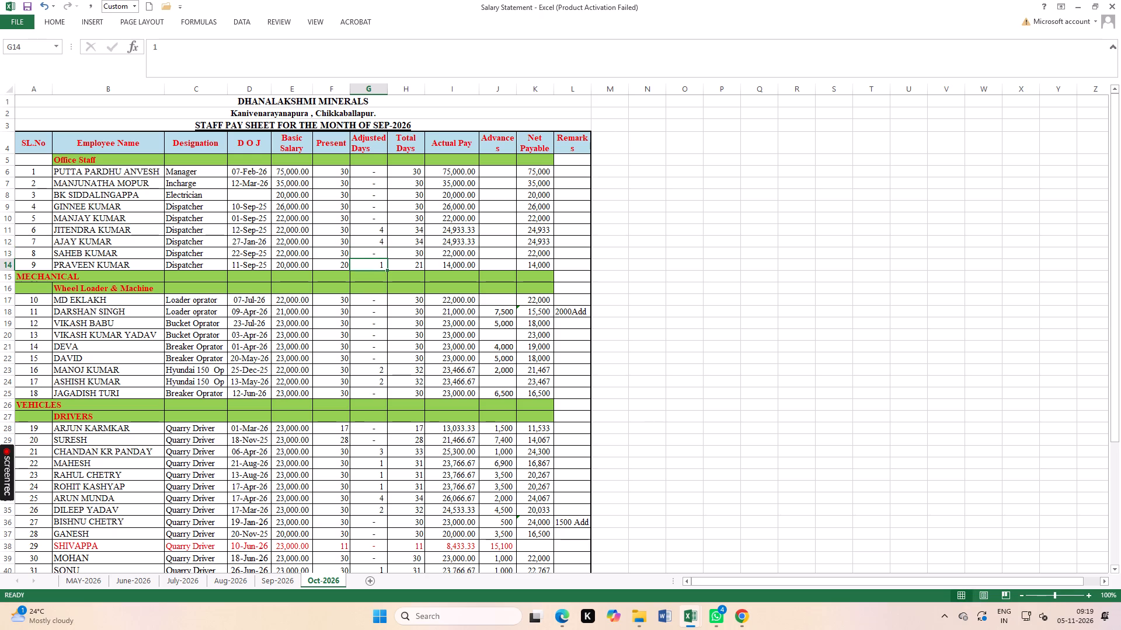
{"action": "key", "text": "4"}
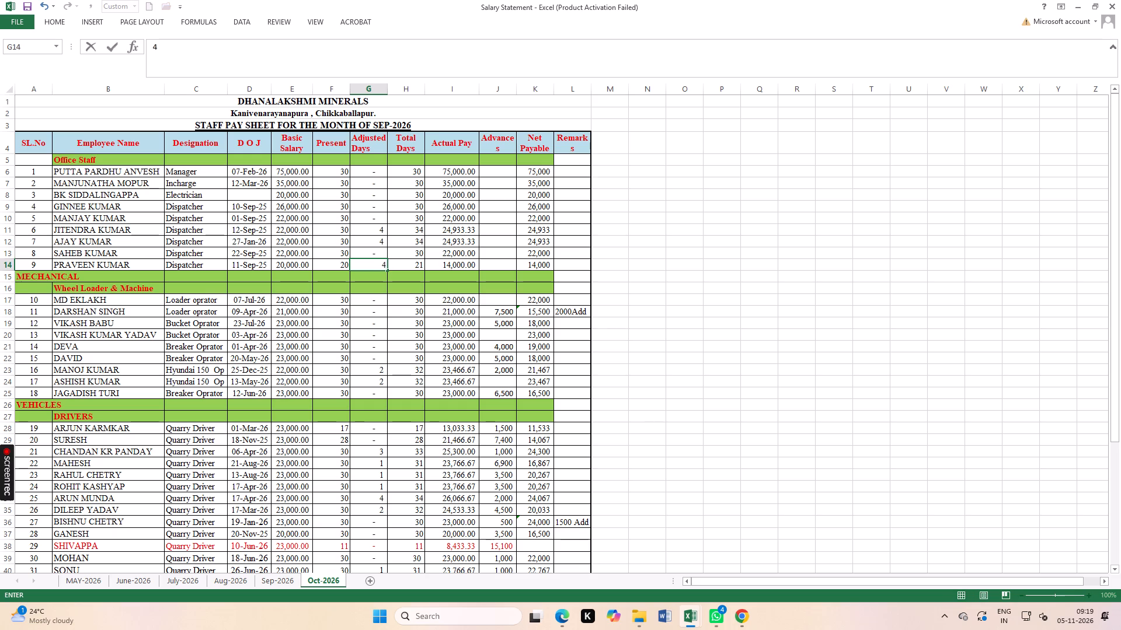
{"action": "key", "text": "Return"}
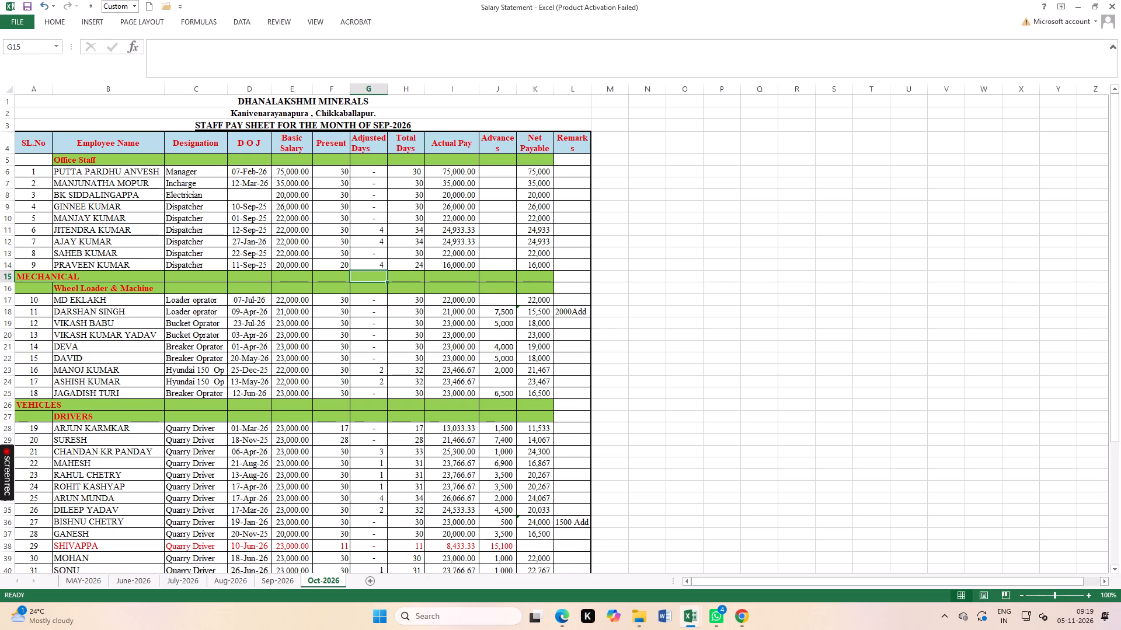
{"action": "left_click", "coordinate": [732, 274]}
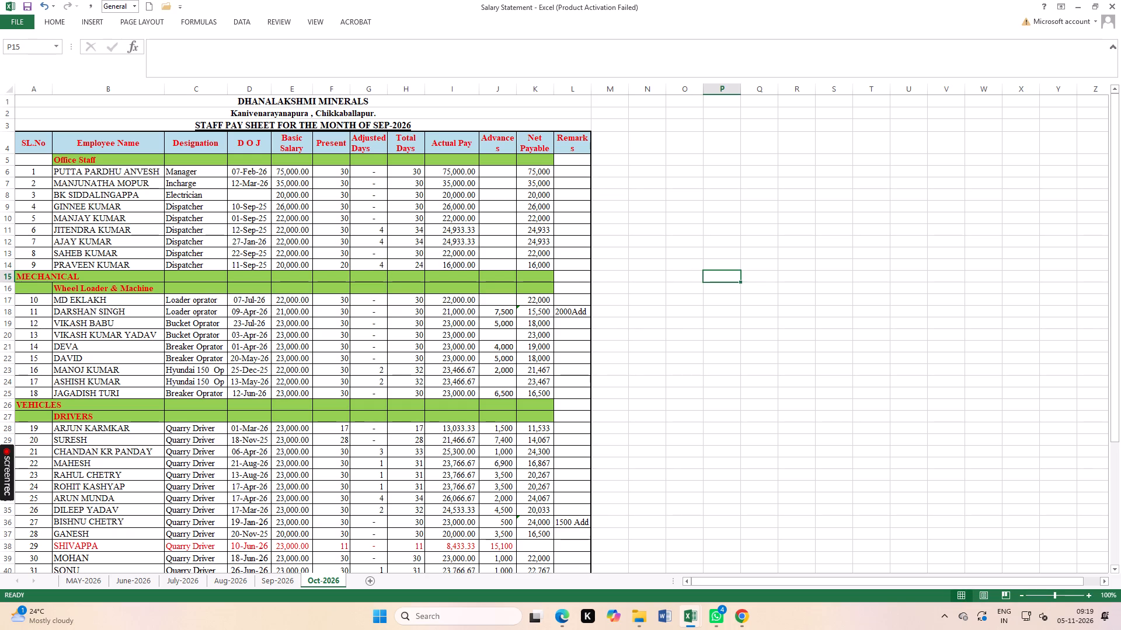
Set Total Days to 31 for the Office Staff at SL.No 9 and SL.No 1.
{"action": "left_click", "coordinate": [453, 263]}
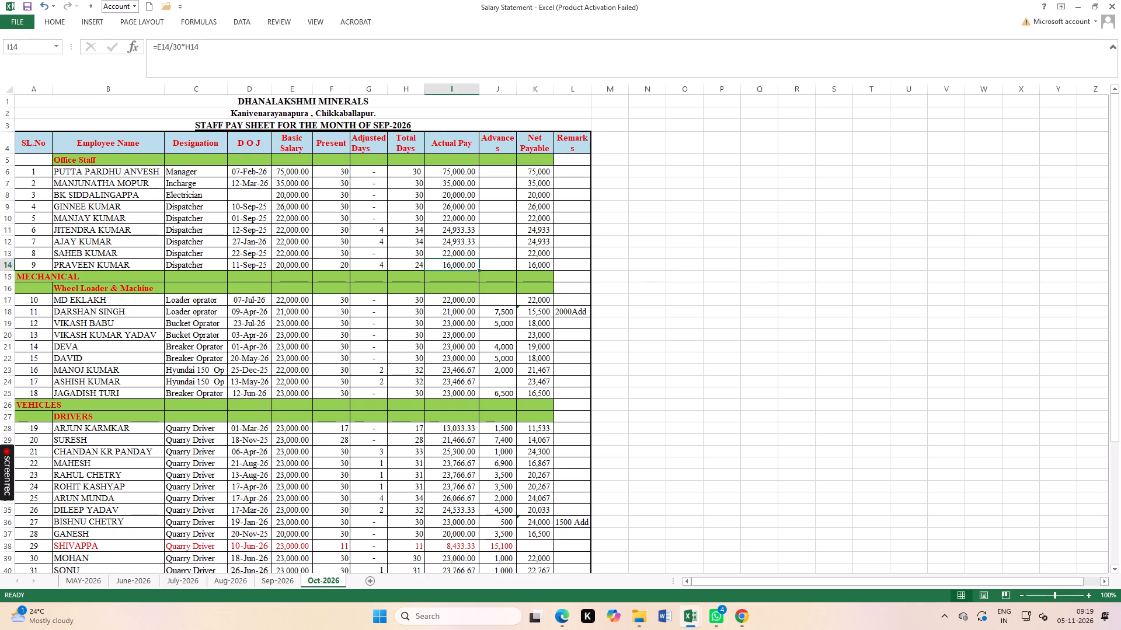
{"action": "left_click", "coordinate": [408, 264]}
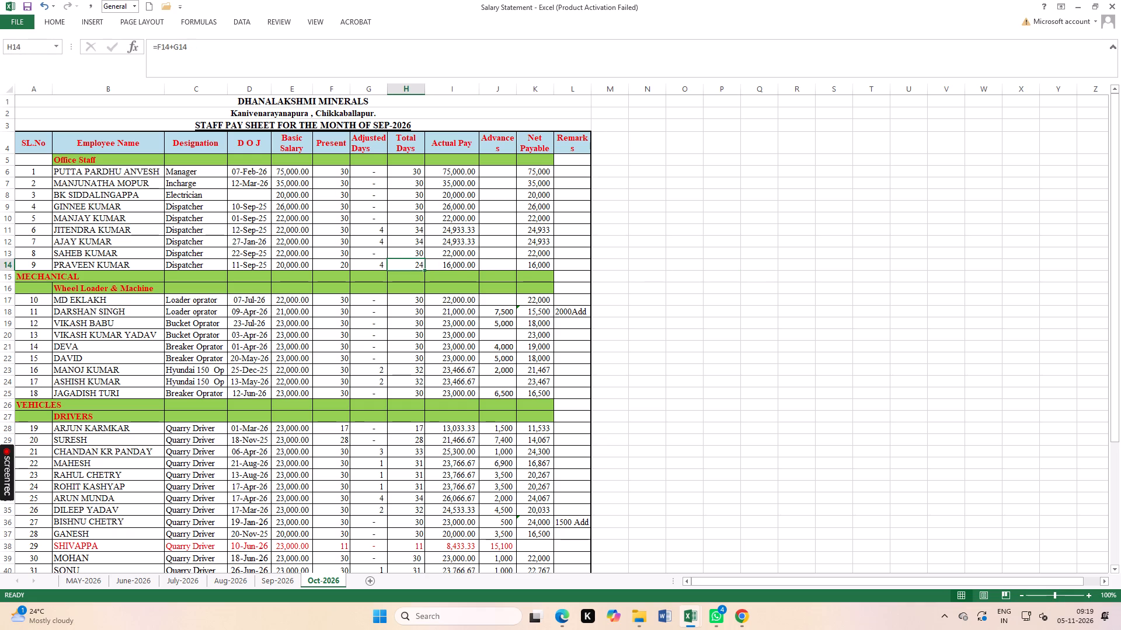
{"action": "type", "text": "31"}
{"action": "key", "text": "Return"}
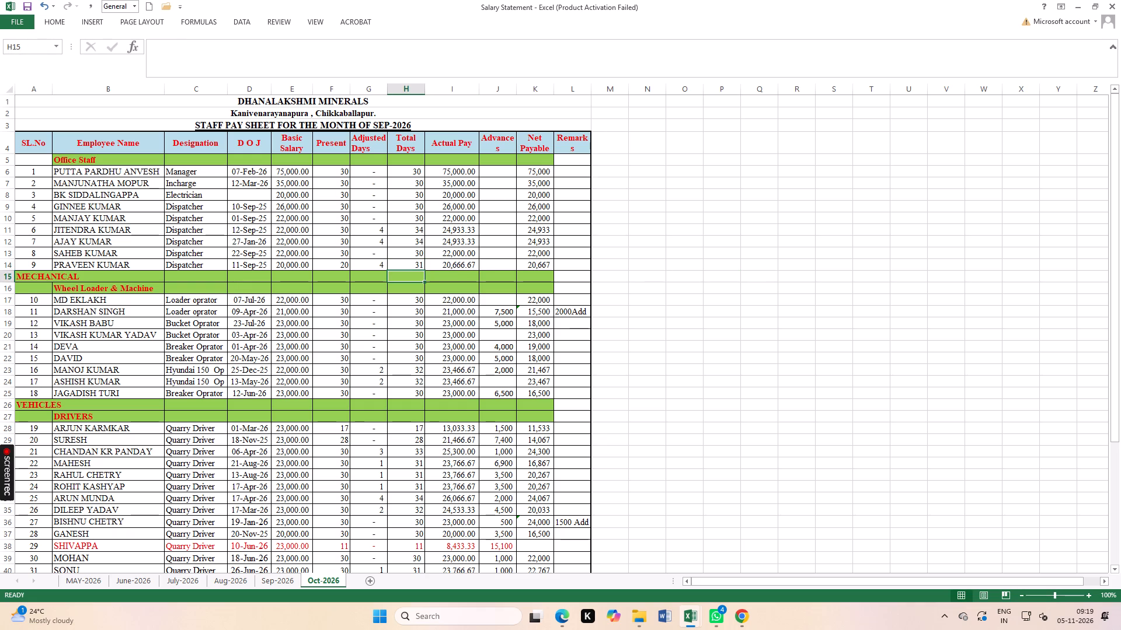
{"action": "left_click", "coordinate": [414, 171]}
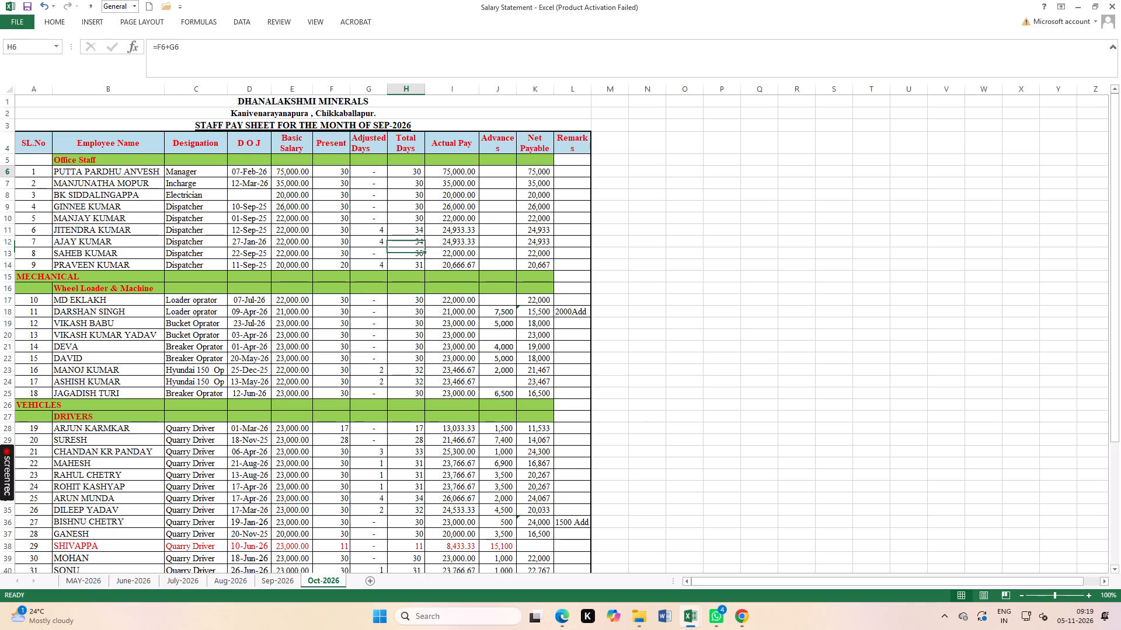
{"action": "type", "text": "31"}
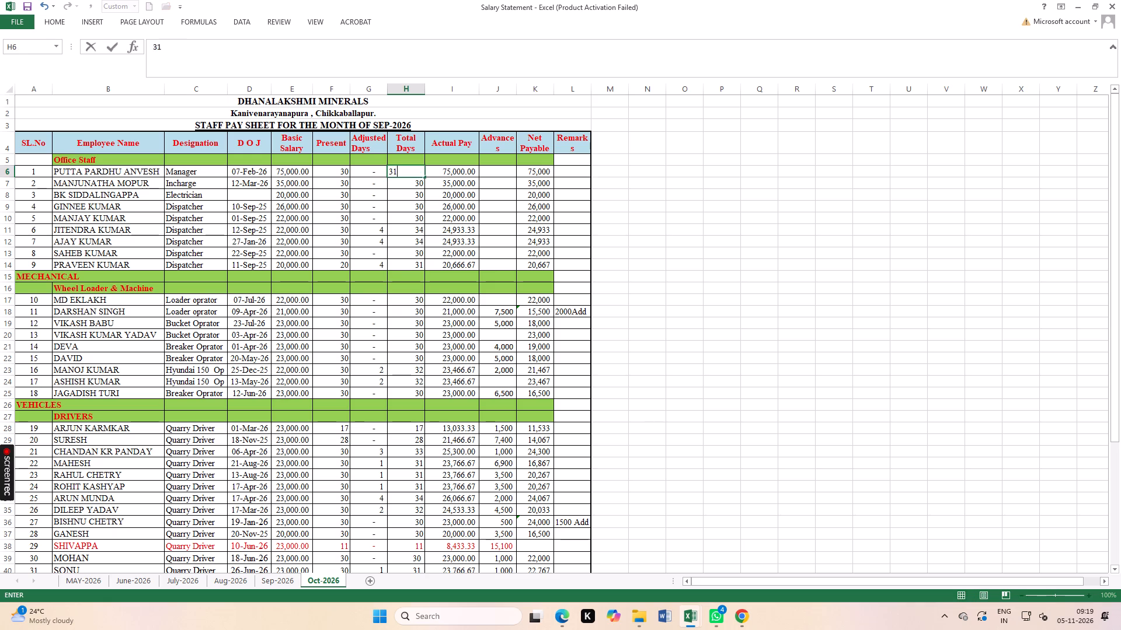
{"action": "key", "text": "Return"}
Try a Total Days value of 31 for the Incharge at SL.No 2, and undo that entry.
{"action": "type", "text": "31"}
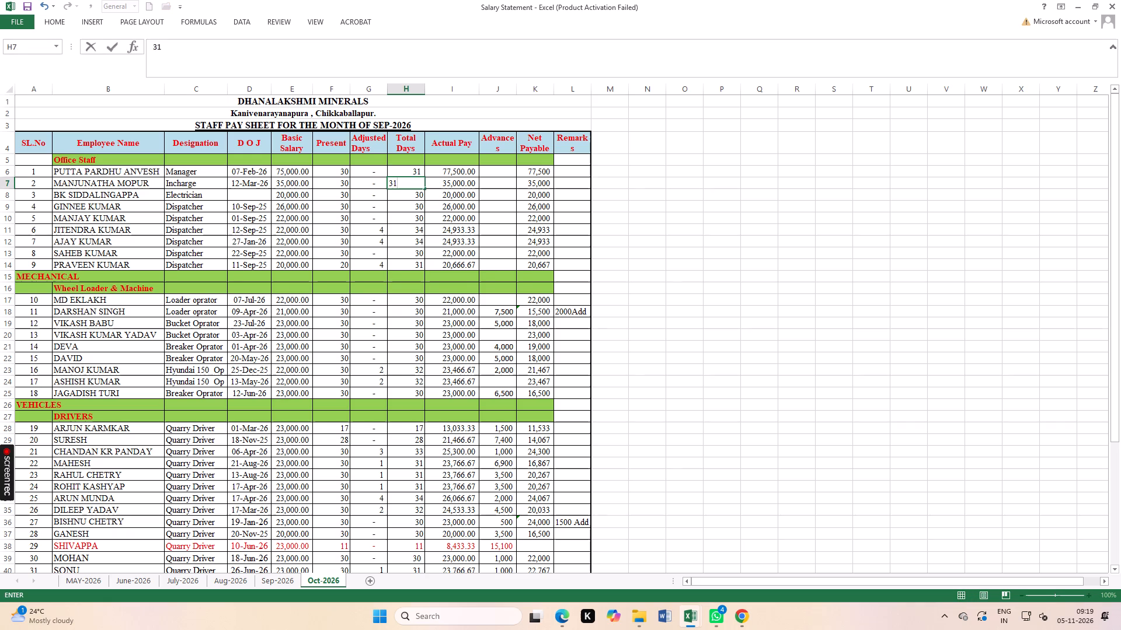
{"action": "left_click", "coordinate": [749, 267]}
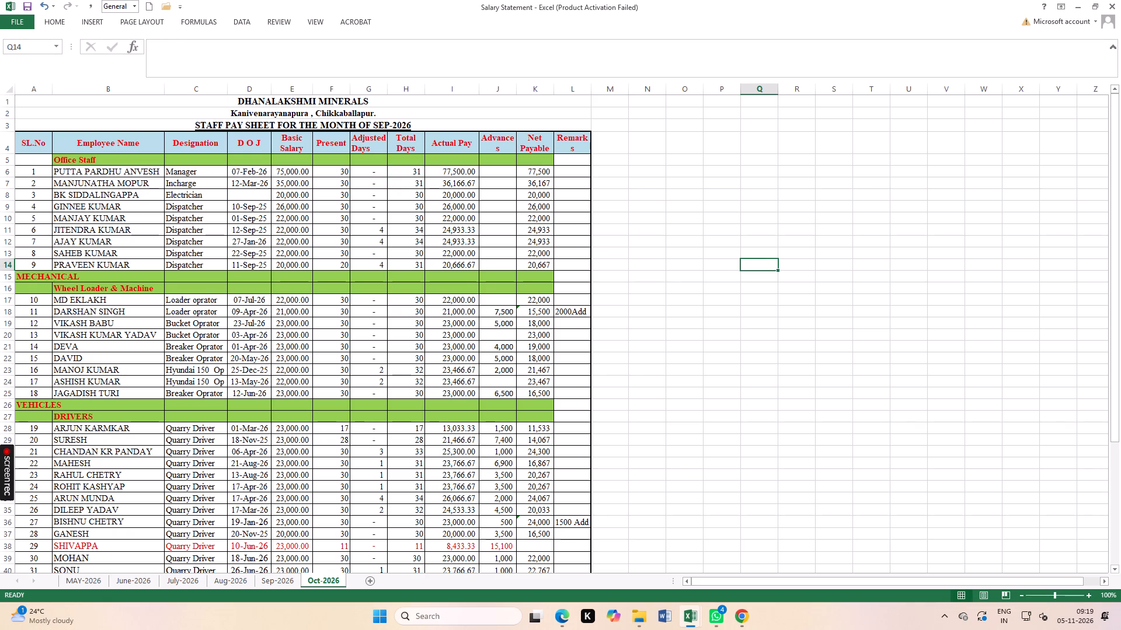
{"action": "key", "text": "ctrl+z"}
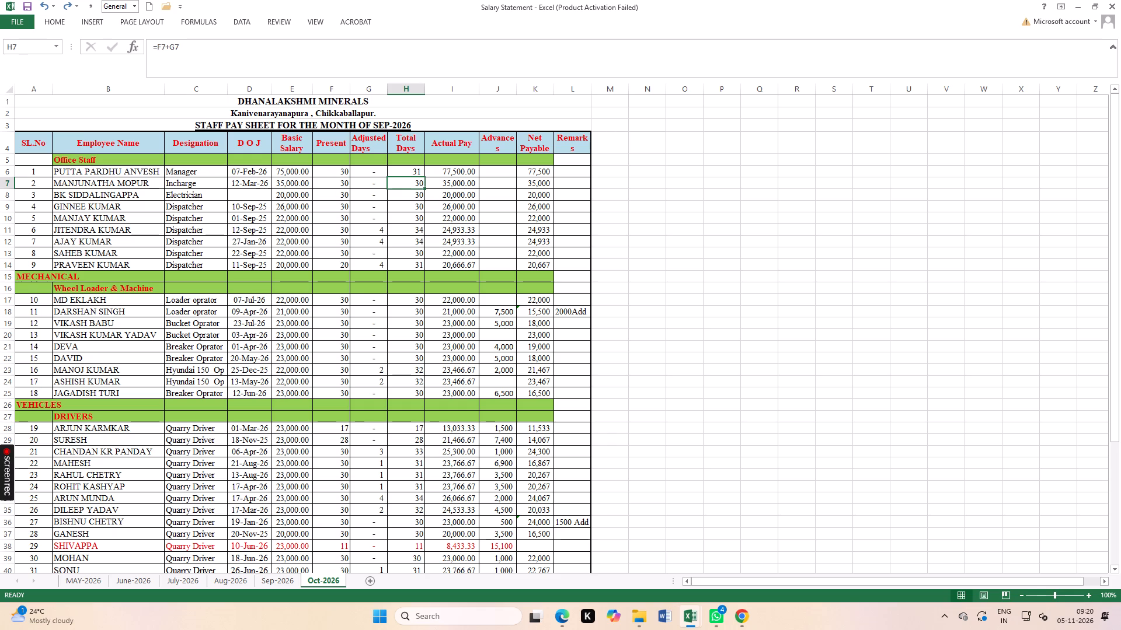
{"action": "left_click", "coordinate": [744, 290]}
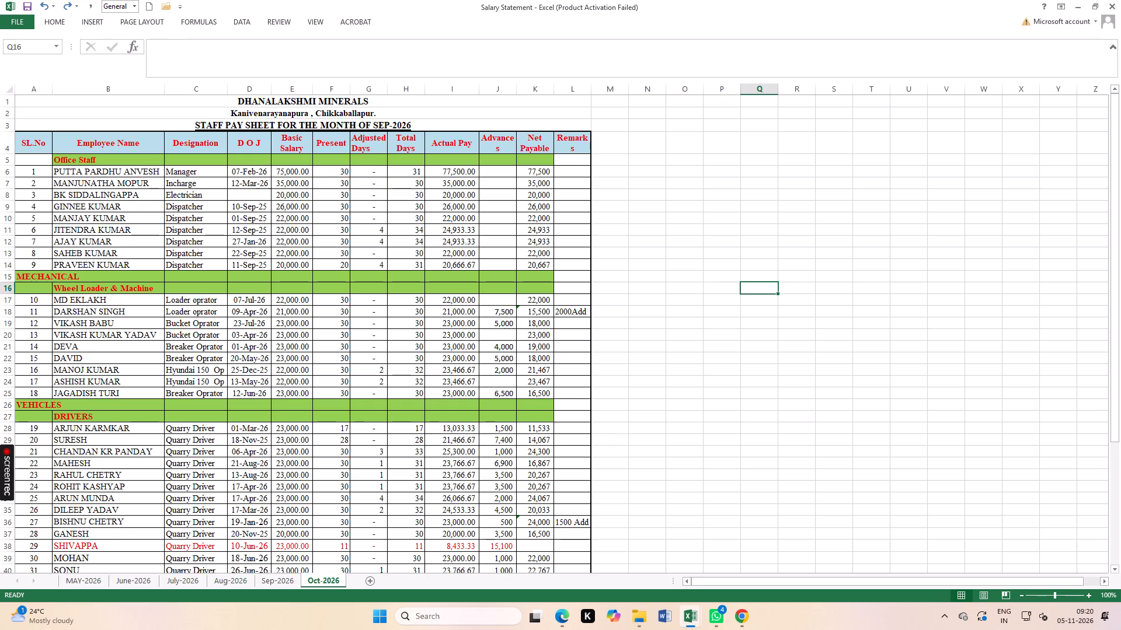
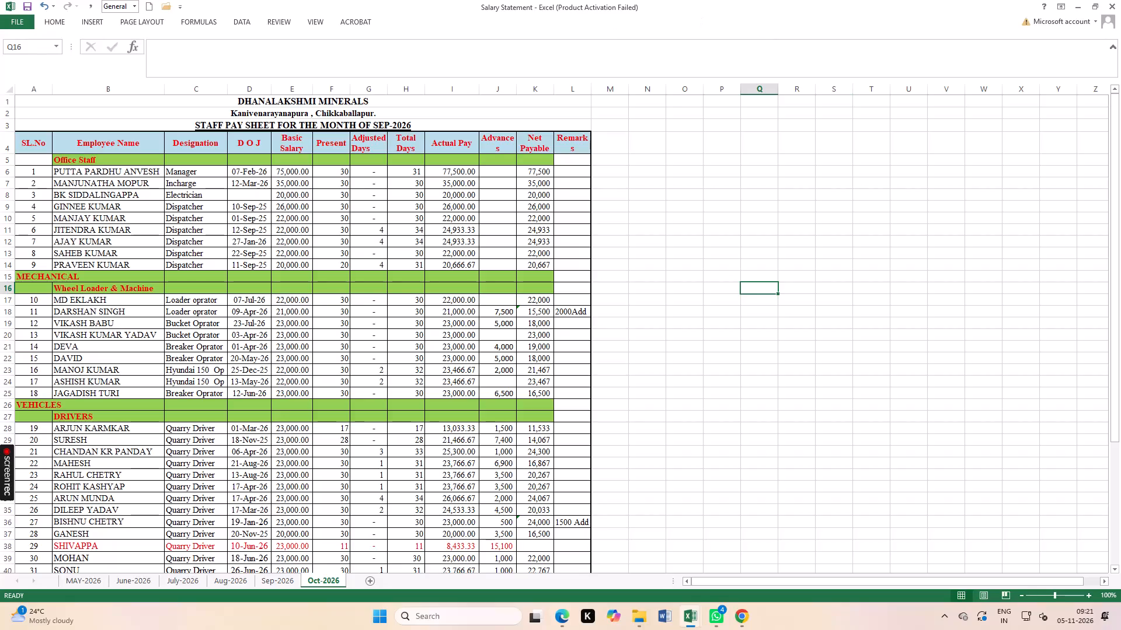
Set Present to 31 for all Office Staff, SL.No 1 to 9.
{"action": "left_click", "coordinate": [345, 162]}
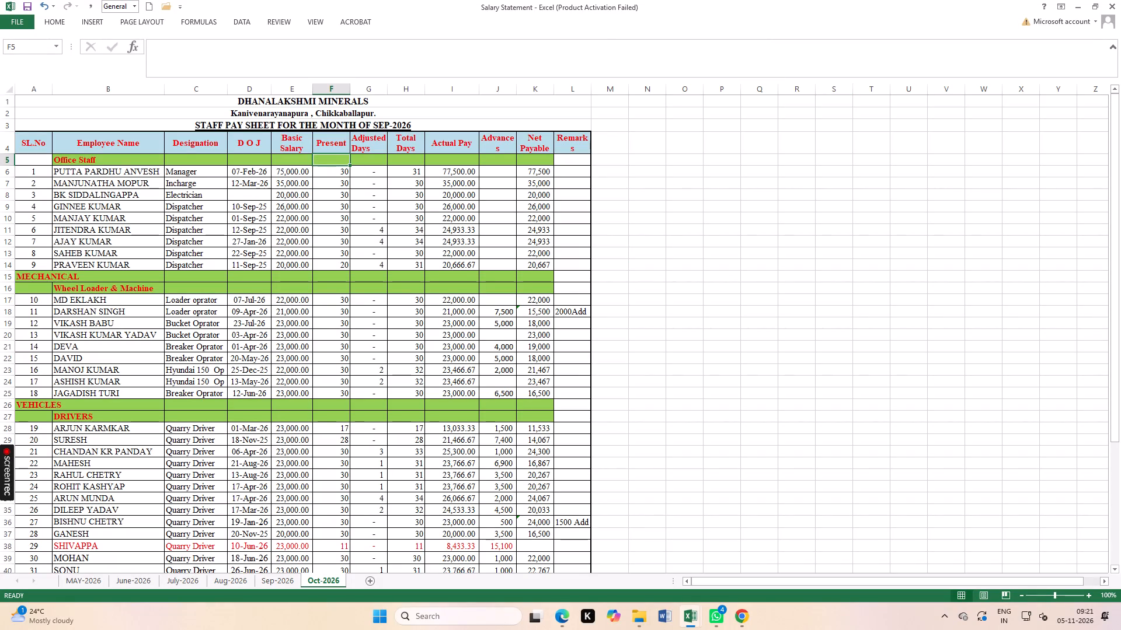
{"action": "key", "text": "Down"}
{"action": "type", "text": "31"}
{"action": "key", "text": "Return"}
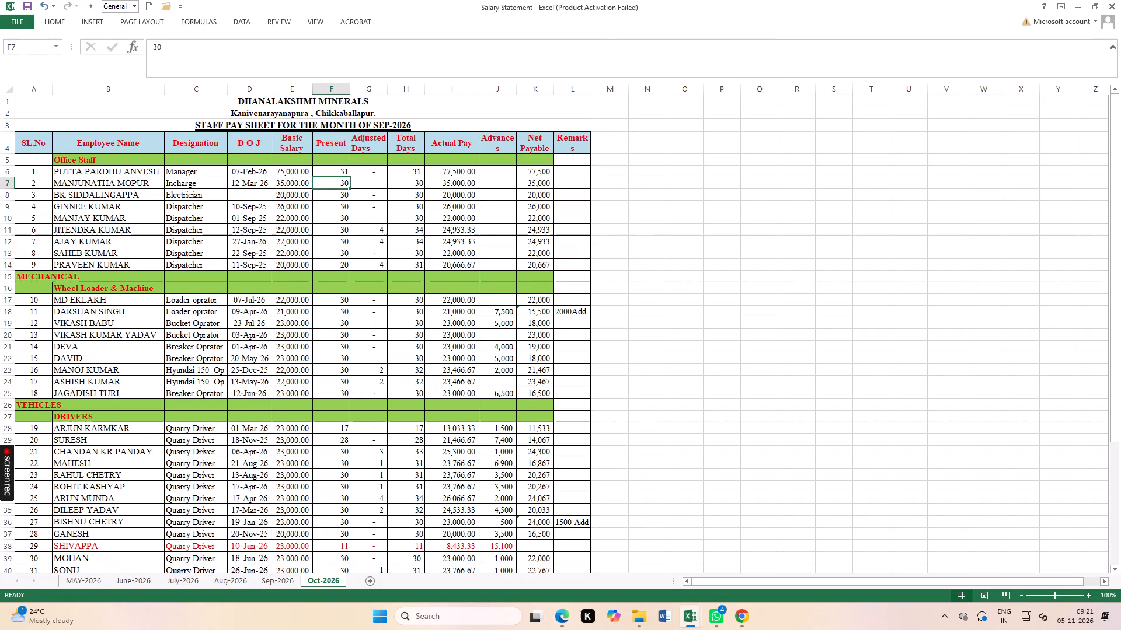
{"action": "type", "text": "31"}
{"action": "key", "text": "Return"}
{"action": "type", "text": "31"}
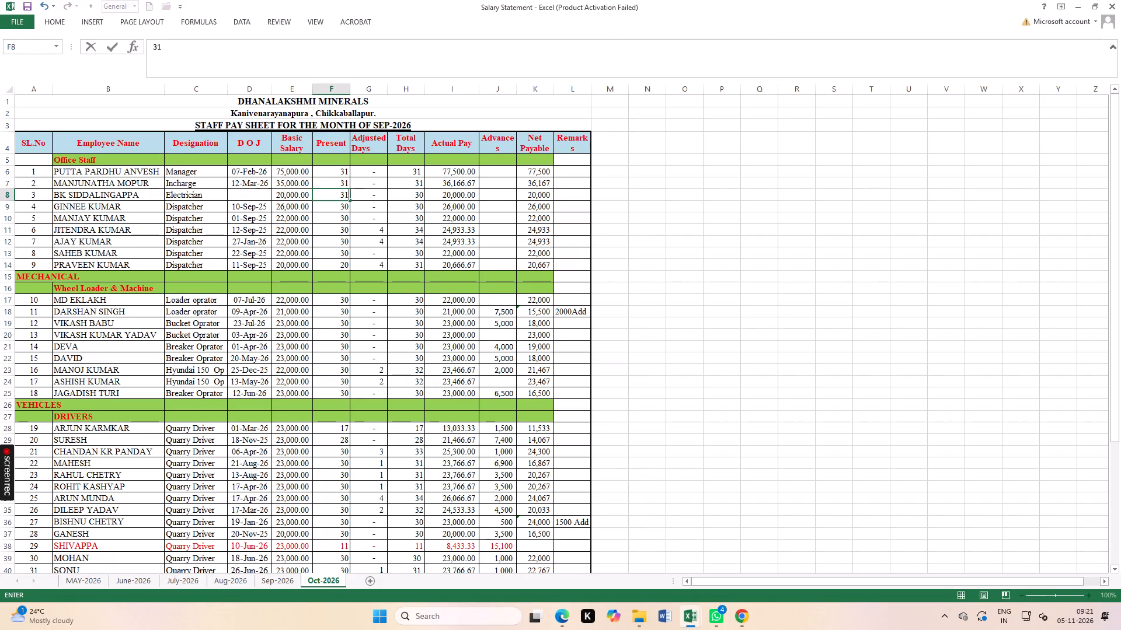
{"action": "key", "text": "Return"}
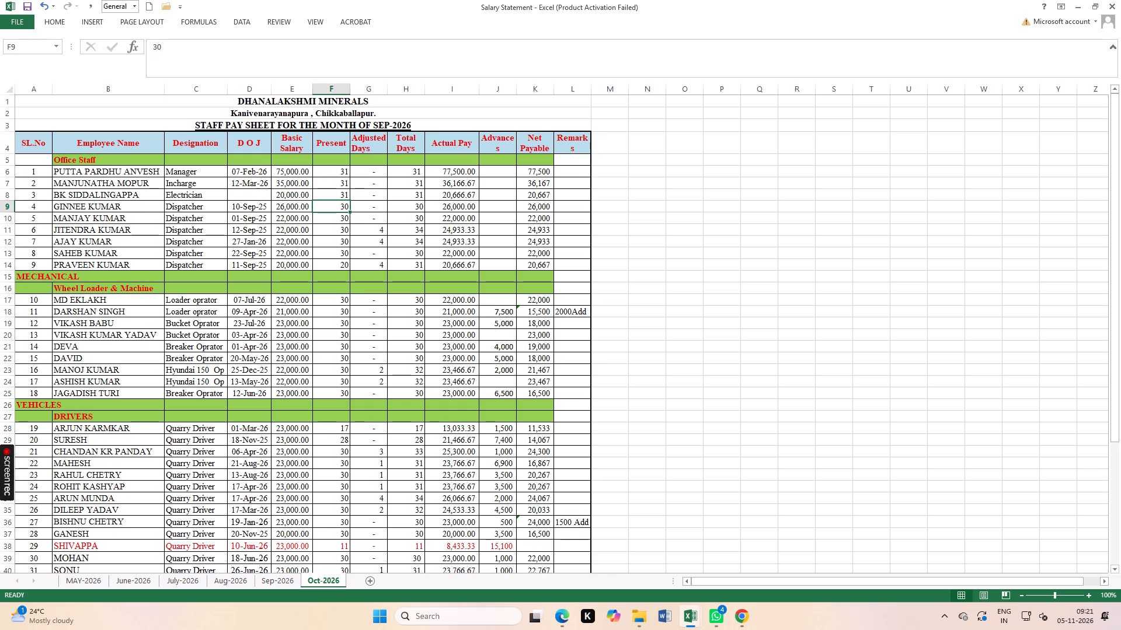
{"action": "left_click", "coordinate": [406, 229]}
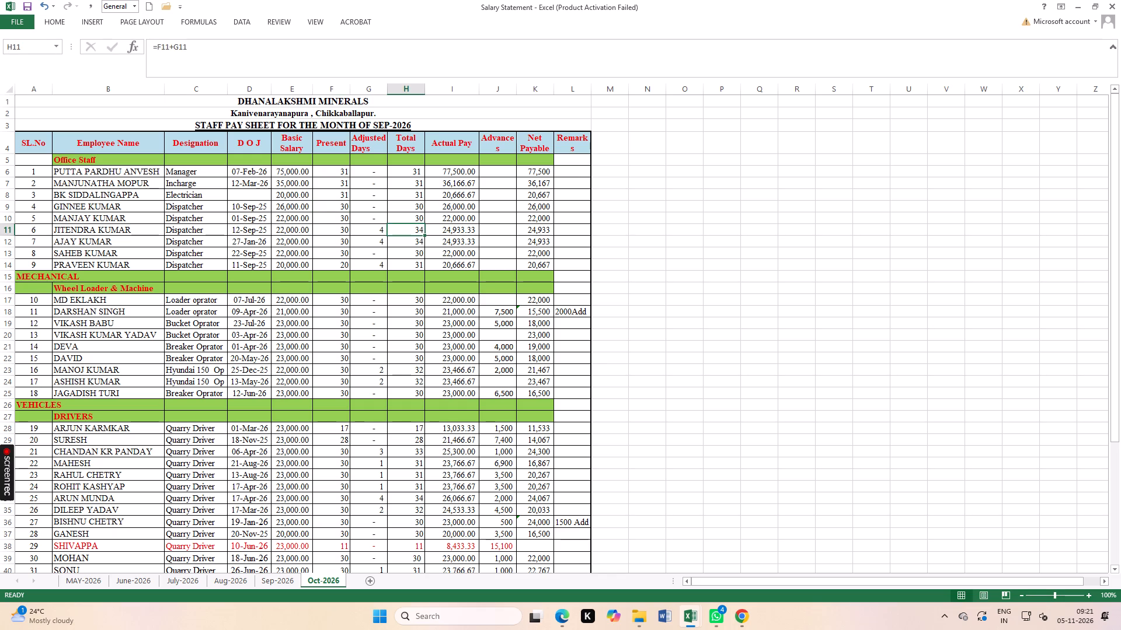
{"action": "left_click", "coordinate": [394, 330]}
{"action": "left_click_drag", "start_coordinate": [419, 171], "coordinate": [420, 256]}
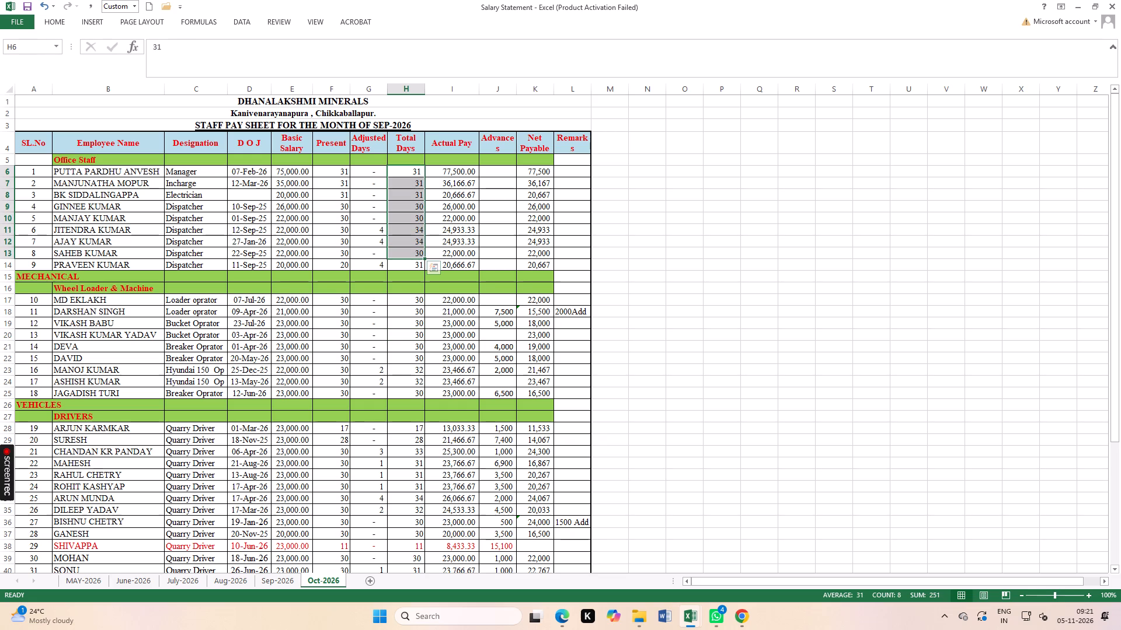
{"action": "left_click_drag", "start_coordinate": [339, 173], "coordinate": [348, 266]}
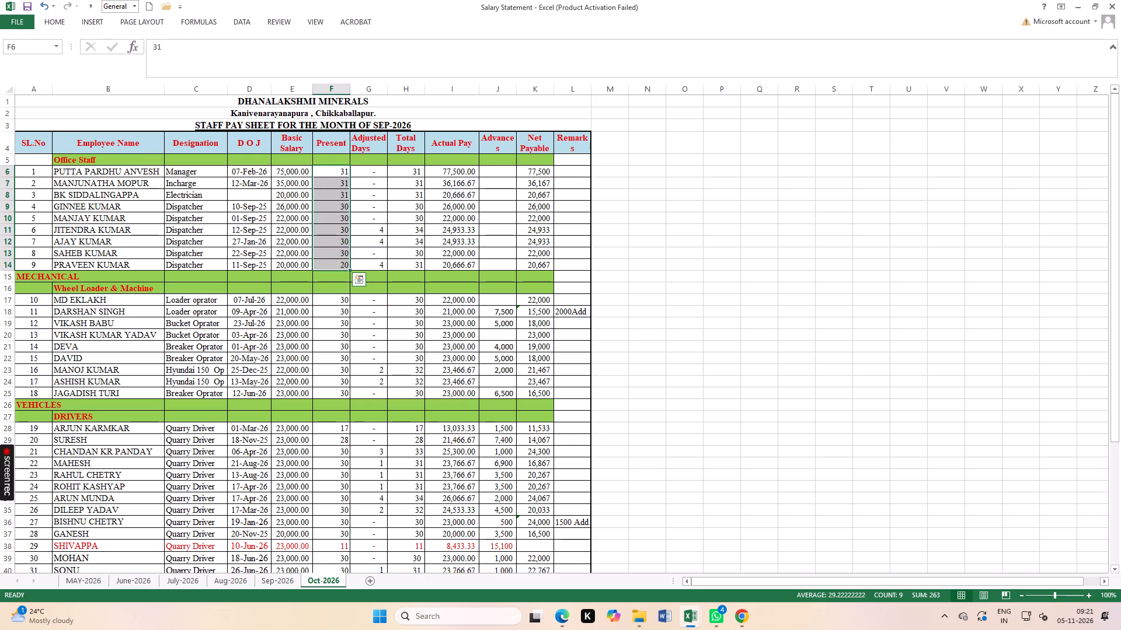
{"action": "key", "text": "ctrl+d"}
{"action": "left_click", "coordinate": [508, 225]}
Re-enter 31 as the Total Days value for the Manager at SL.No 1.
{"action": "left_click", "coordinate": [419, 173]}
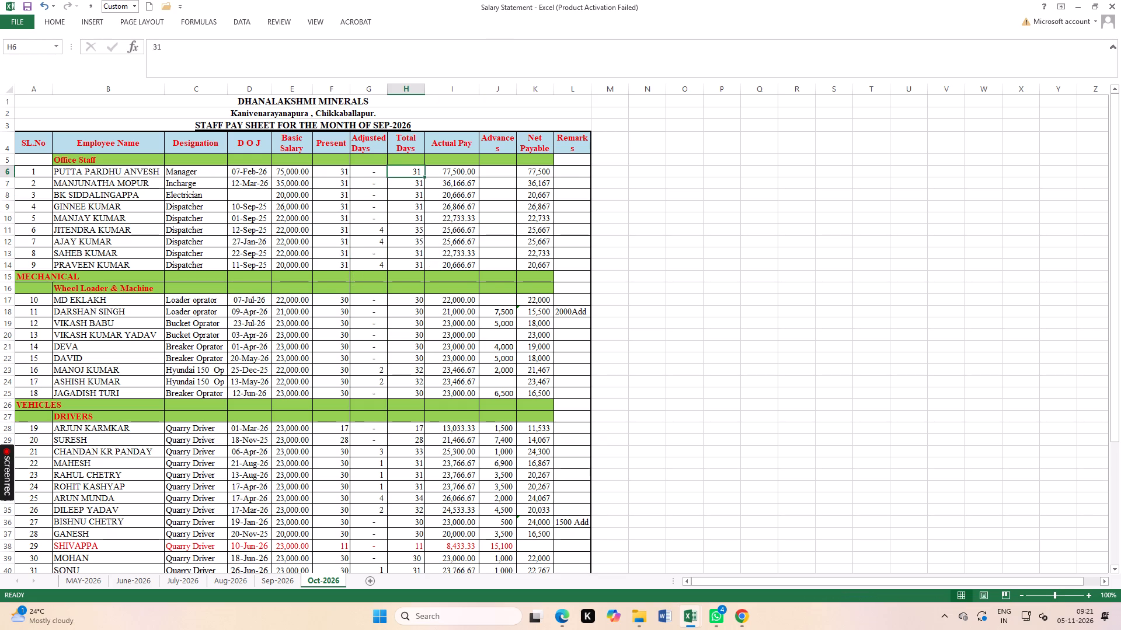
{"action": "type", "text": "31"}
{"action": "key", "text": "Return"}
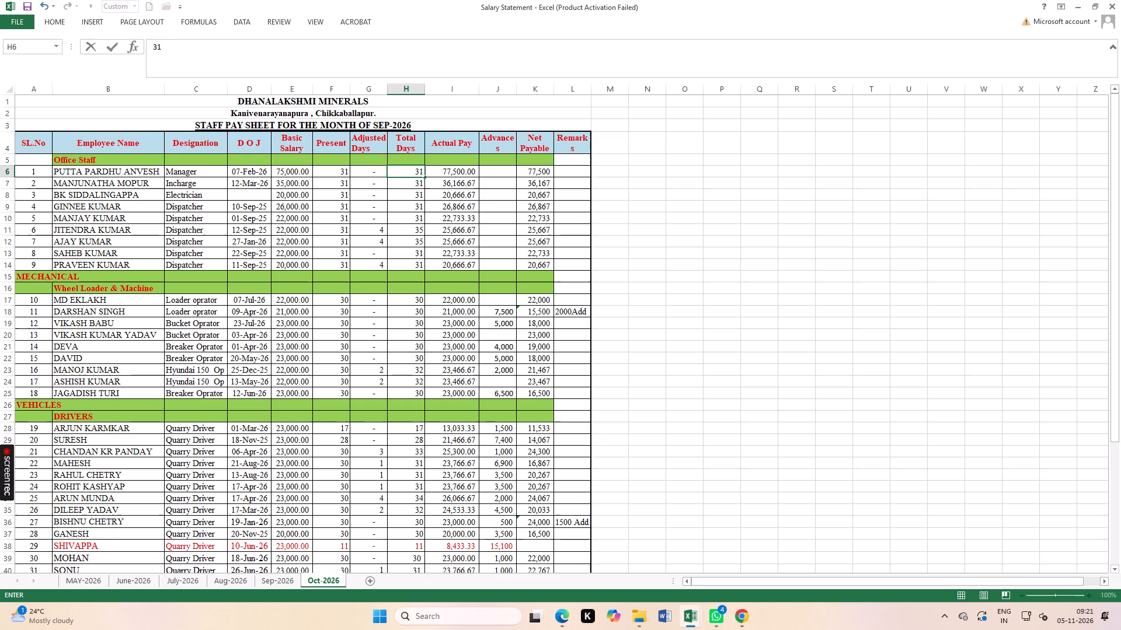
Copy the Total Days formula from SL.No 2 up into the Manager's Total Days cell, H6.
{"action": "left_click", "coordinate": [419, 194]}
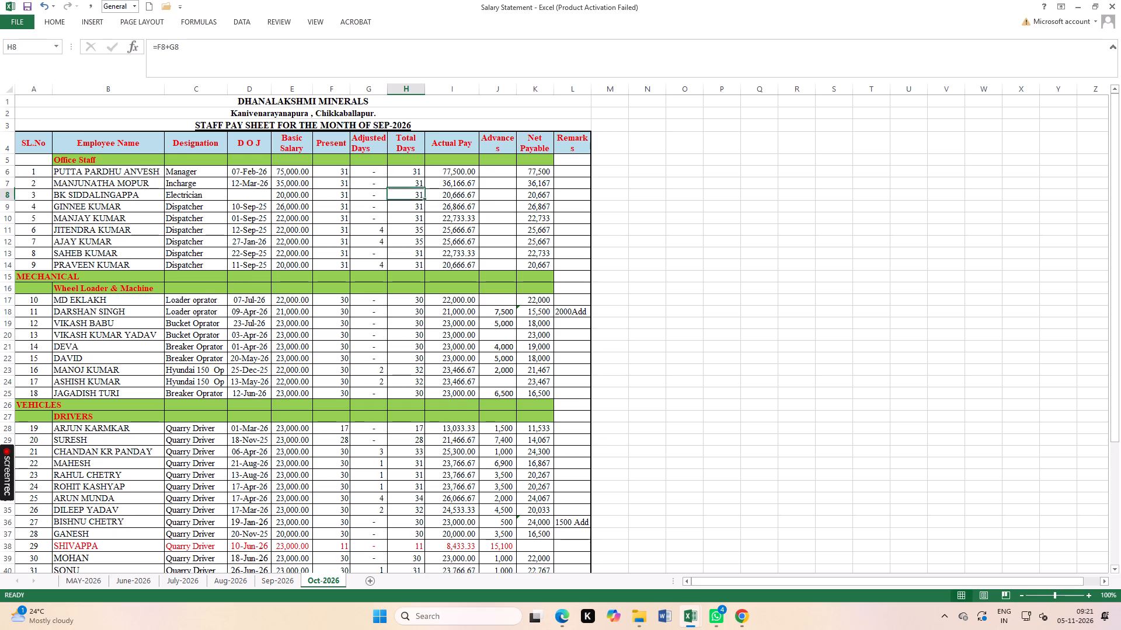
{"action": "left_click", "coordinate": [413, 178]}
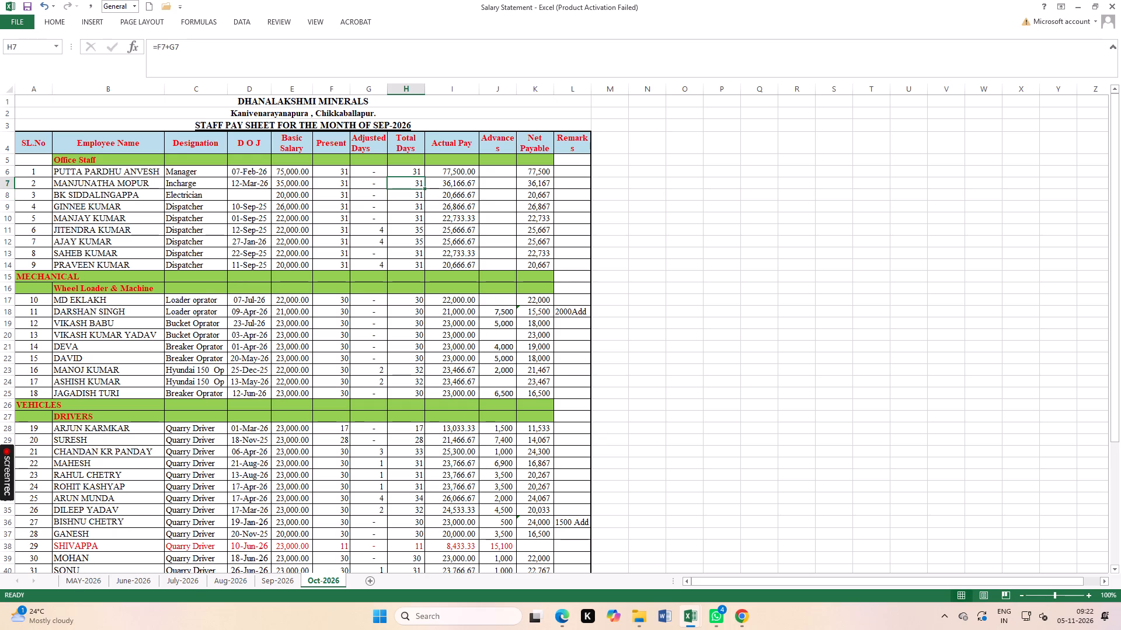
{"action": "left_click_drag", "start_coordinate": [424, 190], "coordinate": [426, 167]}
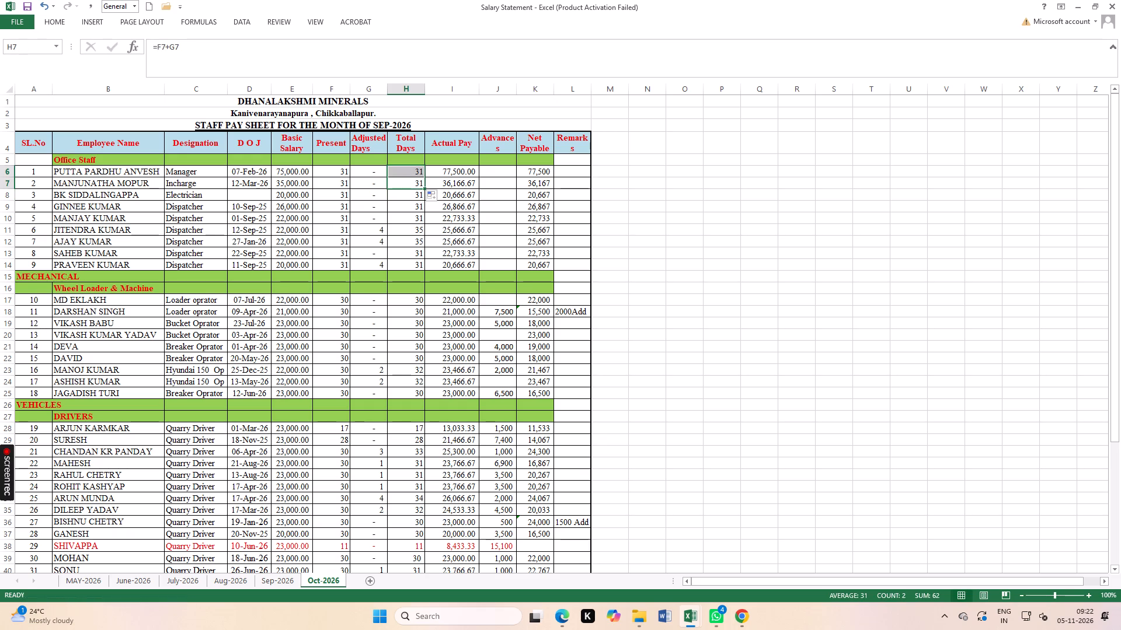
{"action": "left_click", "coordinate": [698, 227]}
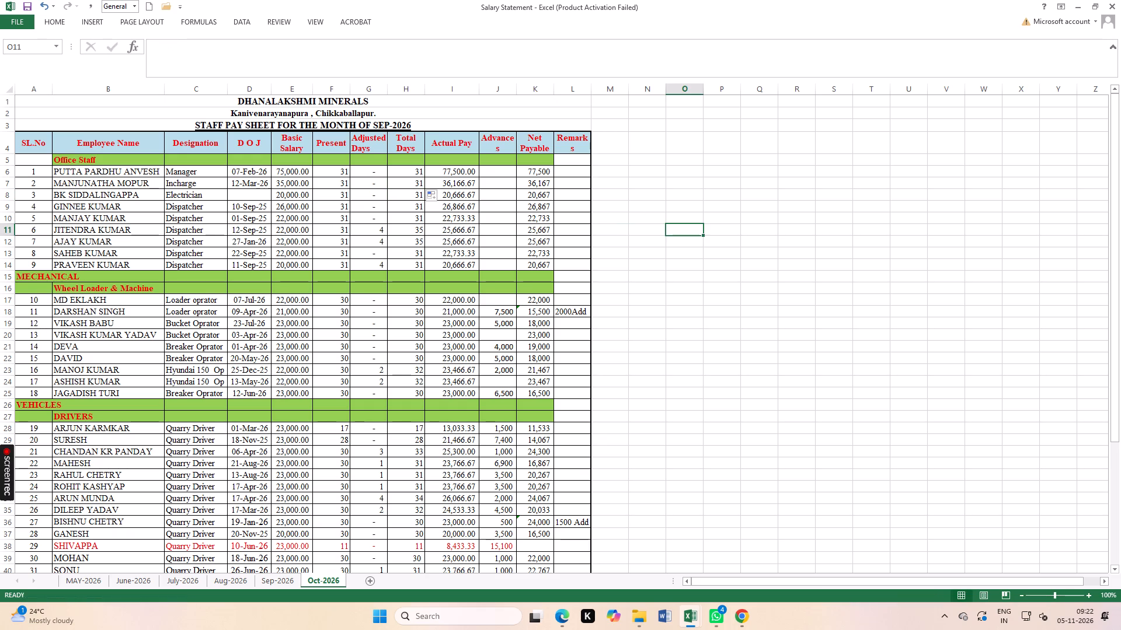
Change the Actual Pay formula in I6 to =E6/31*H6 and fill it down through SL.No 9, I14.
{"action": "double_click", "coordinate": [457, 170]}
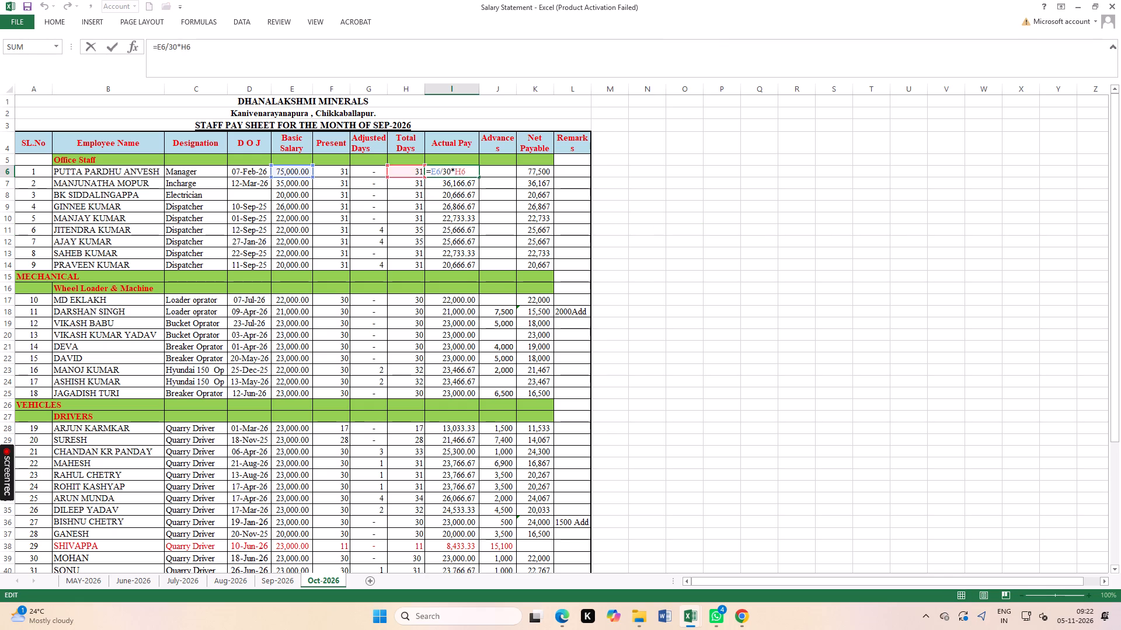
{"action": "left_click", "coordinate": [448, 171]}
{"action": "key", "text": "Right"}
{"action": "key", "text": "BackSpace"}
{"action": "key", "text": "1"}
{"action": "key", "text": "Return"}
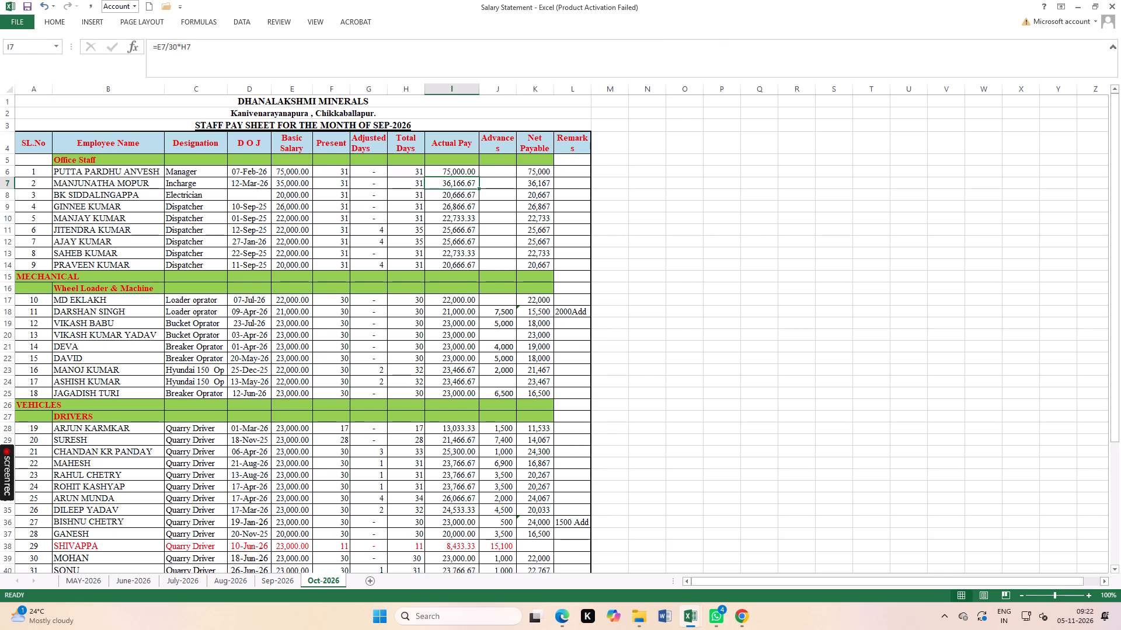
{"action": "left_click", "coordinate": [448, 171]}
{"action": "left_click_drag", "start_coordinate": [480, 176], "coordinate": [481, 244]}
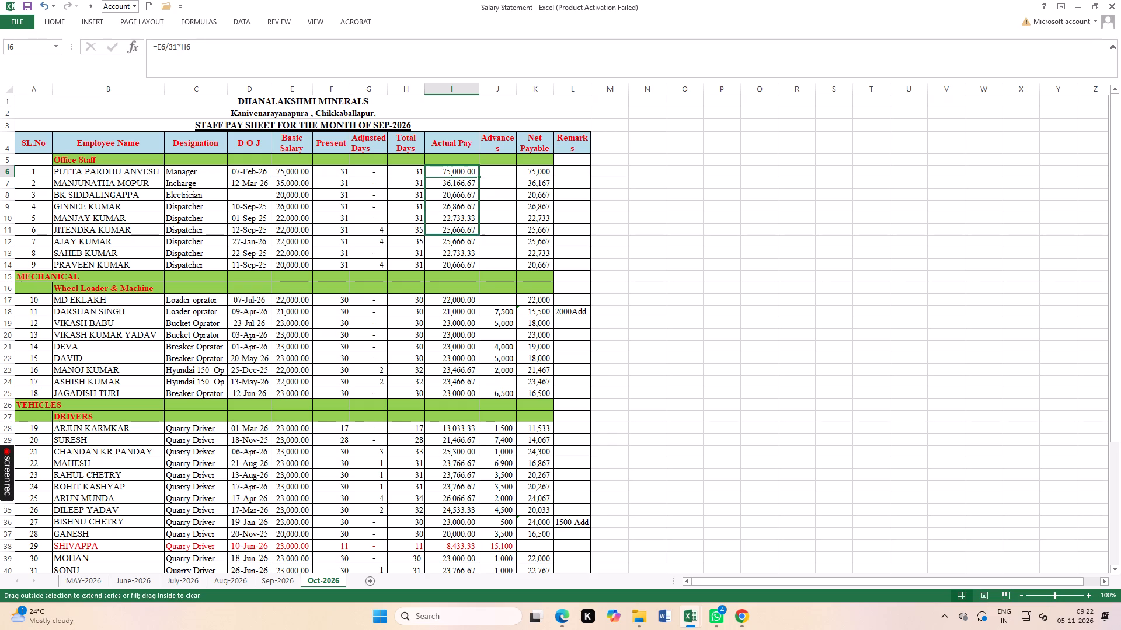
{"action": "left_click_drag", "start_coordinate": [481, 244], "coordinate": [481, 270]}
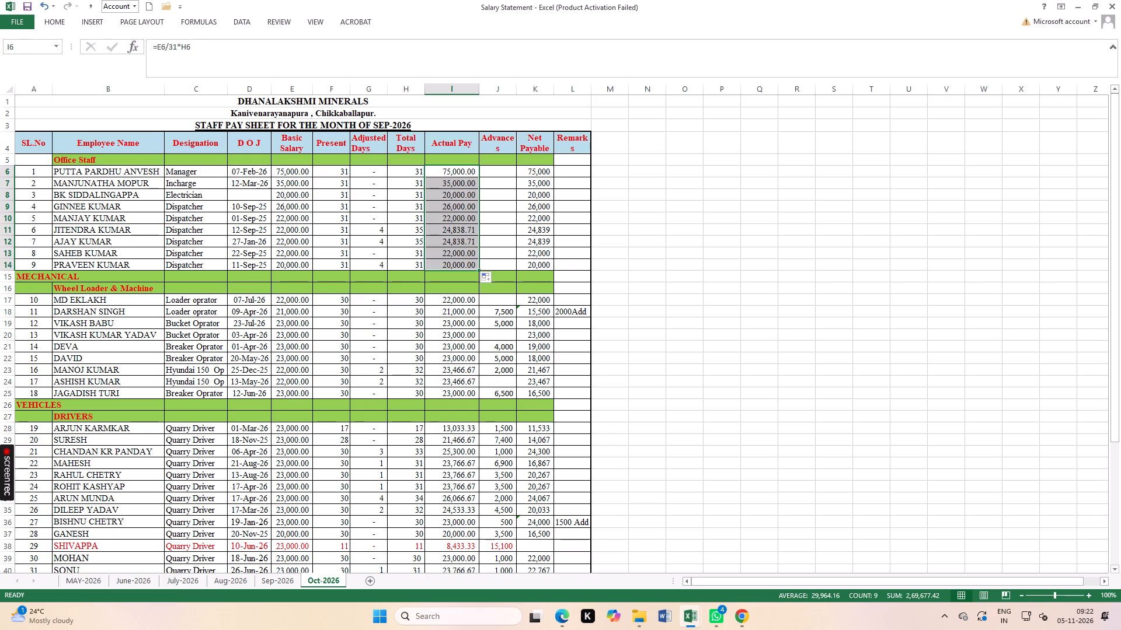
Save the workbook.
{"action": "left_click", "coordinate": [731, 264]}
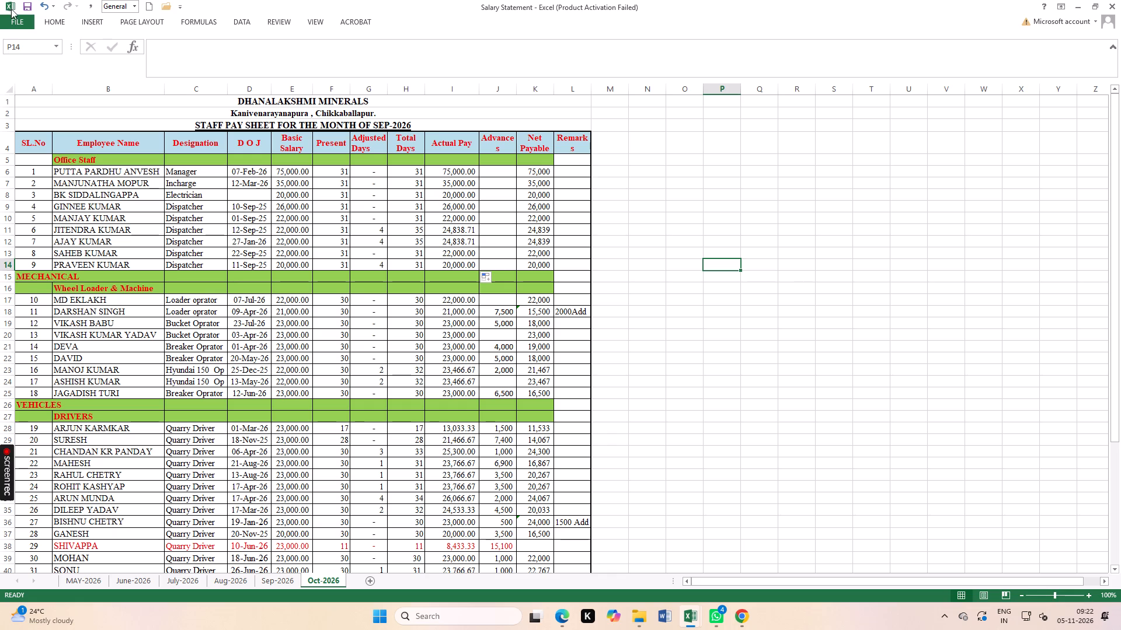
{"action": "double_click", "coordinate": [27, 4]}
Set Present to 31 for all Wheel Loader & Machine staff, SL.No 10 to 18.
{"action": "scroll", "coordinate": [293, 278], "scroll_direction": "down", "scroll_amount": 1}
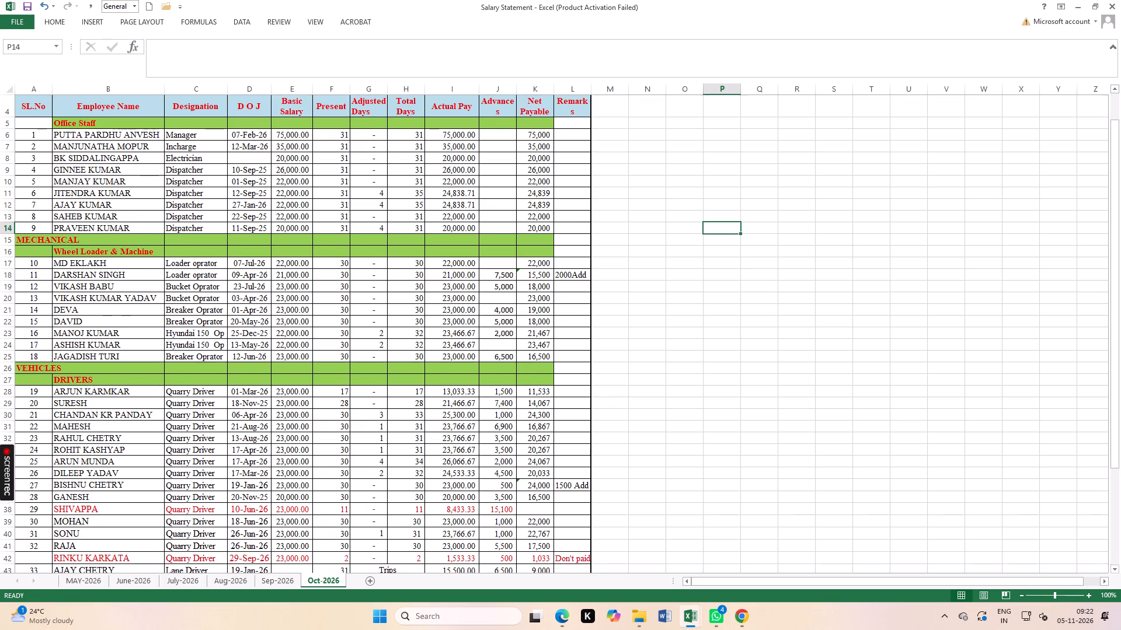
{"action": "scroll", "coordinate": [262, 265], "scroll_direction": "down", "scroll_amount": 1}
{"action": "scroll", "coordinate": [262, 264], "scroll_direction": "up", "scroll_amount": 1}
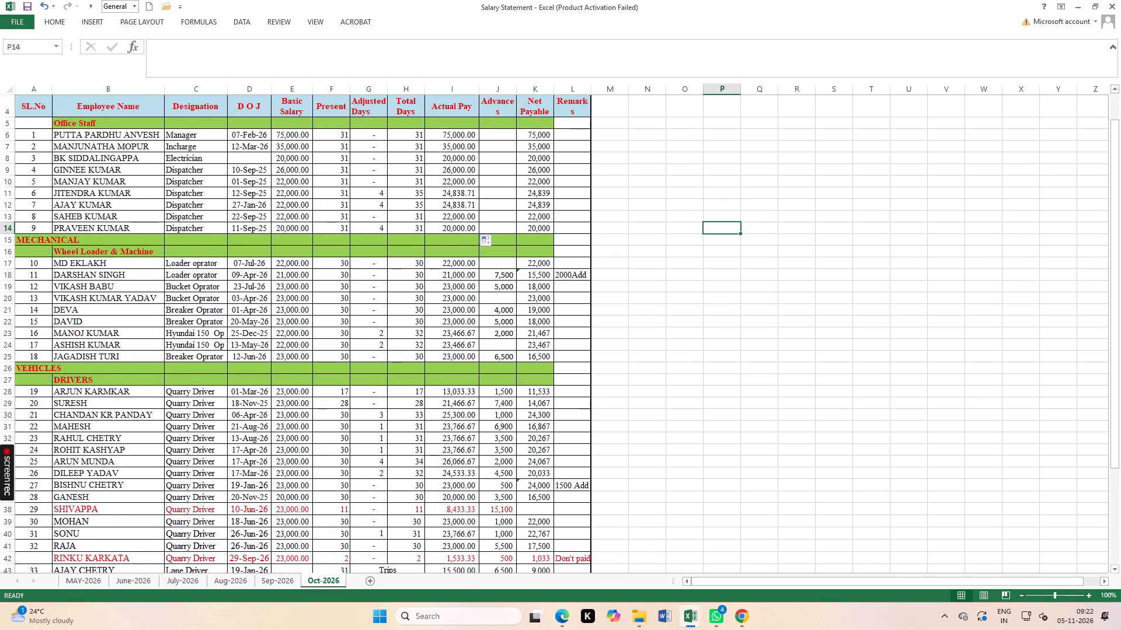
{"action": "scroll", "coordinate": [355, 288], "scroll_direction": "down", "scroll_amount": 1}
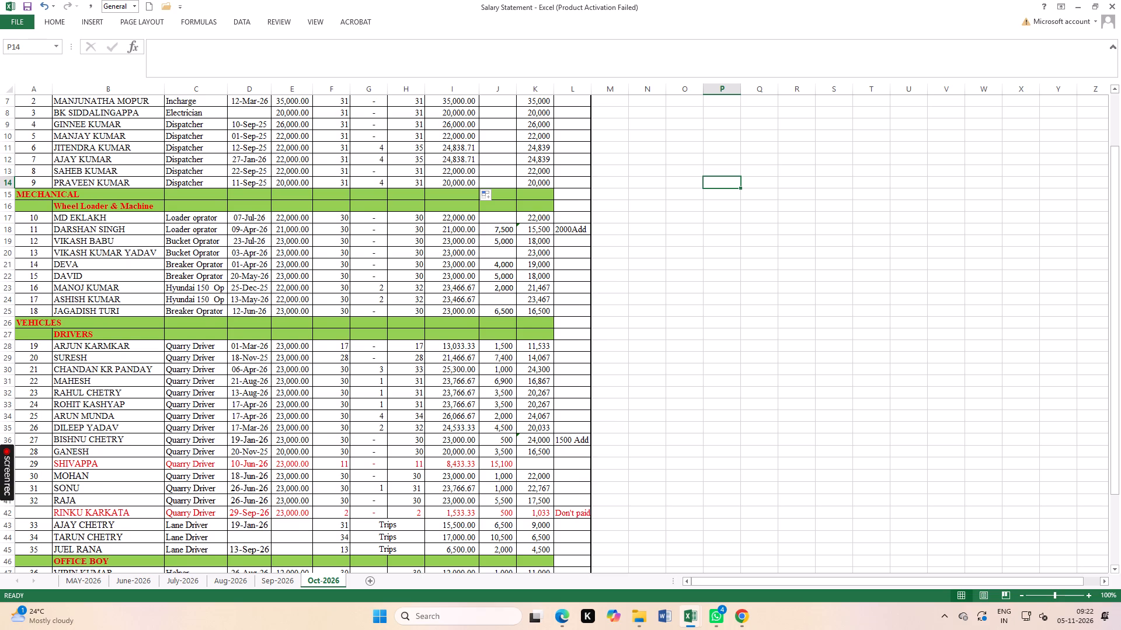
{"action": "left_click", "coordinate": [343, 219]}
{"action": "type", "text": "31"}
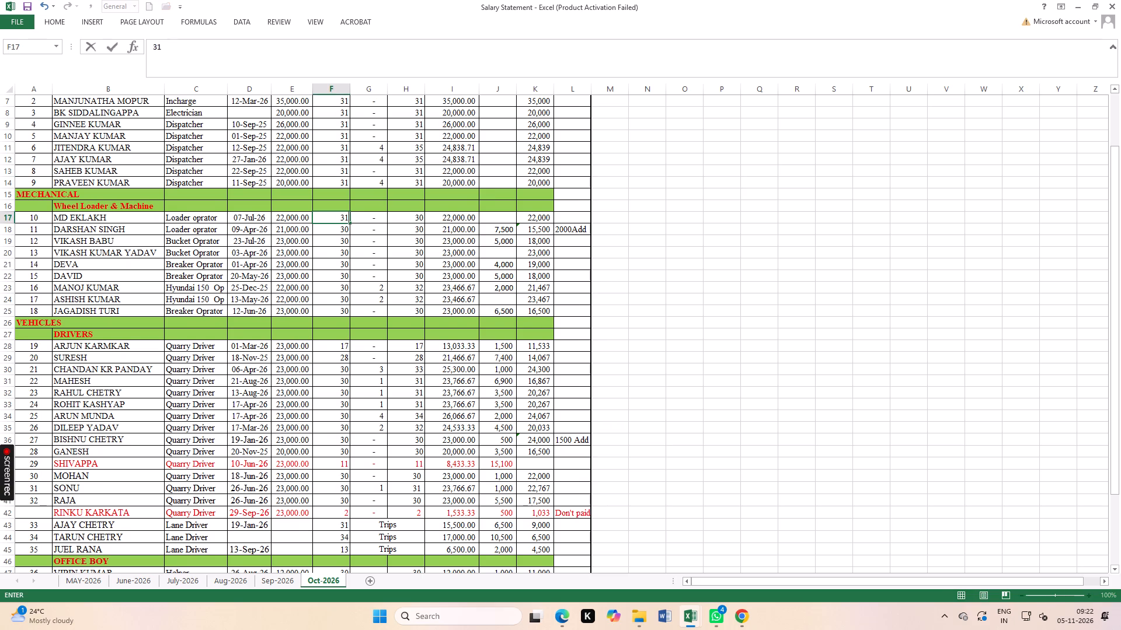
{"action": "key", "text": "Return"}
{"action": "left_click", "coordinate": [351, 264]}
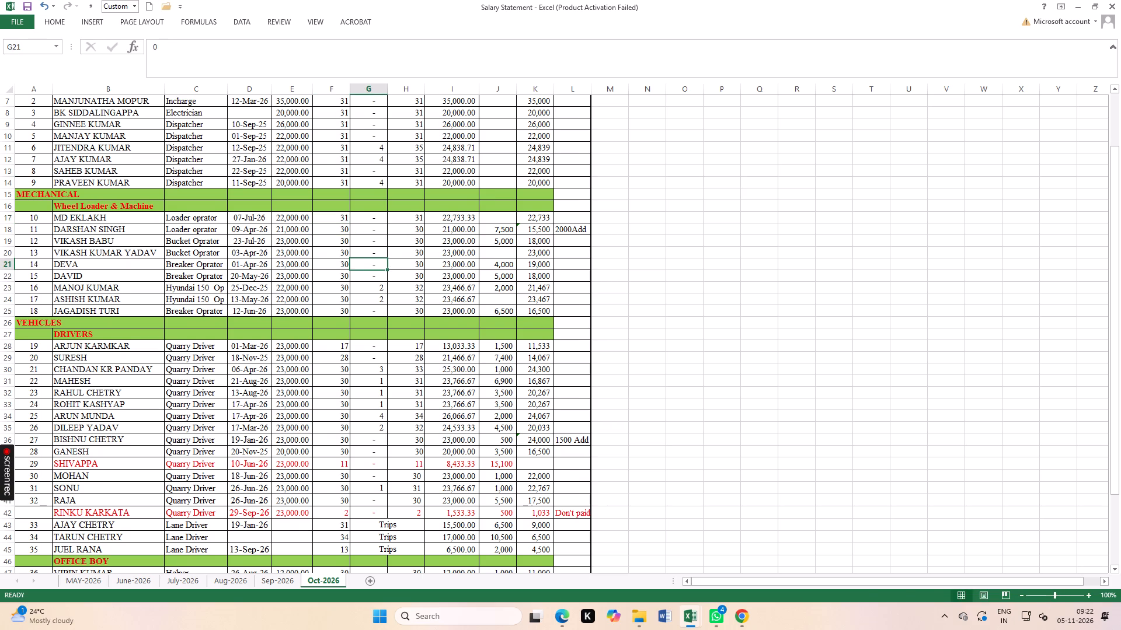
{"action": "left_click_drag", "start_coordinate": [339, 213], "coordinate": [346, 307]}
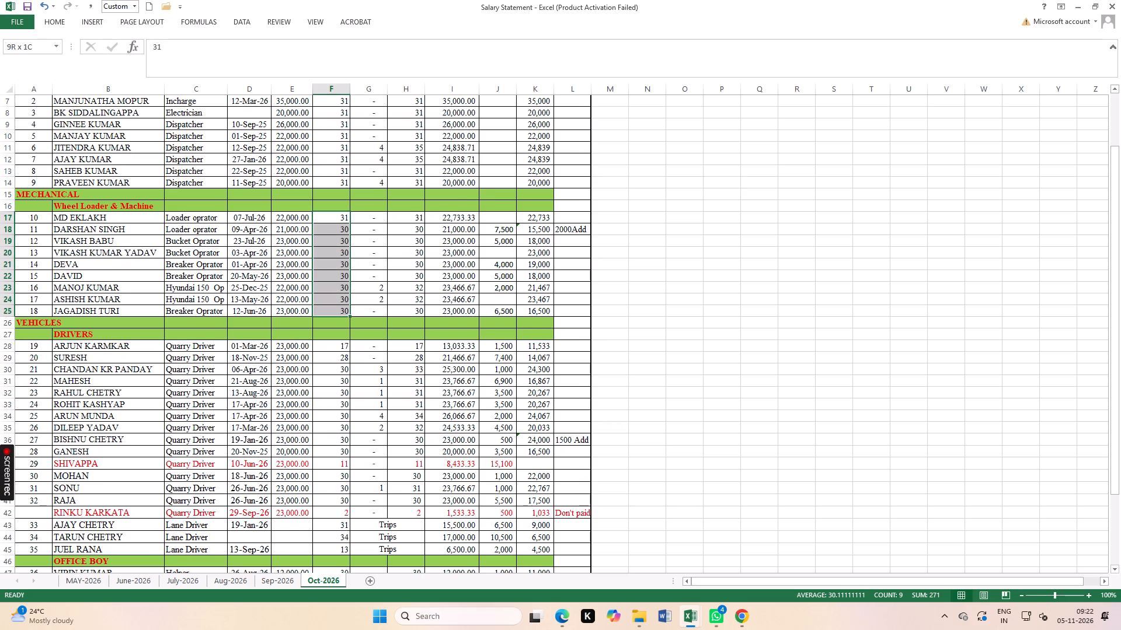
{"action": "key", "text": "ctrl+d"}
Save the workbook.
{"action": "left_click", "coordinate": [739, 318]}
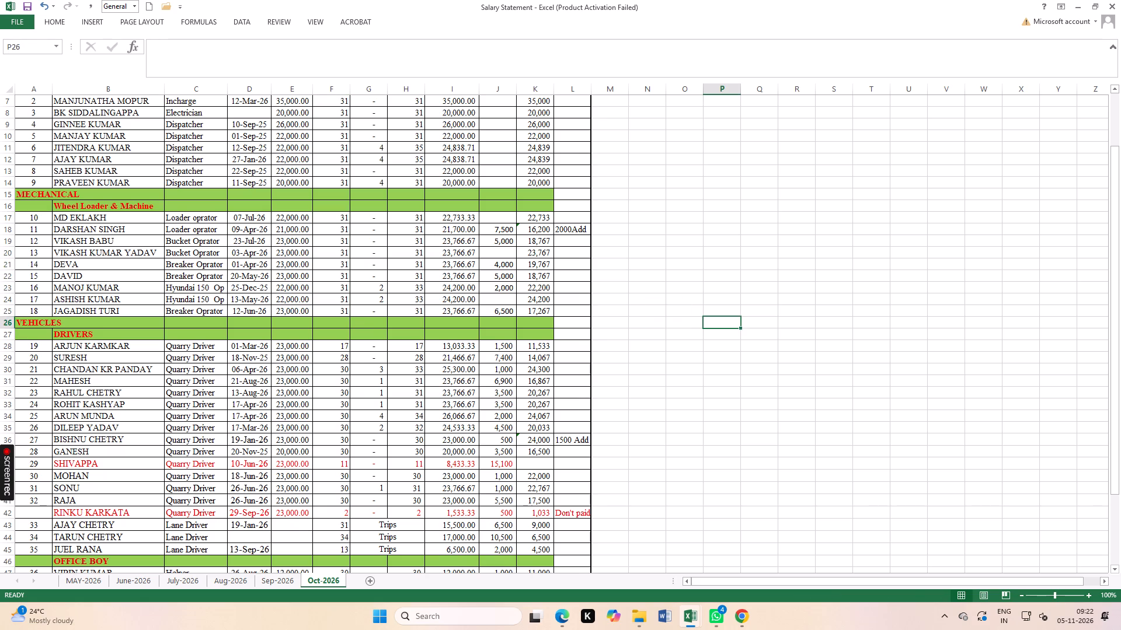
{"action": "double_click", "coordinate": [25, 2]}
Change the Actual Pay formula in I17 to =E17/31*H17 and fill it down through SL.No 18, I25.
{"action": "double_click", "coordinate": [415, 219]}
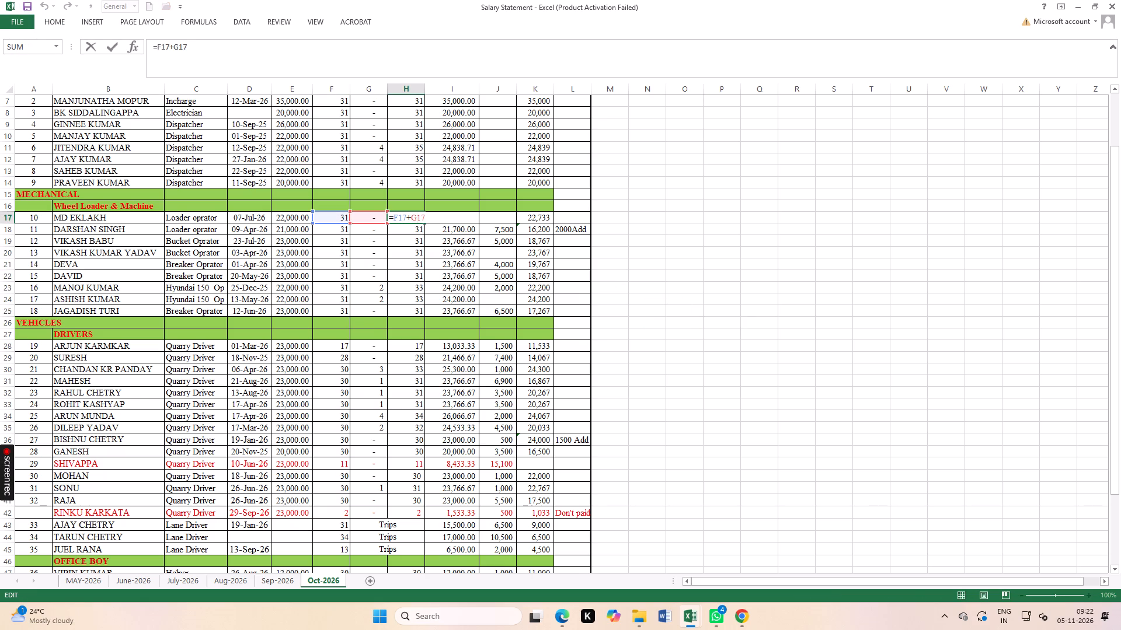
{"action": "key", "text": "Return"}
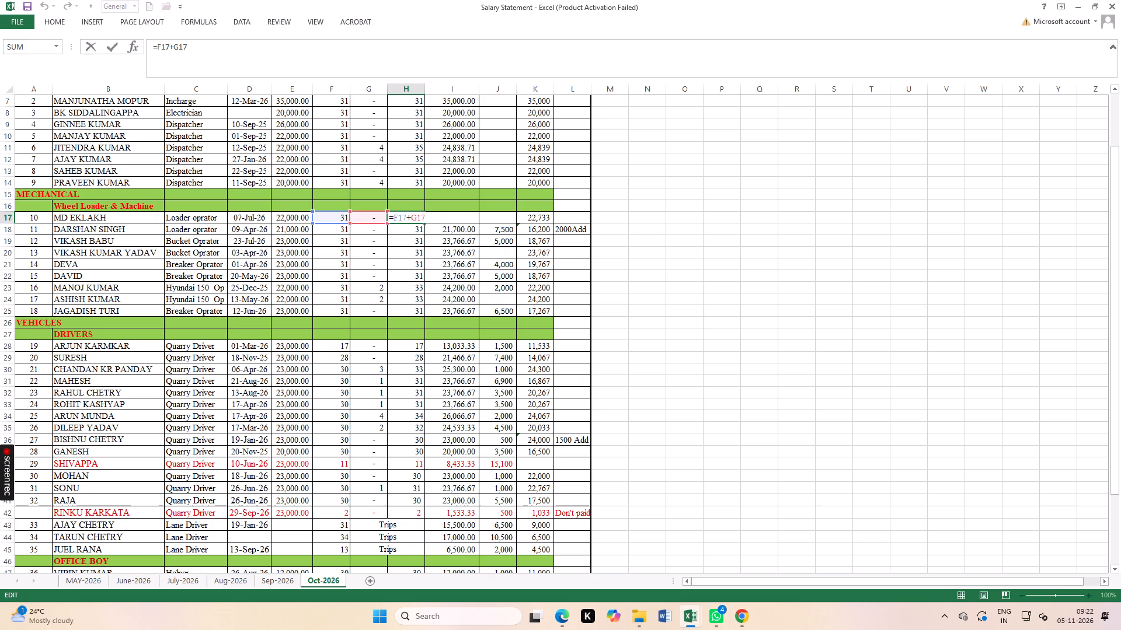
{"action": "double_click", "coordinate": [465, 218]}
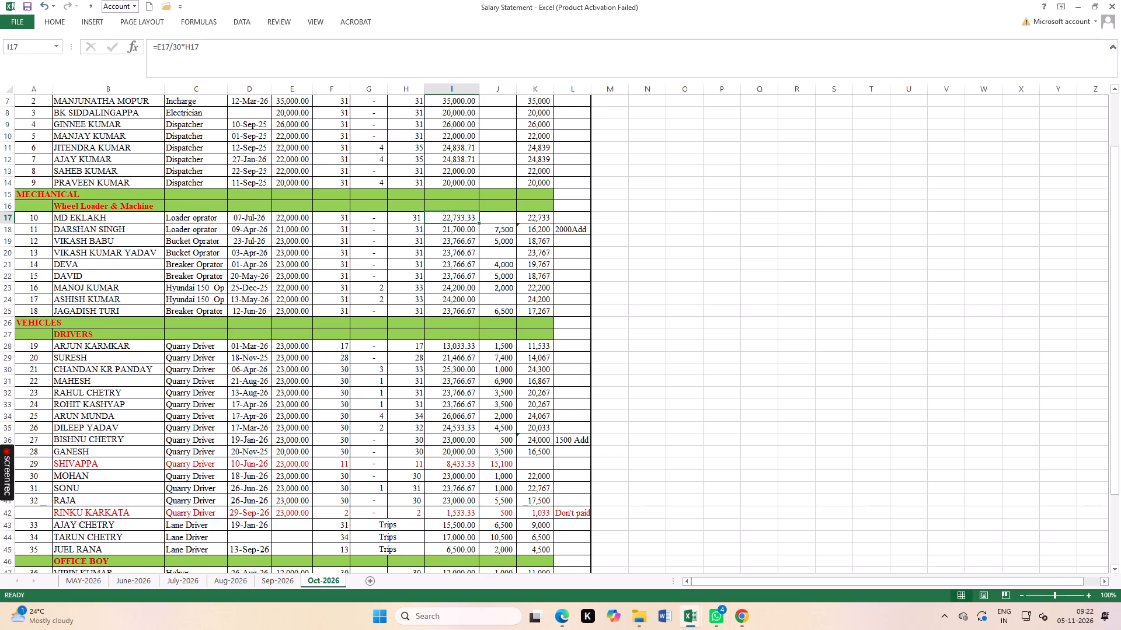
{"action": "left_click", "coordinate": [454, 220]}
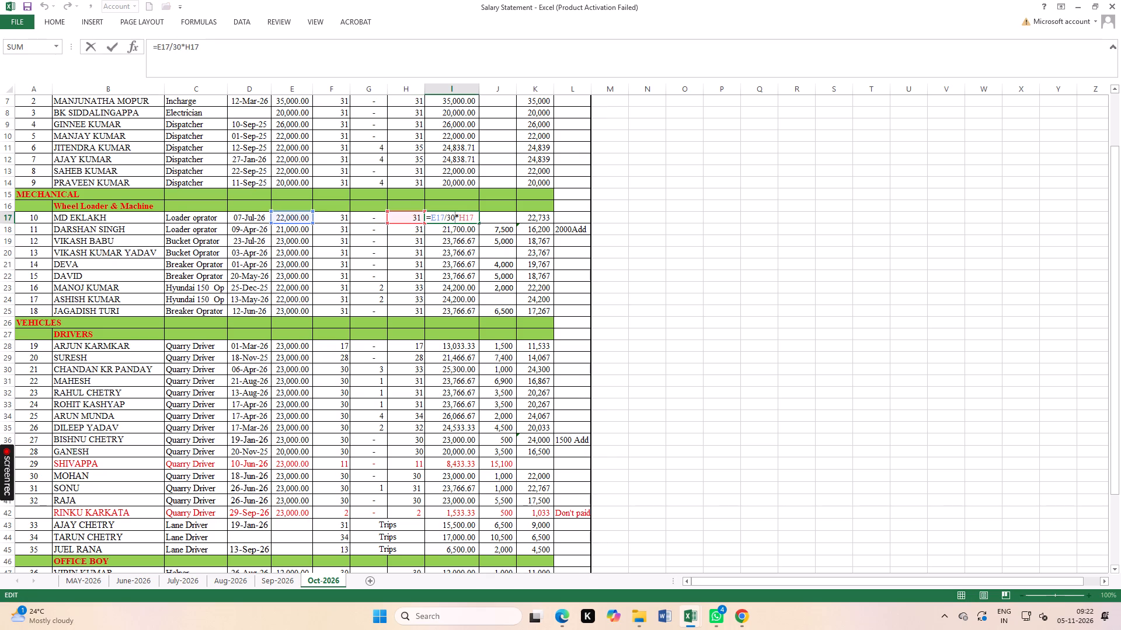
{"action": "key", "text": "BackSpace"}
{"action": "key", "text": "1"}
{"action": "key", "text": "Return"}
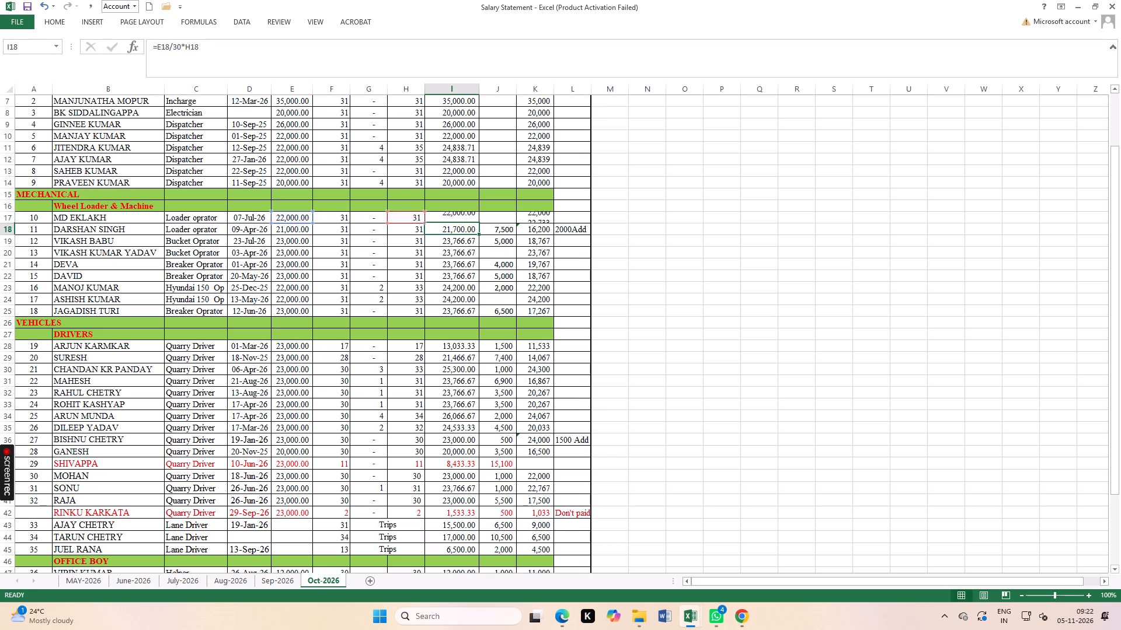
{"action": "left_click", "coordinate": [466, 216]}
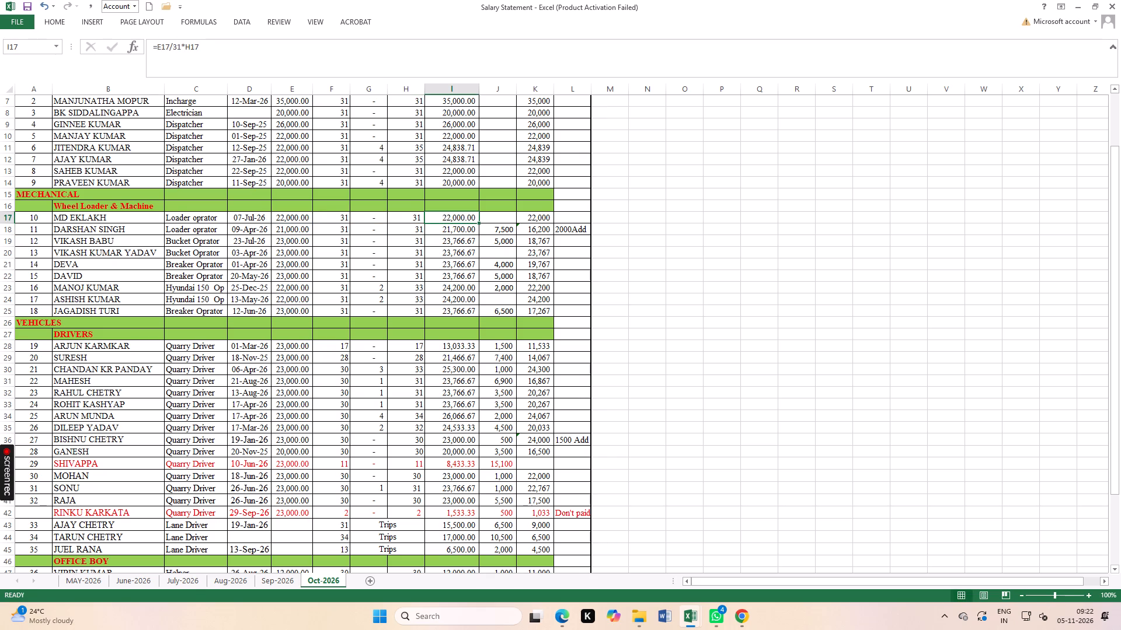
{"action": "double_click", "coordinate": [478, 223]}
Save the workbook.
{"action": "left_click", "coordinate": [711, 290]}
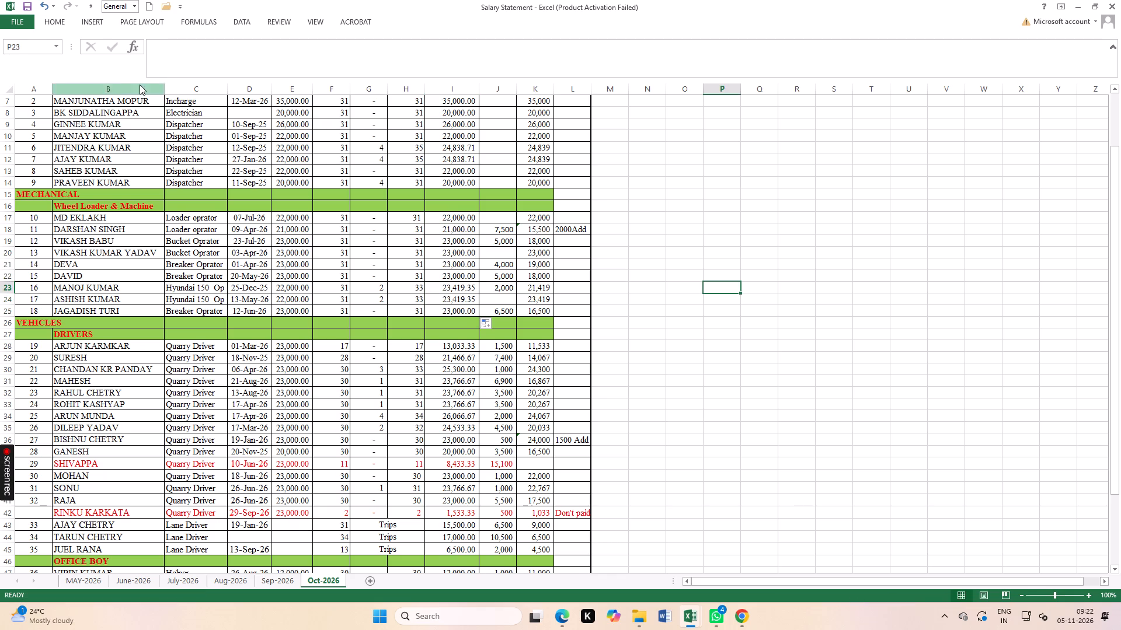
{"action": "triple_click", "coordinate": [26, 5]}
{"action": "left_click", "coordinate": [26, 5]}
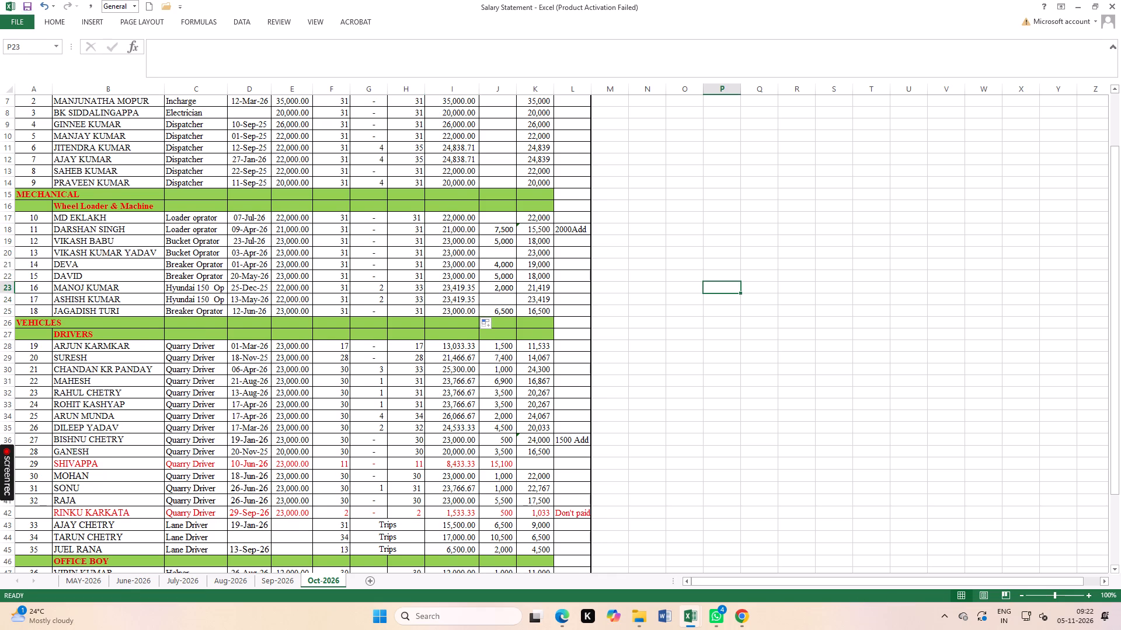
Fill the Office Staff and Mechanical block, from A5 to the Remarks column in row 26, with yellow.
{"action": "scroll", "coordinate": [113, 173], "scroll_direction": "up", "scroll_amount": 5}
{"action": "left_click_drag", "start_coordinate": [45, 161], "coordinate": [541, 386]}
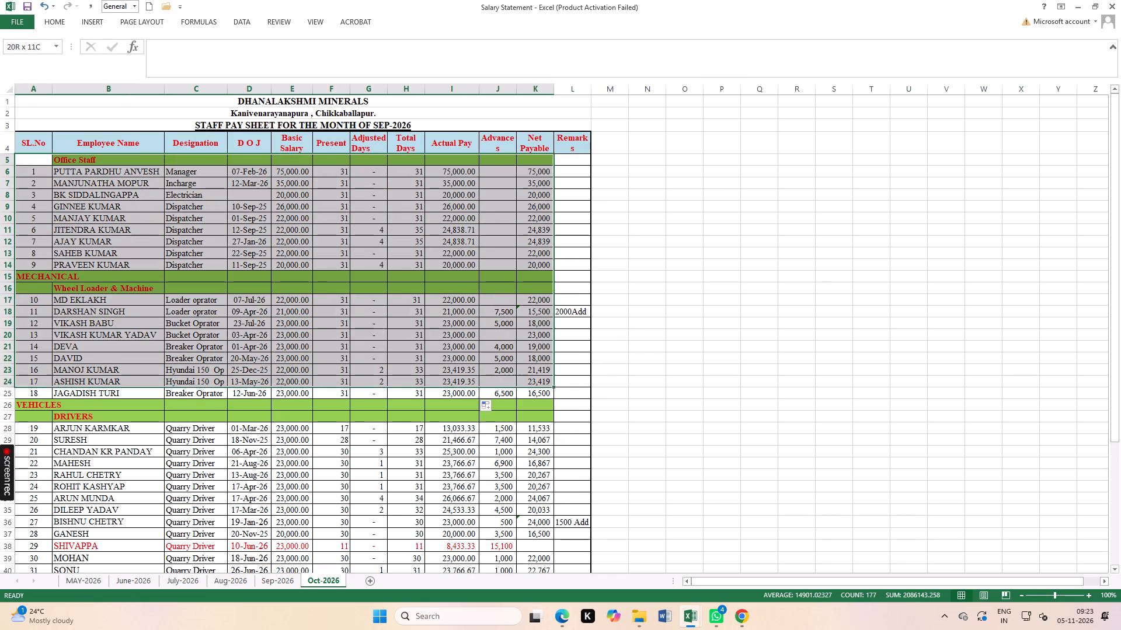
{"action": "left_click_drag", "start_coordinate": [541, 386], "coordinate": [578, 401]}
{"action": "left_click", "coordinate": [47, 19]}
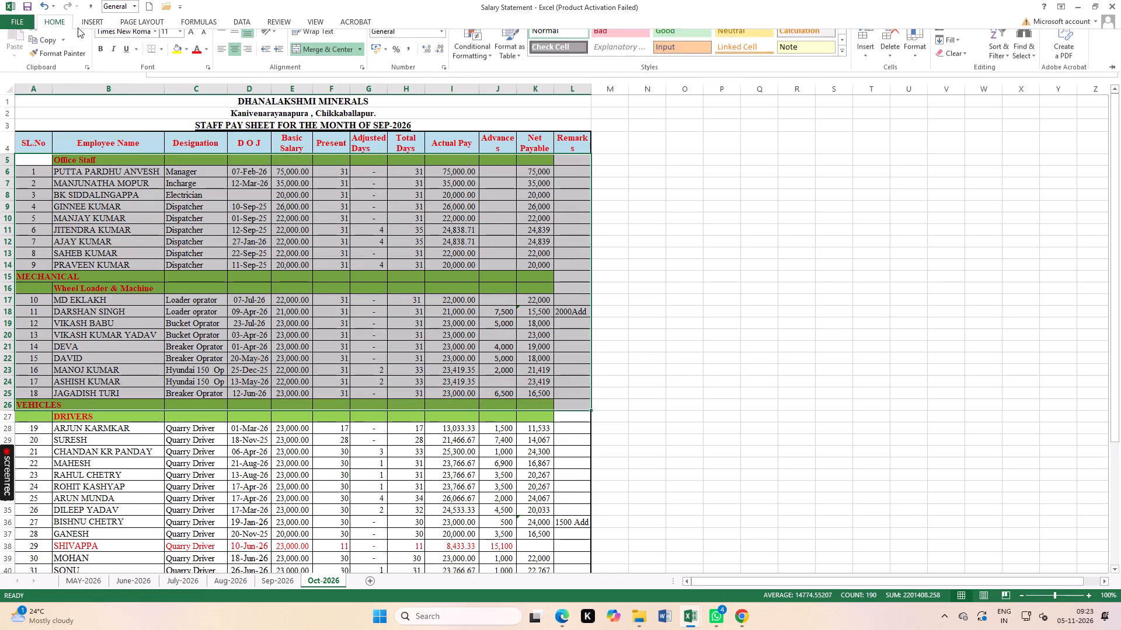
{"action": "left_click", "coordinate": [180, 64]}
{"action": "double_click", "coordinate": [747, 274]}
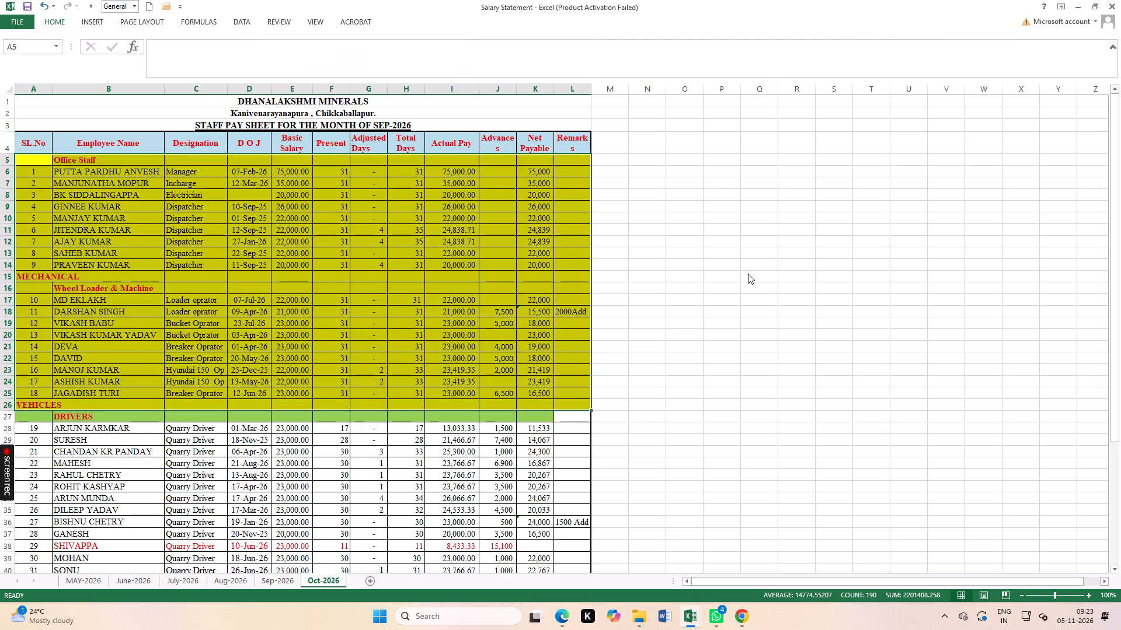
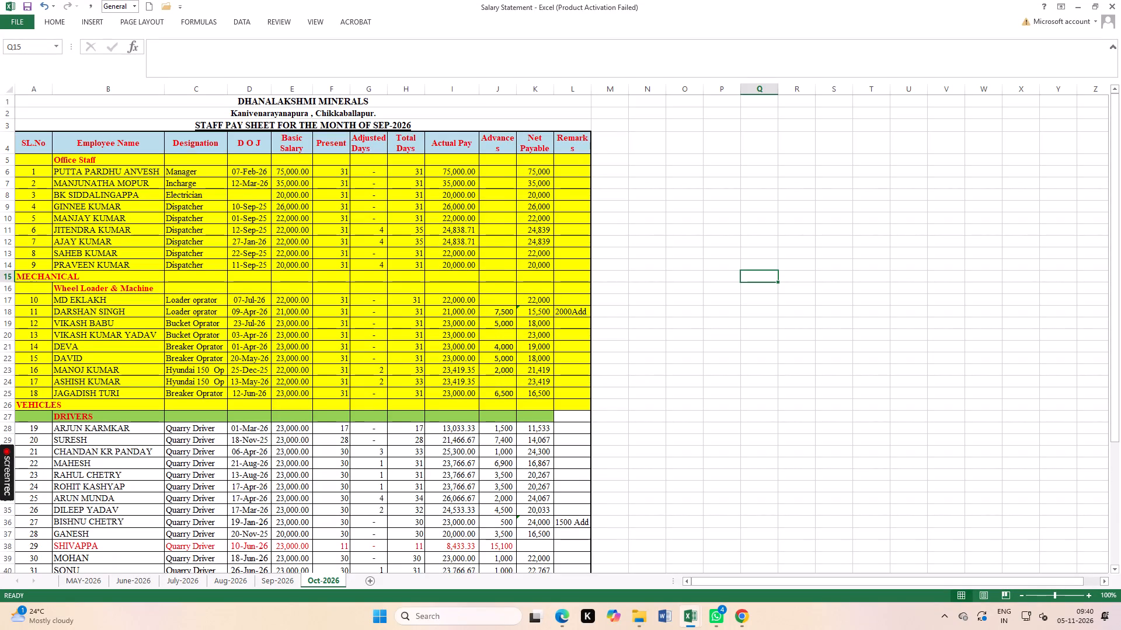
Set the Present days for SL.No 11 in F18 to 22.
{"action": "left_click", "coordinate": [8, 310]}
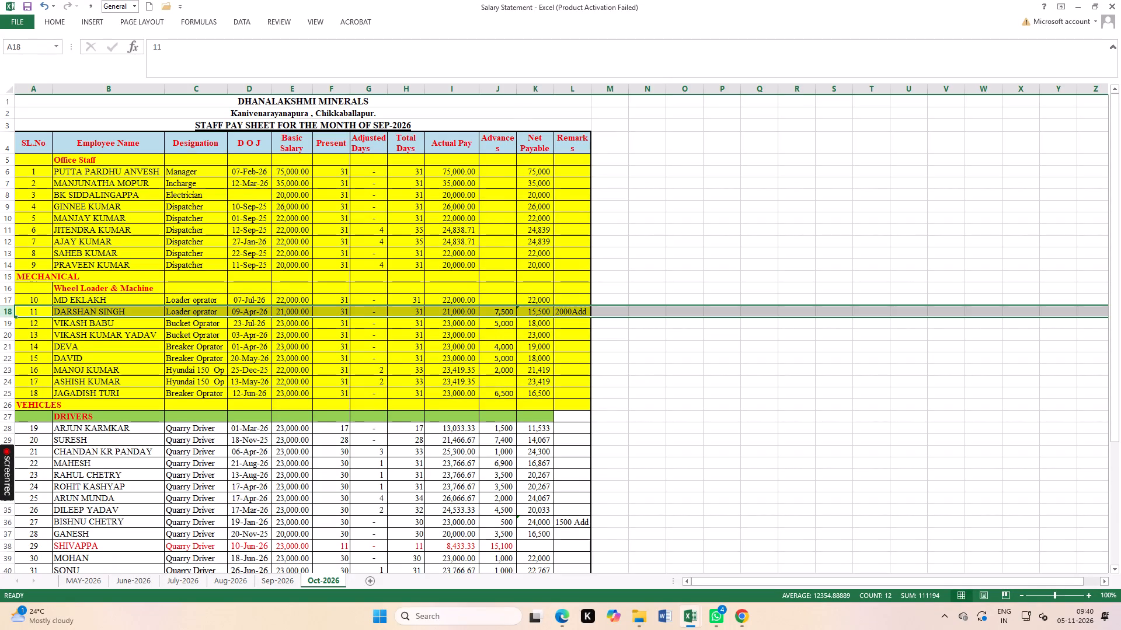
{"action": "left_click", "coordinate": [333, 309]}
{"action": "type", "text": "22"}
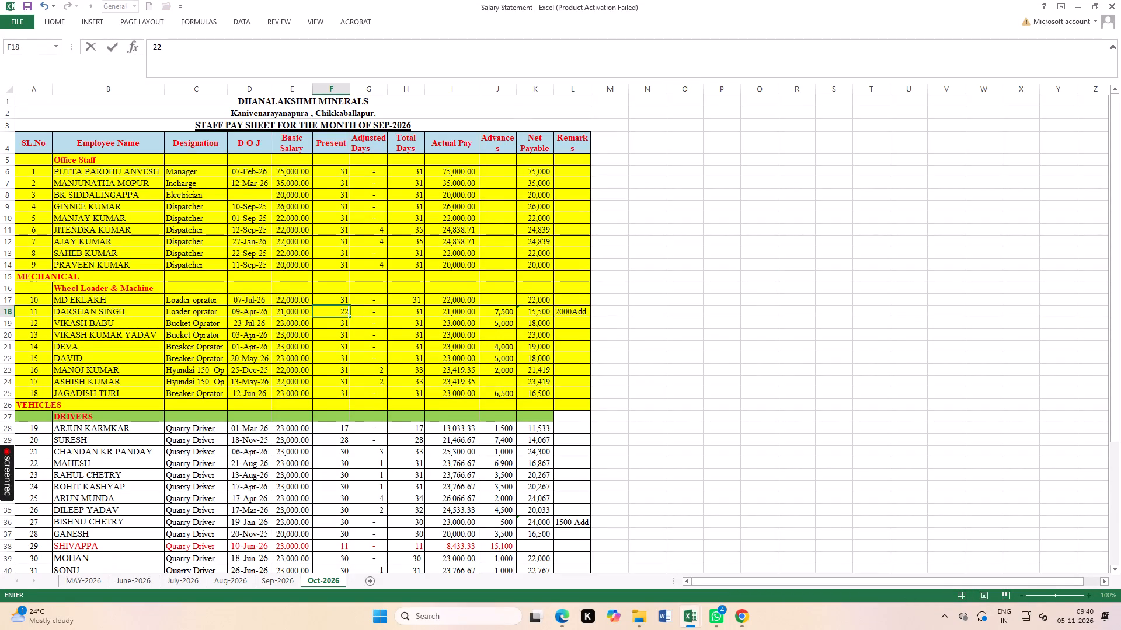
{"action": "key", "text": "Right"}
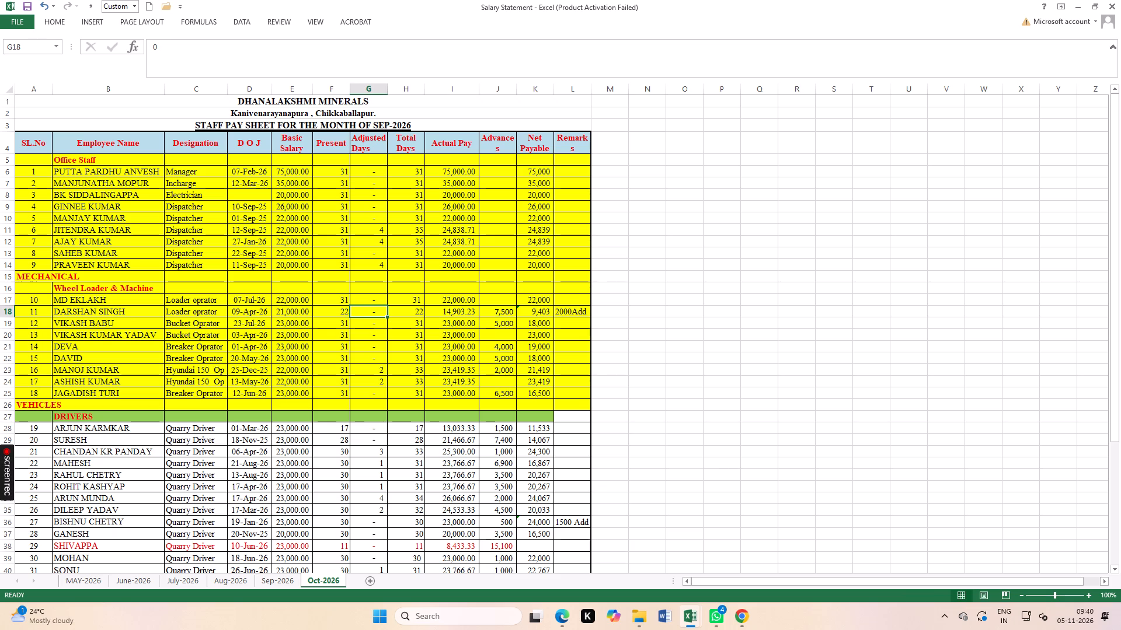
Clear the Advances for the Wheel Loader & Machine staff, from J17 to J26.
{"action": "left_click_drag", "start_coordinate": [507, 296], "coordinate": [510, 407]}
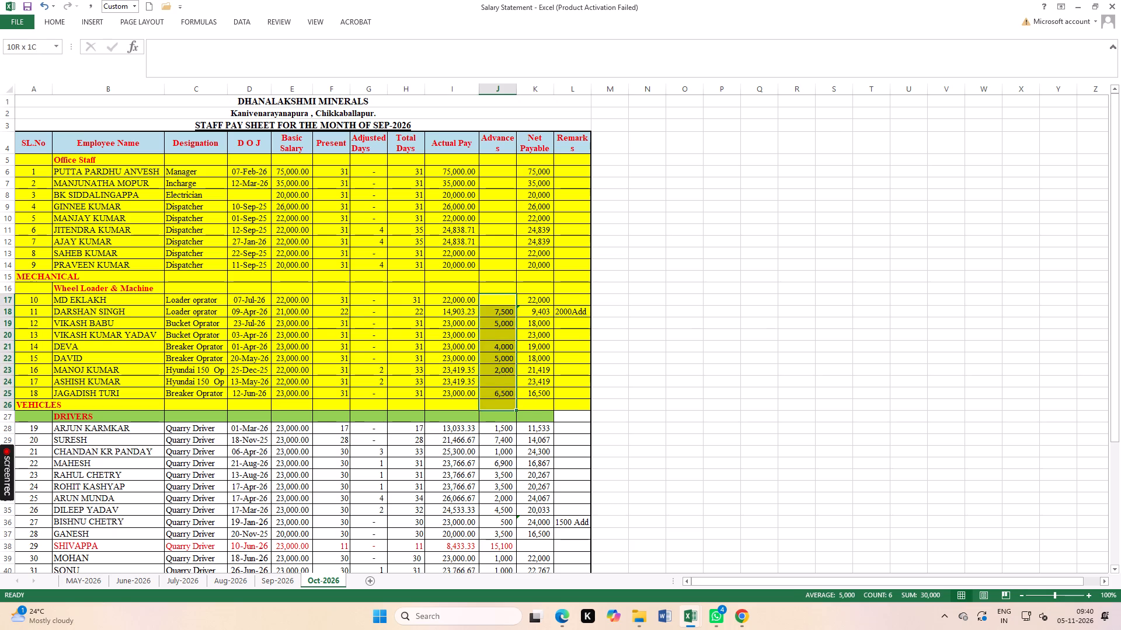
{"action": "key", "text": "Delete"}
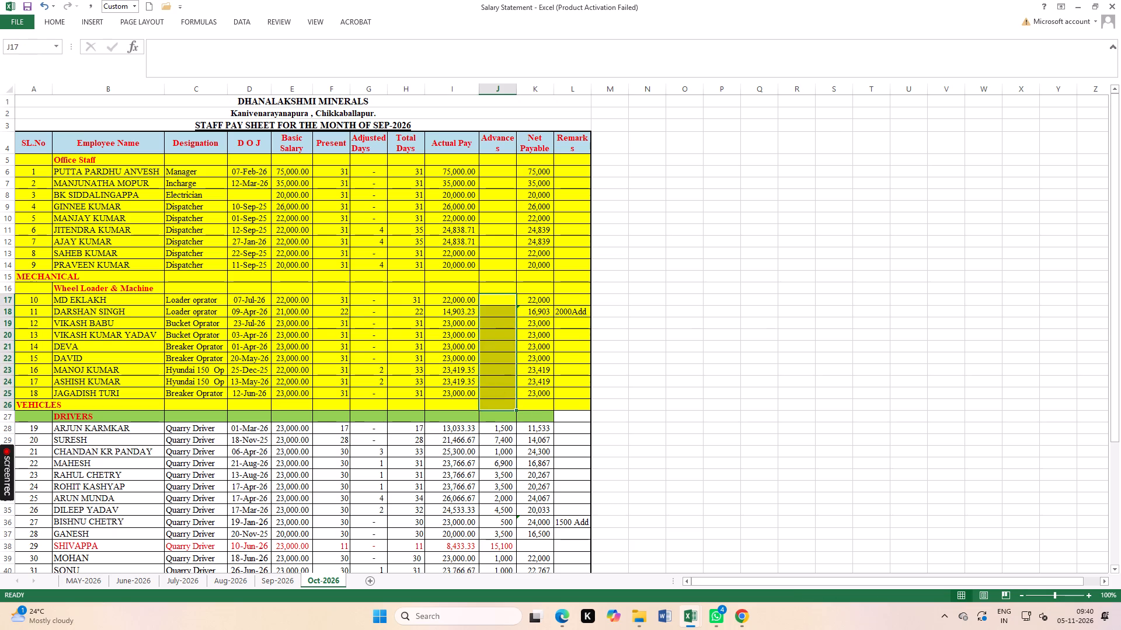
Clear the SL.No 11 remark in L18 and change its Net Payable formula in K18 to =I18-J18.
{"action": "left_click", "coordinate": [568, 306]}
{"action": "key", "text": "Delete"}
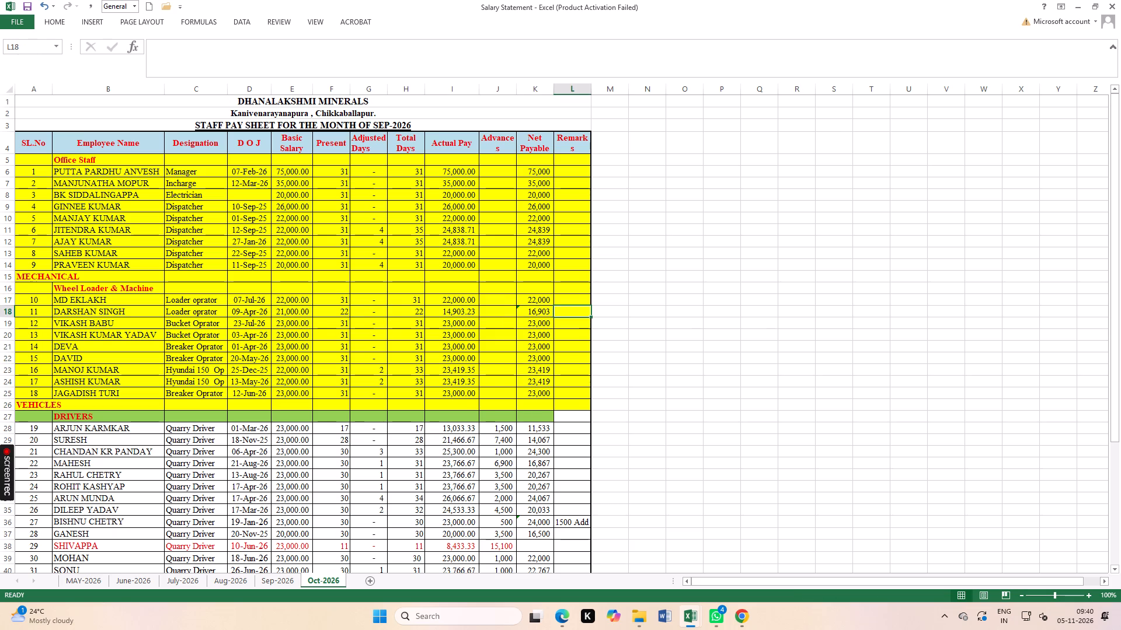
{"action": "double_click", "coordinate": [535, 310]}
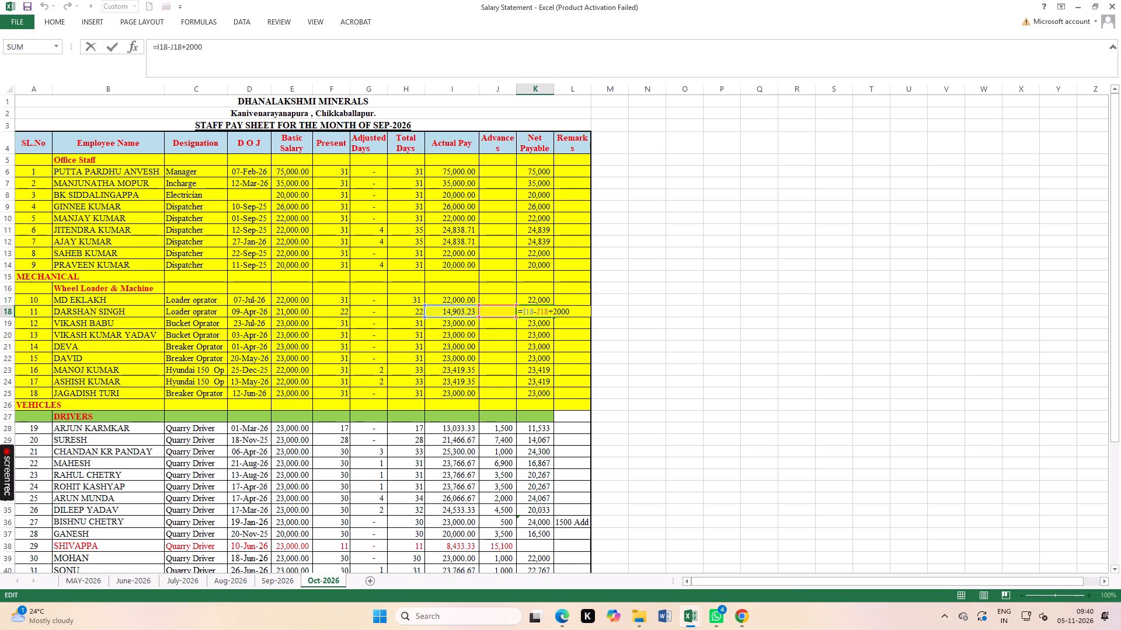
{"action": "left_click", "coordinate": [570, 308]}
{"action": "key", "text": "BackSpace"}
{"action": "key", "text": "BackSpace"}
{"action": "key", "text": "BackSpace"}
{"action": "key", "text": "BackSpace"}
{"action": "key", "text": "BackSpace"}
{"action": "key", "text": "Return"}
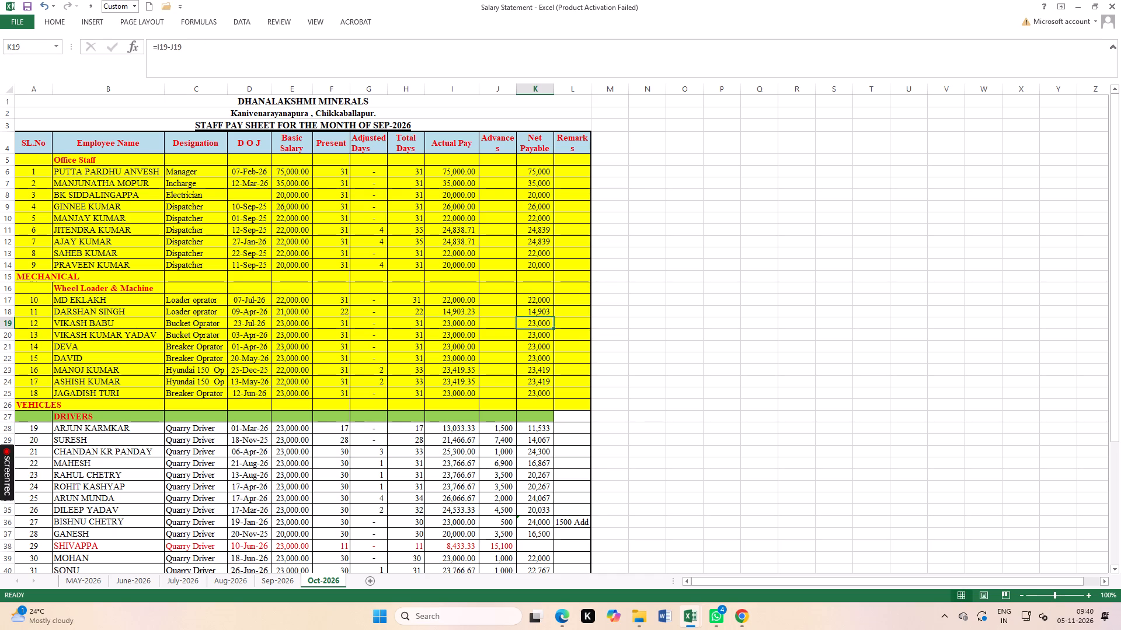
Undo the recent Net Payable, remark, Advances and Present edits, back through the yellow fill of the Office Staff and Mechanical block.
{"action": "left_click_drag", "start_coordinate": [34, 160], "coordinate": [545, 394]}
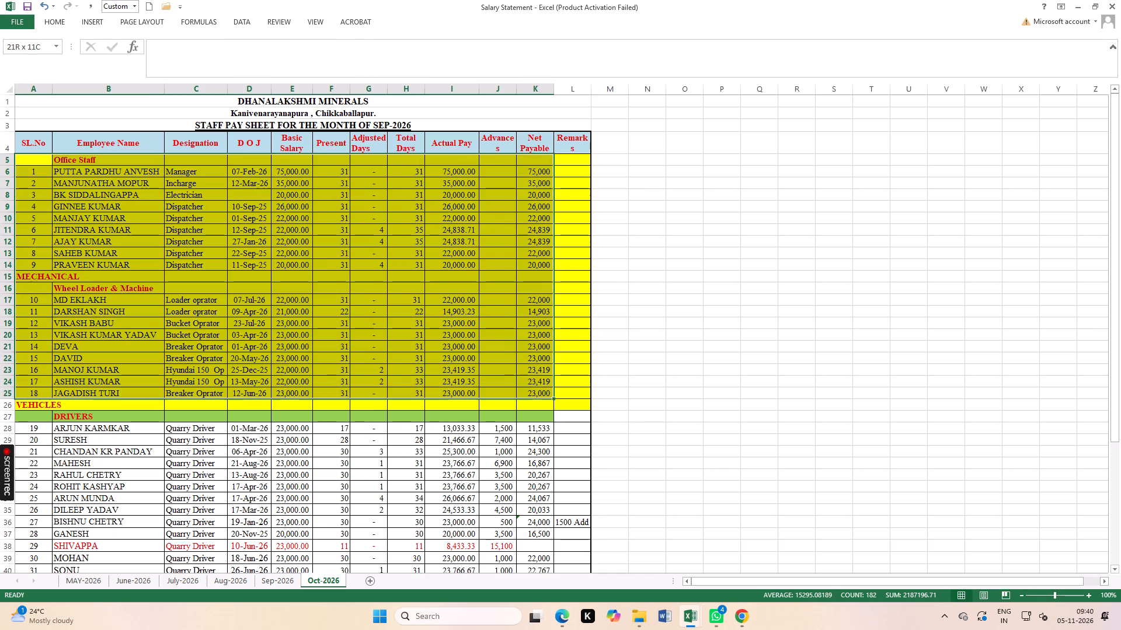
{"action": "left_click_drag", "start_coordinate": [545, 394], "coordinate": [564, 401]}
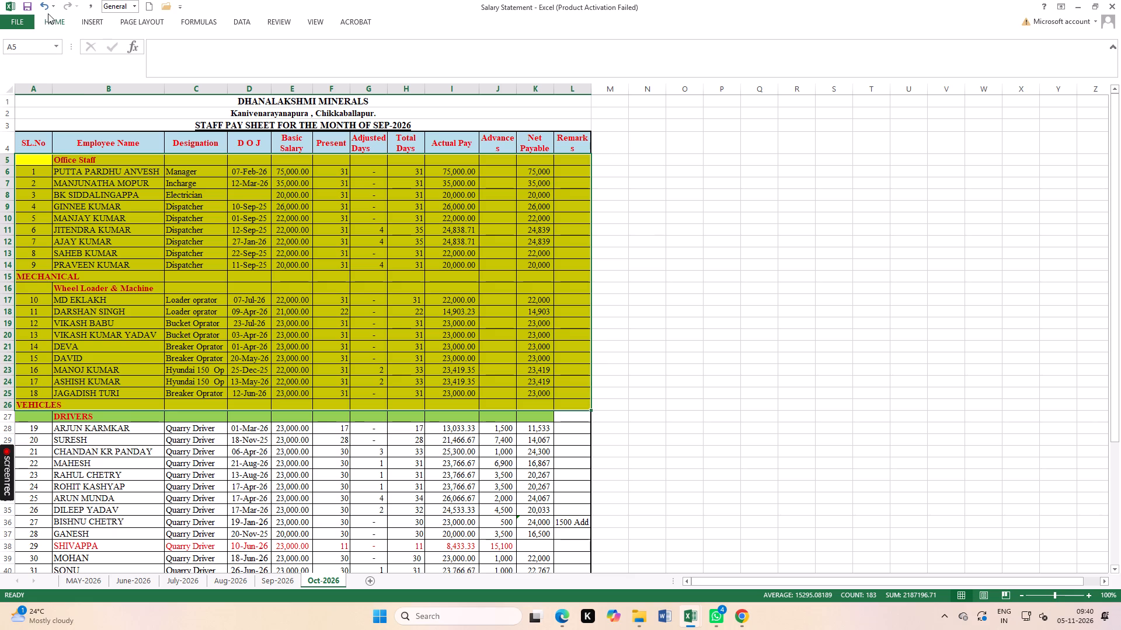
{"action": "double_click", "coordinate": [43, 6]}
{"action": "left_click", "coordinate": [43, 6]}
{"action": "left_click", "coordinate": [43, 6]}
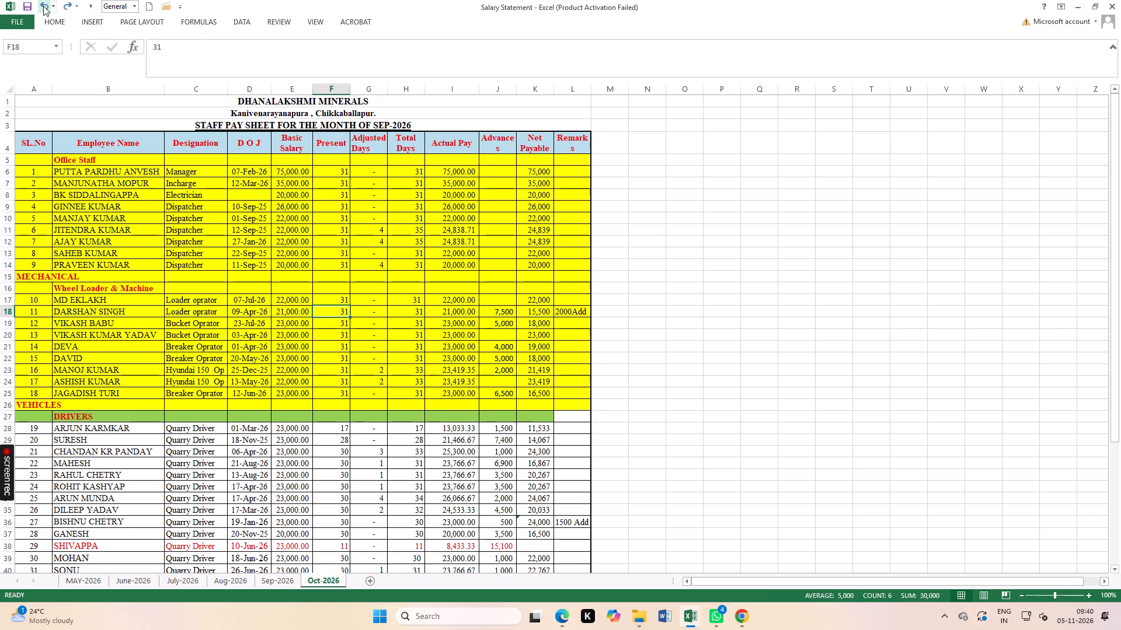
{"action": "left_click", "coordinate": [43, 6]}
Set the Present days for SL.No 11 in F18 to 22.
{"action": "left_click", "coordinate": [334, 358]}
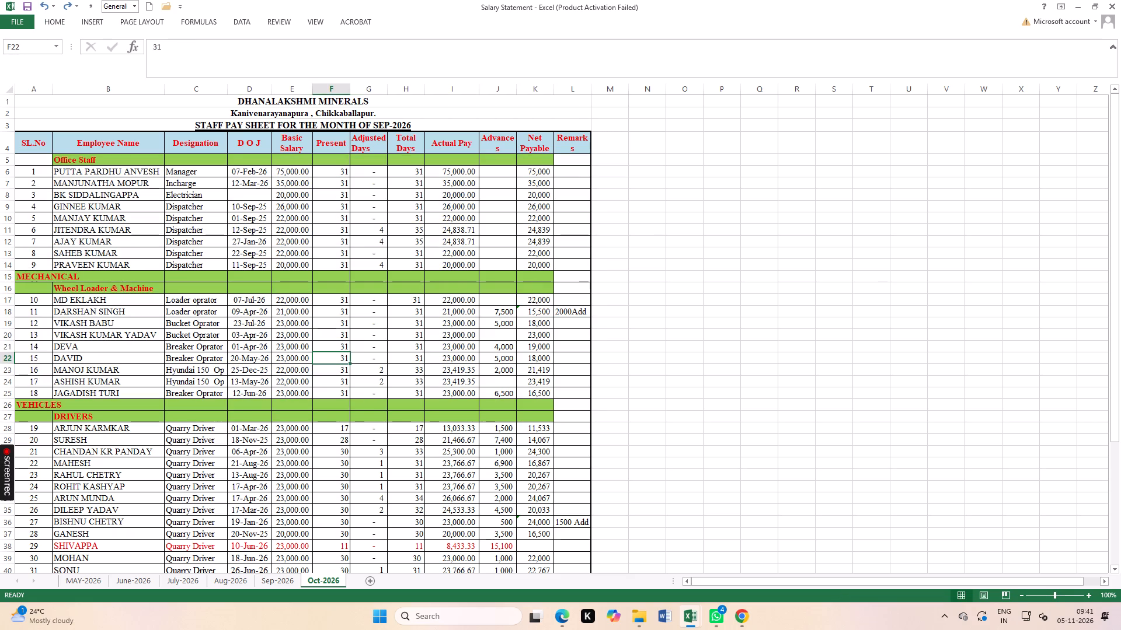
{"action": "left_click", "coordinate": [11, 311]}
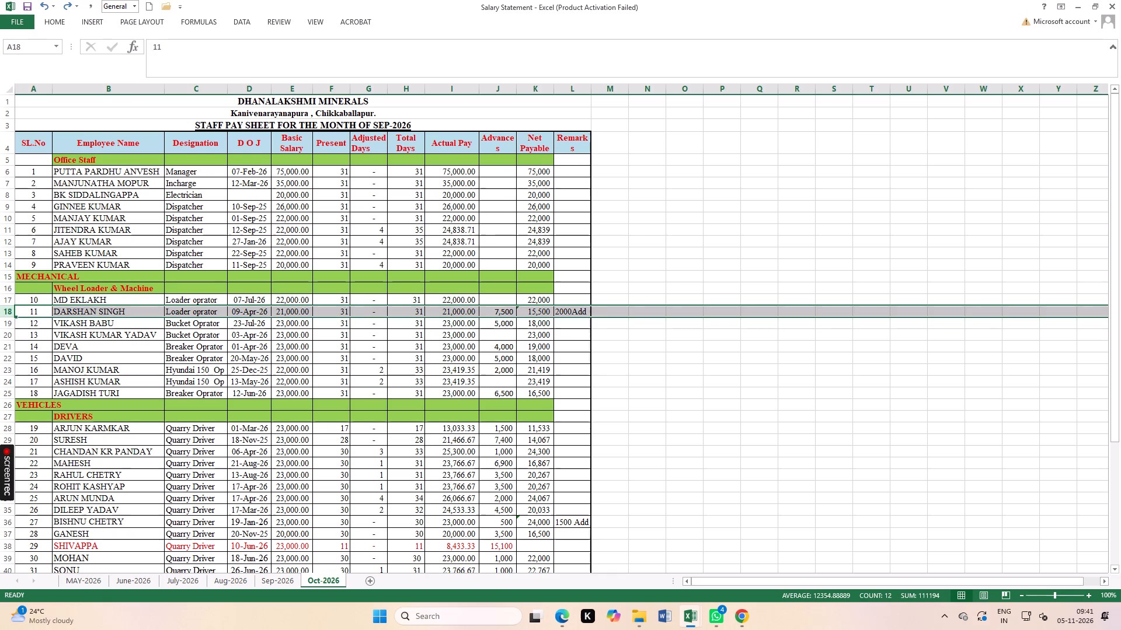
{"action": "left_click", "coordinate": [337, 311]}
{"action": "type", "text": "22"}
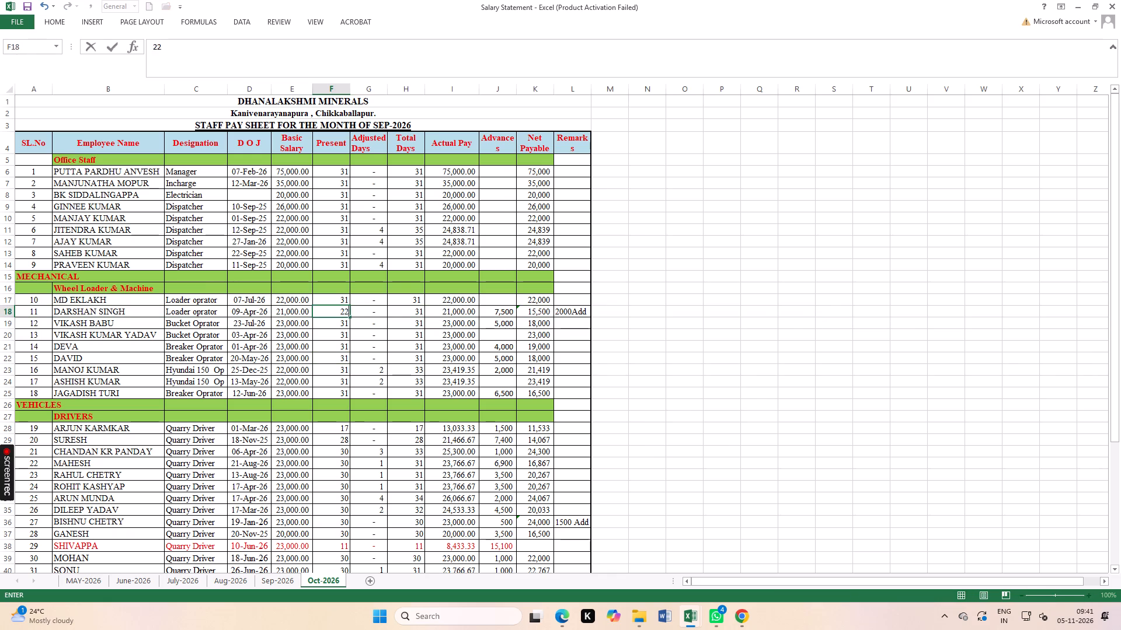
{"action": "key", "text": "Right"}
{"action": "key", "text": "Right"}
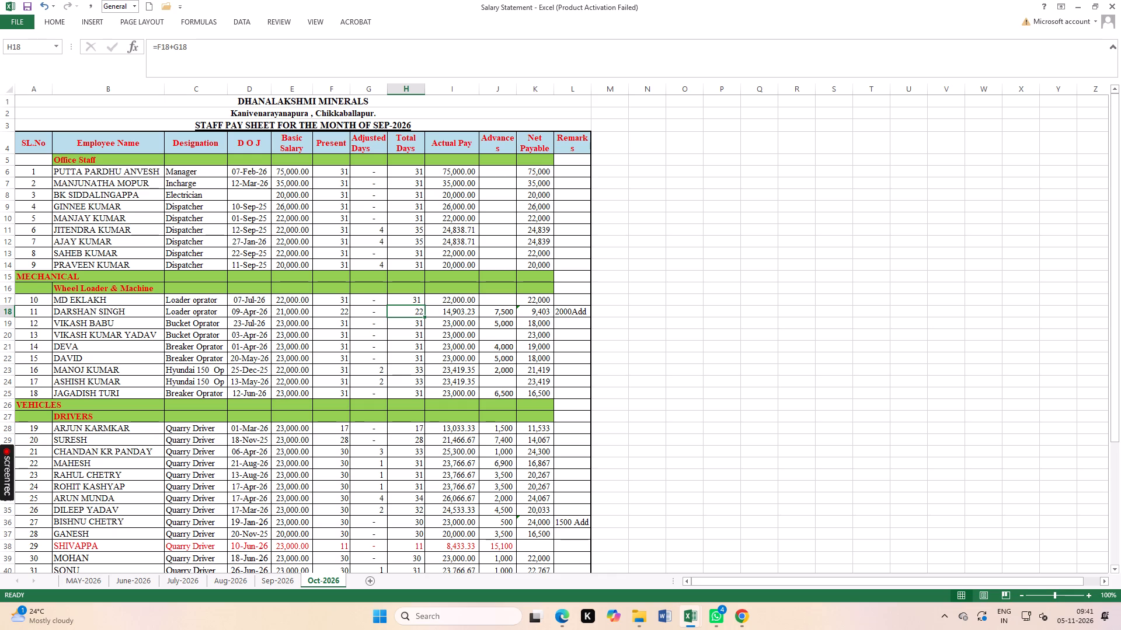
Fill the Total Days formula from H18 up into H17 for SL.No 10.
{"action": "left_click", "coordinate": [0, 299]}
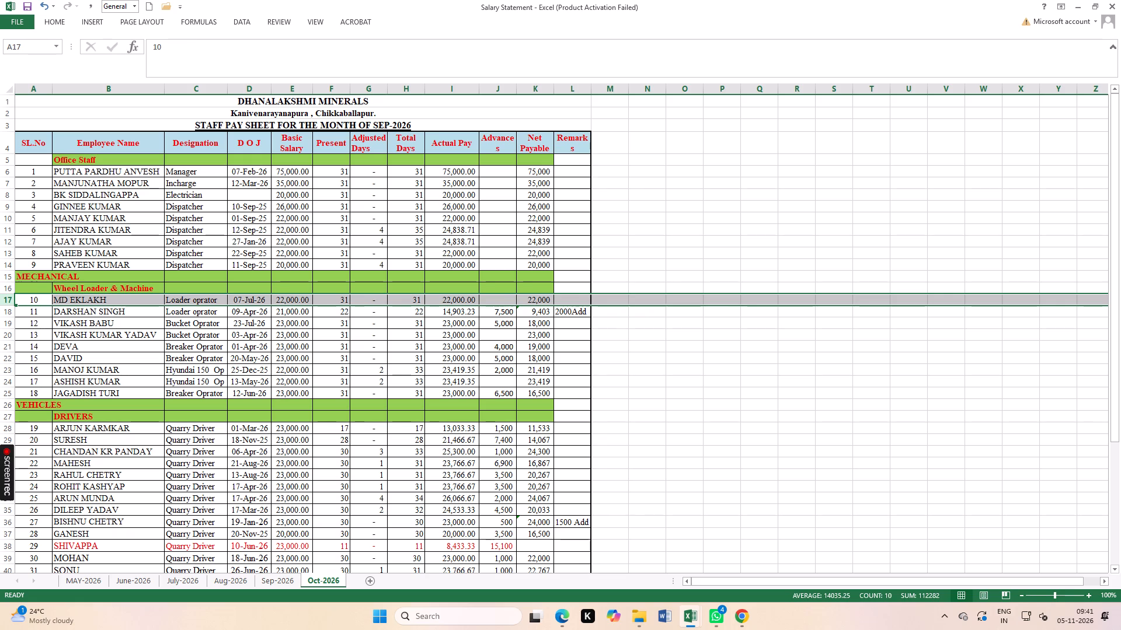
{"action": "left_click", "coordinate": [248, 343]}
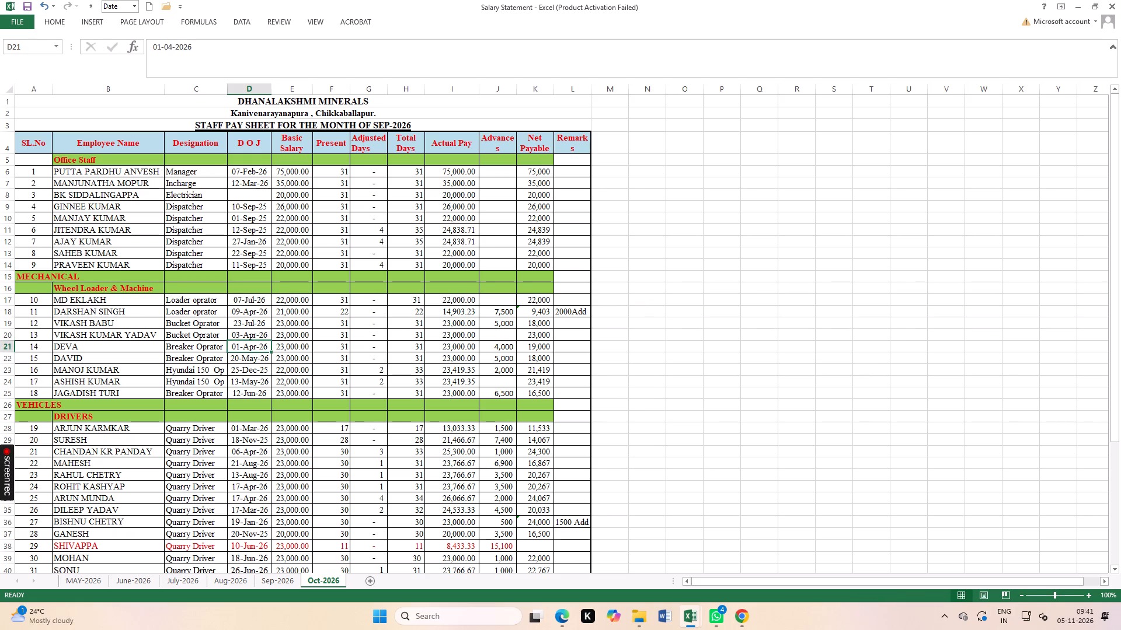
{"action": "left_click", "coordinate": [378, 300]}
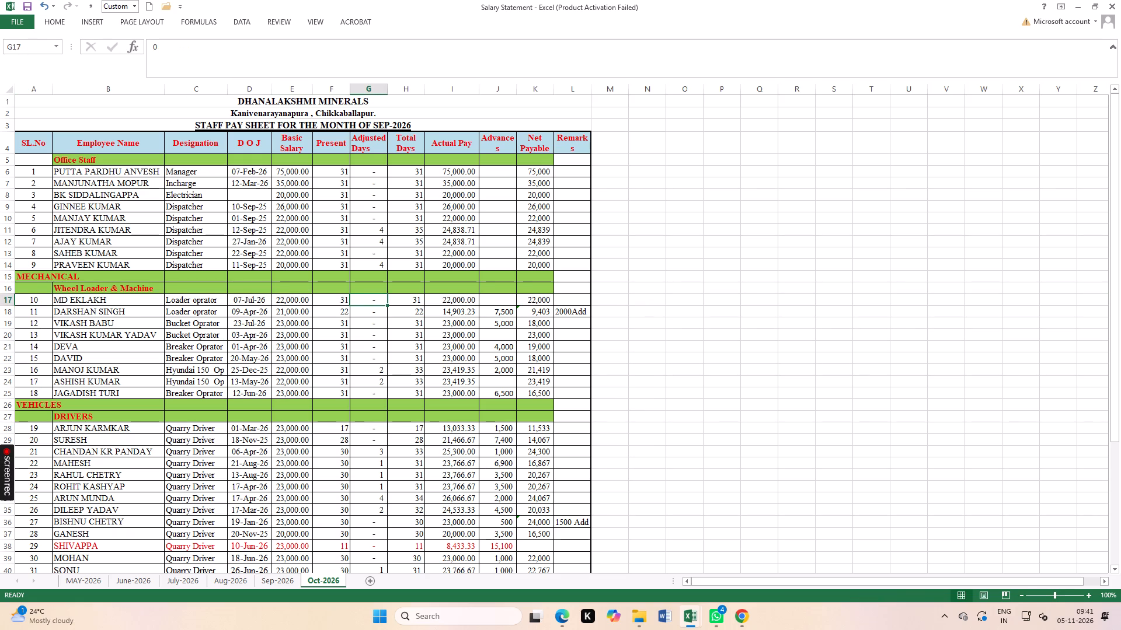
{"action": "left_click", "coordinate": [416, 311]}
{"action": "left_click_drag", "start_coordinate": [426, 318], "coordinate": [423, 302]}
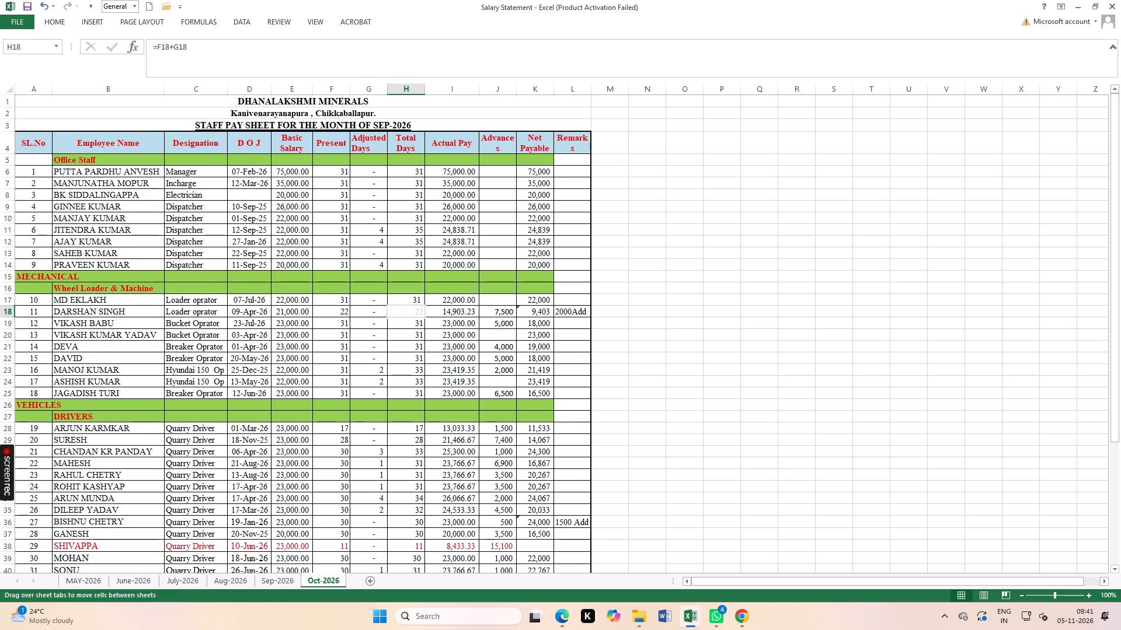
{"action": "left_click_drag", "start_coordinate": [423, 302], "coordinate": [423, 297]}
{"action": "left_click", "coordinate": [418, 298]}
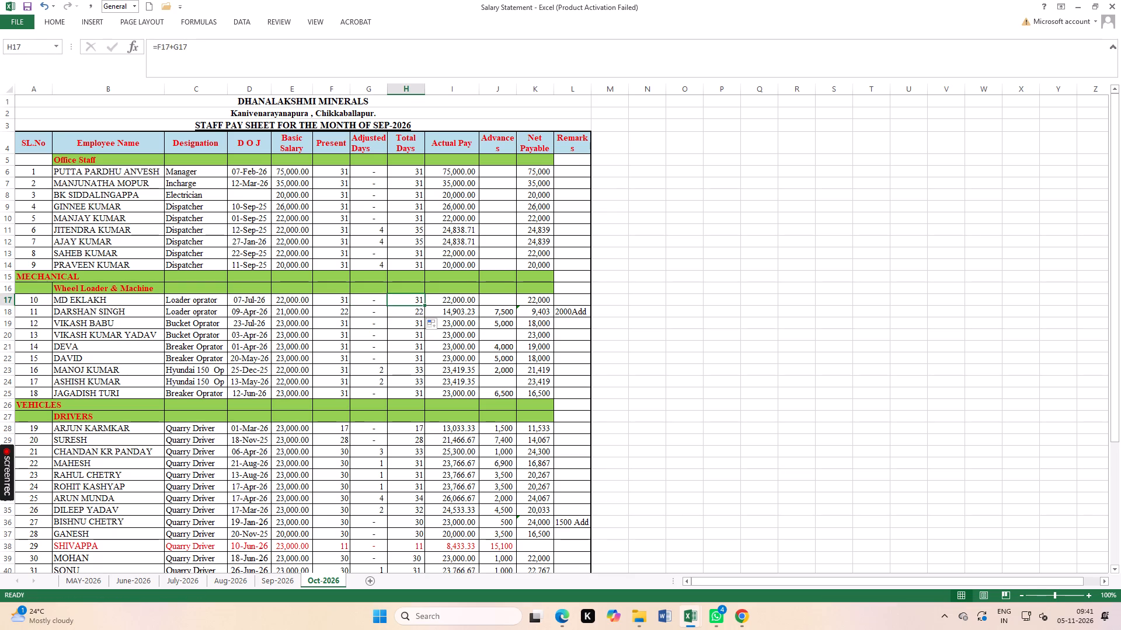
Set the Adjusted Days for SL.No 10 in G17 to 1.
{"action": "left_click", "coordinate": [370, 310]}
{"action": "left_click", "coordinate": [369, 299]}
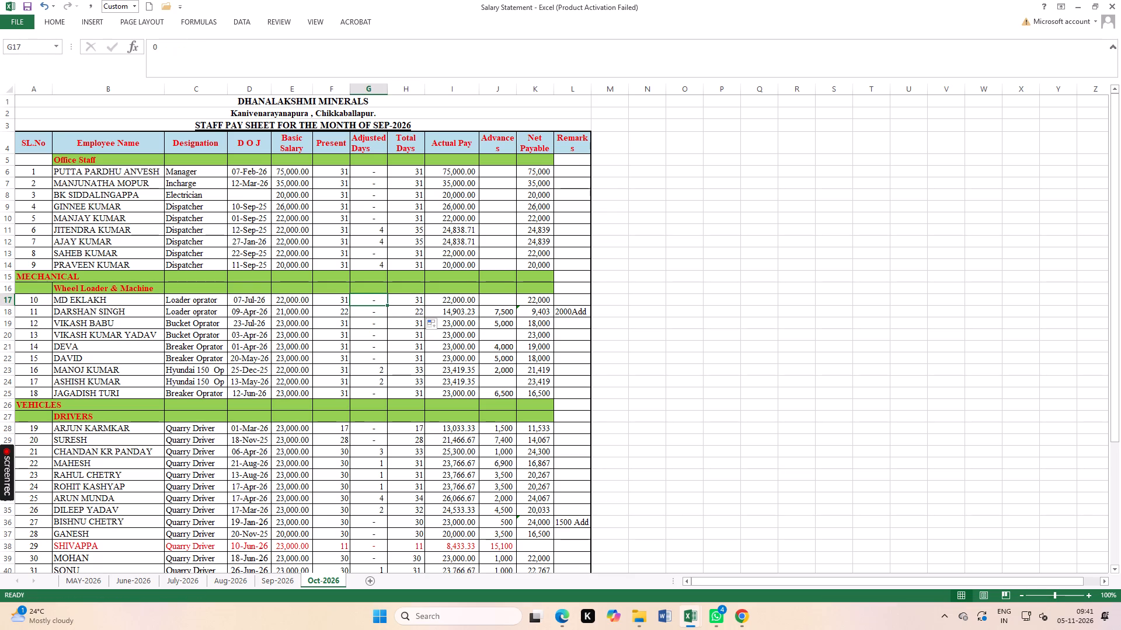
{"action": "key", "text": "1"}
{"action": "key", "text": "Return"}
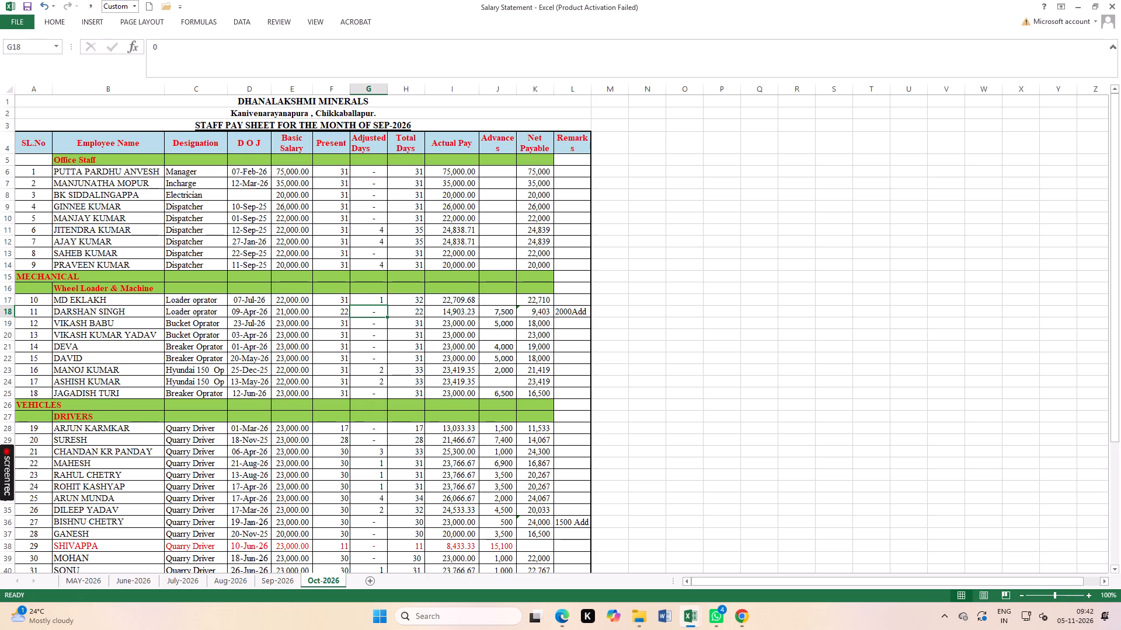
Go through the Wheel Loader & Machine staff entries one by one, from SL.No 10 to SL.No 18.
{"action": "scroll", "coordinate": [418, 344], "scroll_direction": "down", "scroll_amount": 1}
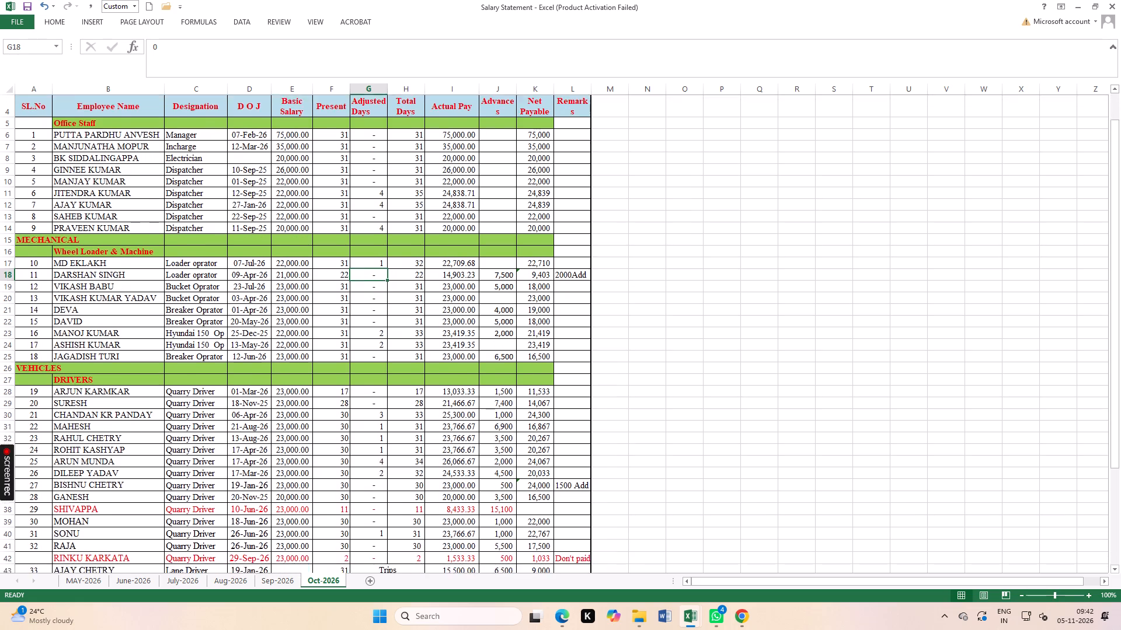
{"action": "scroll", "coordinate": [414, 331], "scroll_direction": "down", "scroll_amount": 1}
{"action": "scroll", "coordinate": [221, 300], "scroll_direction": "down", "scroll_amount": 1}
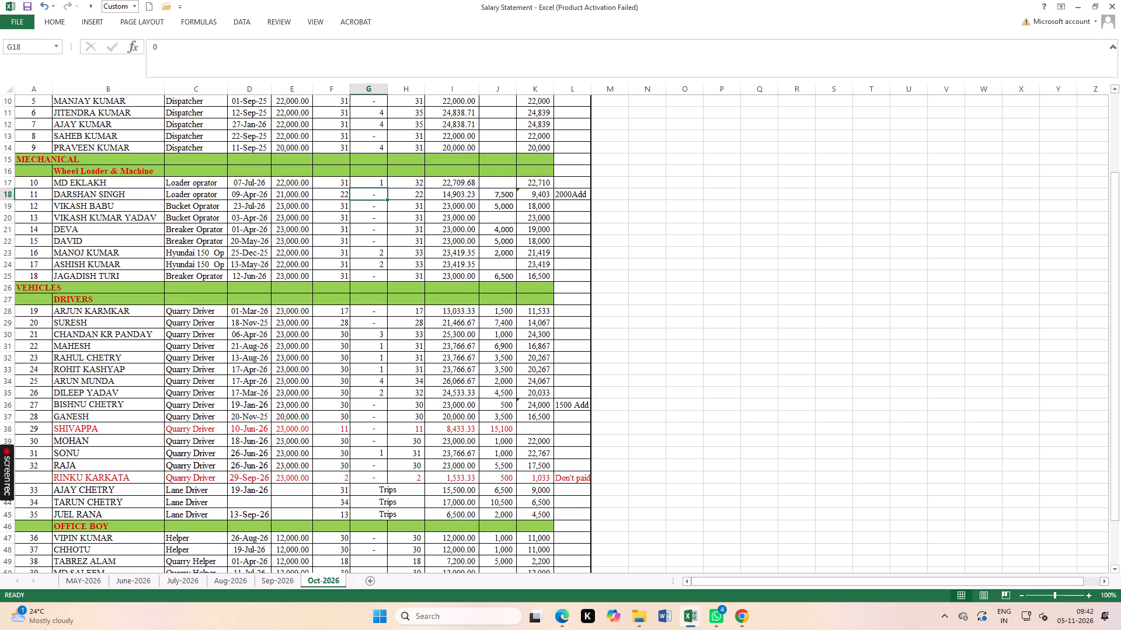
{"action": "left_click", "coordinate": [356, 251]}
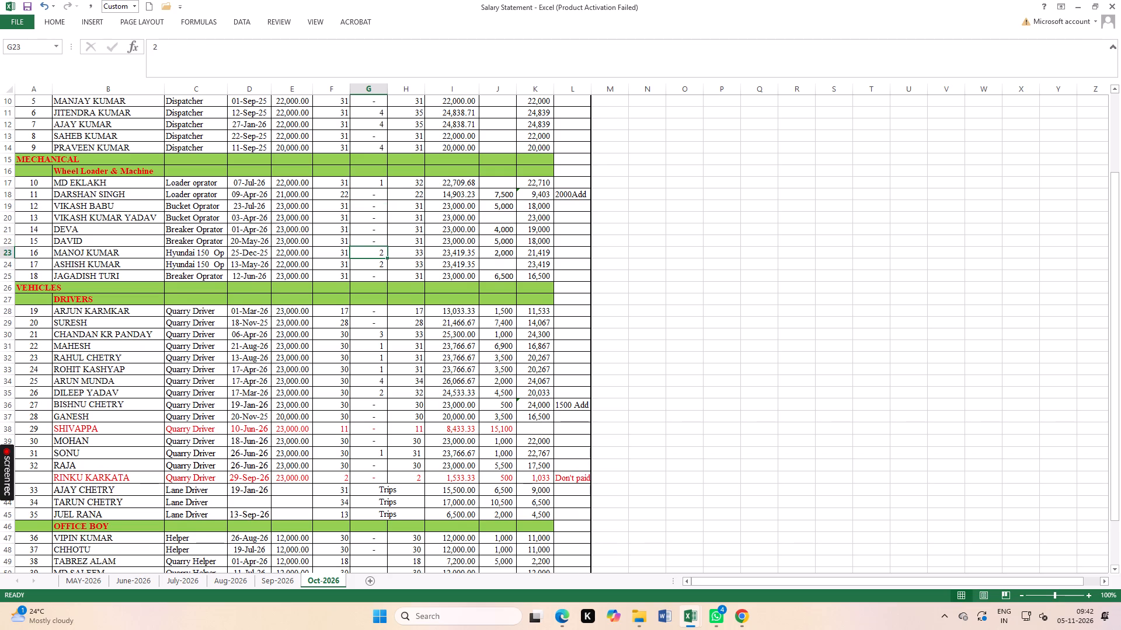
{"action": "left_click", "coordinate": [94, 185]}
{"action": "left_click", "coordinate": [93, 192]}
{"action": "left_click", "coordinate": [93, 206]}
{"action": "left_click", "coordinate": [93, 215]}
{"action": "left_click", "coordinate": [89, 230]}
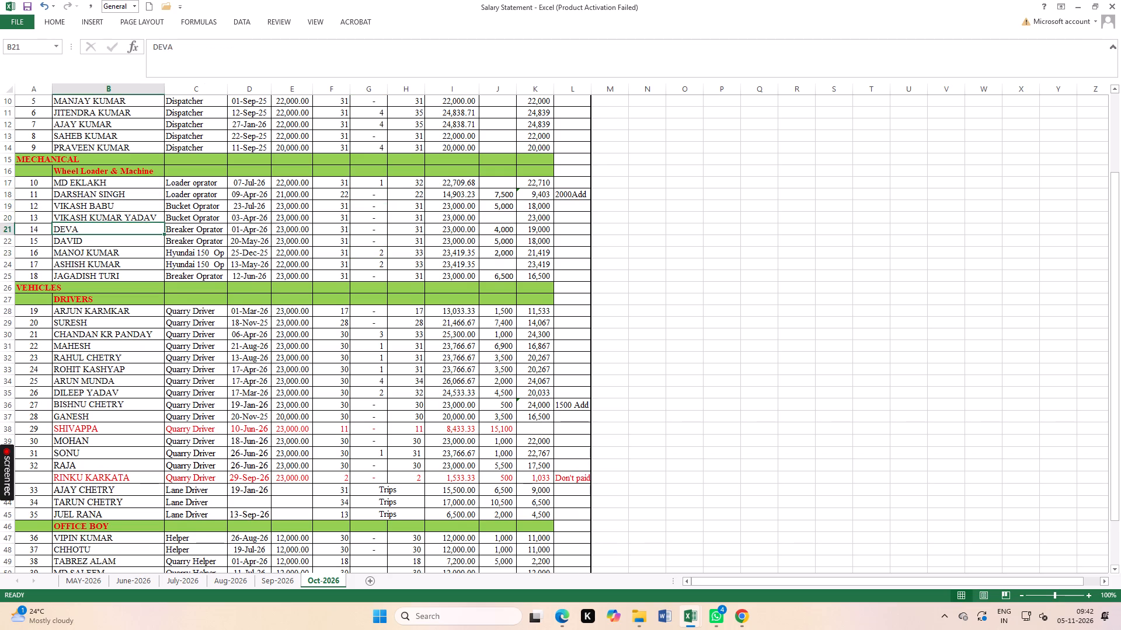
{"action": "left_click", "coordinate": [85, 240]}
{"action": "left_click", "coordinate": [84, 252]}
{"action": "left_click", "coordinate": [86, 265]}
{"action": "left_click", "coordinate": [87, 273]}
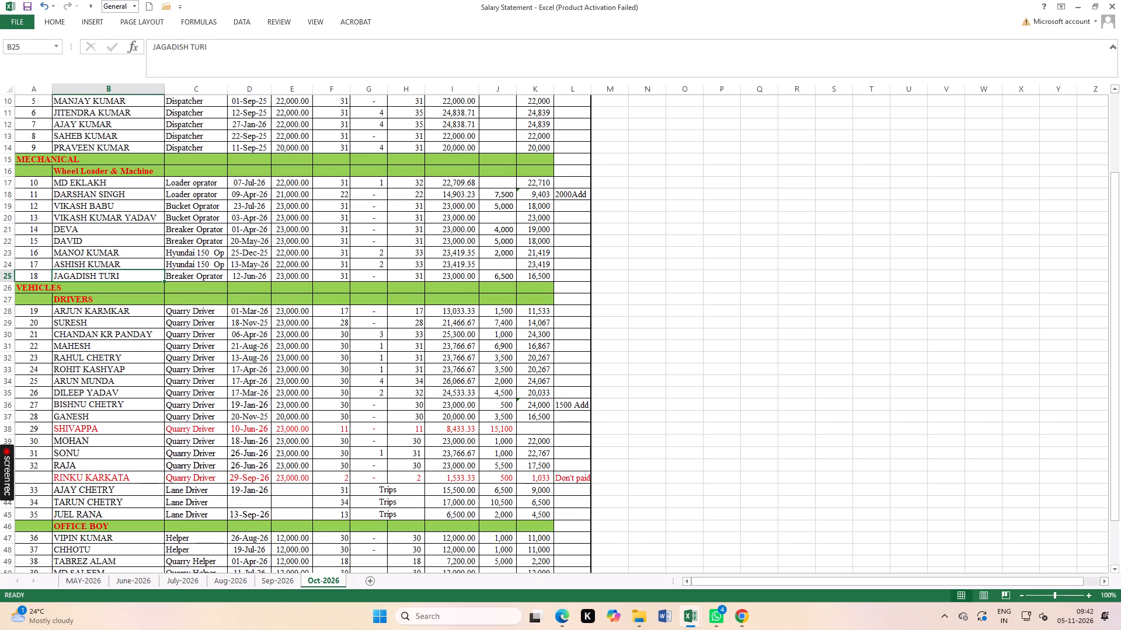
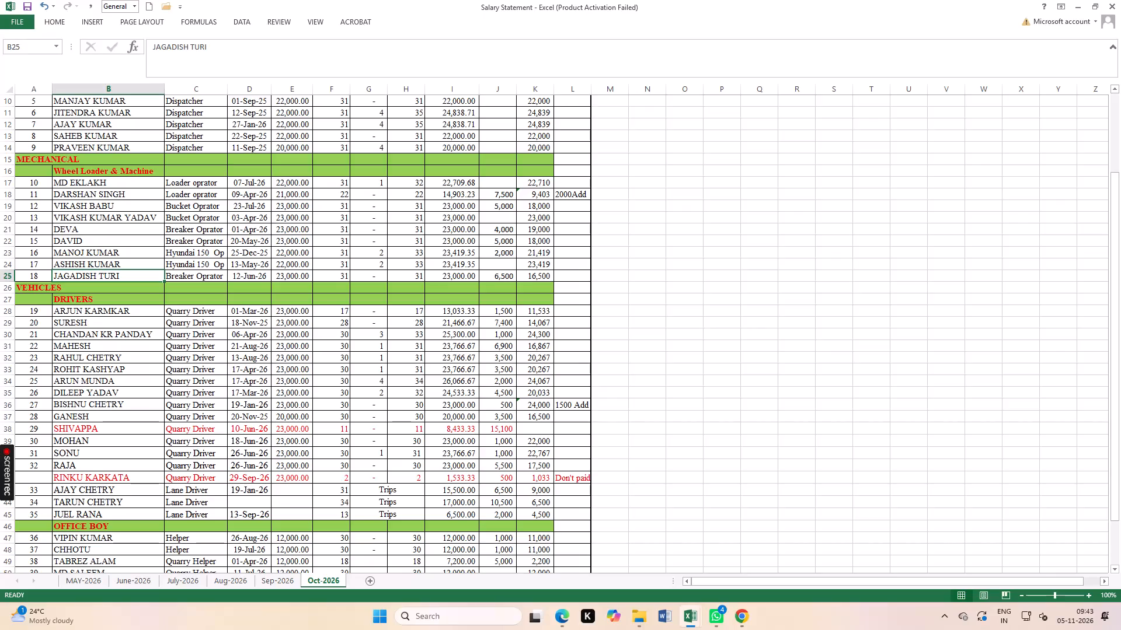
Insert a blank row at row 19, above SL.No 12 in the Wheel Loader & Machine section.
{"action": "left_click", "coordinate": [0, 286]}
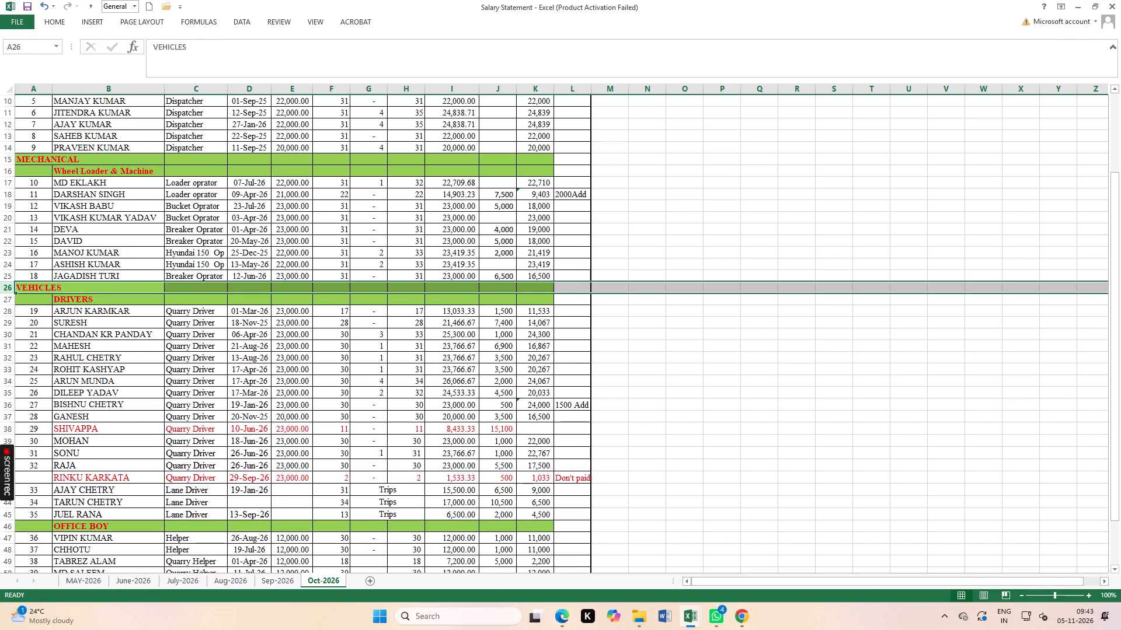
{"action": "left_click", "coordinate": [0, 205]}
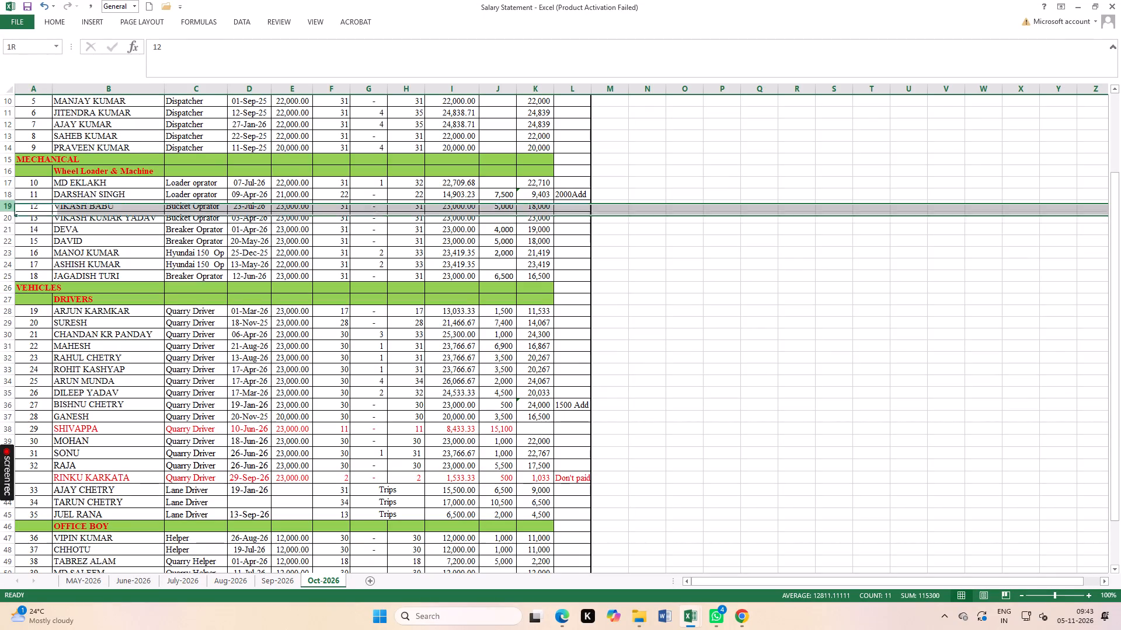
{"action": "key", "text": "ctrl+plus"}
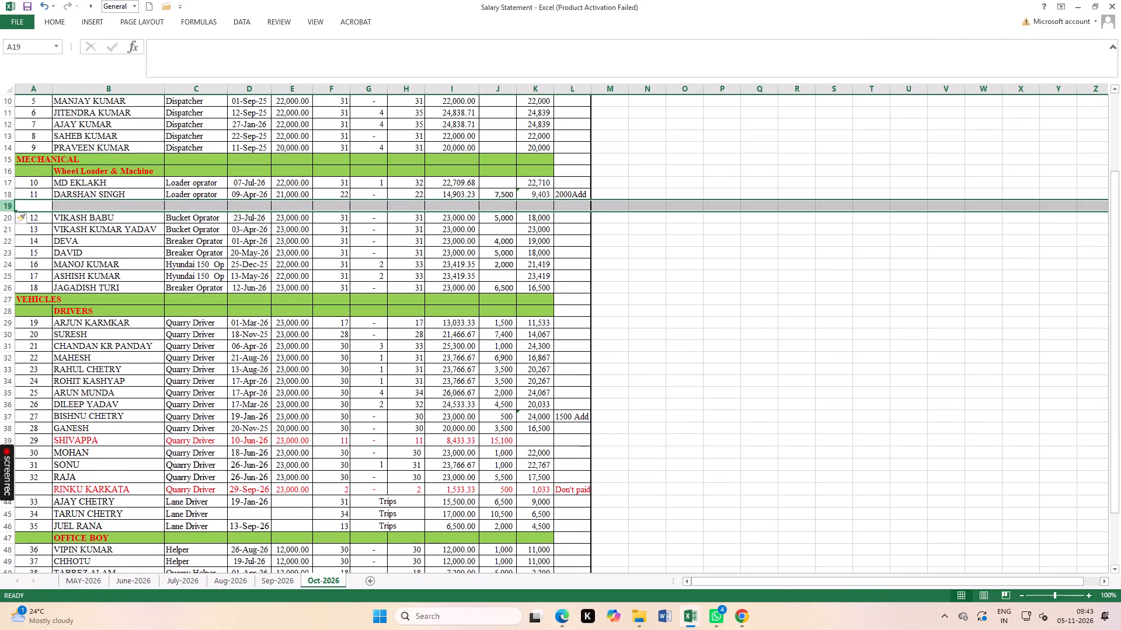
Enter the new loader operator's name in B19.
{"action": "left_click", "coordinate": [96, 238]}
{"action": "left_click", "coordinate": [89, 207]}
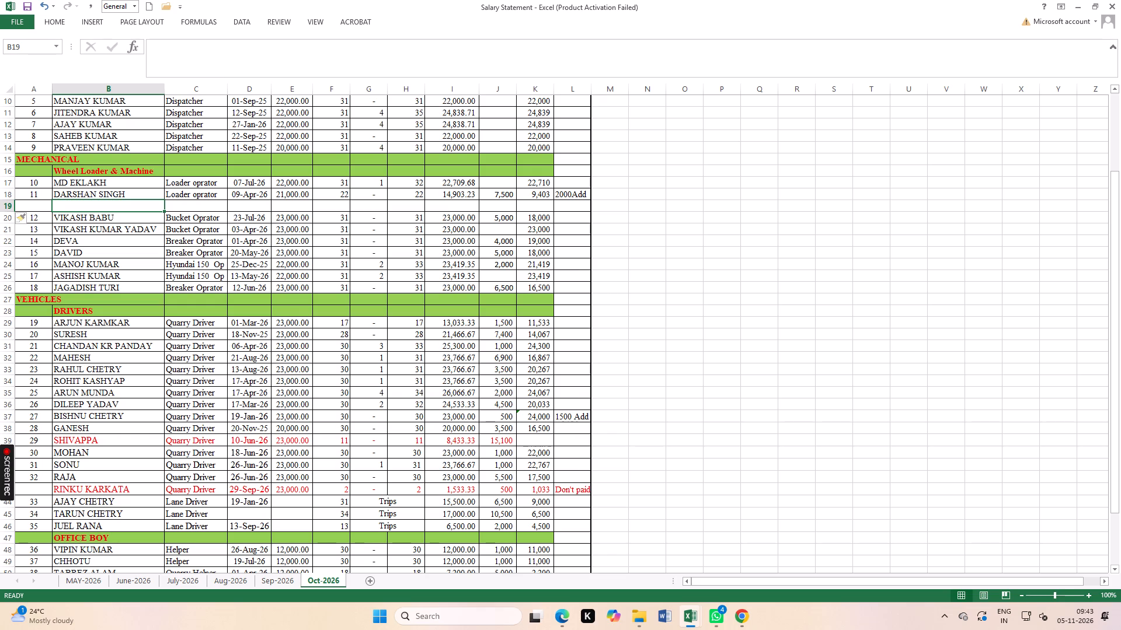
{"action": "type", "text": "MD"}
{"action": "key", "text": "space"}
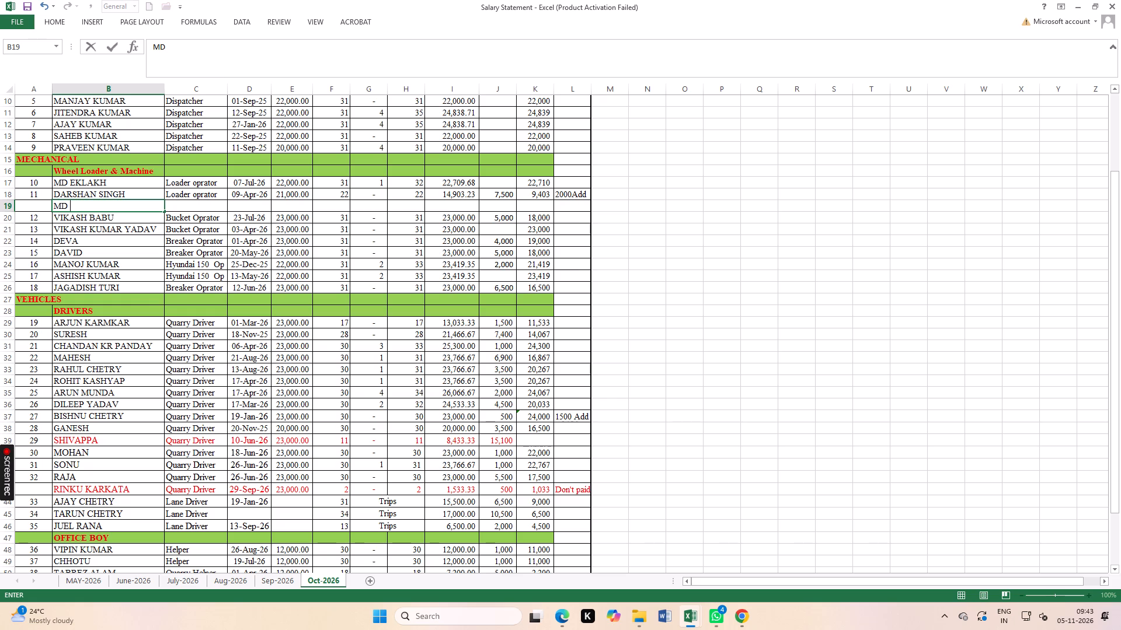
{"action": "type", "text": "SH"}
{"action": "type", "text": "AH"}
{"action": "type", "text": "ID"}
Fill the Loader oprator designation from C18 down into C19.
{"action": "left_click", "coordinate": [183, 203]}
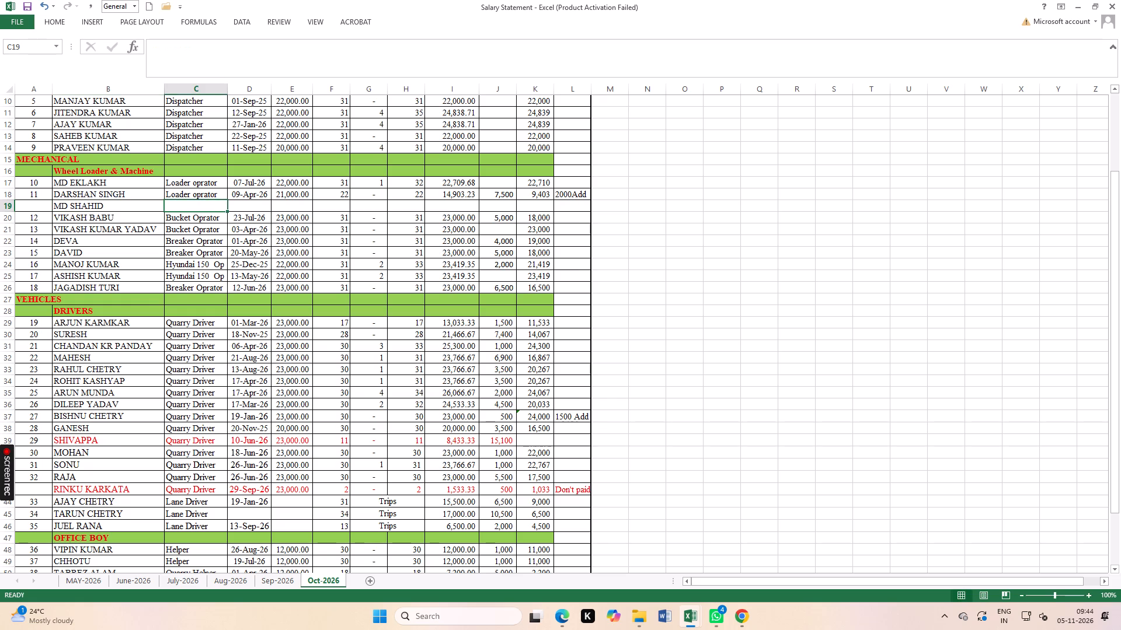
{"action": "key", "text": "ctrl+d"}
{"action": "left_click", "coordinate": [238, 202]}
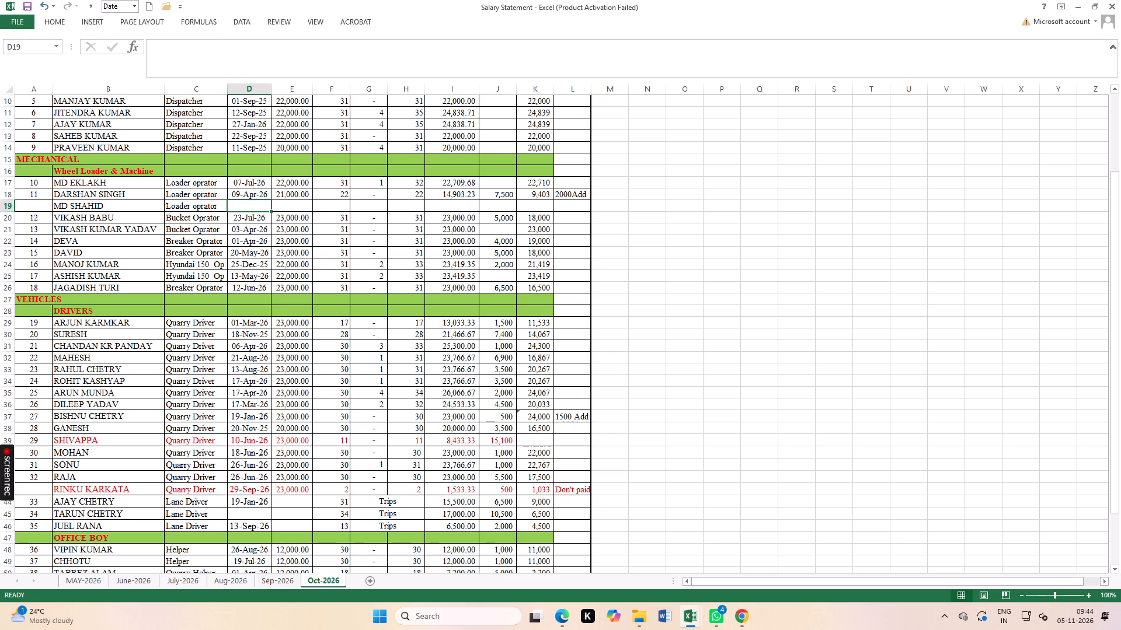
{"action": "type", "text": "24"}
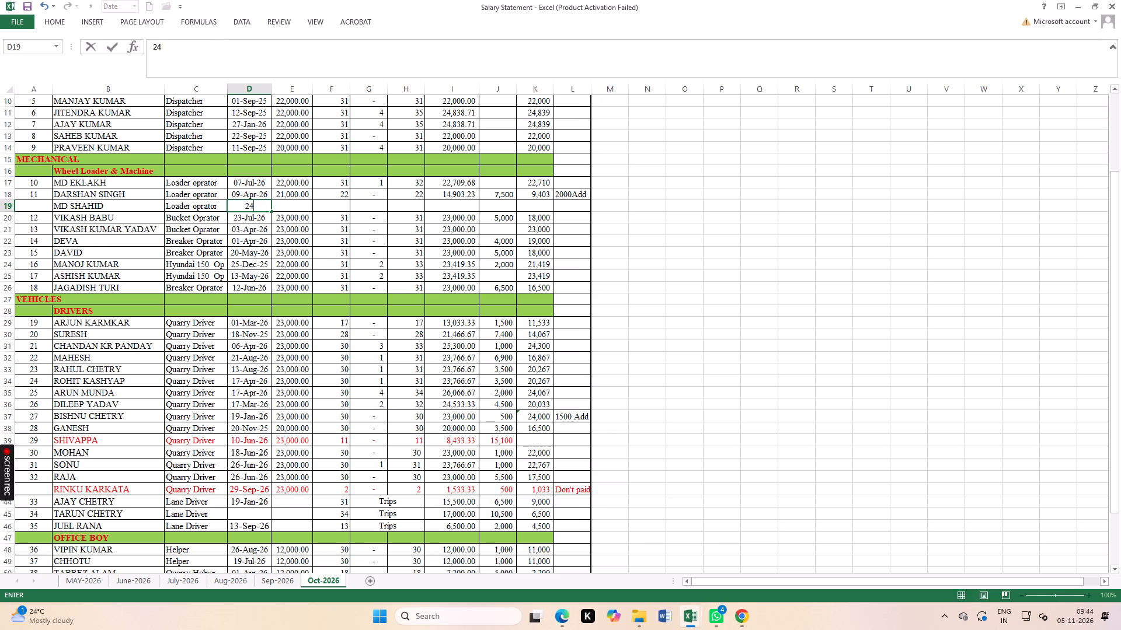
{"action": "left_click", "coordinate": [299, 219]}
Fill the date from D18 down into D19 and change it to 24-10-2026.
{"action": "left_click_drag", "start_coordinate": [255, 194], "coordinate": [258, 204]}
{"action": "key", "text": "ctrl+d"}
{"action": "double_click", "coordinate": [252, 208]}
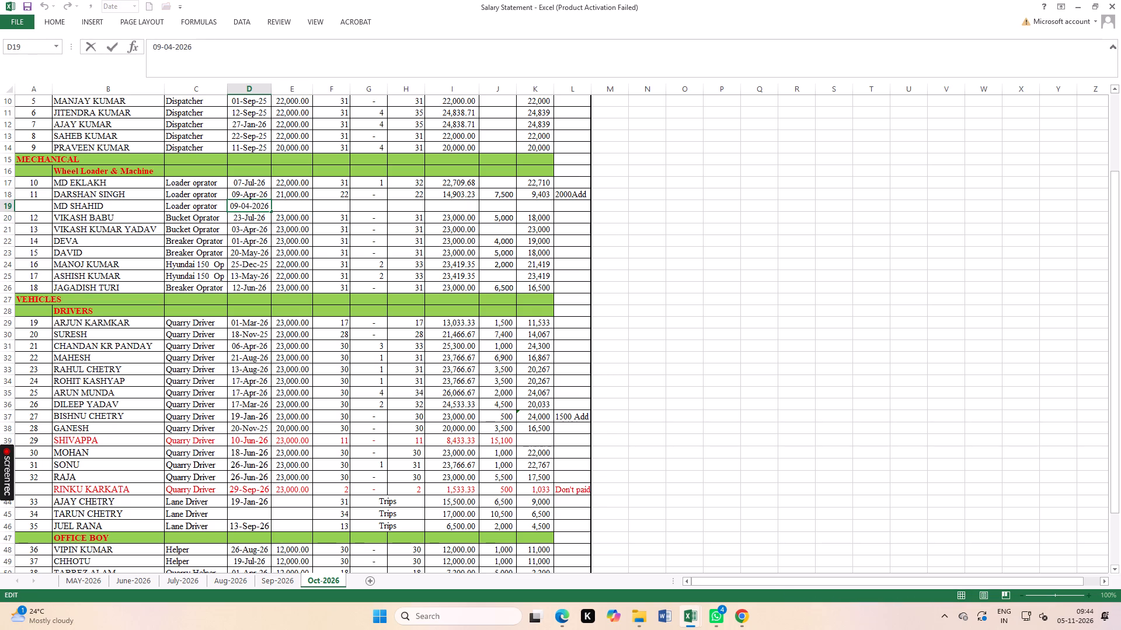
{"action": "left_click", "coordinate": [249, 206]}
{"action": "key", "text": "BackSpace"}
{"action": "key", "text": "BackSpace"}
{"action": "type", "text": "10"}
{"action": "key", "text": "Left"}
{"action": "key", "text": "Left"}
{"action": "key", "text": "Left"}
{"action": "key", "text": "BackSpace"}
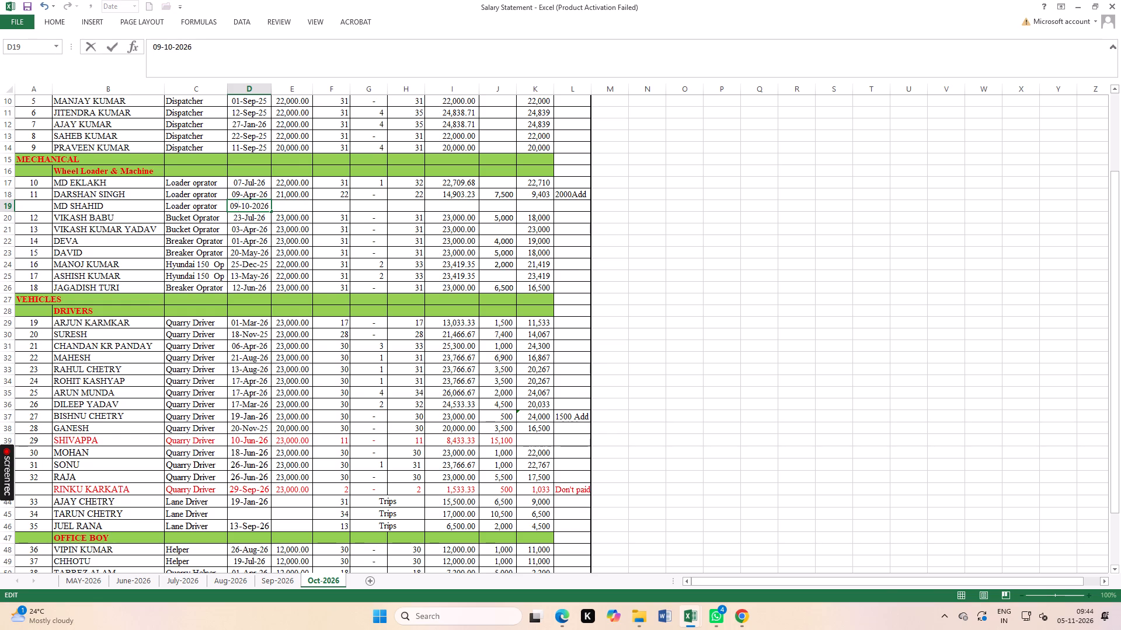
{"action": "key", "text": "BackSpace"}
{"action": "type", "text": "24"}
{"action": "left_click", "coordinate": [399, 243]}
Set the new loader operator's salary in E19 to 23000.
{"action": "left_click", "coordinate": [297, 205]}
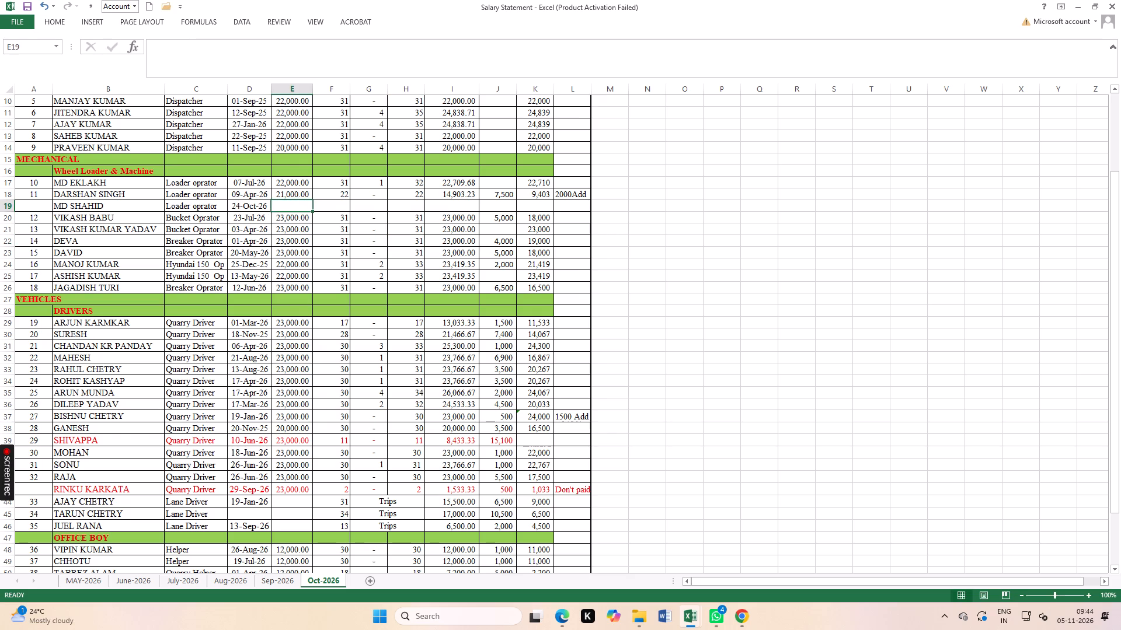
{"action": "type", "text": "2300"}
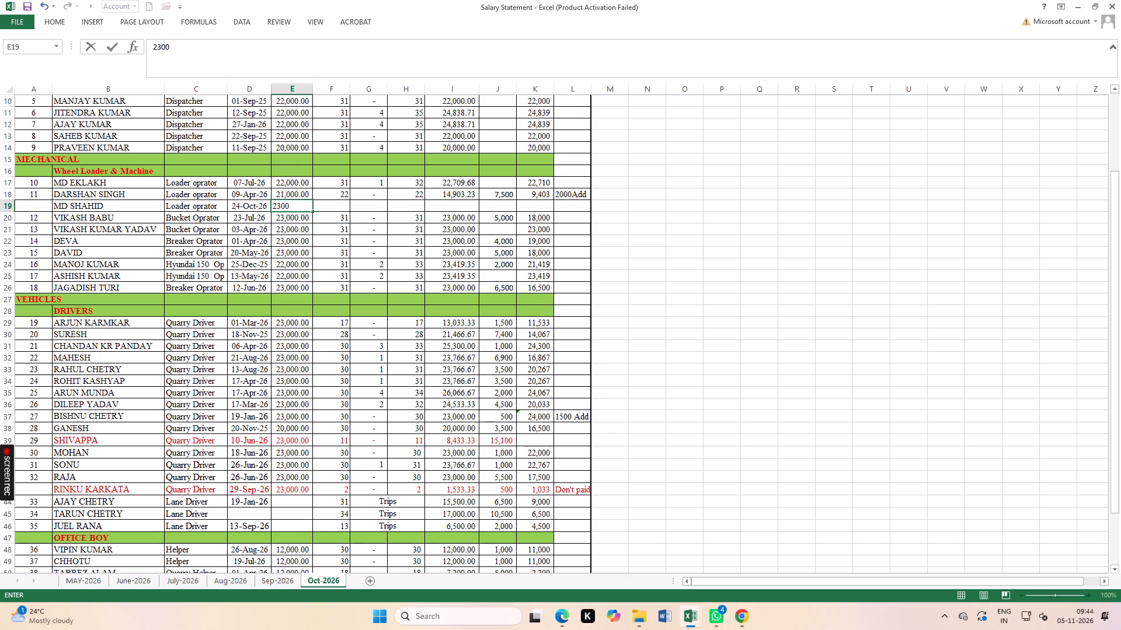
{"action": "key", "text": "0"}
{"action": "left_click", "coordinate": [383, 229]}
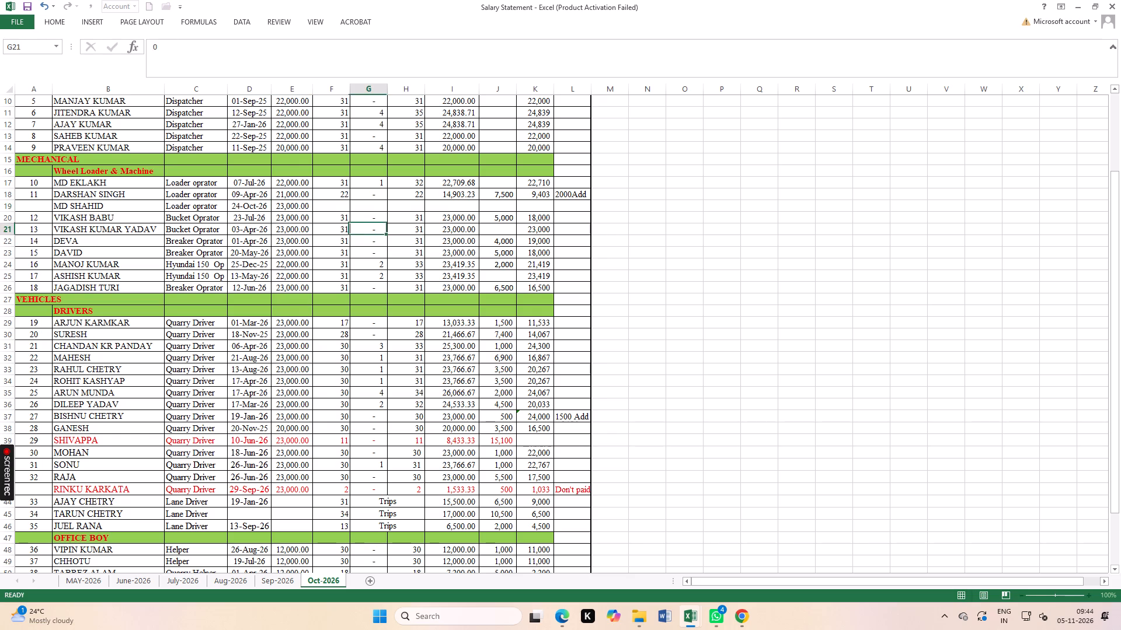
Fill the days, pay and advance cells F18:K18 down into row 19.
{"action": "left_click_drag", "start_coordinate": [340, 197], "coordinate": [526, 192]}
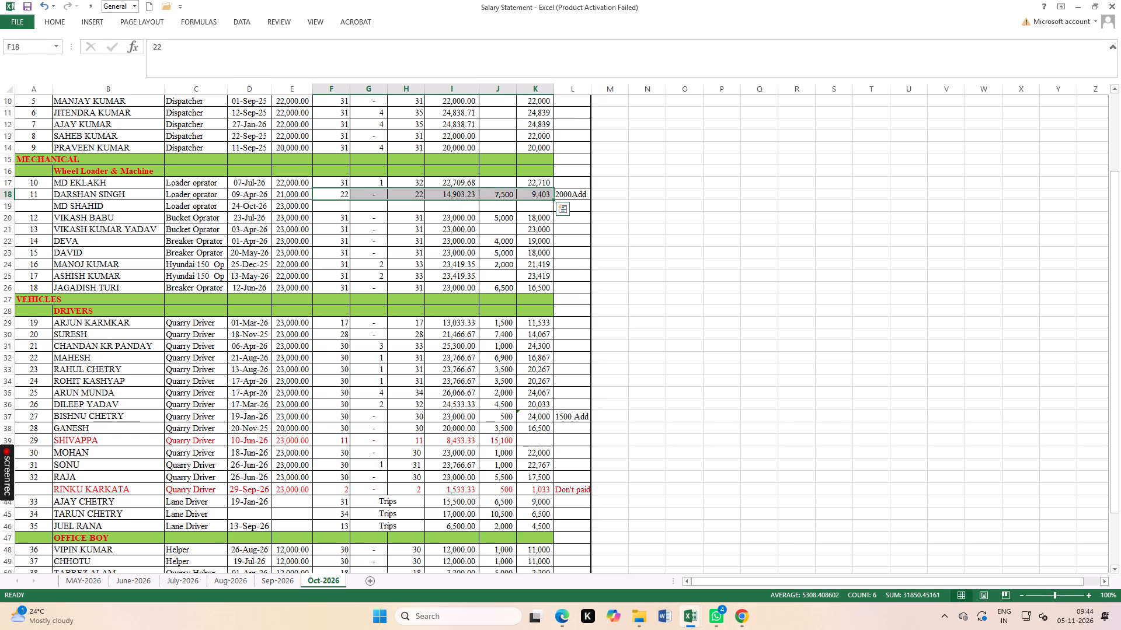
{"action": "left_click", "coordinate": [557, 199]}
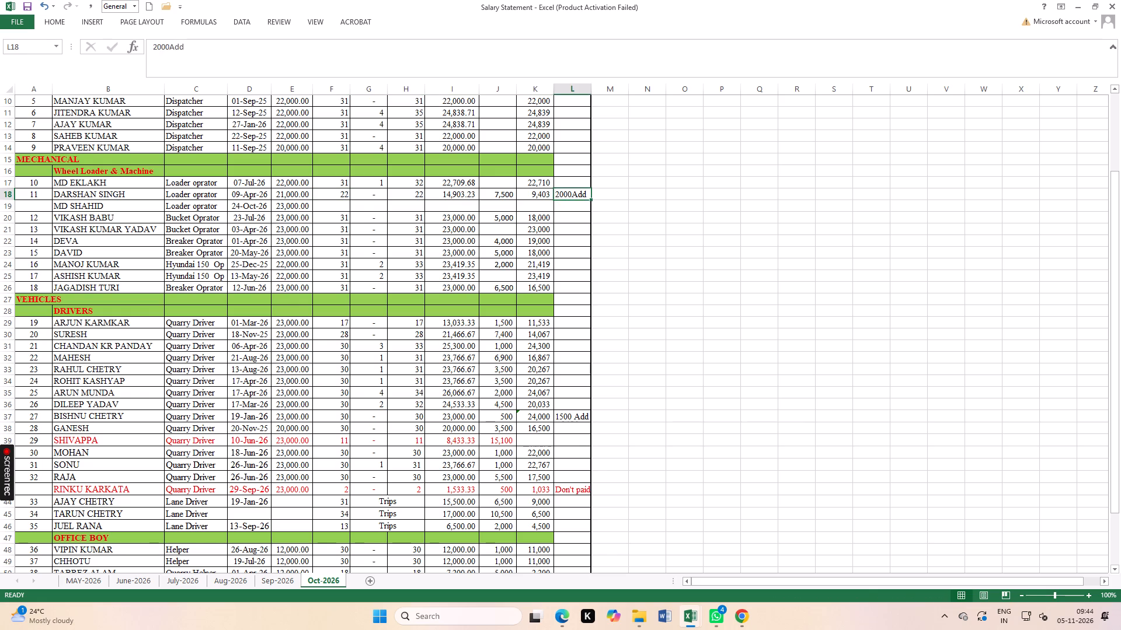
{"action": "left_click_drag", "start_coordinate": [335, 195], "coordinate": [550, 191]}
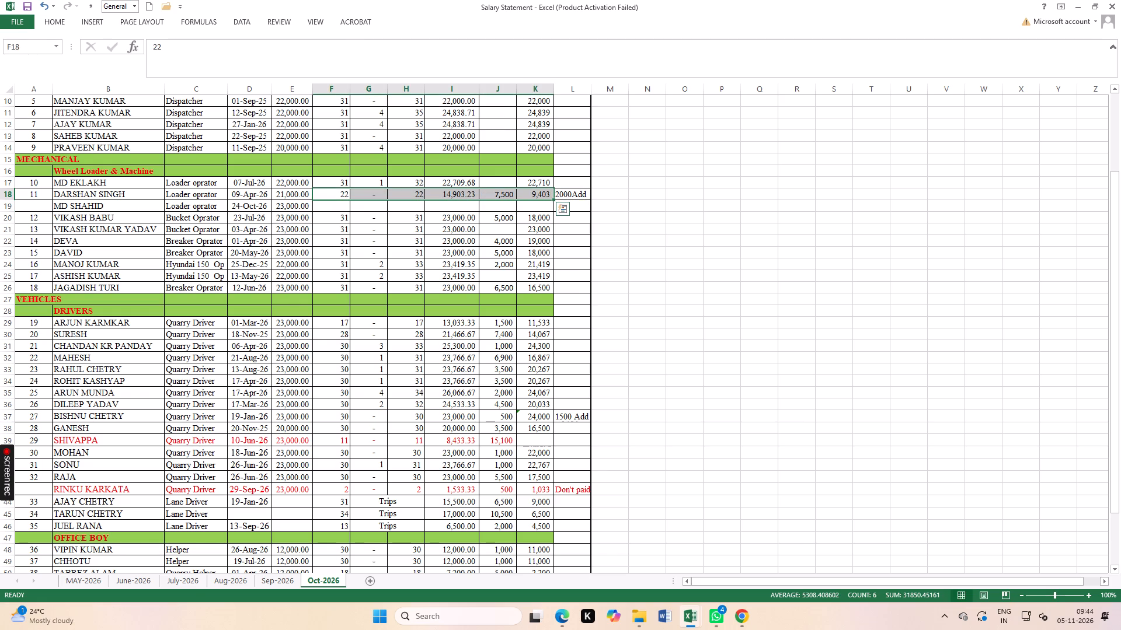
{"action": "left_click_drag", "start_coordinate": [552, 198], "coordinate": [552, 208]}
{"action": "left_click", "coordinate": [634, 218]}
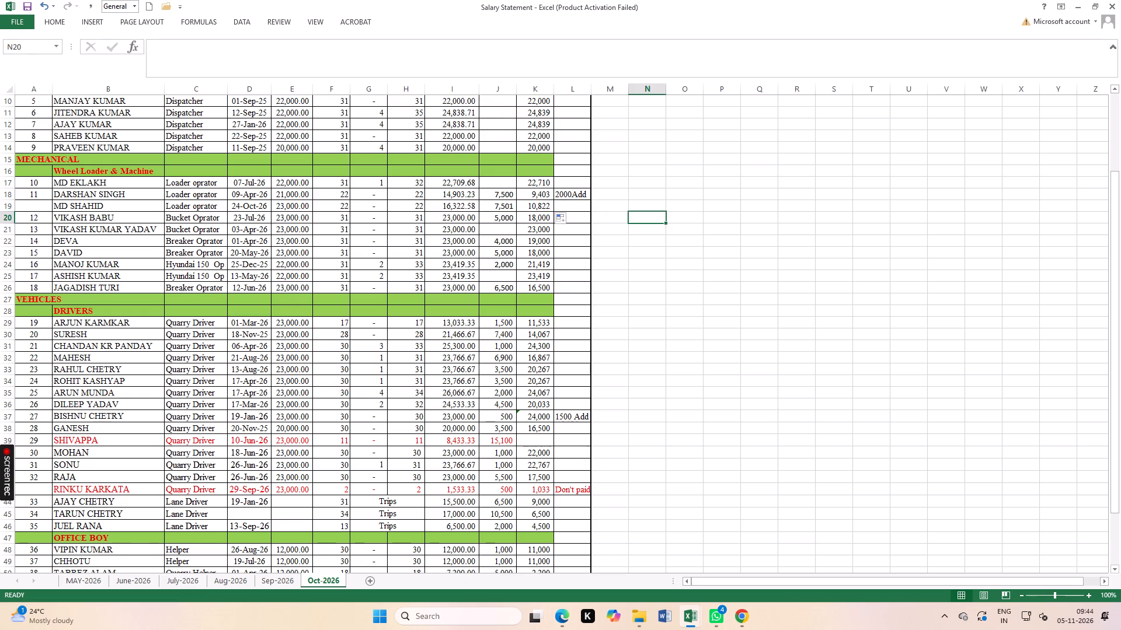
Remove the +2000 from the K19 formula so it reads =I19-J19.
{"action": "double_click", "coordinate": [542, 203]}
{"action": "left_click", "coordinate": [568, 203]}
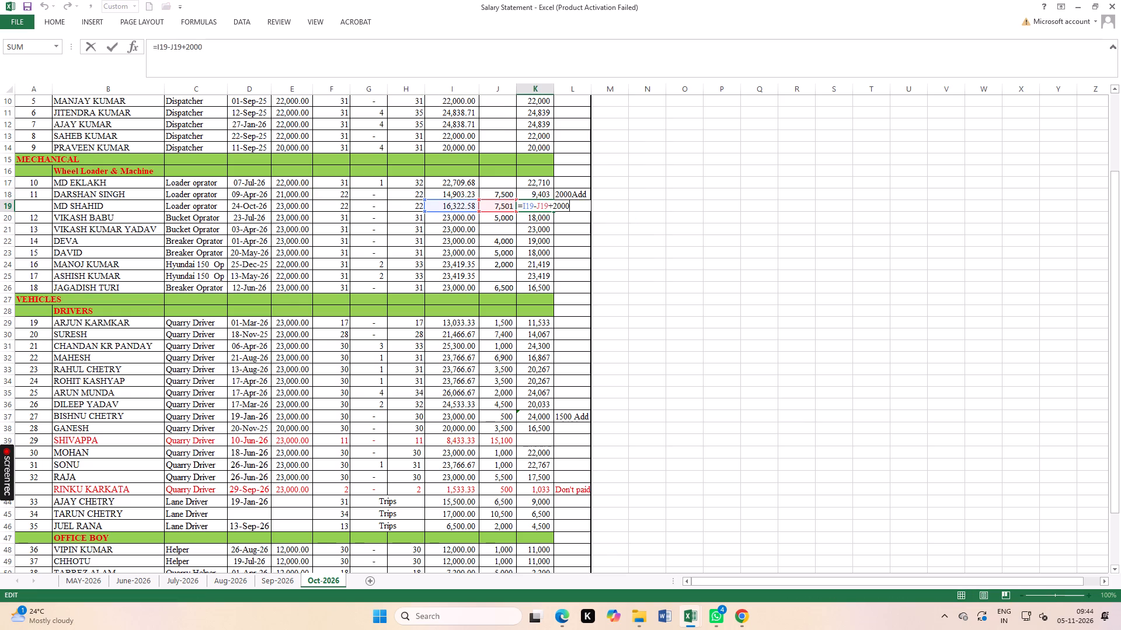
{"action": "key", "text": "BackSpace"}
{"action": "key", "text": "BackSpace"}
{"action": "key", "text": "BackSpace"}
{"action": "key", "text": "BackSpace"}
{"action": "key", "text": "BackSpace"}
{"action": "key", "text": "Return"}
{"action": "left_click", "coordinate": [658, 277]}
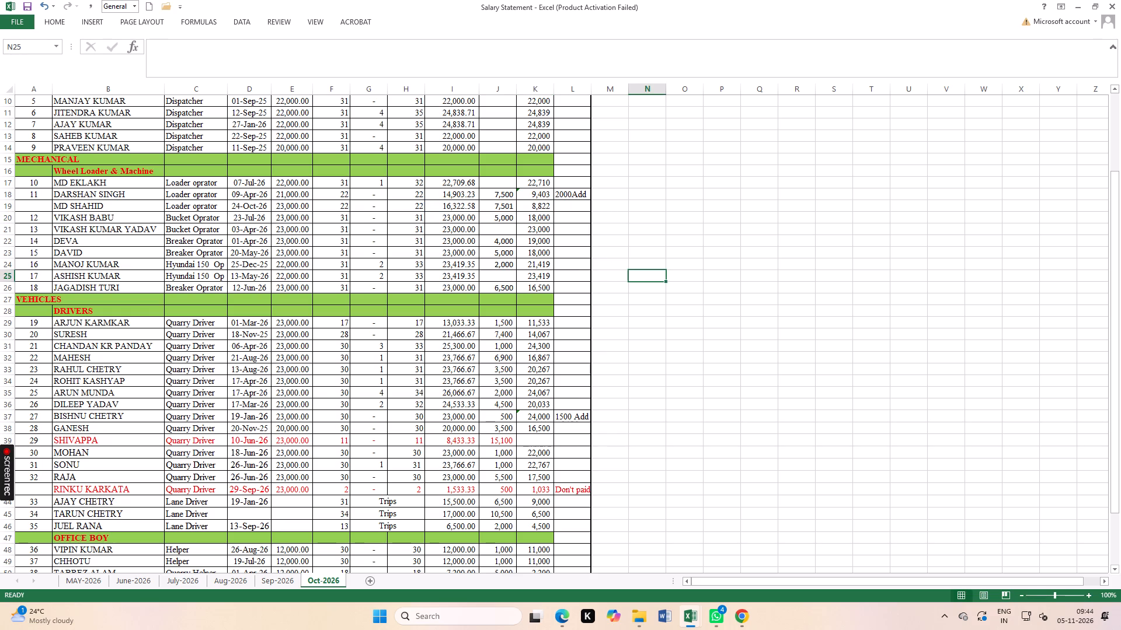
Set the Present days for the new loader operator in F19 to 8.
{"action": "left_click", "coordinate": [4, 207]}
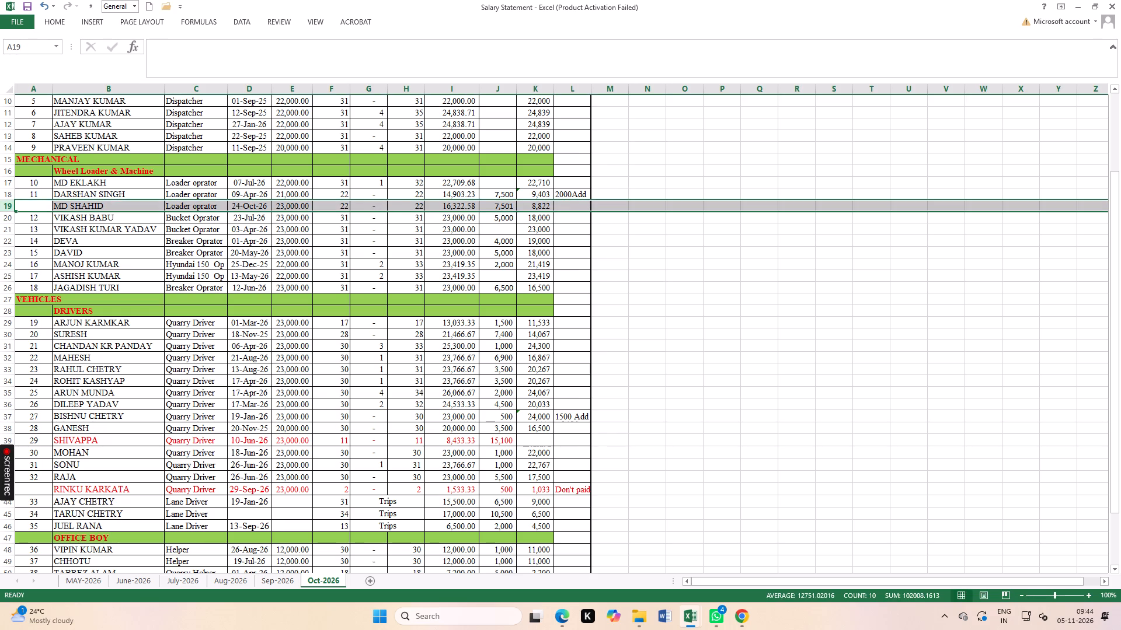
{"action": "left_click", "coordinate": [337, 206]}
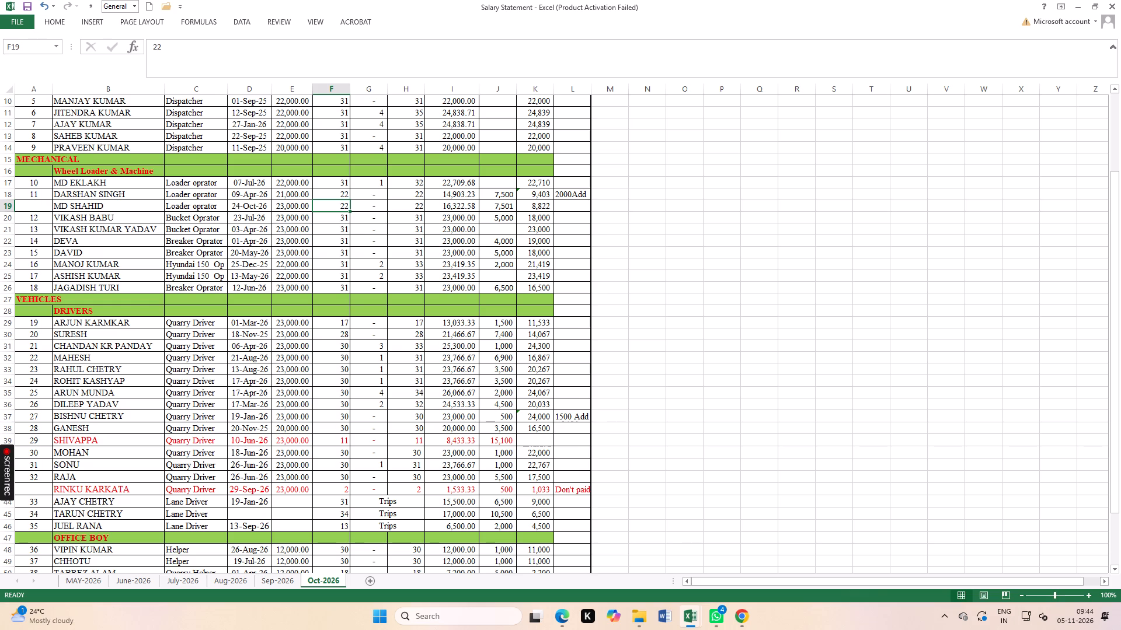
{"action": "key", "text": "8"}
{"action": "left_click", "coordinate": [407, 222]}
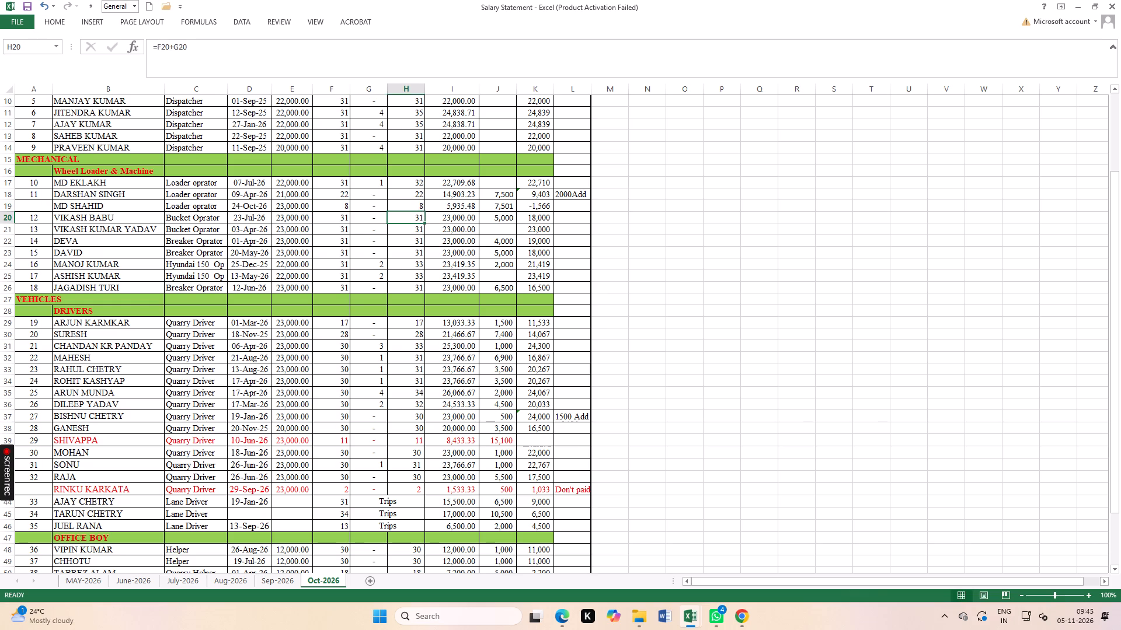
Clear the new loader operator's advance in J19.
{"action": "left_click", "coordinate": [504, 209]}
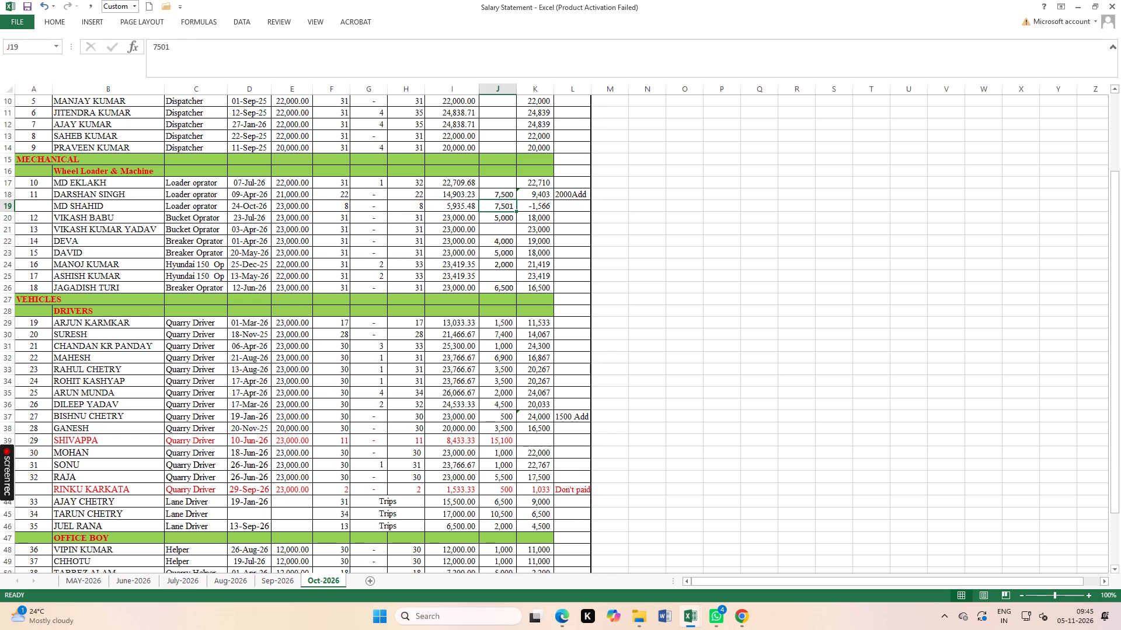
{"action": "key", "text": "Delete"}
{"action": "left_click", "coordinate": [639, 268]}
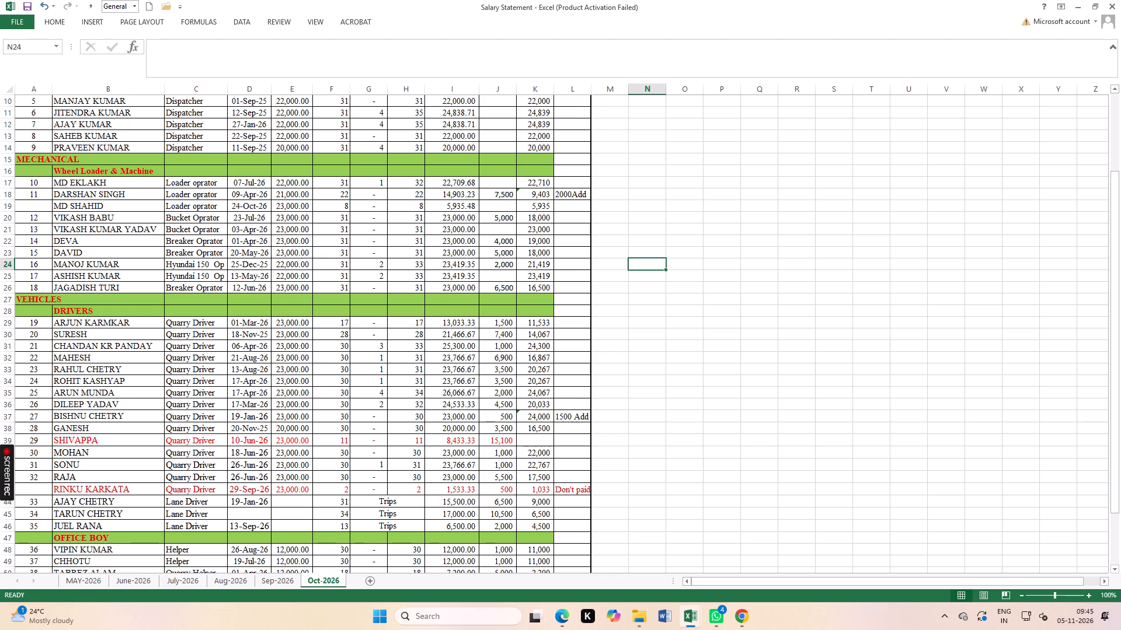
Clear the advances in J17:J26 for the whole Wheel Loader & Machine section.
{"action": "left_click_drag", "start_coordinate": [502, 186], "coordinate": [500, 286]}
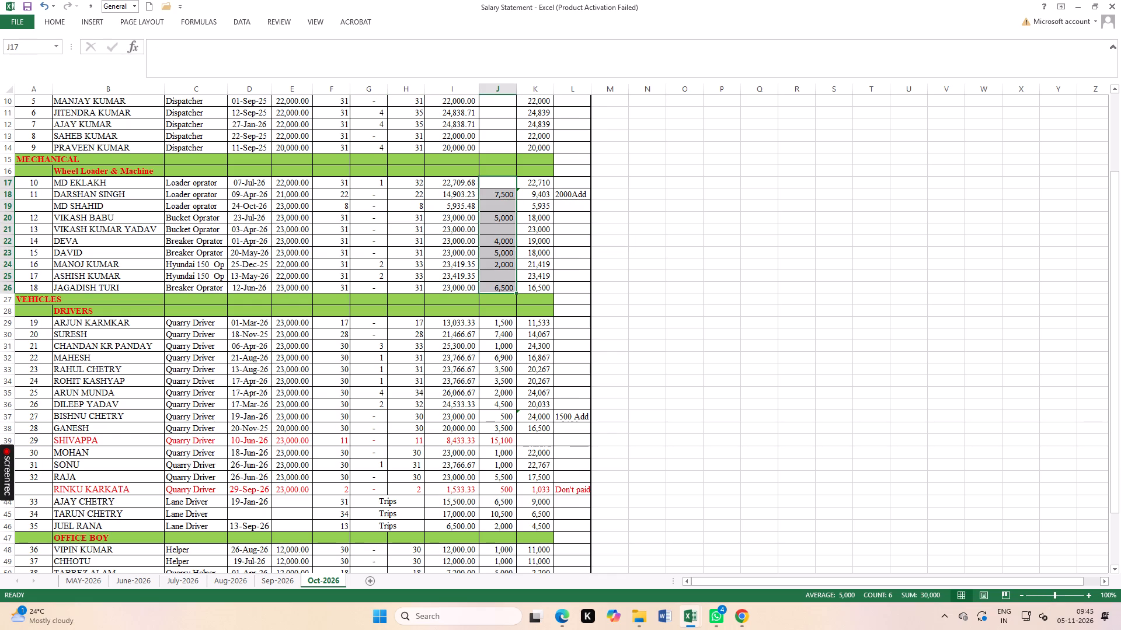
{"action": "key", "text": "Delete"}
{"action": "left_click", "coordinate": [642, 271]}
Remove the +2000 from the K18 formula for SL.No 11 so it reads =I18-J18.
{"action": "double_click", "coordinate": [575, 191]}
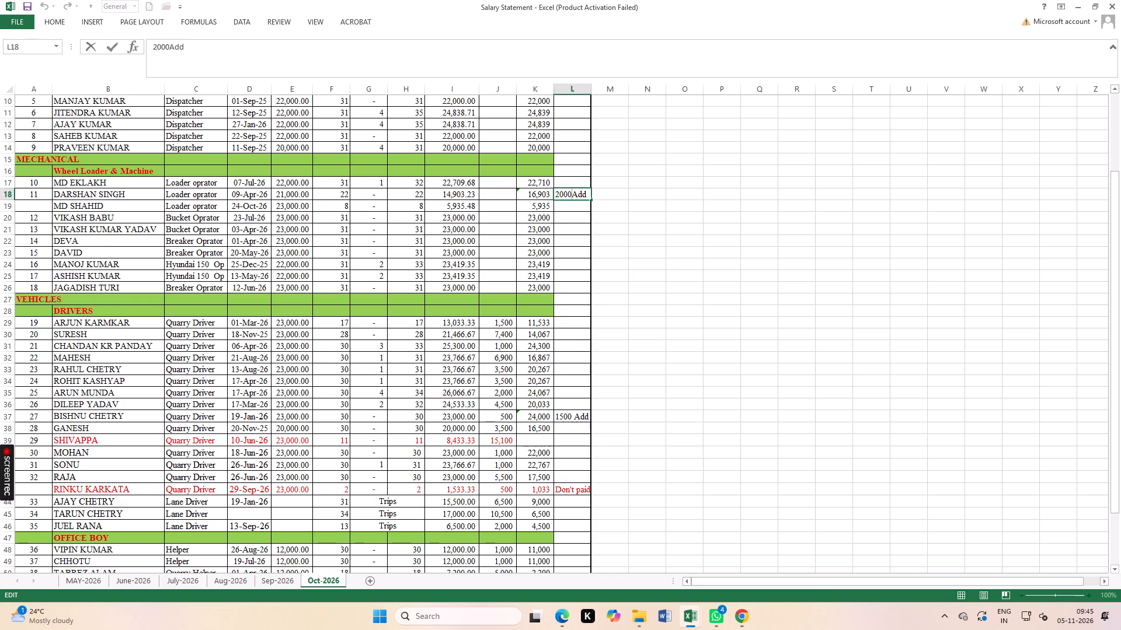
{"action": "left_click", "coordinate": [619, 216]}
{"action": "double_click", "coordinate": [544, 195]}
{"action": "left_click", "coordinate": [569, 193]}
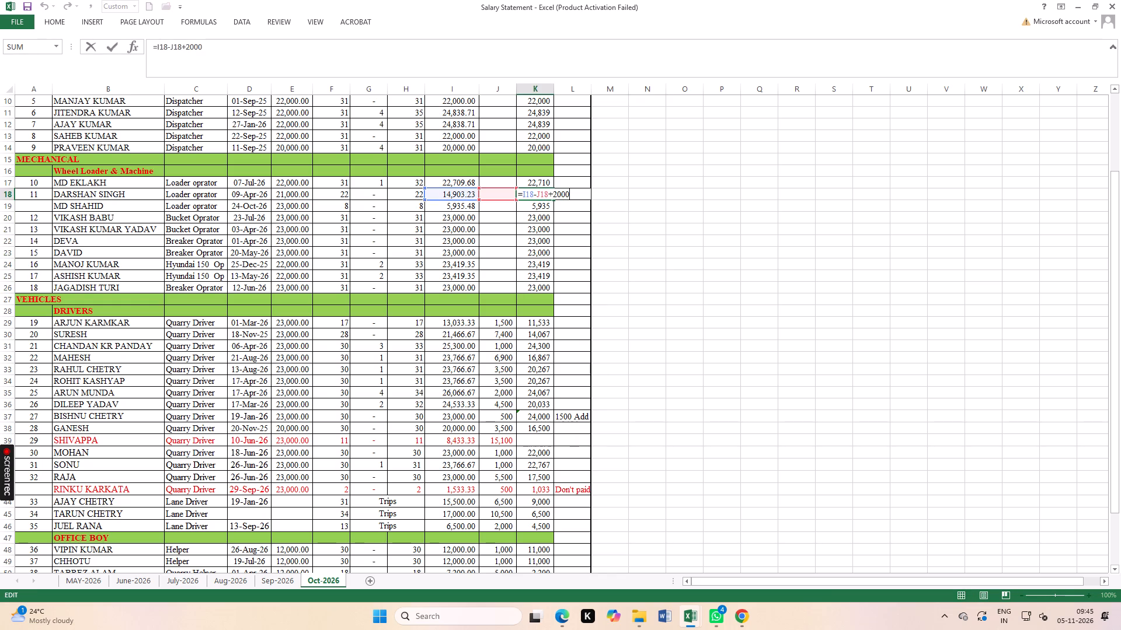
{"action": "key", "text": "BackSpace"}
{"action": "key", "text": "BackSpace"}
{"action": "key", "text": "BackSpace"}
{"action": "key", "text": "BackSpace"}
{"action": "key", "text": "BackSpace"}
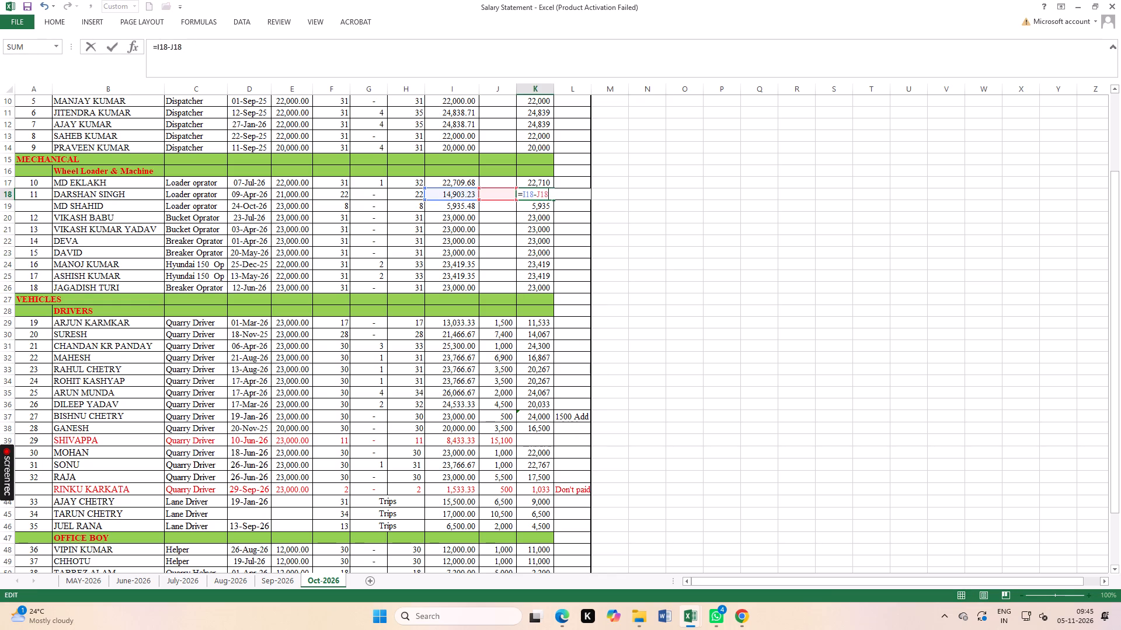
{"action": "key", "text": "Return"}
Delete the 2000Add remark for SL.No 11 in L18.
{"action": "left_click", "coordinate": [569, 193]}
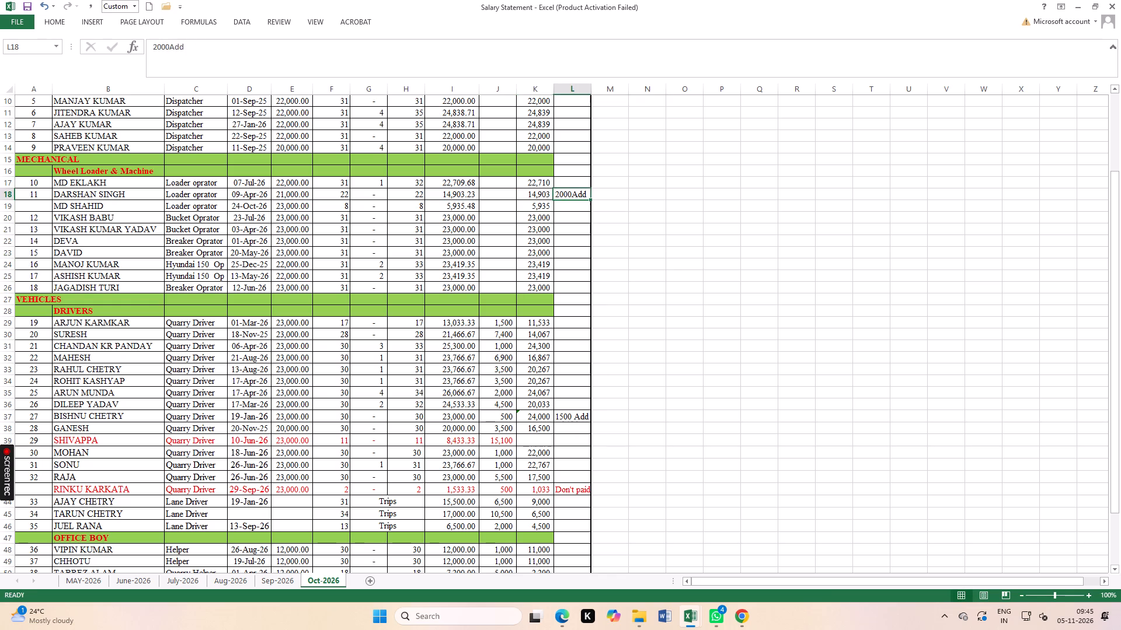
{"action": "key", "text": "BackSpace"}
{"action": "left_click", "coordinate": [687, 271]}
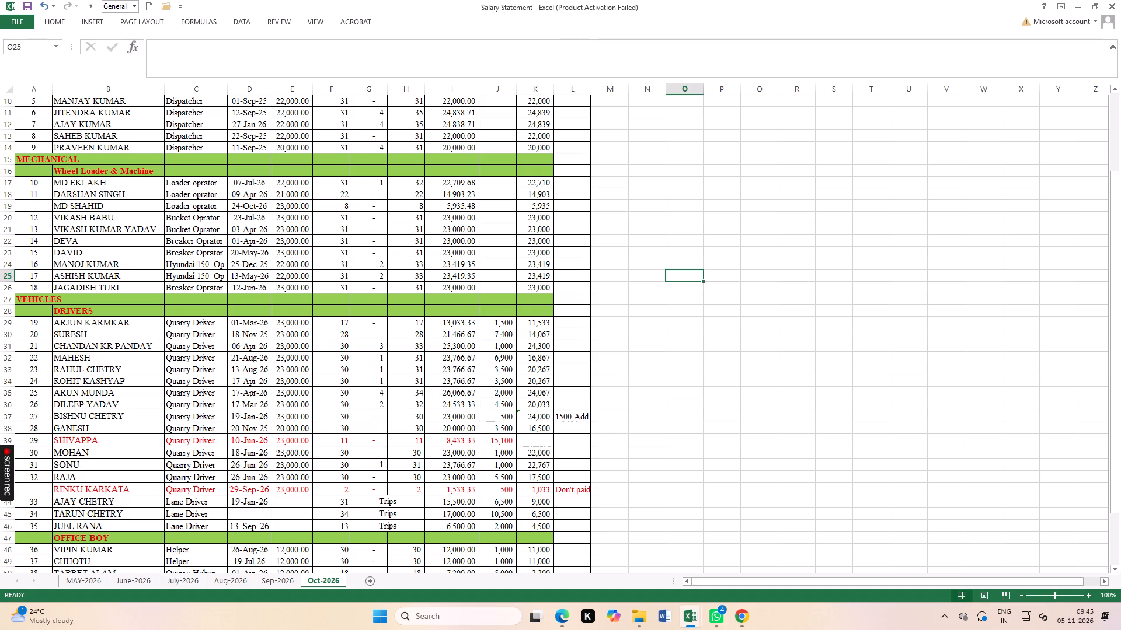
Delete the red quarry driver row with SL.No 29 from the DRIVERS section.
{"action": "scroll", "coordinate": [177, 265], "scroll_direction": "down", "scroll_amount": 1}
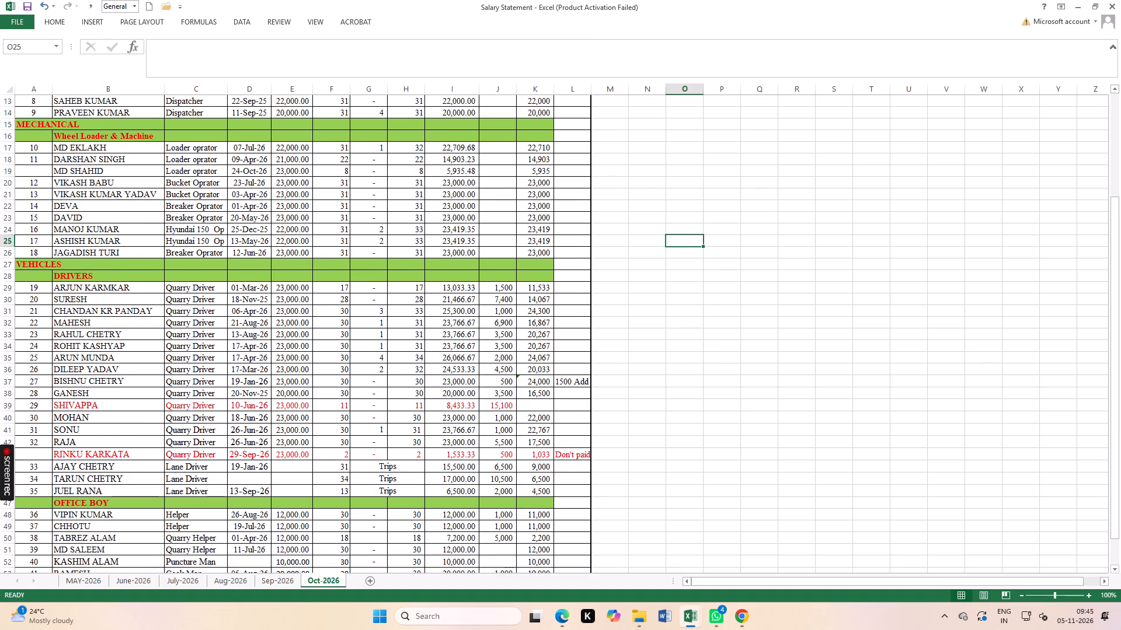
{"action": "scroll", "coordinate": [122, 228], "scroll_direction": "down", "scroll_amount": 3}
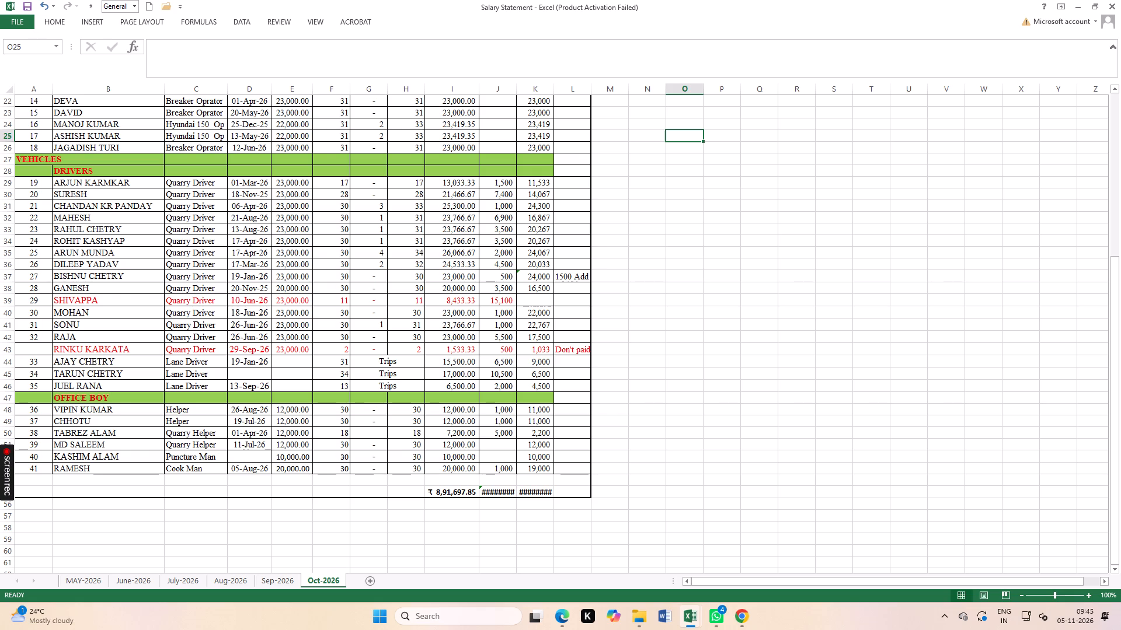
{"action": "left_click", "coordinate": [5, 300]}
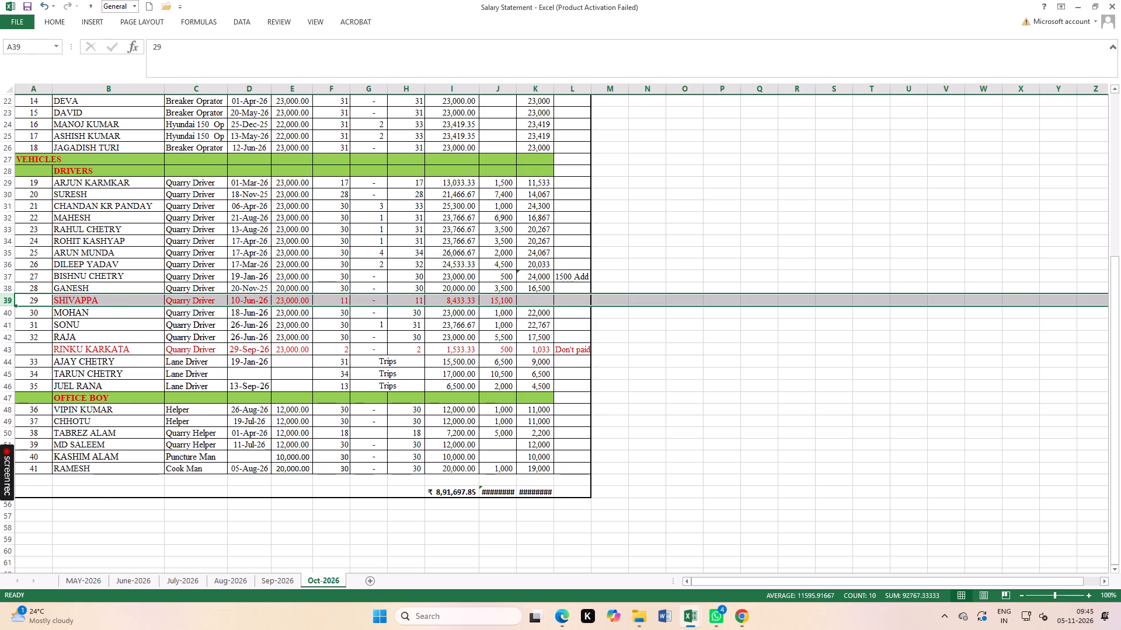
{"action": "right_click", "coordinate": [93, 299]}
{"action": "left_click", "coordinate": [120, 391]}
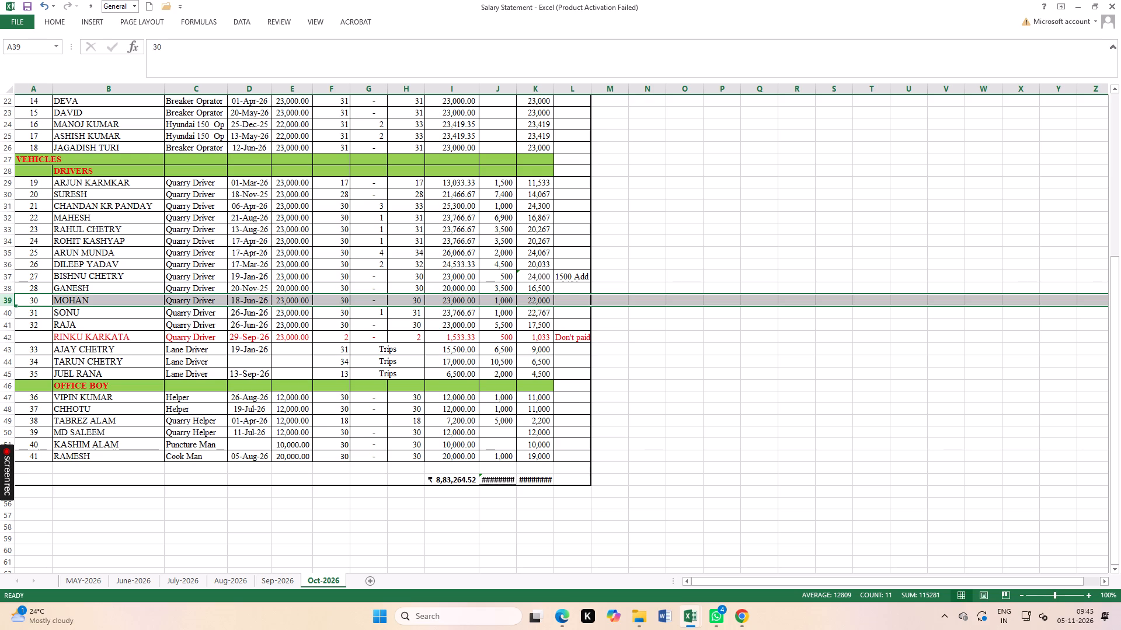
{"action": "left_click", "coordinate": [5, 336]}
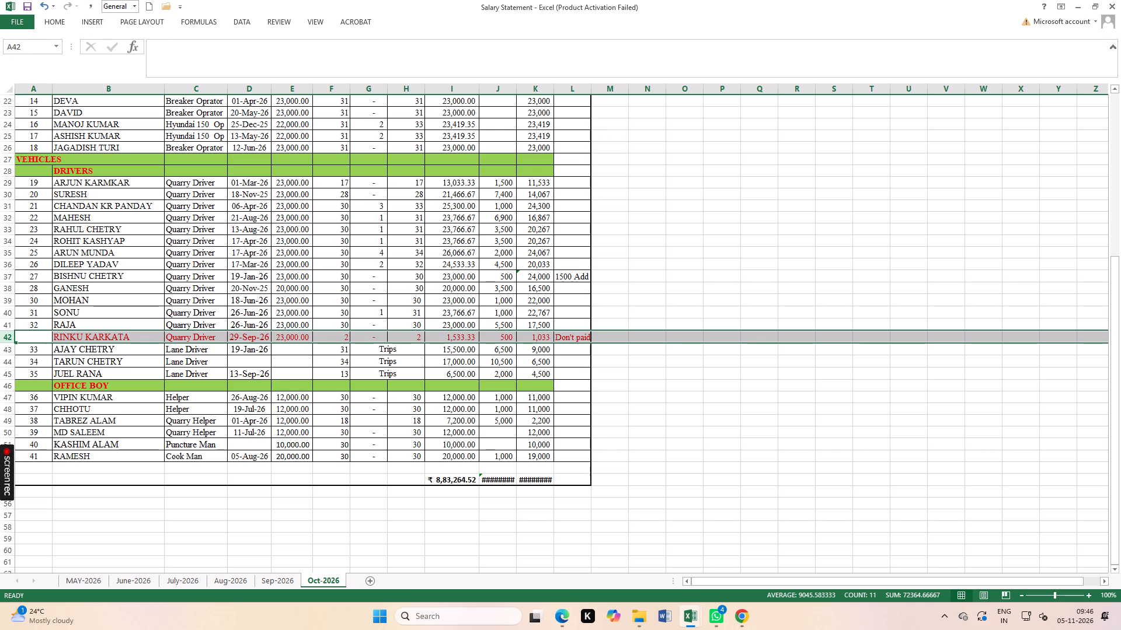
{"action": "left_click", "coordinate": [295, 297]}
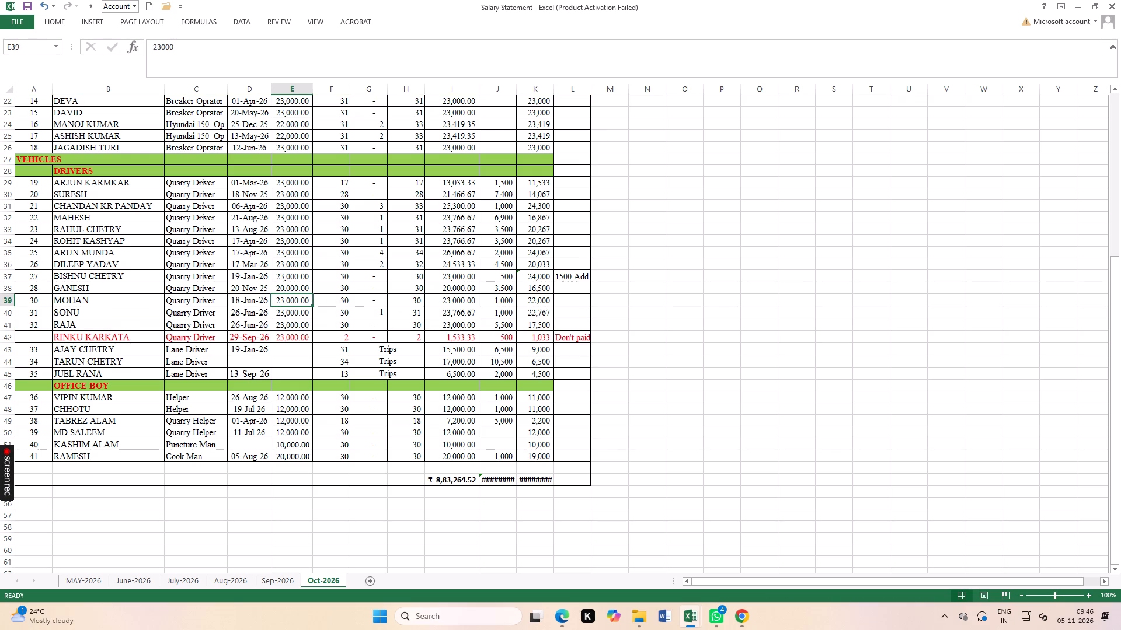
Delete the quarry driver row with SL.No 19, the first row under DRIVERS.
{"action": "left_click", "coordinate": [1, 182]}
{"action": "right_click", "coordinate": [74, 181]}
{"action": "left_click", "coordinate": [110, 275]}
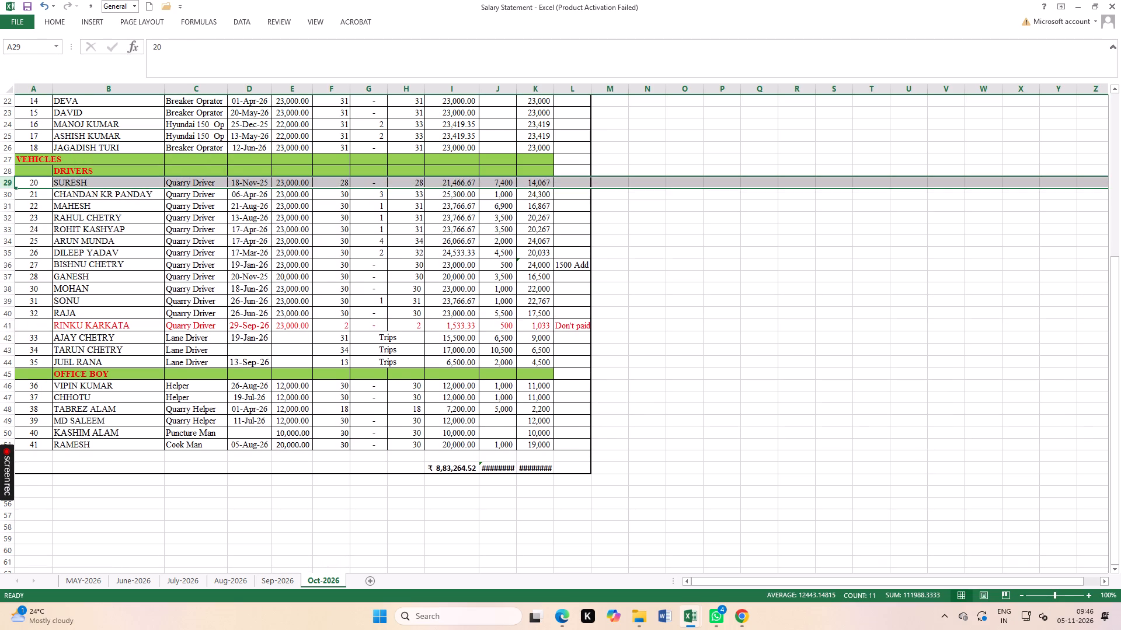
{"action": "left_click", "coordinate": [210, 264]}
Set the days in F29 to 31 and fill that value down the quarry drivers' rows through F41.
{"action": "left_click", "coordinate": [338, 178]}
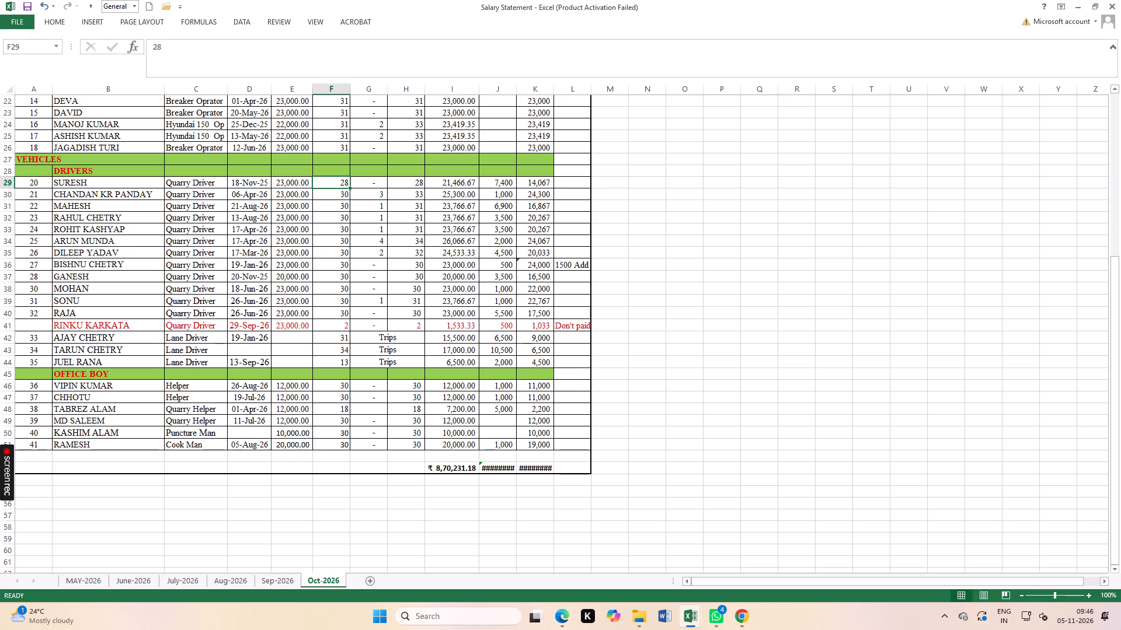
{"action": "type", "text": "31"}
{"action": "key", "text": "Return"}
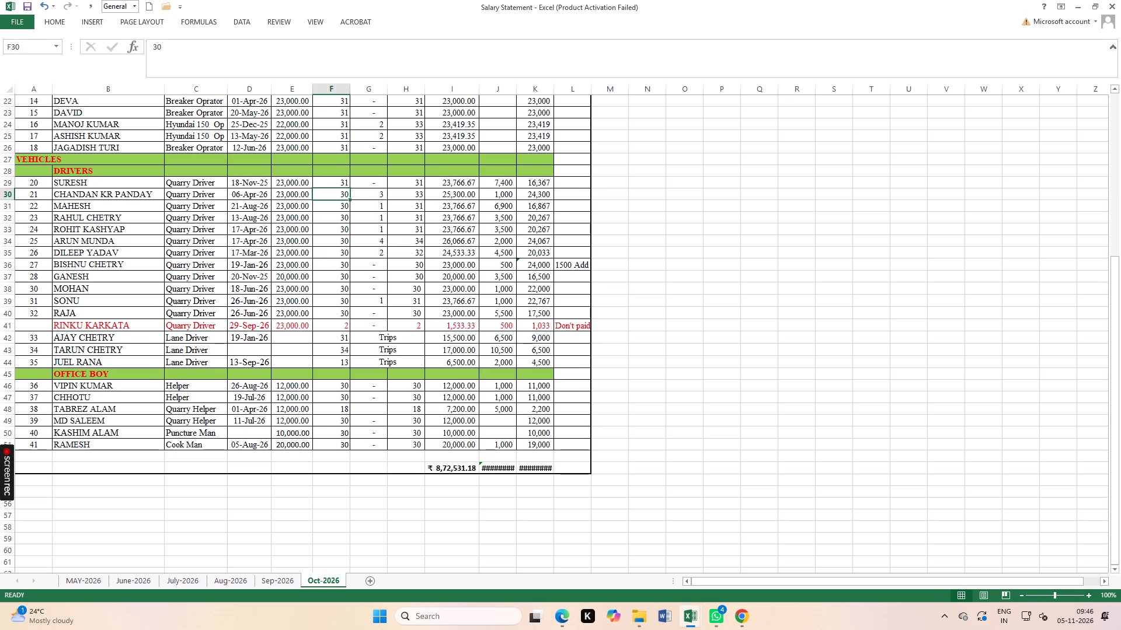
{"action": "left_click", "coordinate": [337, 178]}
{"action": "left_click_drag", "start_coordinate": [349, 189], "coordinate": [352, 303]}
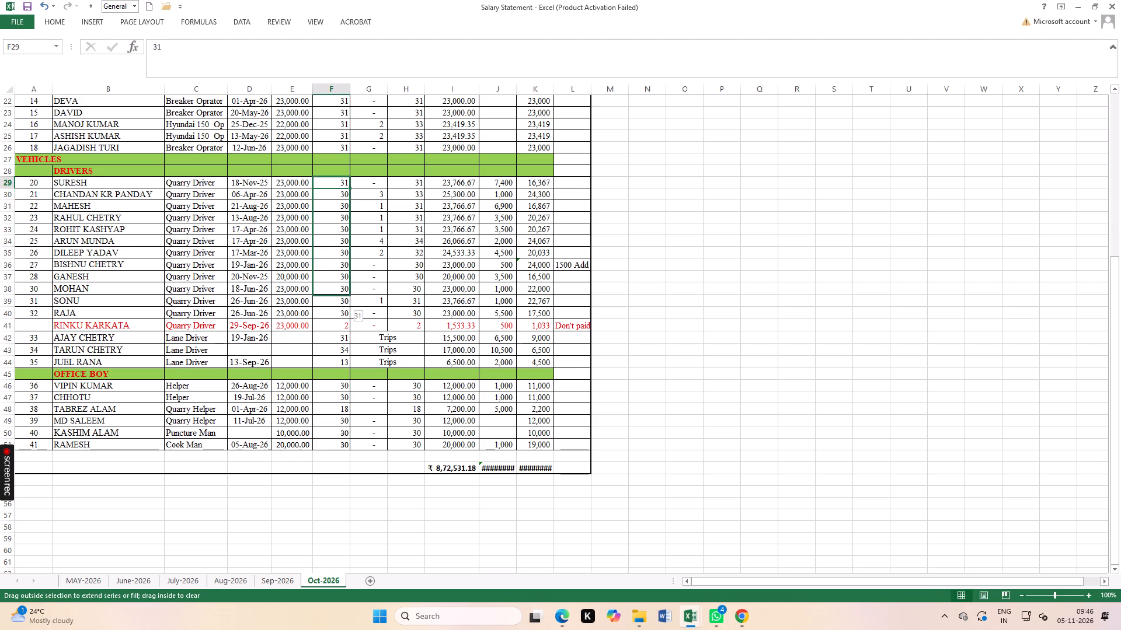
{"action": "left_click_drag", "start_coordinate": [352, 303], "coordinate": [356, 326]}
{"action": "left_click", "coordinate": [367, 287]}
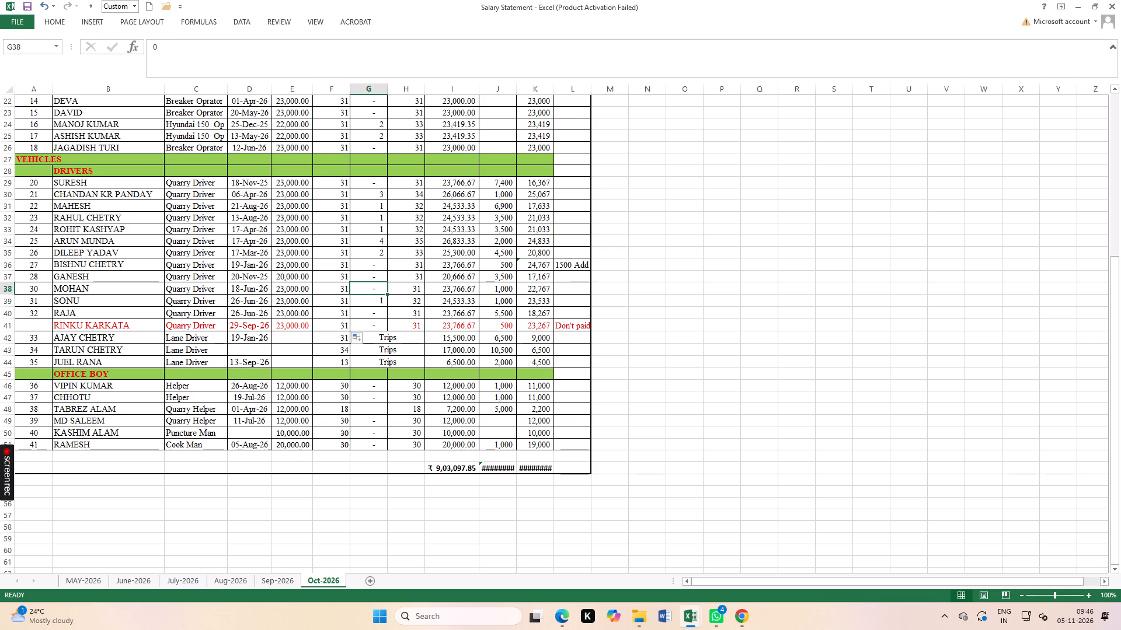
Clear the extra days in G29:G40 for the quarry drivers with SL.No 20 to 32.
{"action": "left_click_drag", "start_coordinate": [370, 178], "coordinate": [367, 315]}
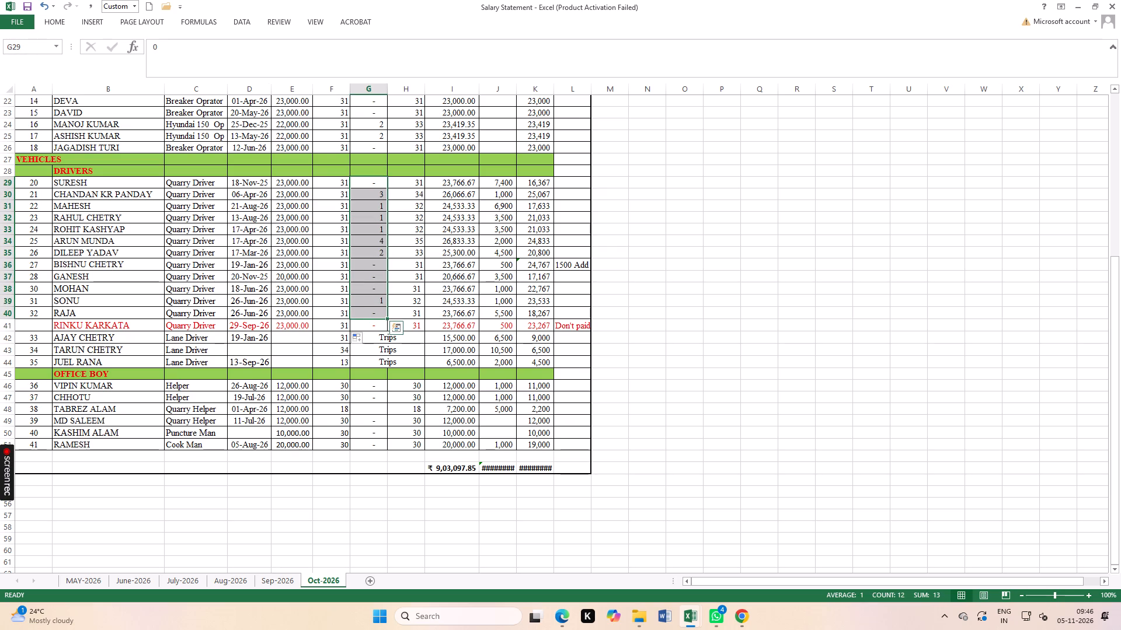
{"action": "key", "text": "Delete"}
{"action": "left_click", "coordinate": [743, 233]}
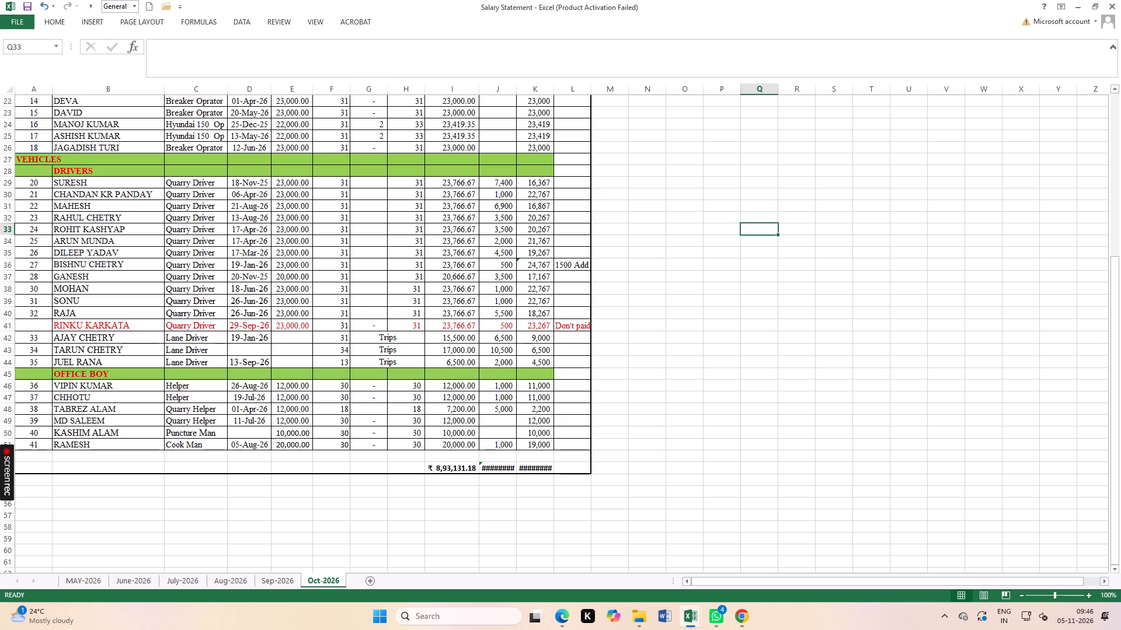
Set the days in F29 to 27 for the quarry driver with SL.No 20.
{"action": "left_click", "coordinate": [0, 180]}
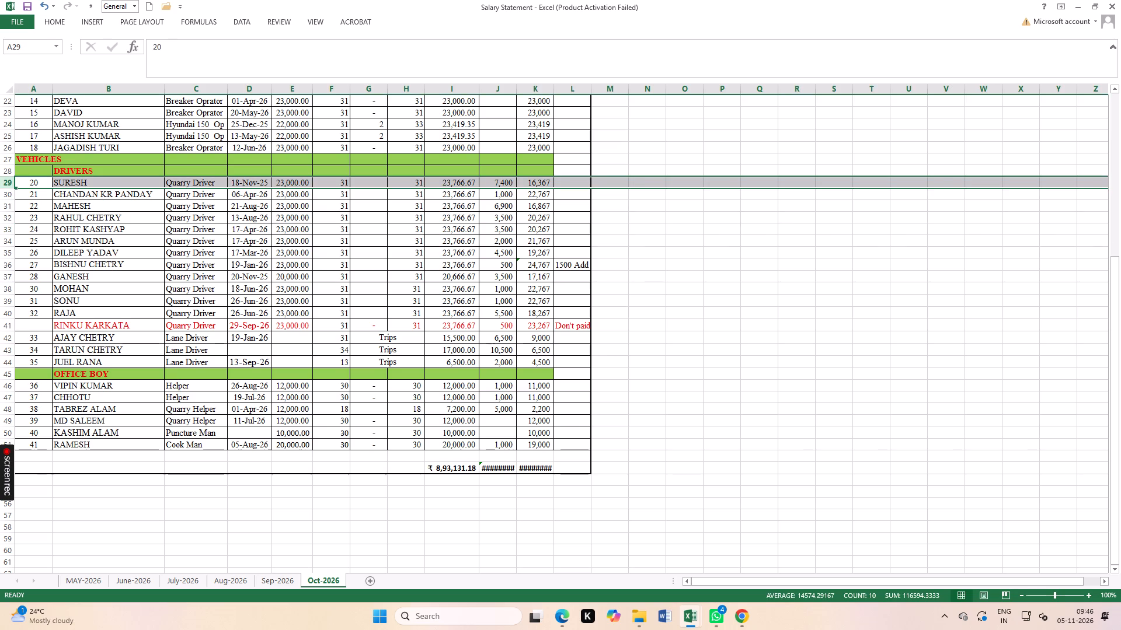
{"action": "left_click", "coordinate": [339, 180]}
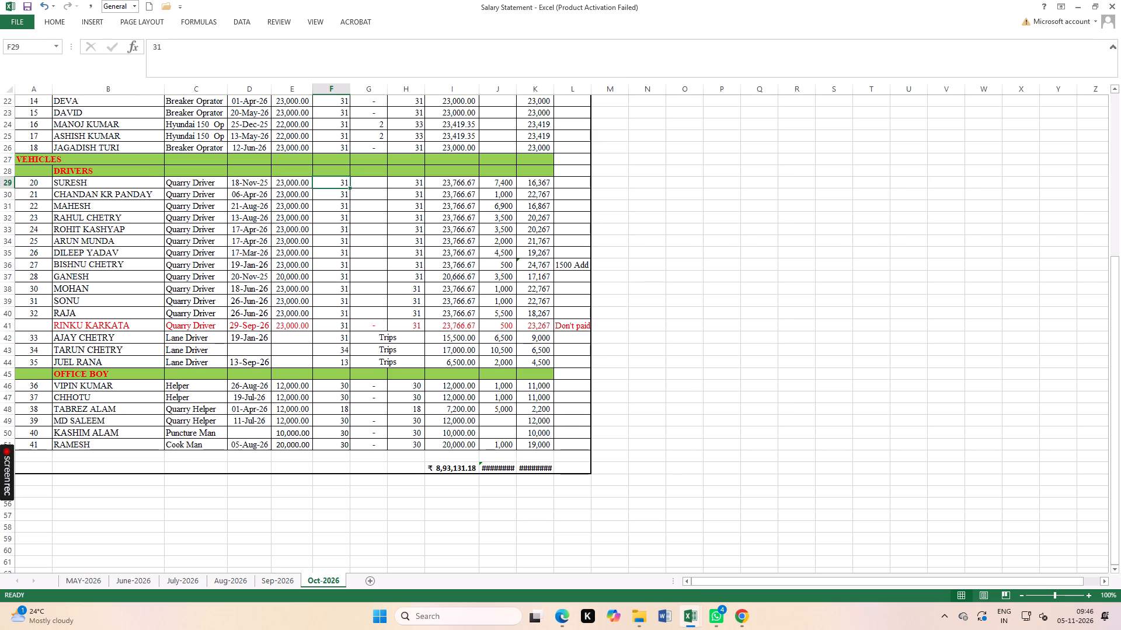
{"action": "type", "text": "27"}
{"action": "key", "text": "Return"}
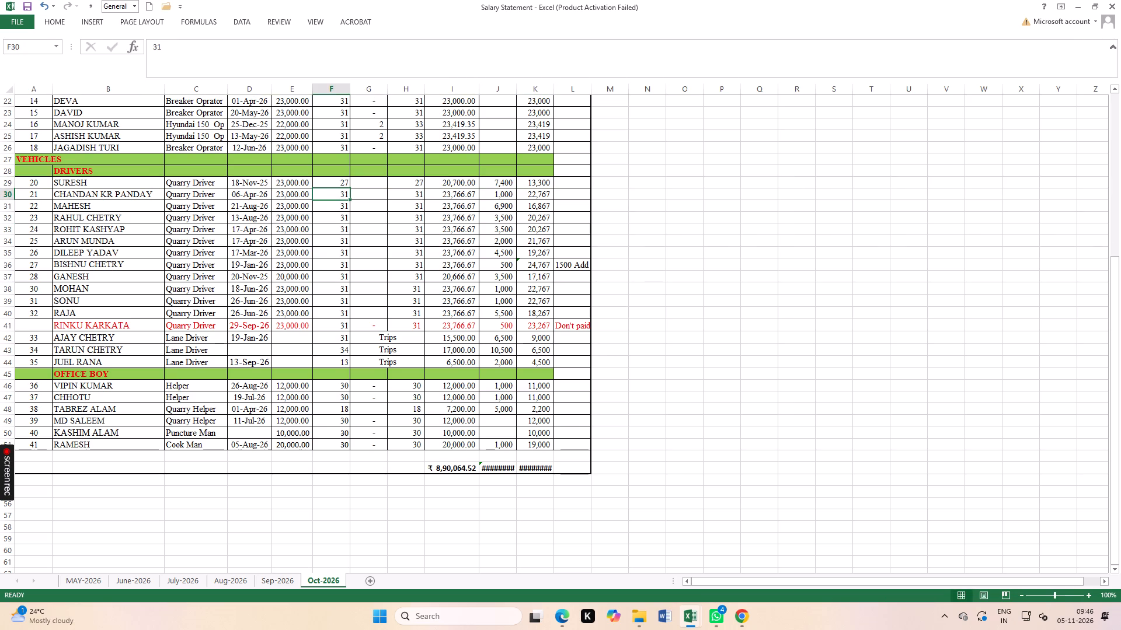
Enter 4 extra days in G32 for the quarry driver with SL.No 23.
{"action": "left_click", "coordinate": [0, 216]}
{"action": "left_click", "coordinate": [336, 218]}
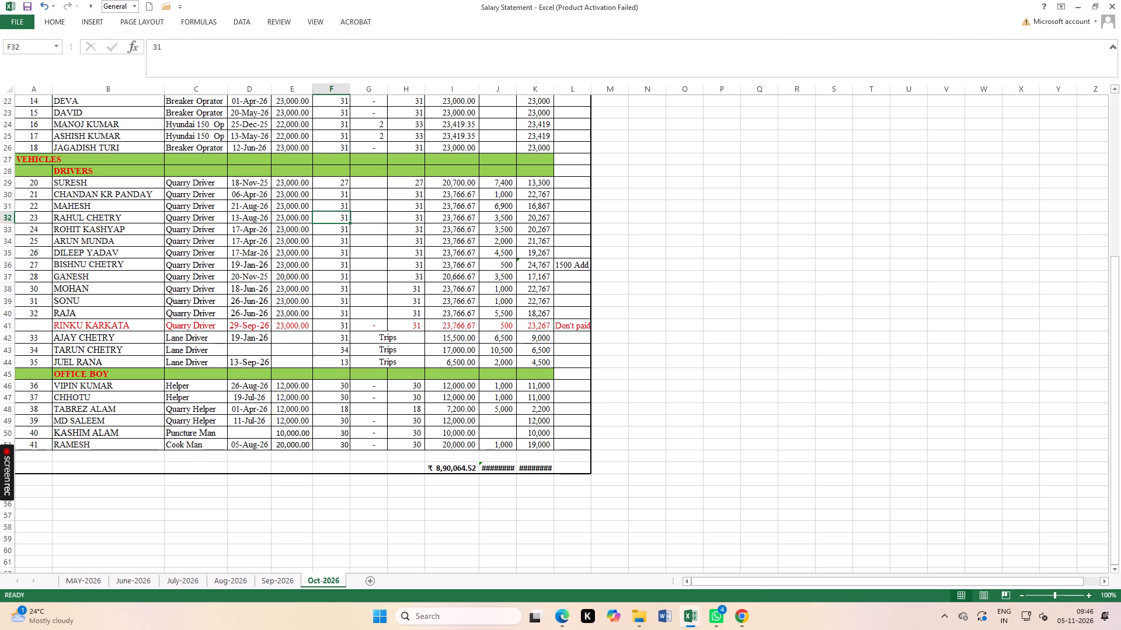
{"action": "key", "text": "Right"}
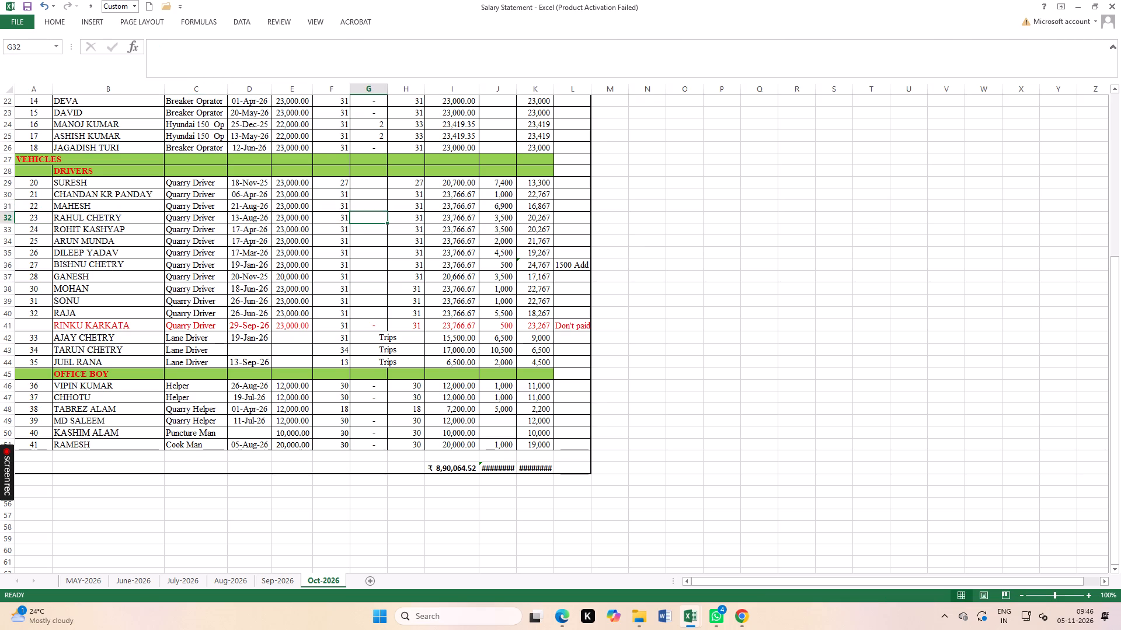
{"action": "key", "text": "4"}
{"action": "key", "text": "Return"}
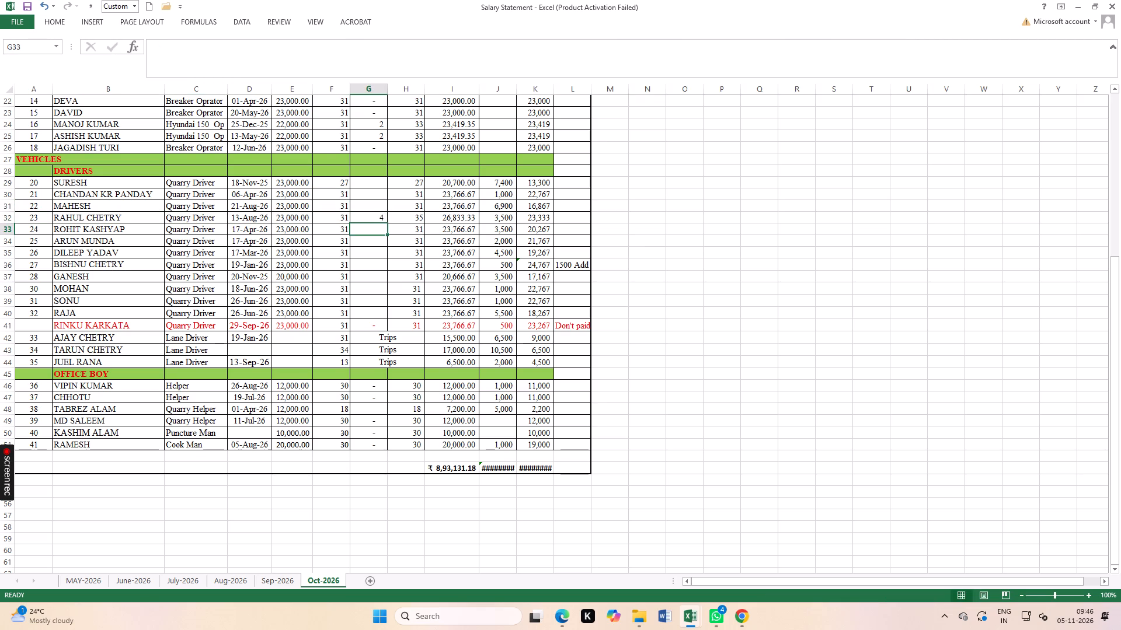
Clear the advances in J29:J44 for the drivers and in J46:J51 for the OFFICE BOY section.
{"action": "left_click_drag", "start_coordinate": [496, 181], "coordinate": [493, 370]}
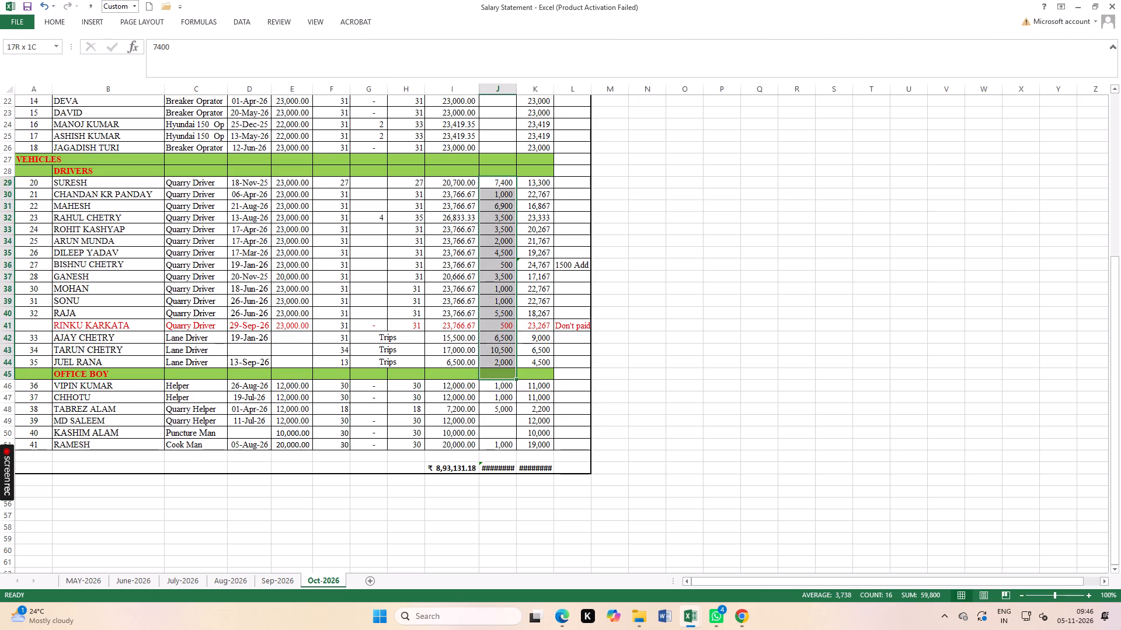
{"action": "left_click_drag", "start_coordinate": [493, 370], "coordinate": [495, 365]}
{"action": "key", "text": "Delete"}
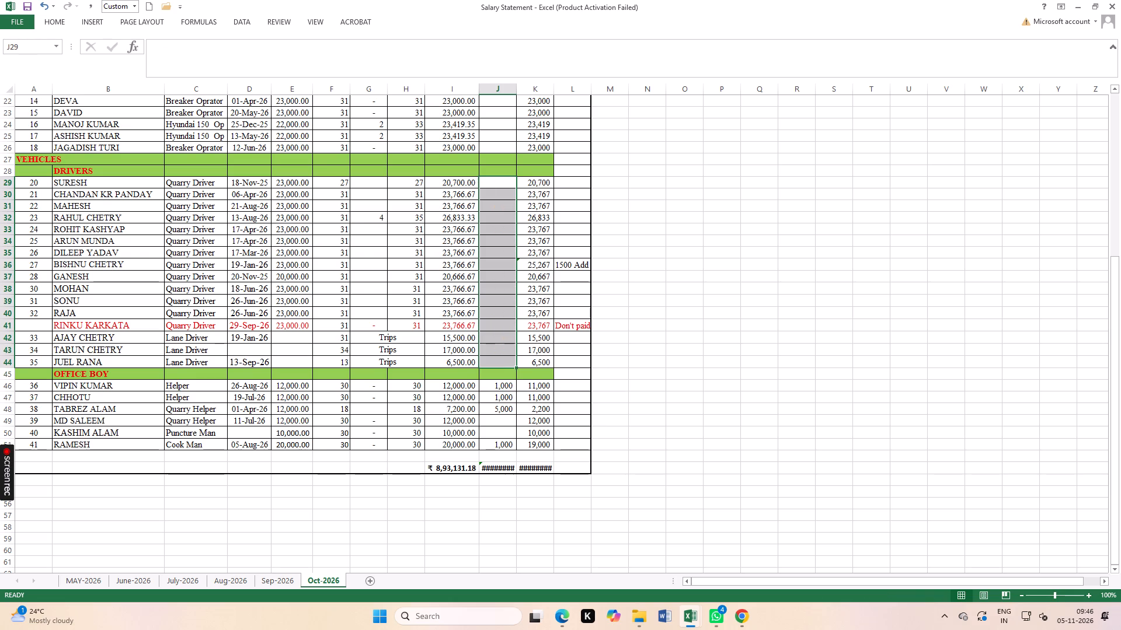
{"action": "left_click_drag", "start_coordinate": [507, 387], "coordinate": [502, 444]}
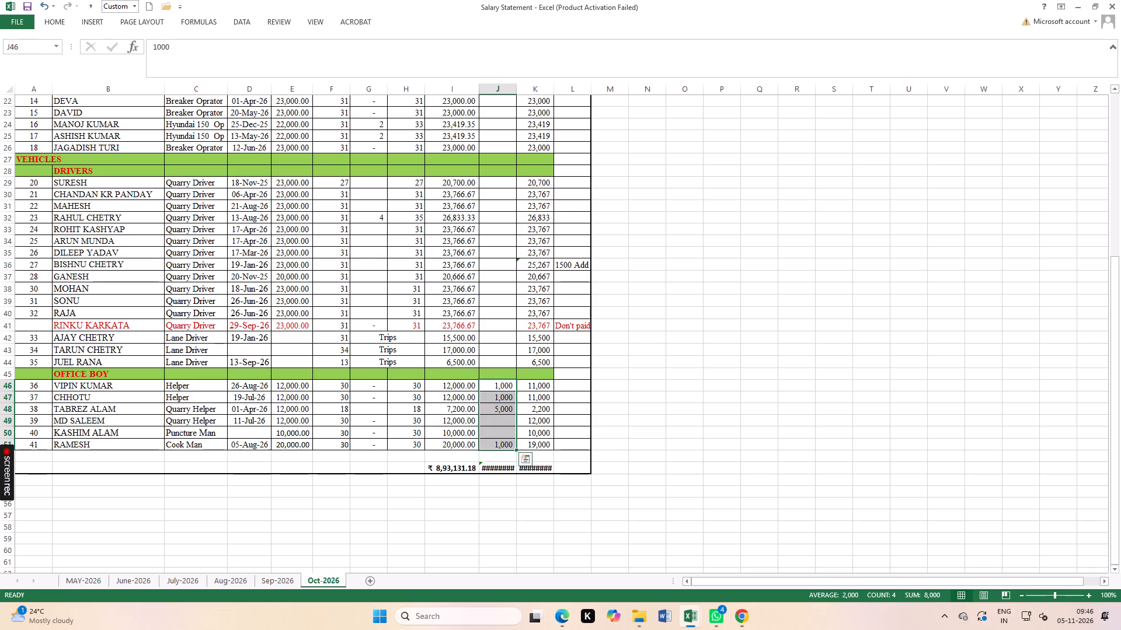
{"action": "key", "text": "Delete"}
{"action": "left_click", "coordinate": [806, 247]}
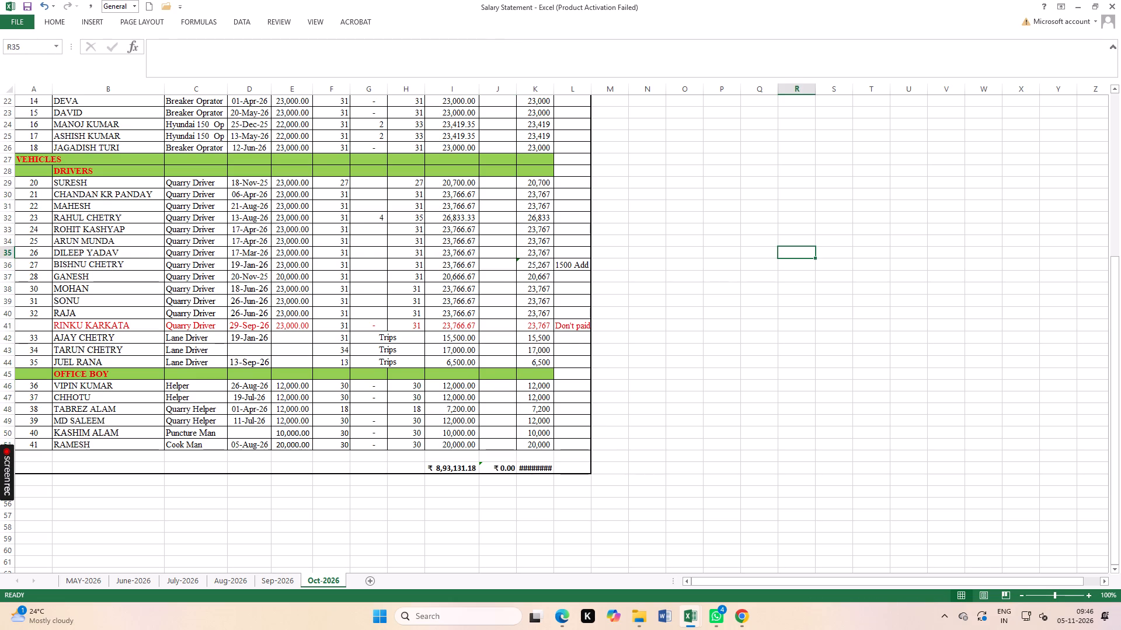
Auto-fit the width of column K to its contents.
{"action": "double_click", "coordinate": [552, 87]}
{"action": "left_click", "coordinate": [747, 229]}
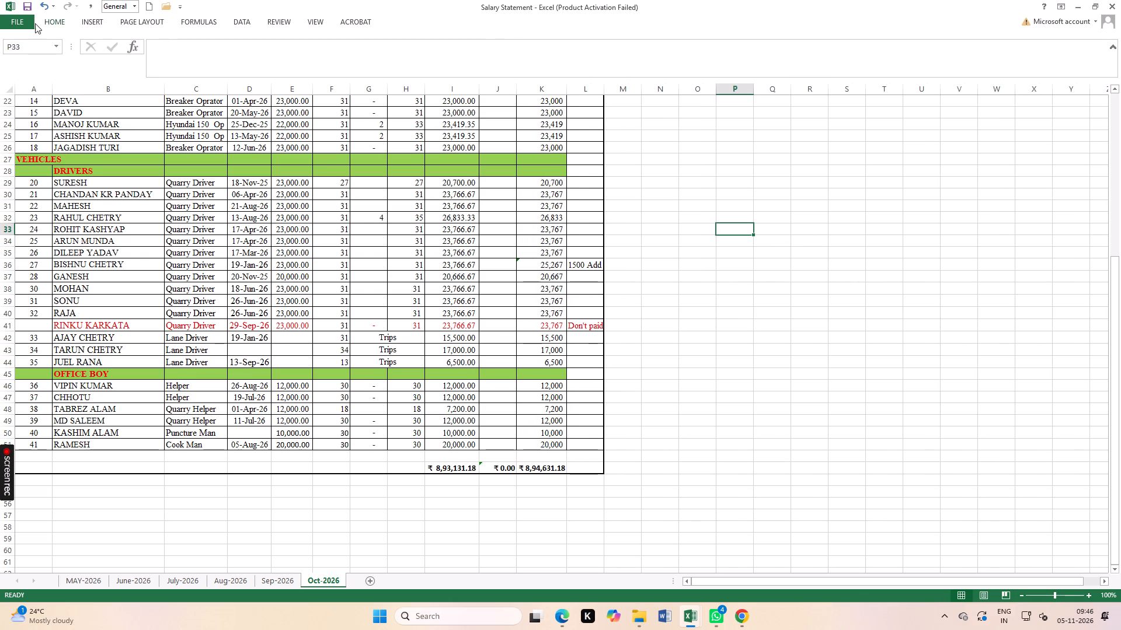
Save the workbook.
{"action": "double_click", "coordinate": [27, 3]}
Delete the lane driver row with SL.No 34.
{"action": "left_click", "coordinate": [4, 352]}
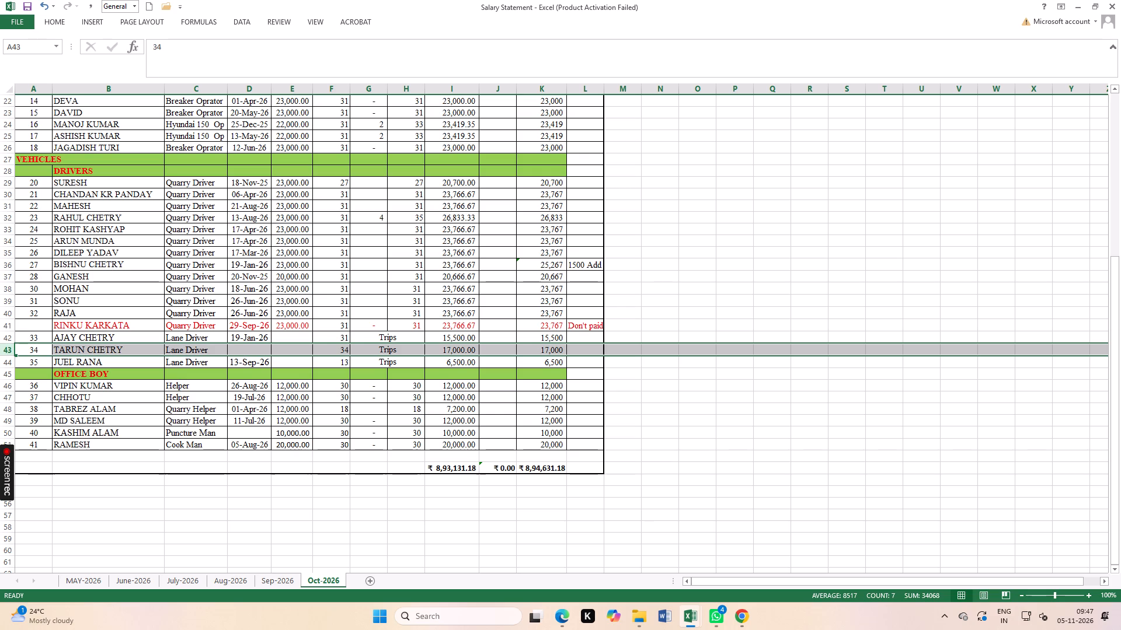
{"action": "right_click", "coordinate": [363, 350]}
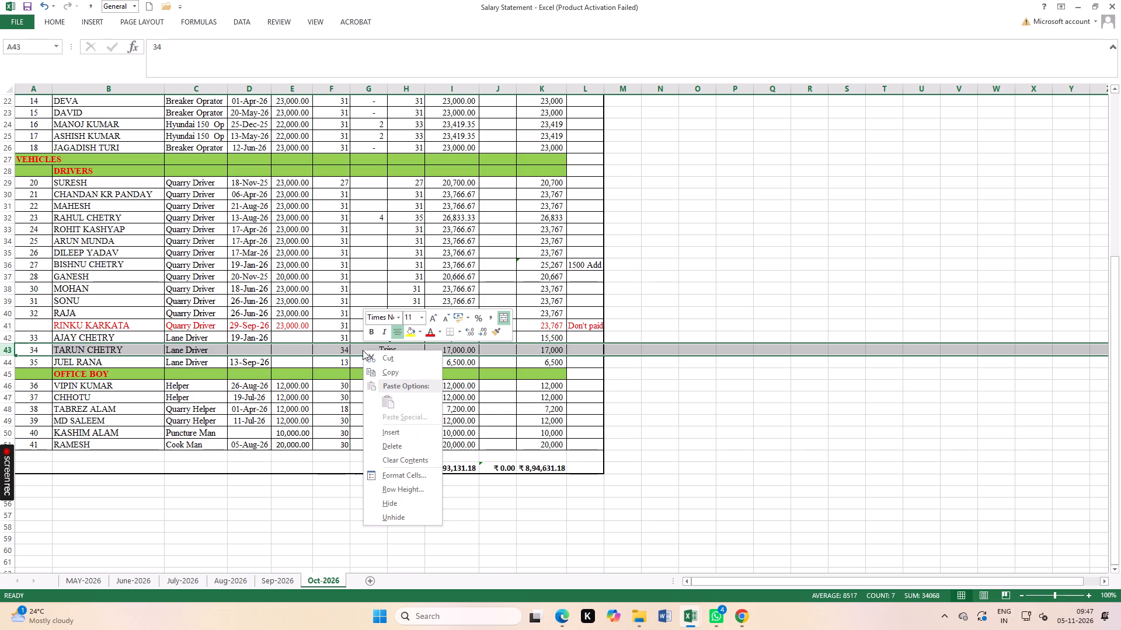
{"action": "left_click", "coordinate": [387, 444]}
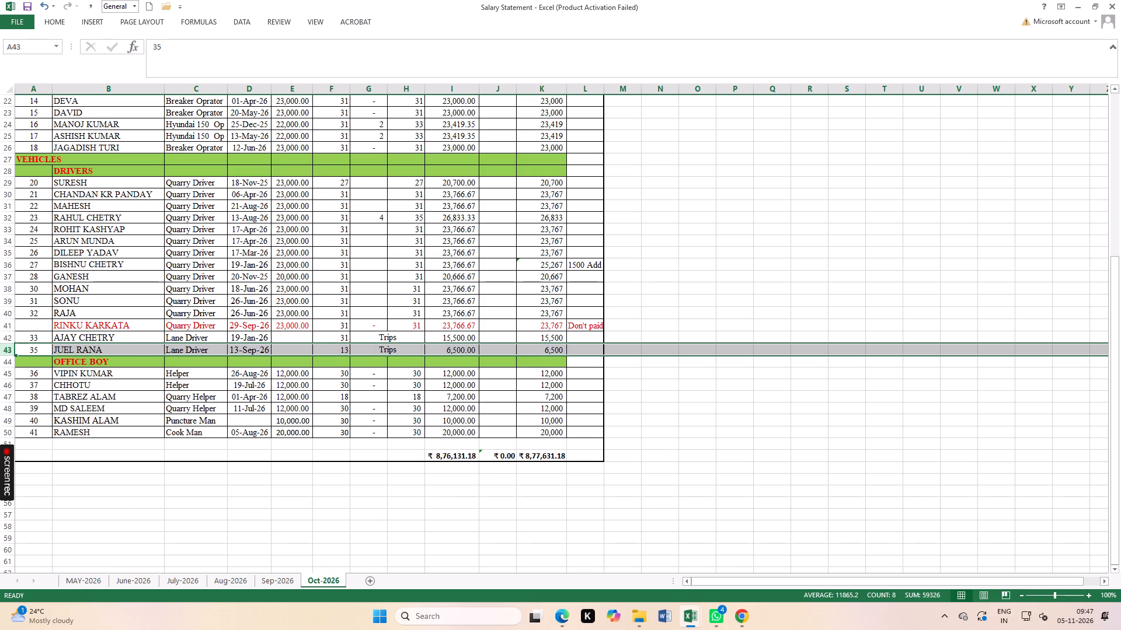
{"action": "left_click", "coordinate": [667, 403]}
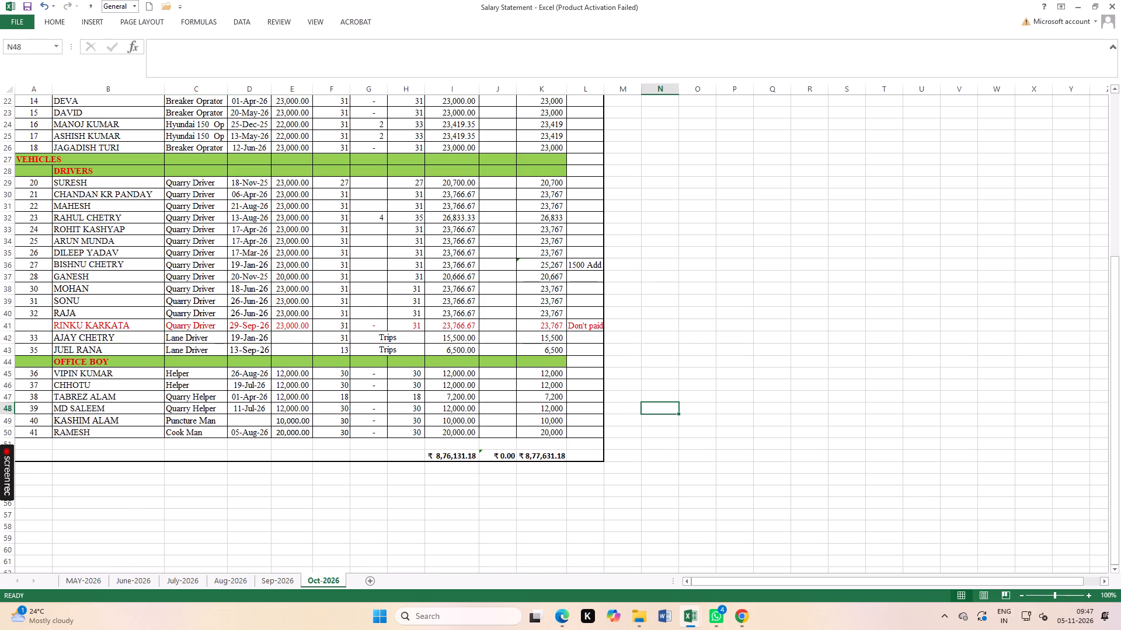
Replace the employee name in B47 for the quarry helper with SL.No 38 with the new helper's name.
{"action": "left_click", "coordinate": [69, 398]}
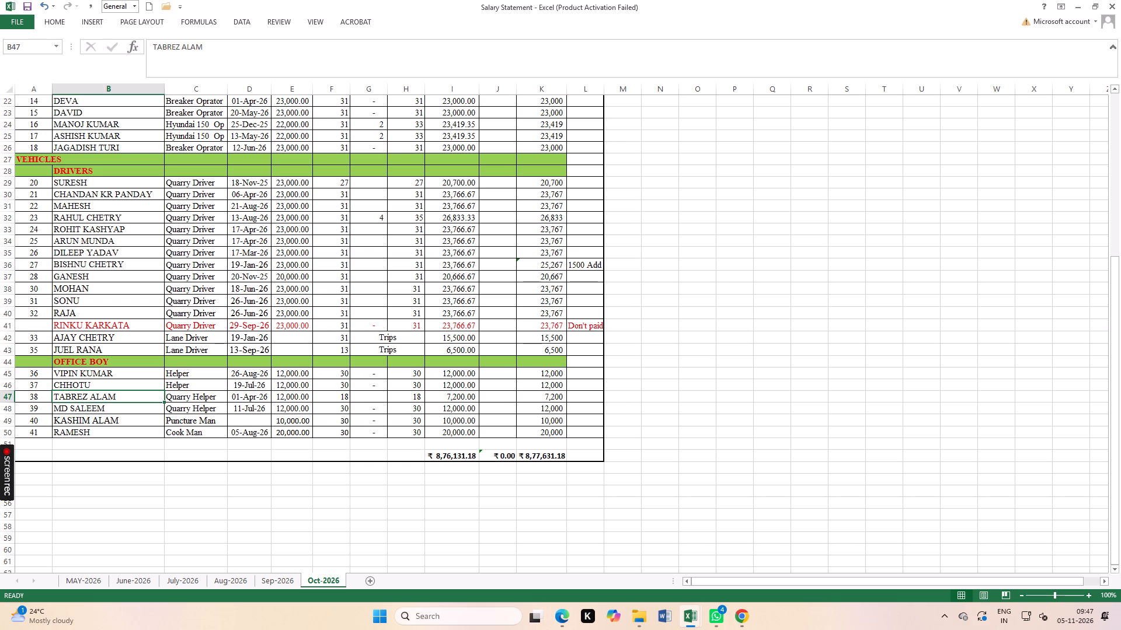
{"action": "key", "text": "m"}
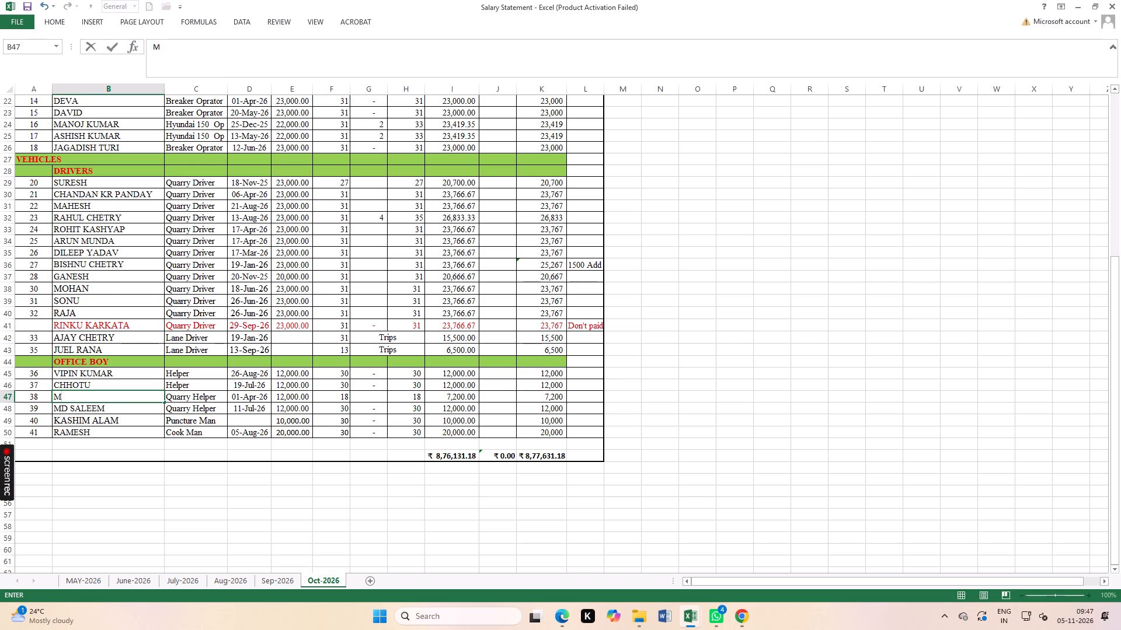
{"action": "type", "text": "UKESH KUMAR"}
{"action": "left_click", "coordinate": [283, 476]}
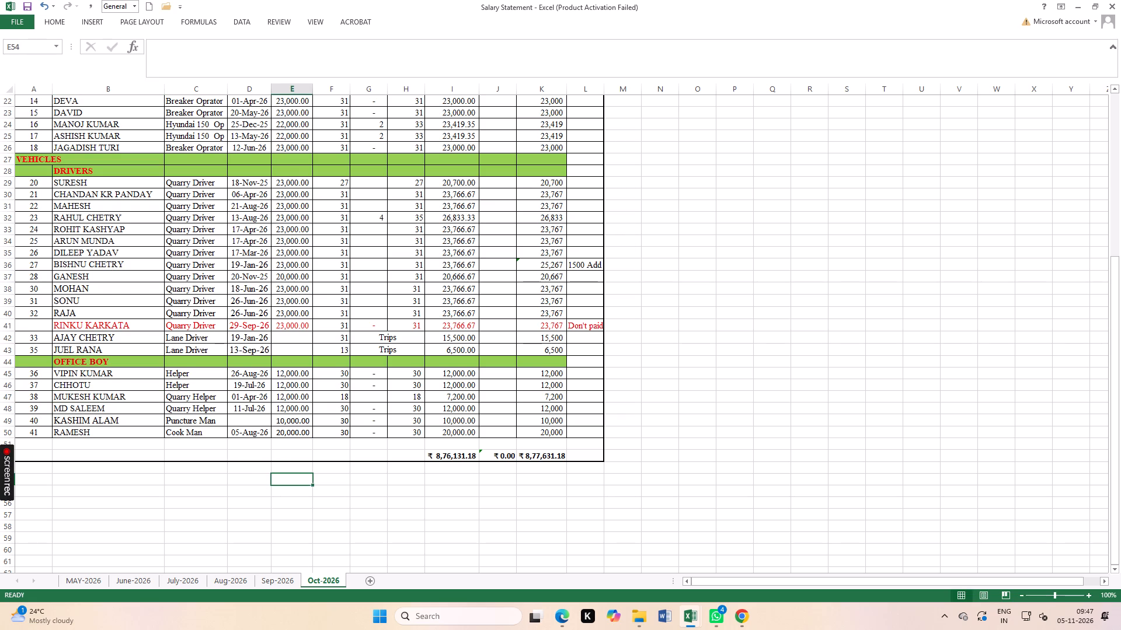
Clear the date of joining in D47 for the quarry helper with SL.No 38.
{"action": "left_click", "coordinate": [246, 395]}
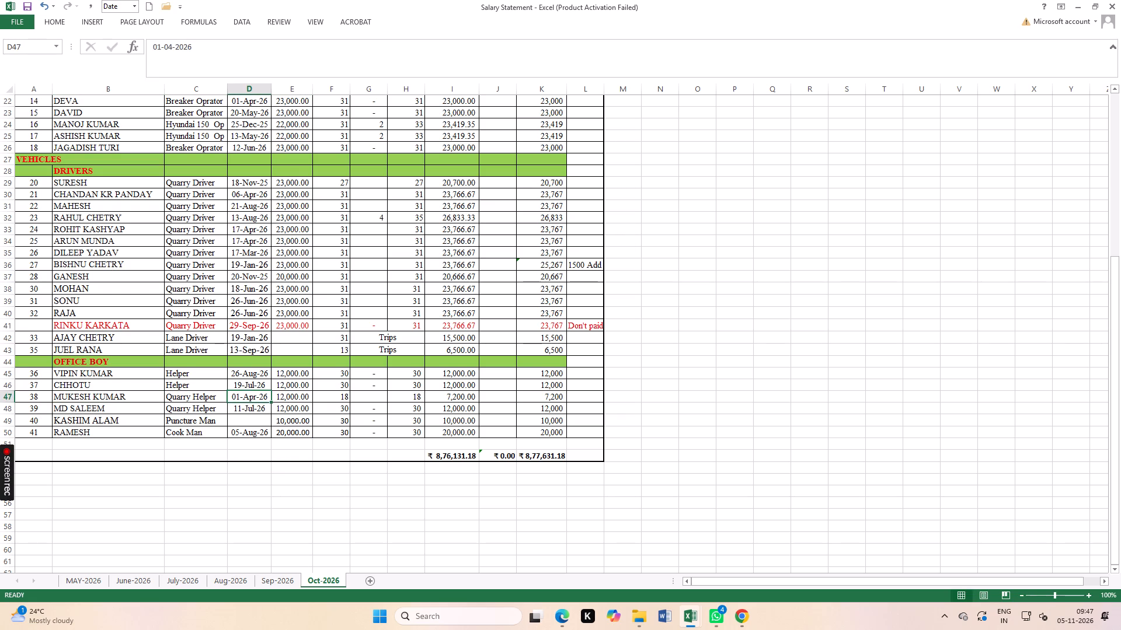
{"action": "key", "text": "Delete"}
{"action": "left_click", "coordinate": [369, 535]}
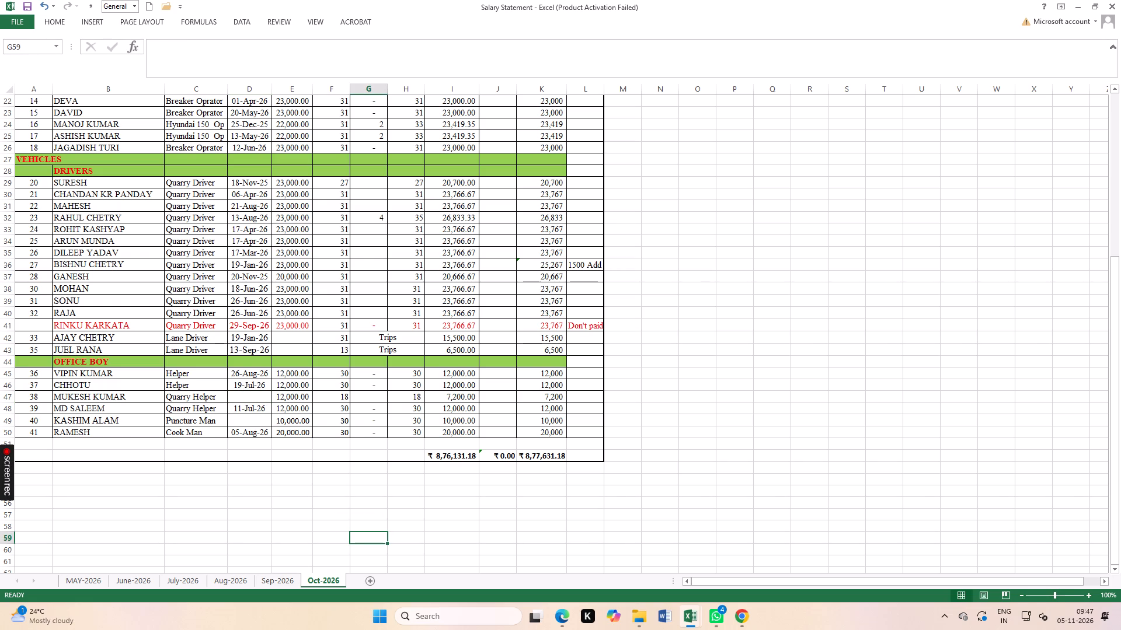
Clear the Present values in F42:F43 for the two lane drivers.
{"action": "left_click_drag", "start_coordinate": [343, 335], "coordinate": [344, 348]}
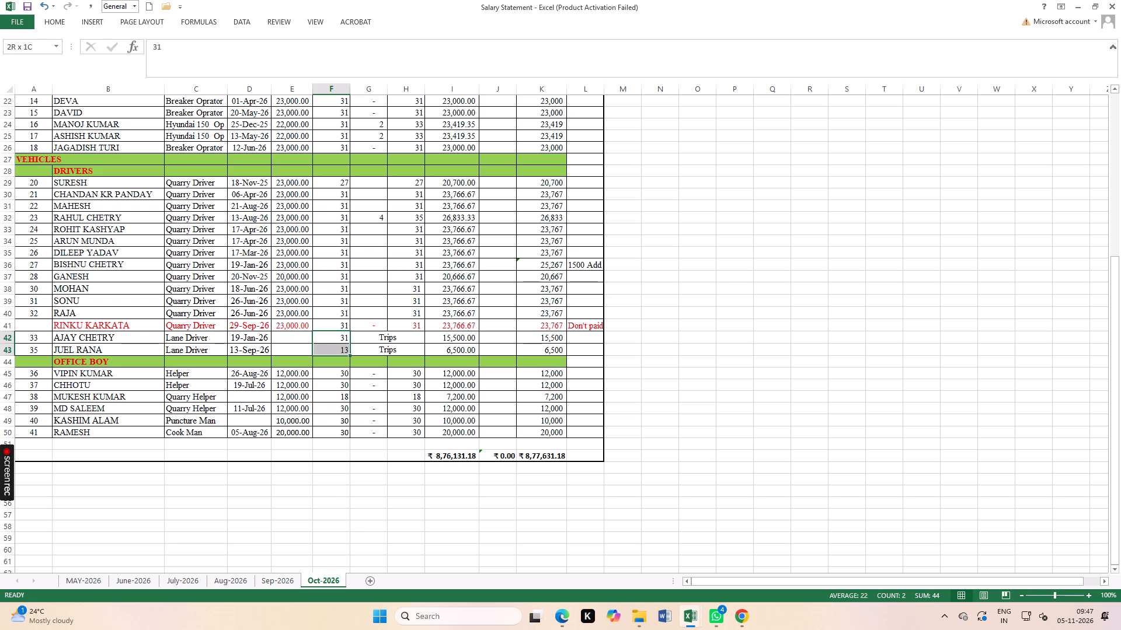
{"action": "key", "text": "Delete"}
{"action": "left_click", "coordinate": [410, 404]}
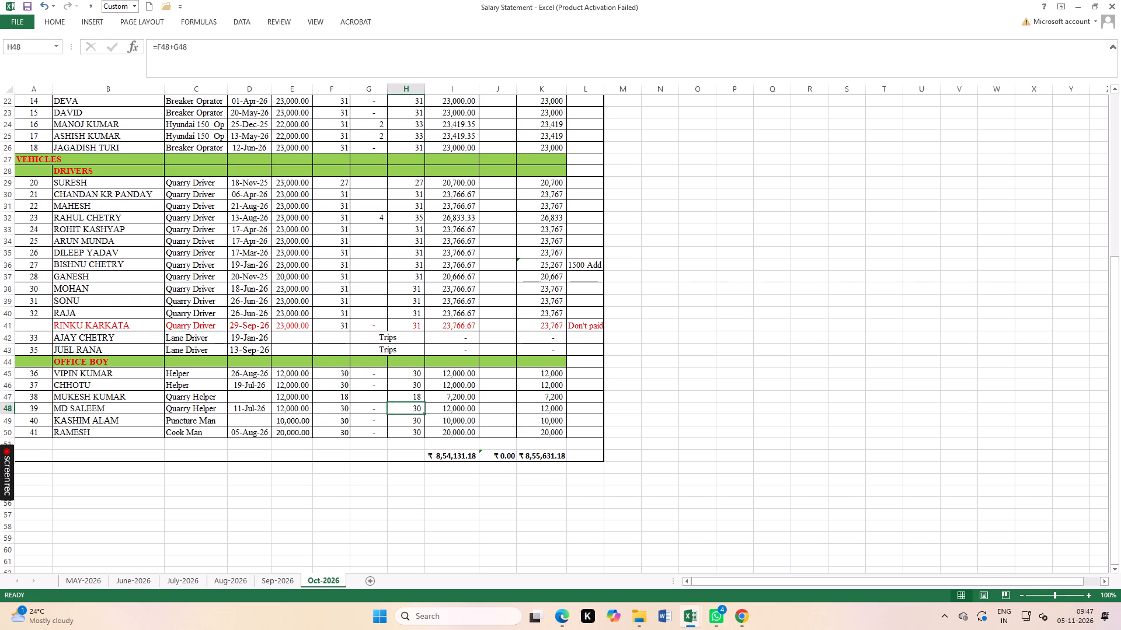
Set the Present days to 31 for all Office Boy staff in F45:F50, filling down from the first row.
{"action": "left_click", "coordinate": [342, 376]}
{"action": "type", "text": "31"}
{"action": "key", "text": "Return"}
{"action": "left_click_drag", "start_coordinate": [339, 372], "coordinate": [342, 418]}
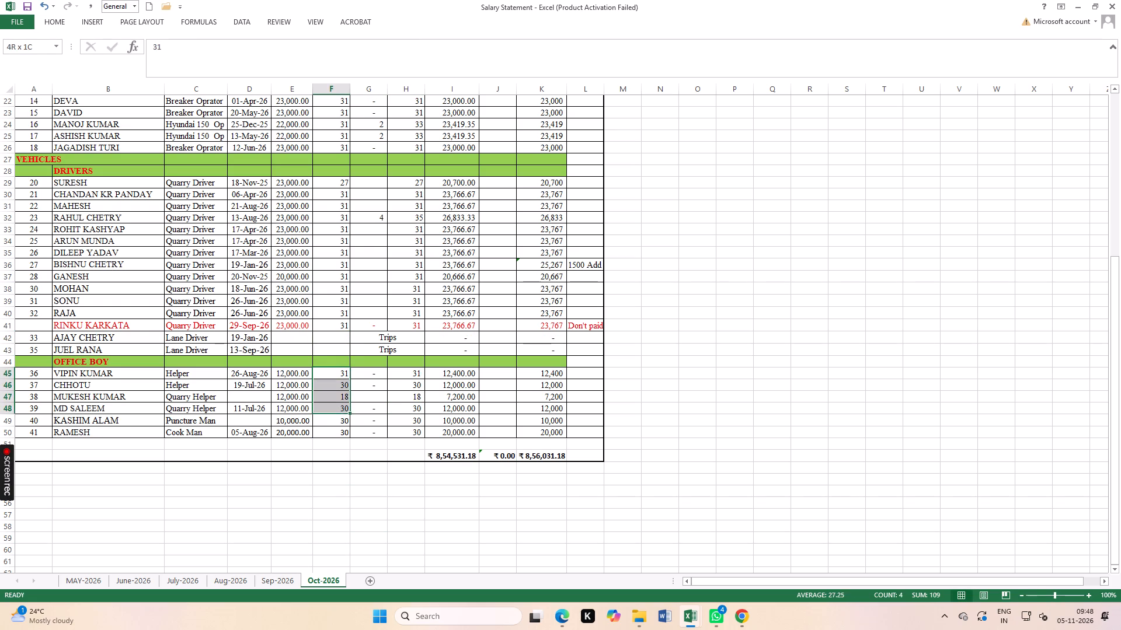
{"action": "left_click_drag", "start_coordinate": [342, 418], "coordinate": [346, 430]}
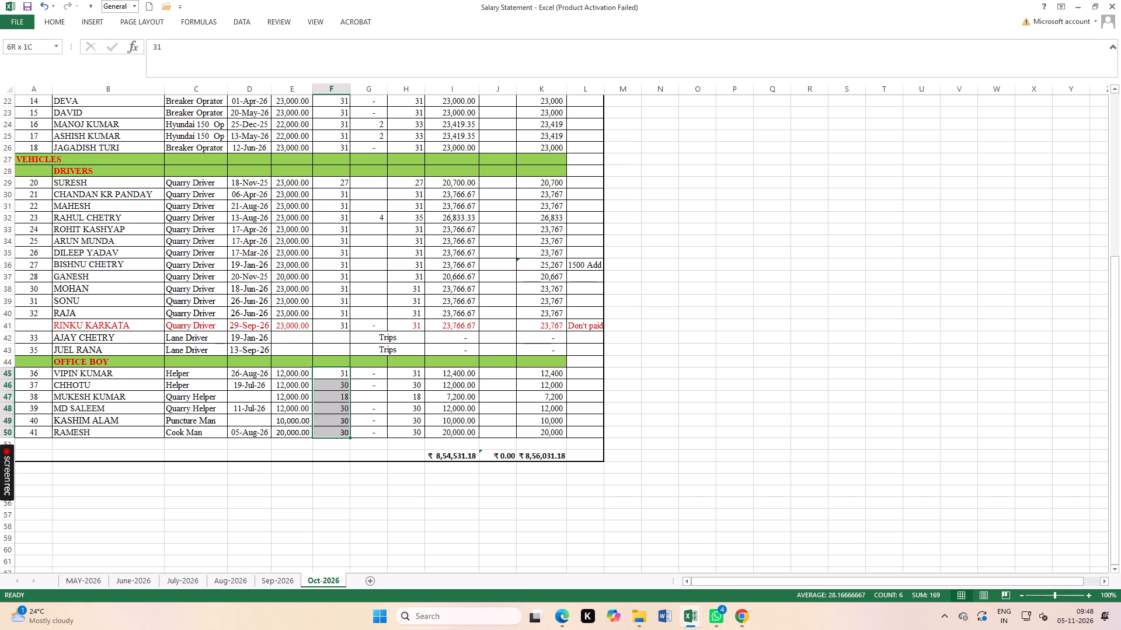
{"action": "key", "text": "ctrl+d"}
{"action": "left_click", "coordinate": [719, 397]}
Clear the Adjusted Days in G23:G25 for the staff with SL.No 15 to 17.
{"action": "scroll", "coordinate": [454, 404], "scroll_direction": "up", "scroll_amount": 5}
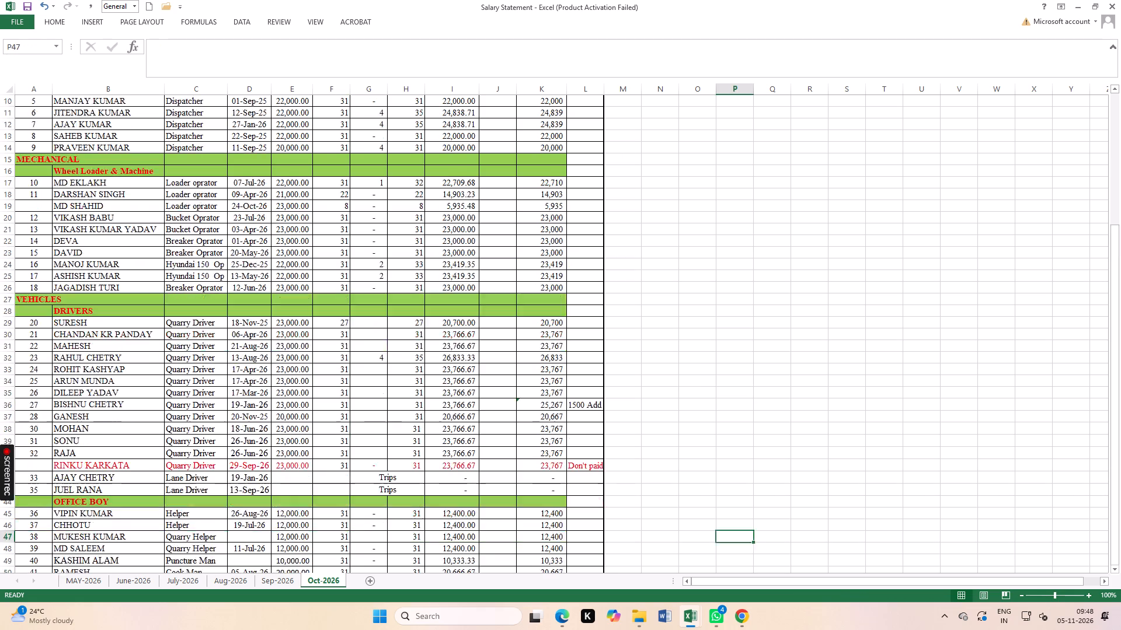
{"action": "scroll", "coordinate": [412, 295], "scroll_direction": "up", "scroll_amount": 6}
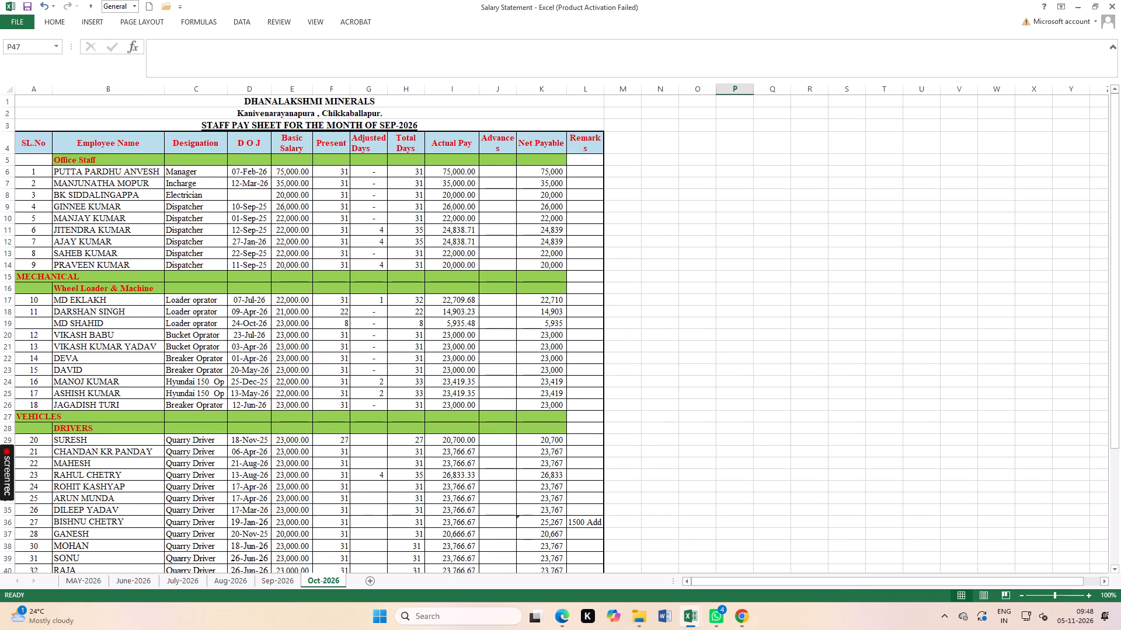
{"action": "left_click_drag", "start_coordinate": [371, 373], "coordinate": [373, 398]}
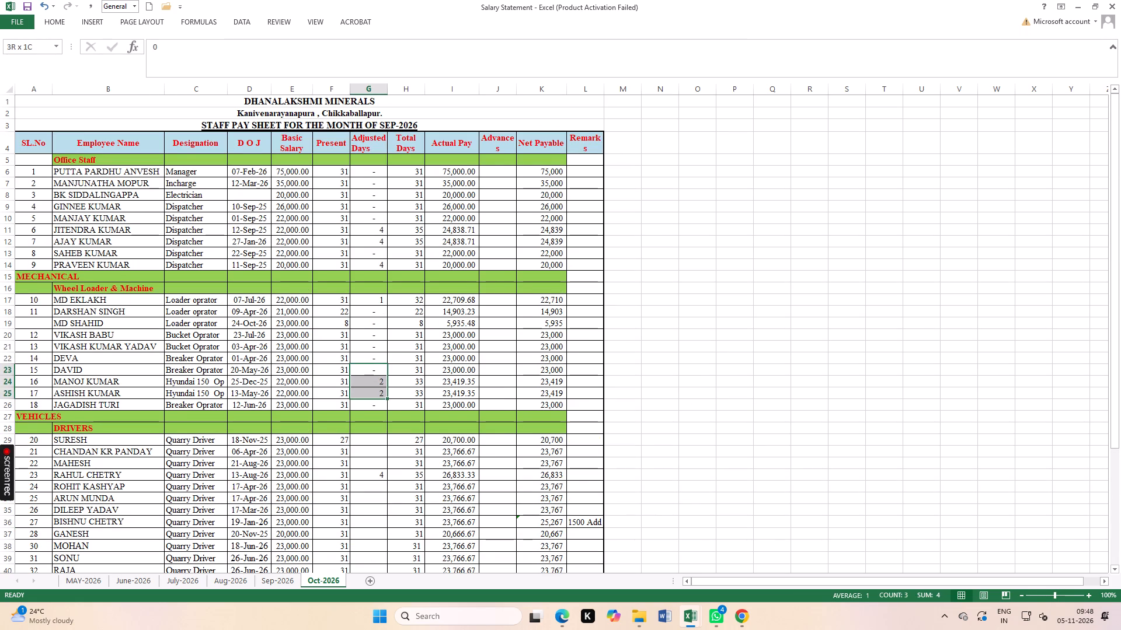
{"action": "key", "text": "Delete"}
{"action": "left_click", "coordinate": [855, 395]}
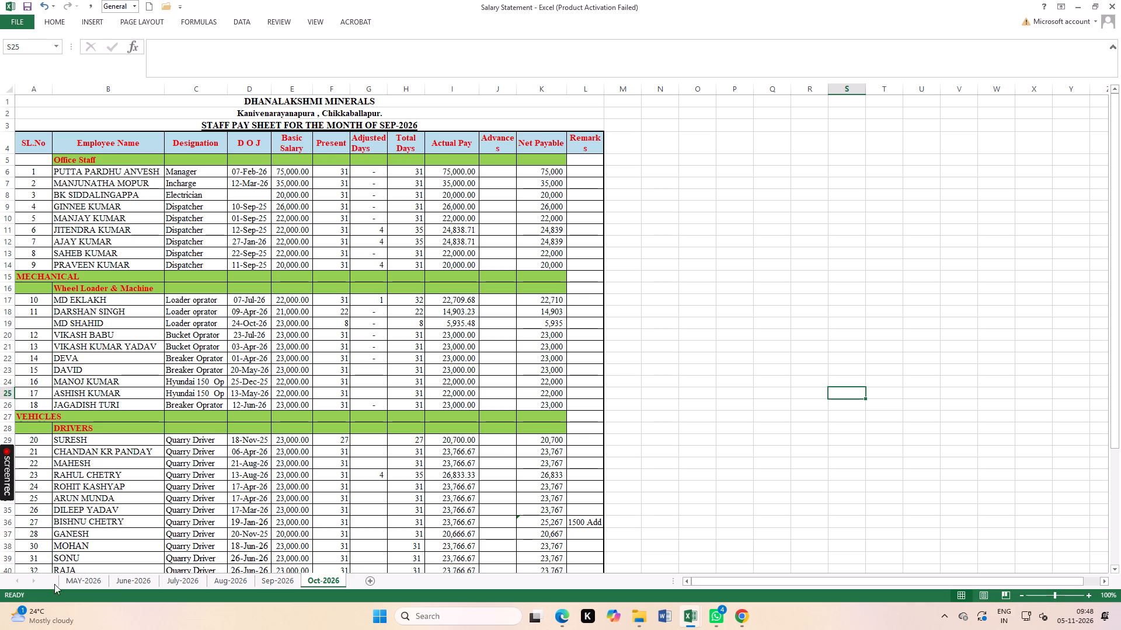
Save the workbook.
{"action": "double_click", "coordinate": [26, 6]}
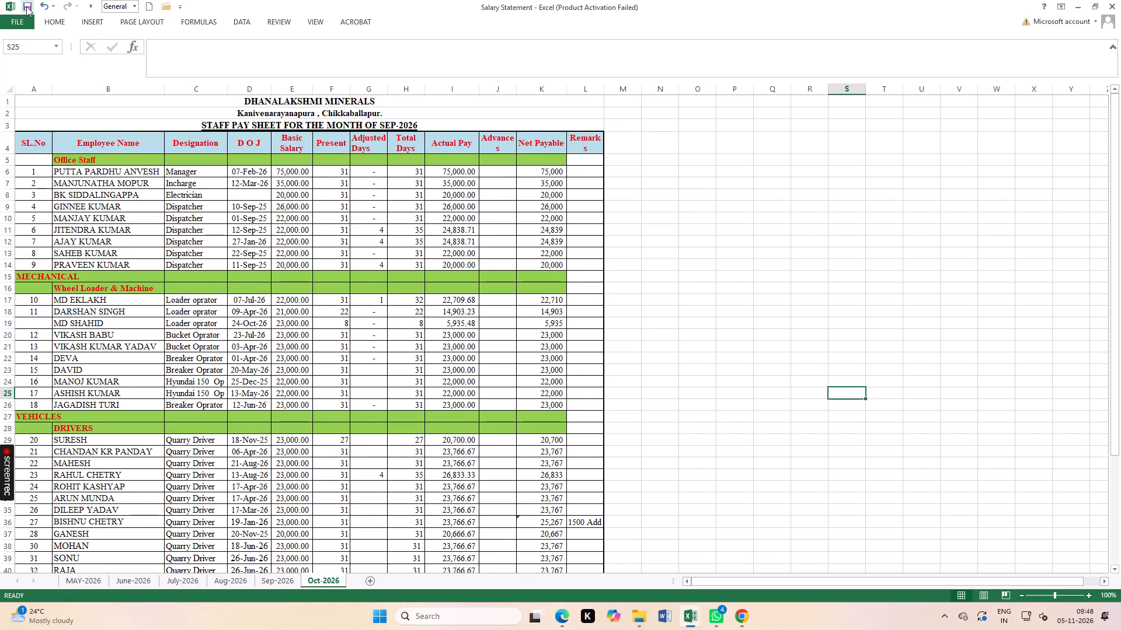
Enter Adjusted Days of 4 in G24 and 3 in G25 for the two Hyundai 150 operators.
{"action": "scroll", "coordinate": [219, 324], "scroll_direction": "down", "scroll_amount": 2}
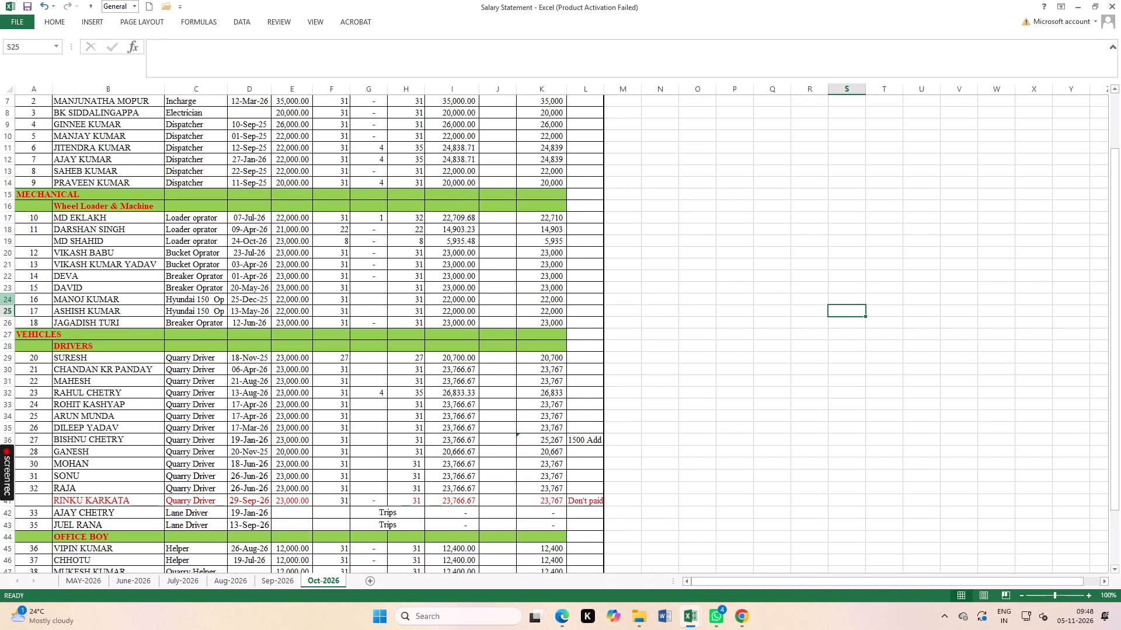
{"action": "left_click", "coordinate": [1, 297]}
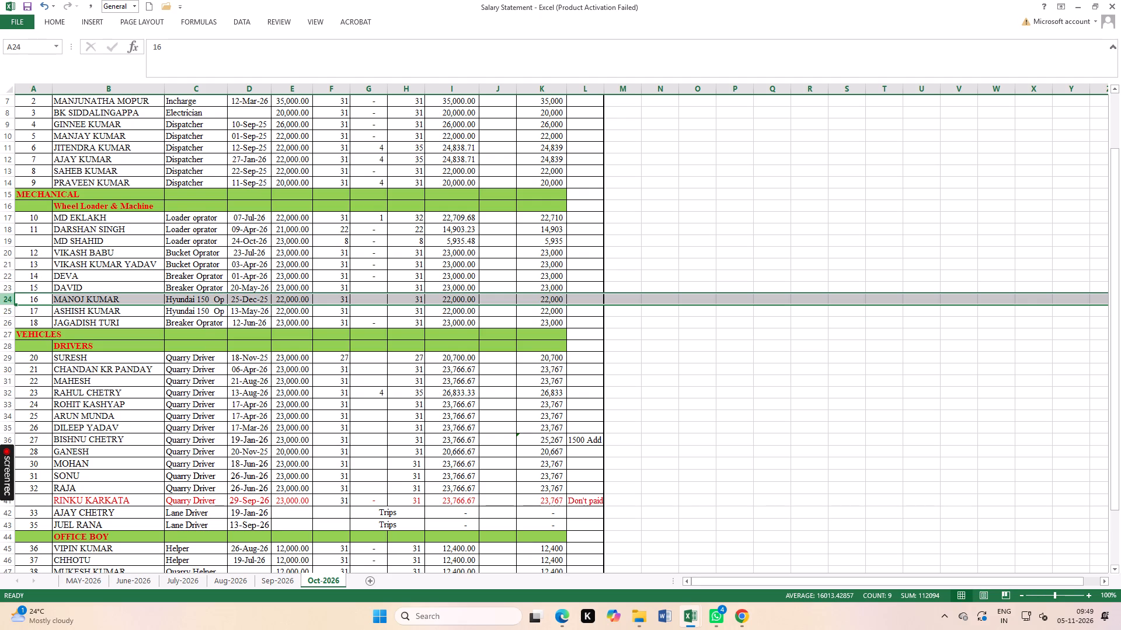
{"action": "left_click", "coordinate": [377, 295]}
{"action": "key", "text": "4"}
{"action": "key", "text": "Return"}
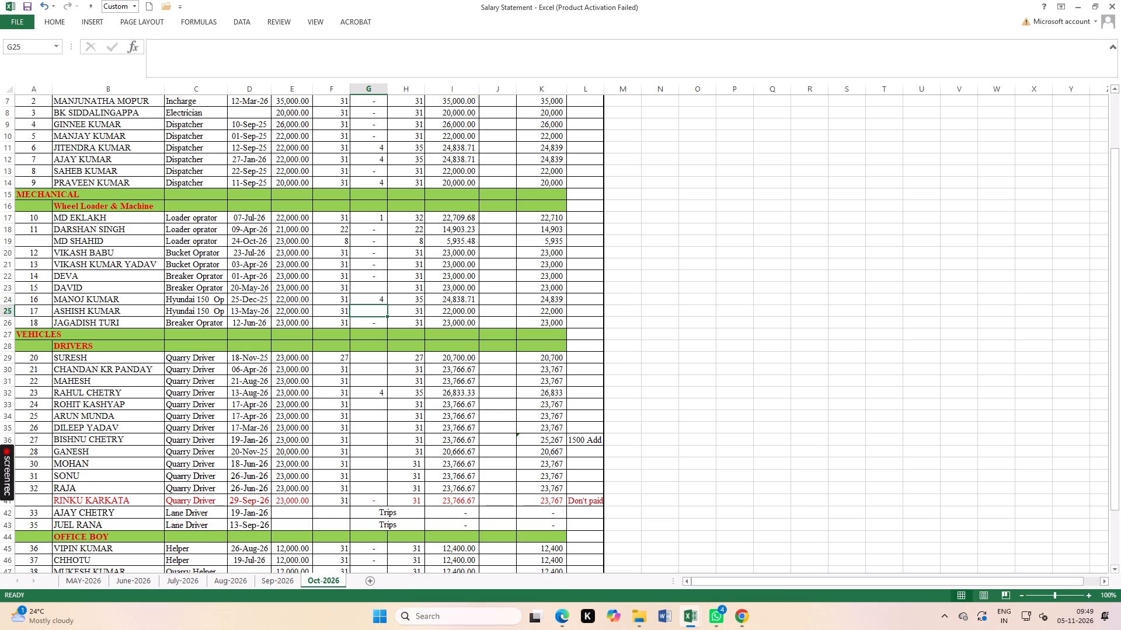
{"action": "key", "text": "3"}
{"action": "key", "text": "Return"}
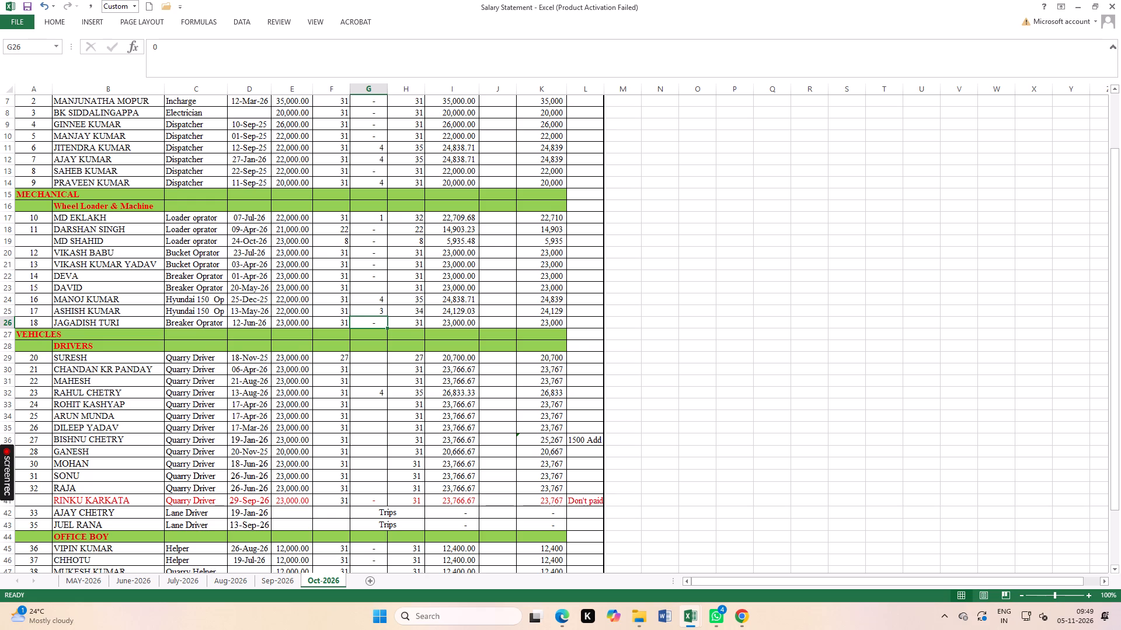
Select the remark cell L41 in the red quarry driver row.
{"action": "scroll", "coordinate": [702, 381], "scroll_direction": "down", "scroll_amount": 6}
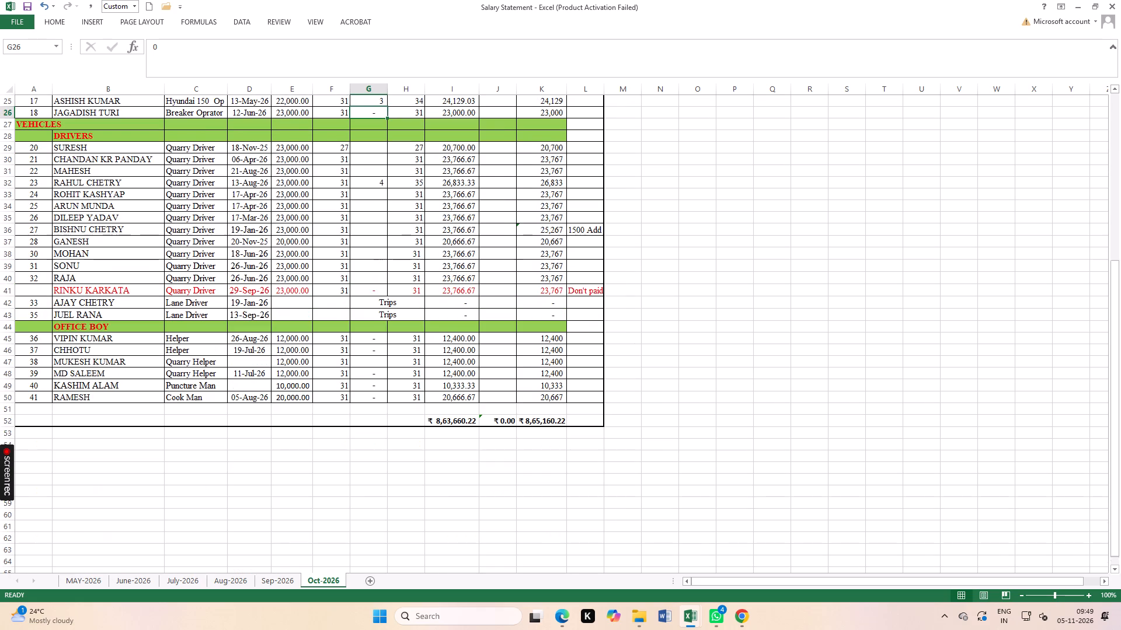
{"action": "left_click", "coordinate": [584, 290]}
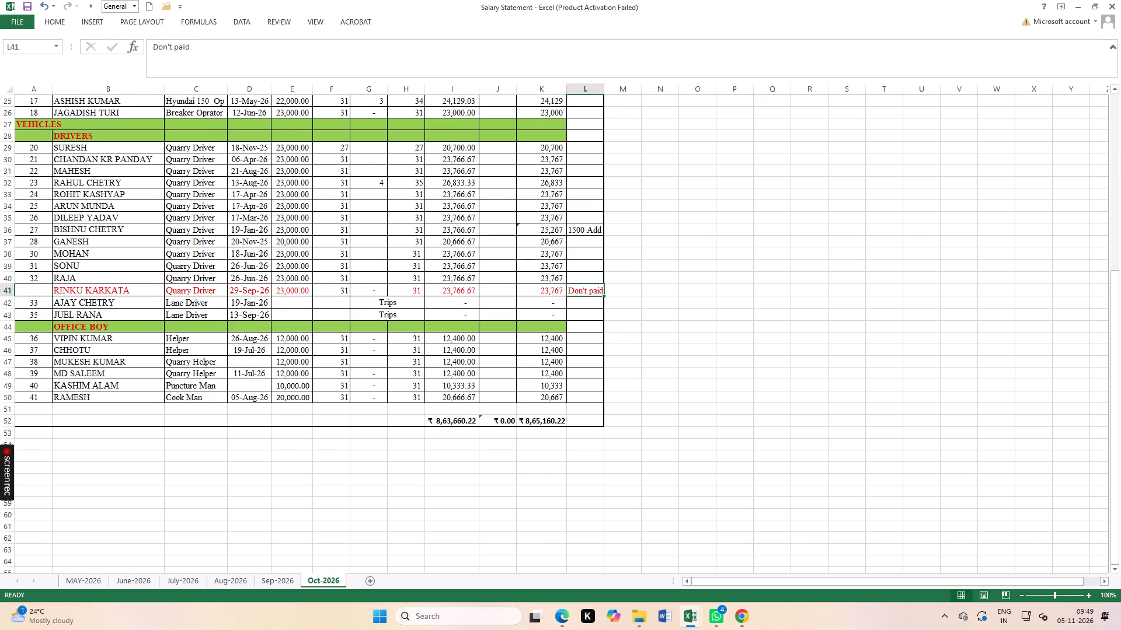
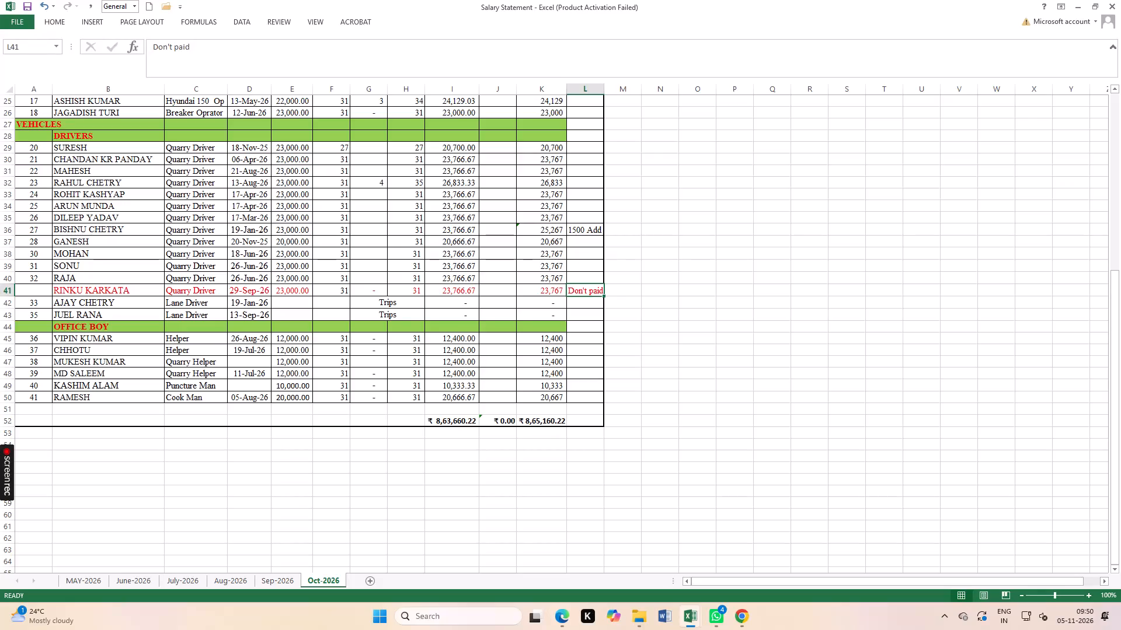
Enter Adjusted Days of 3 in G34 and 1 in G39 for the quarry drivers with SL.No 25 and 31.
{"action": "left_click", "coordinate": [9, 149]}
{"action": "scroll", "coordinate": [102, 186], "scroll_direction": "up", "scroll_amount": 4}
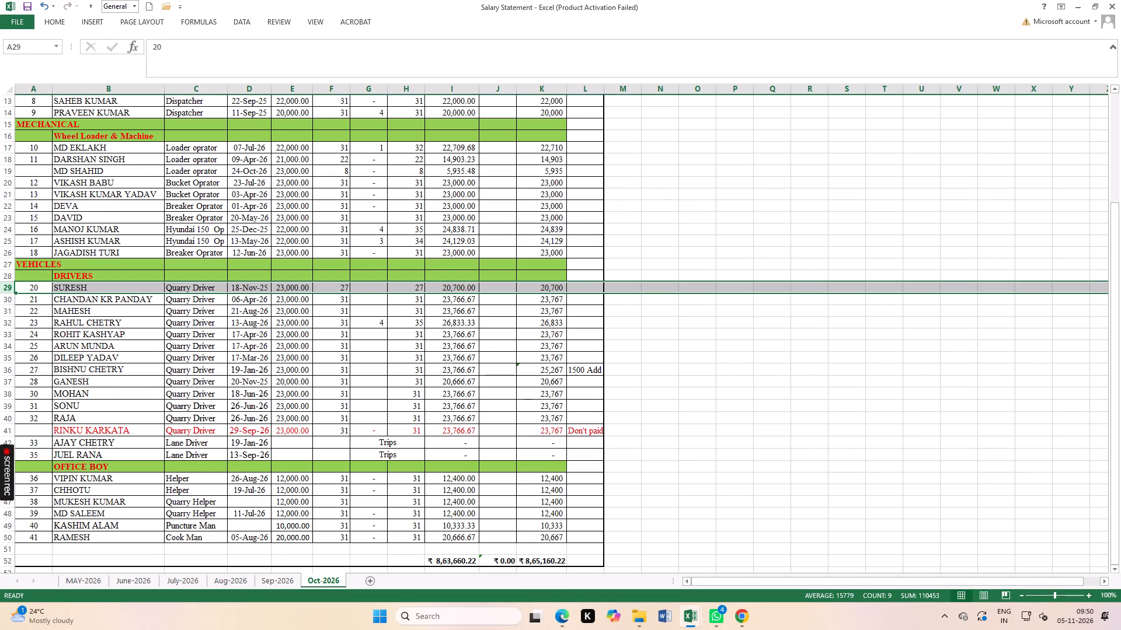
{"action": "left_click", "coordinate": [2, 345]}
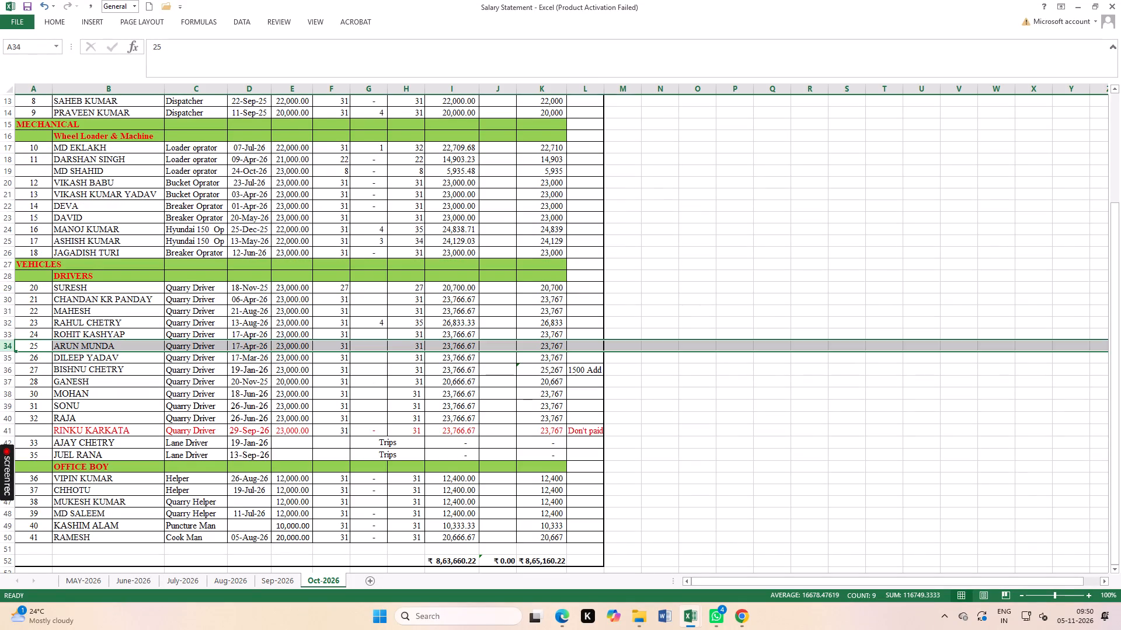
{"action": "left_click", "coordinate": [373, 345]}
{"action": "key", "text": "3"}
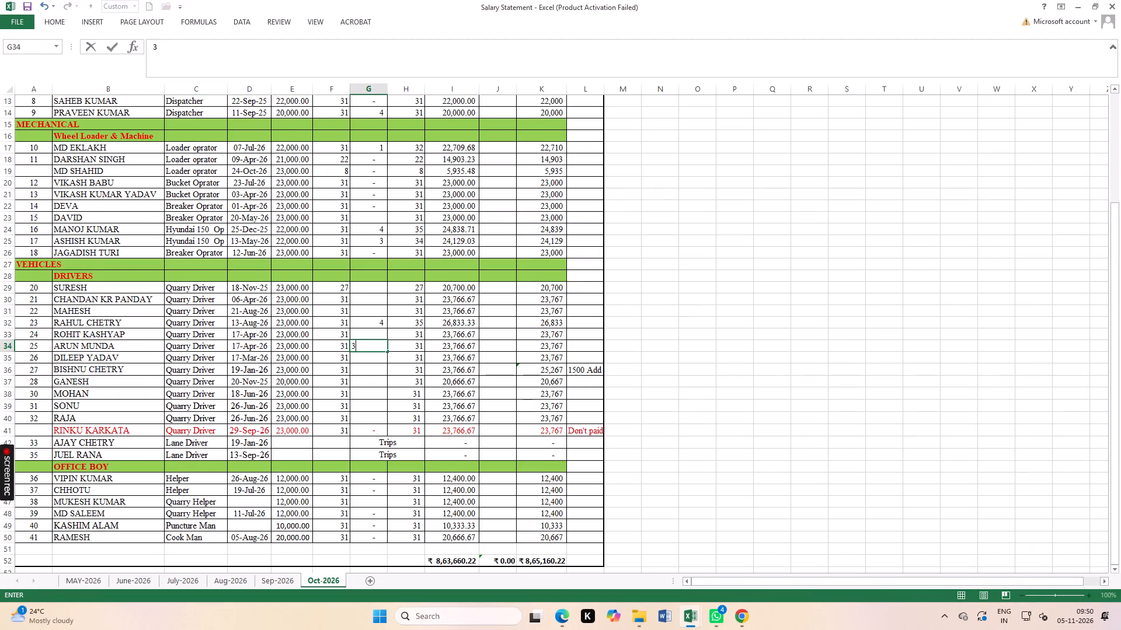
{"action": "key", "text": "Return"}
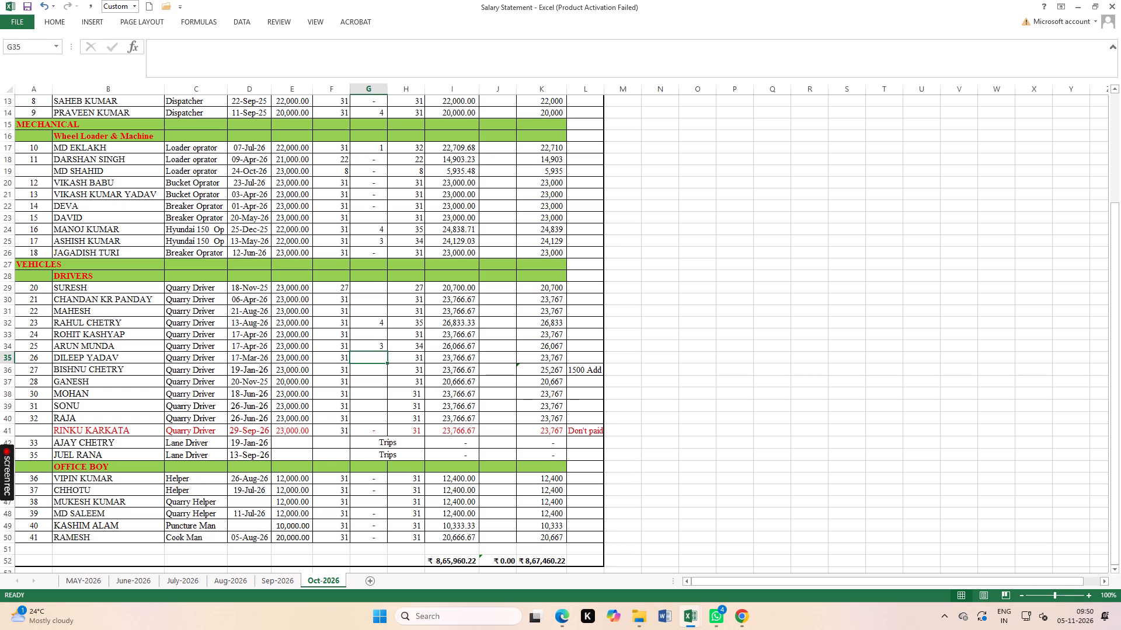
{"action": "left_click", "coordinate": [4, 408]}
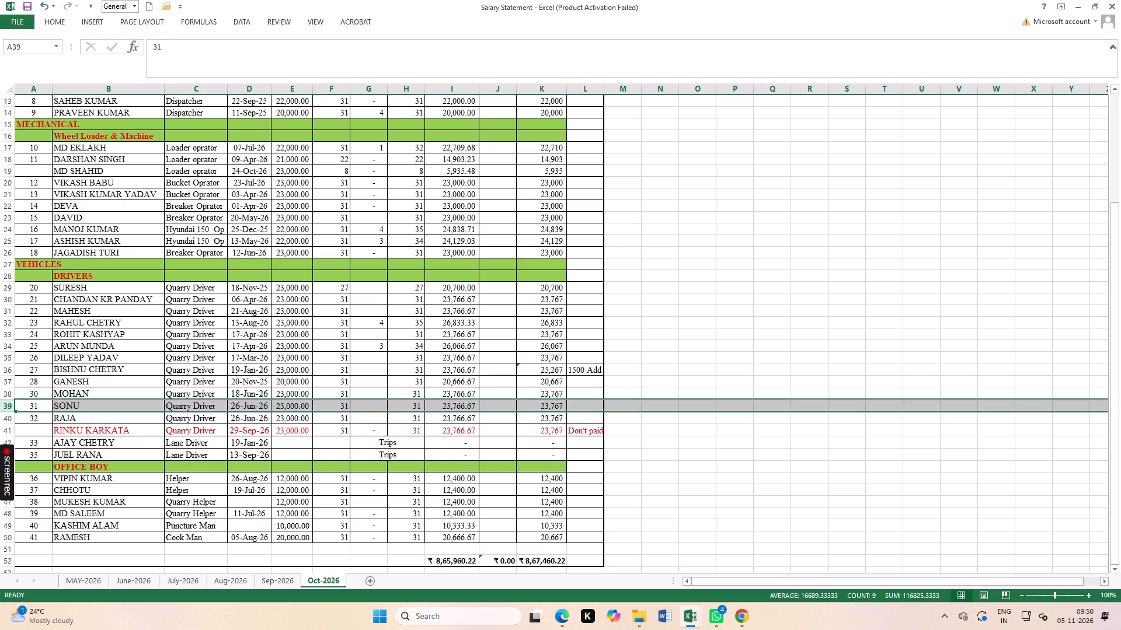
{"action": "left_click", "coordinate": [369, 404]}
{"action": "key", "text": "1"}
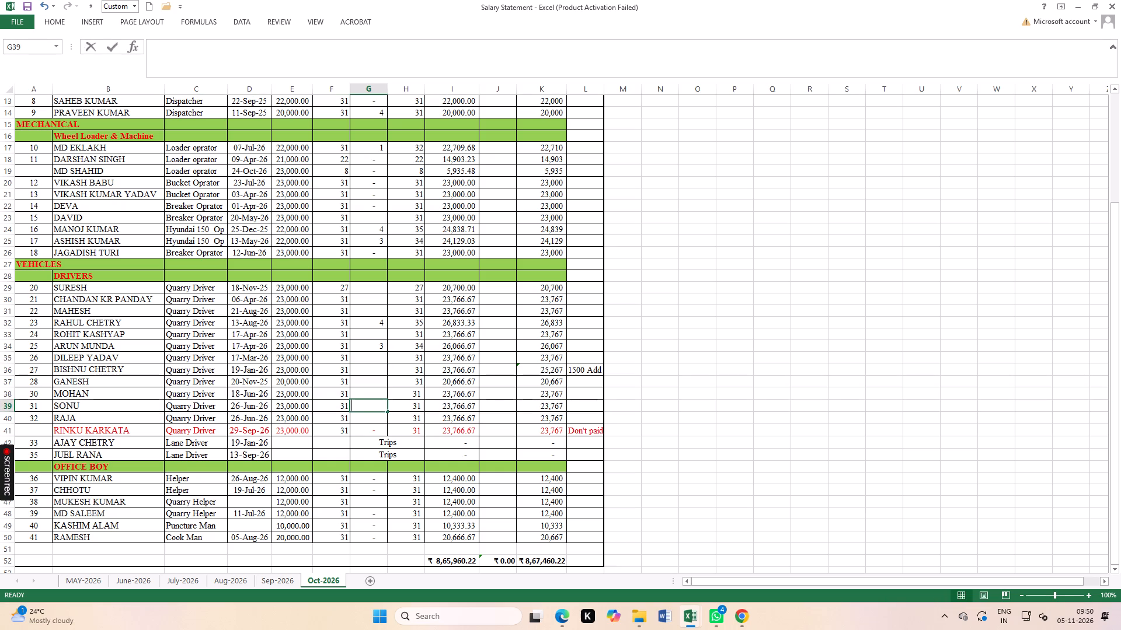
{"action": "key", "text": "Return"}
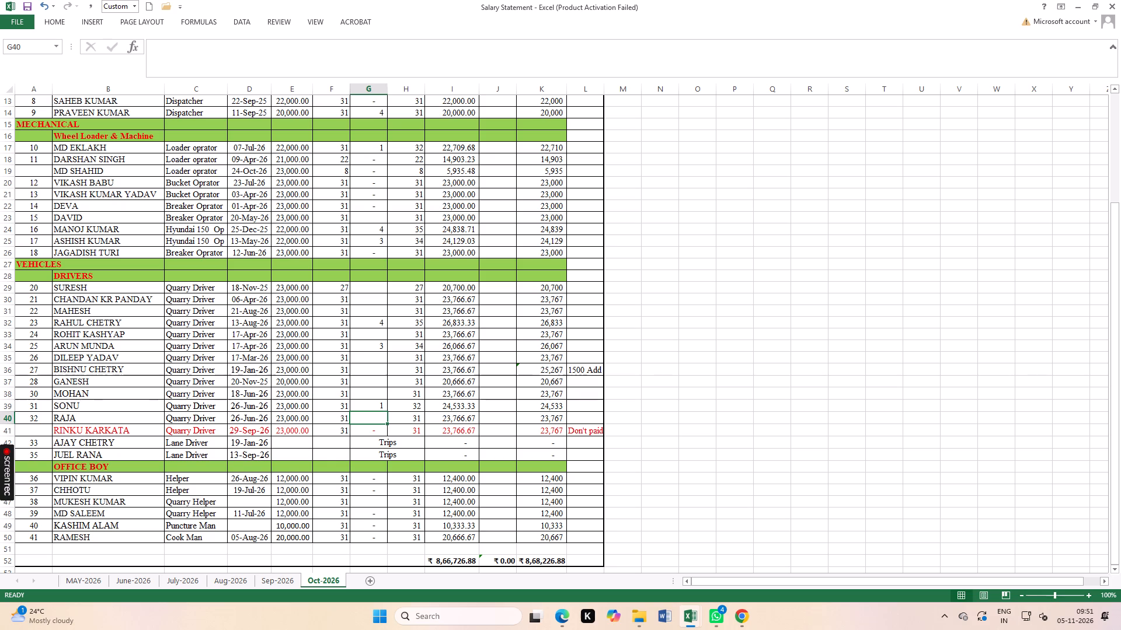
Enter Adjusted Days of 2 in G31, G30 and G35 for the quarry drivers with SL.No 22, 21 and 26.
{"action": "left_click", "coordinate": [8, 310]}
{"action": "left_click", "coordinate": [380, 310]}
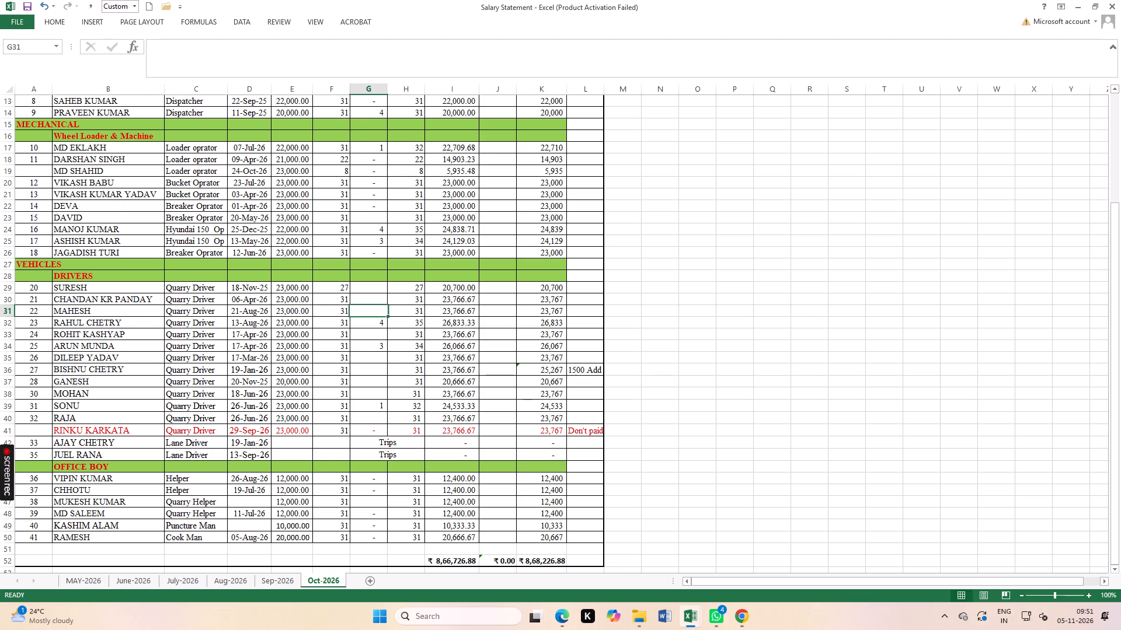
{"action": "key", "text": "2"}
{"action": "key", "text": "Return"}
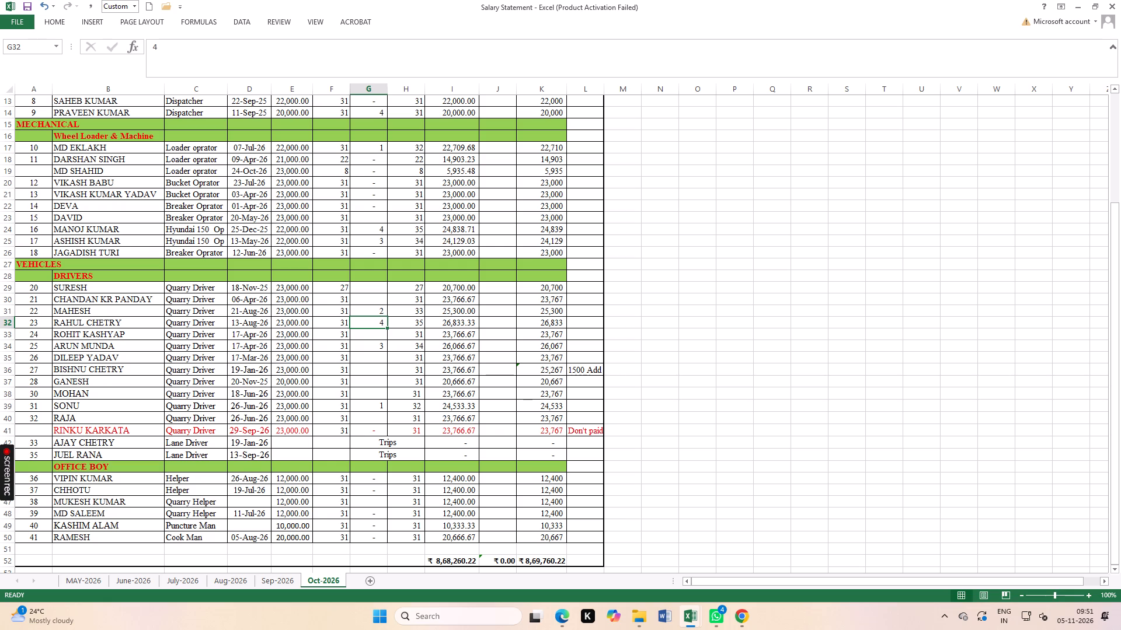
{"action": "left_click", "coordinate": [381, 296]}
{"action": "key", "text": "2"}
{"action": "key", "text": "Return"}
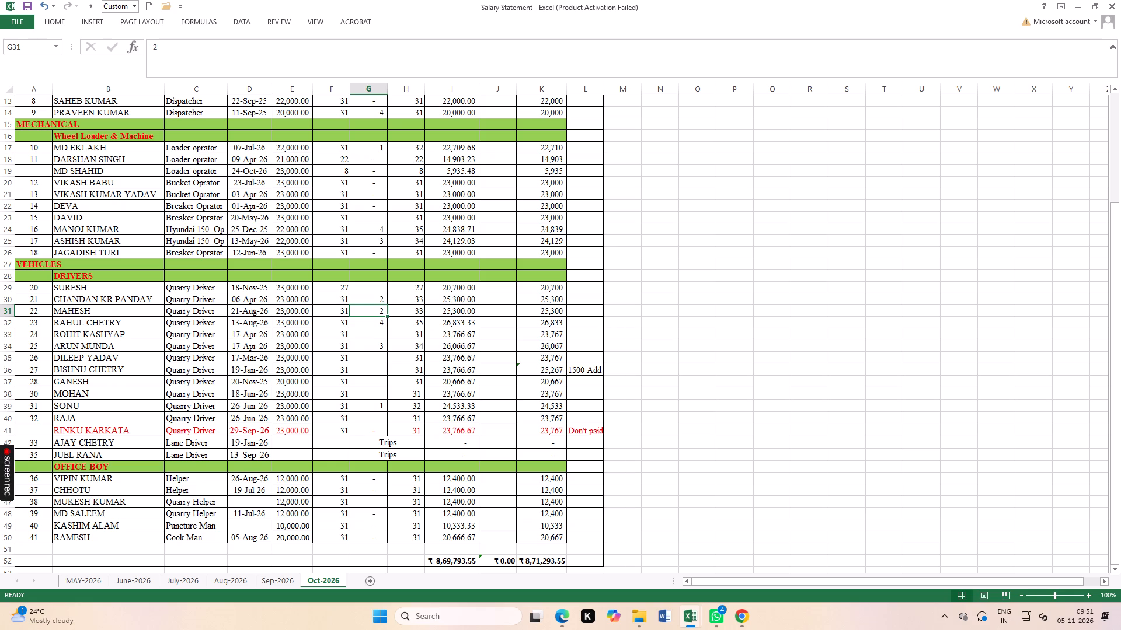
{"action": "left_click", "coordinate": [1, 324]}
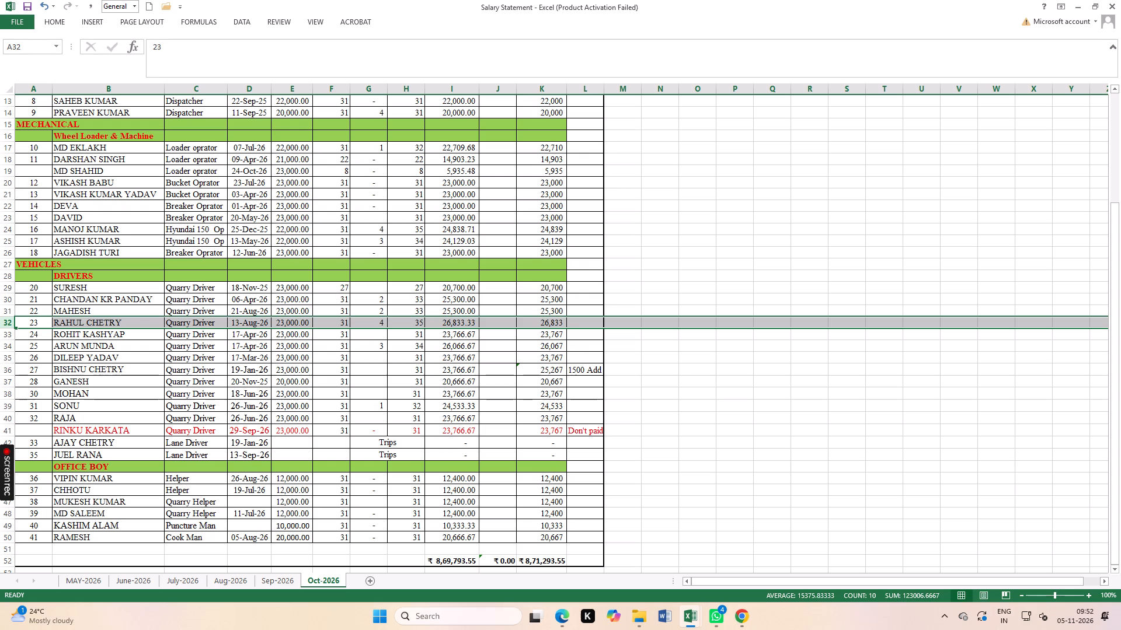
{"action": "left_click", "coordinate": [0, 358]}
{"action": "left_click", "coordinate": [379, 355]}
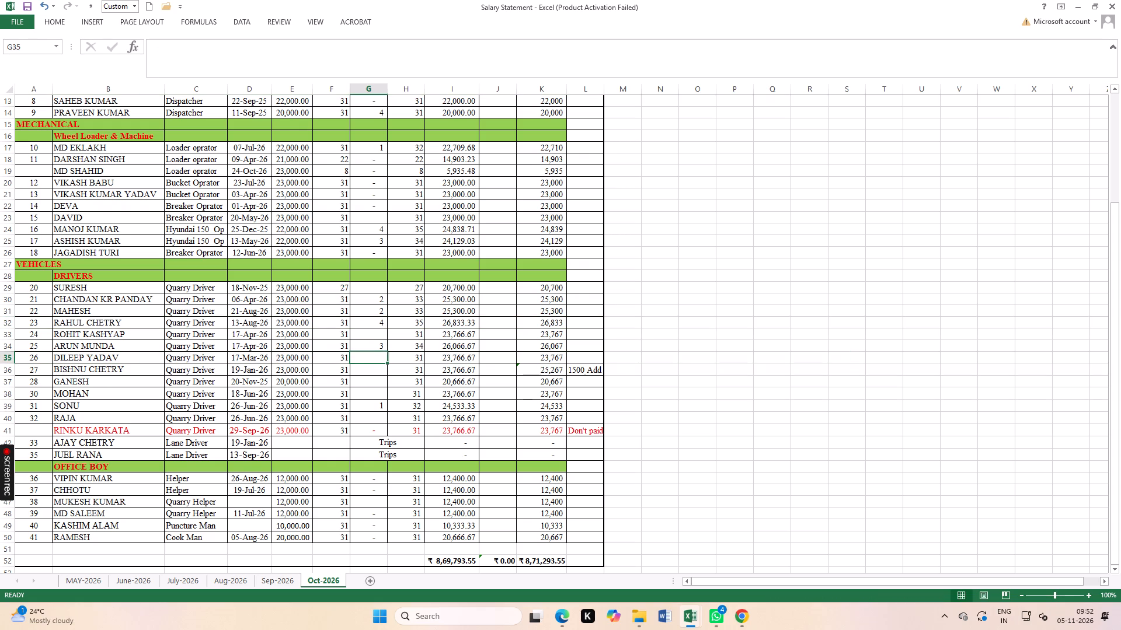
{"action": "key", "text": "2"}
{"action": "key", "text": "Return"}
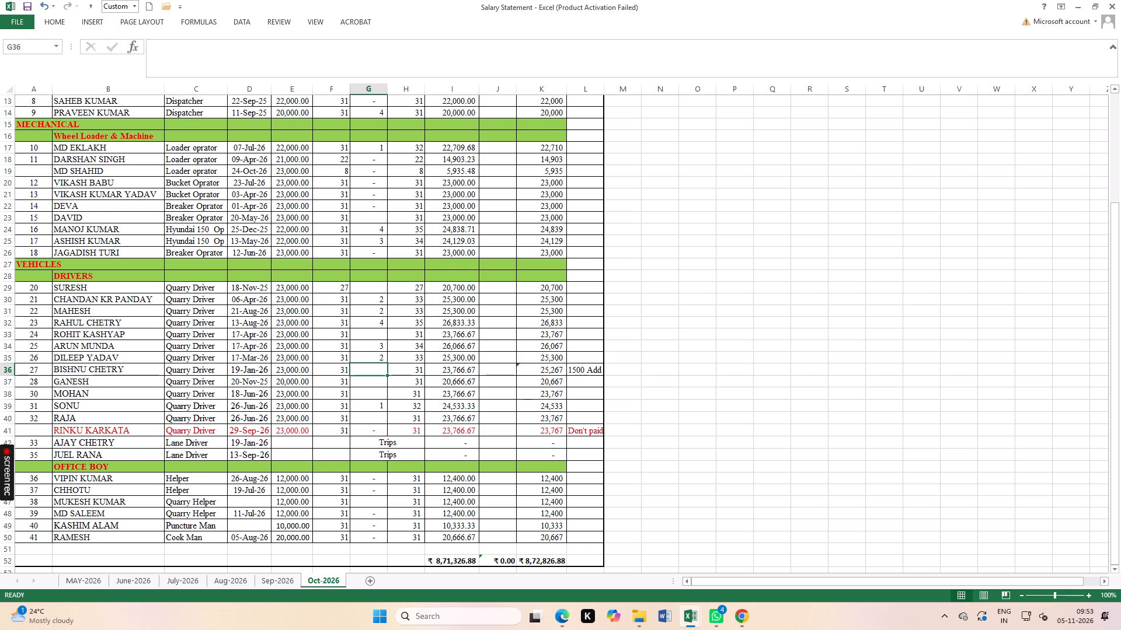
Review the quarry driver rows 37 to 40 and row 33 one by one.
{"action": "left_click", "coordinate": [2, 381]}
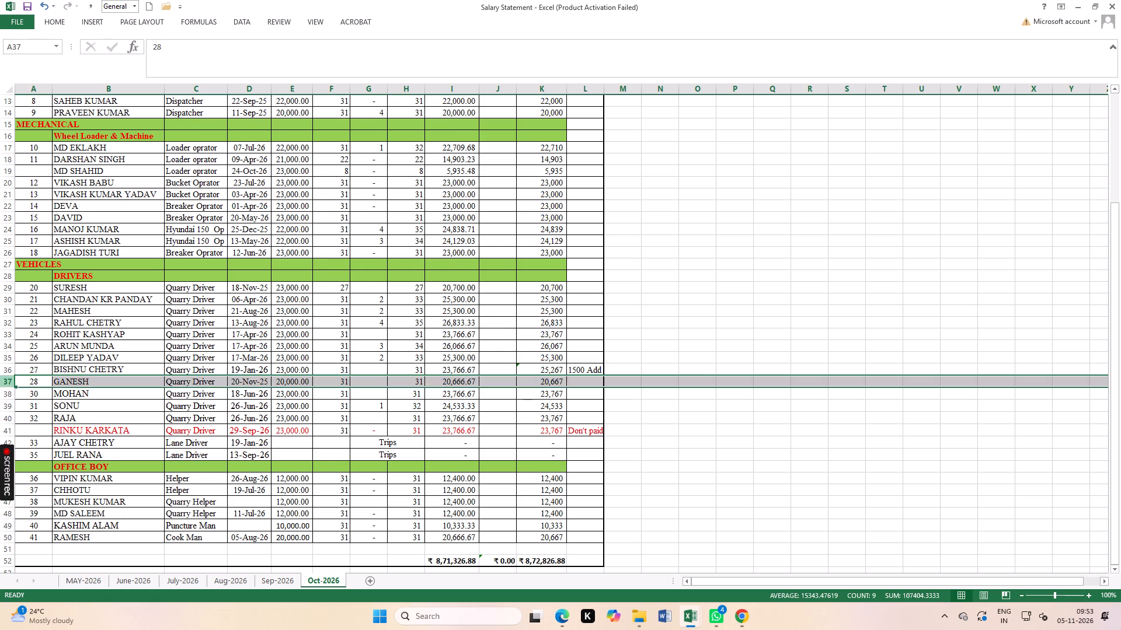
{"action": "scroll", "coordinate": [300, 447], "scroll_direction": "down", "scroll_amount": 1}
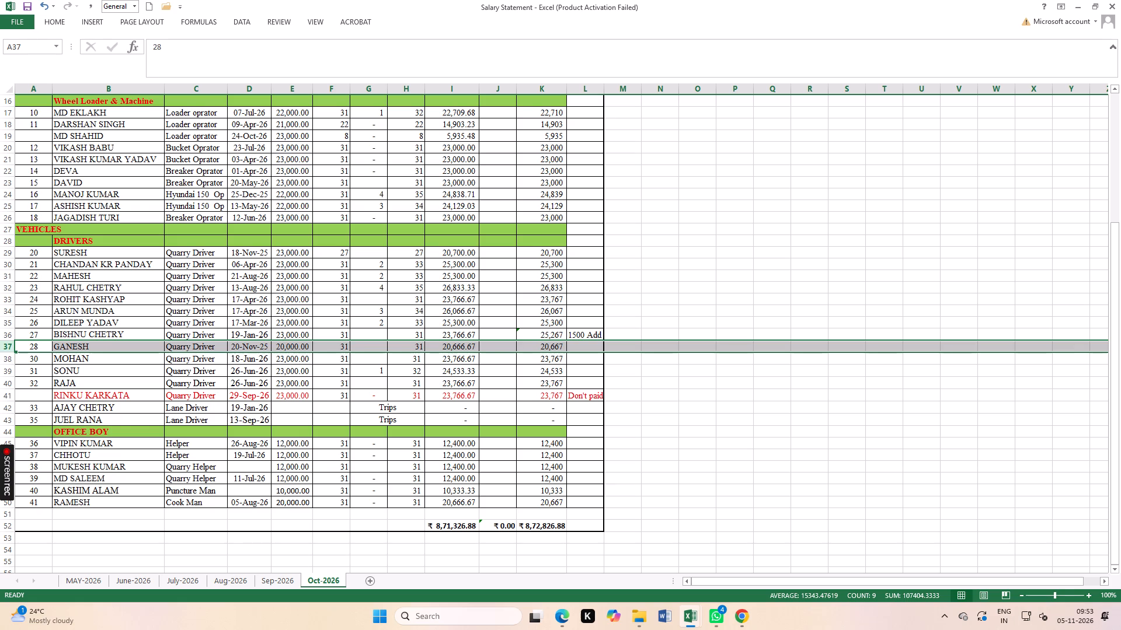
{"action": "left_click", "coordinate": [0, 360]}
{"action": "left_click", "coordinate": [0, 373]}
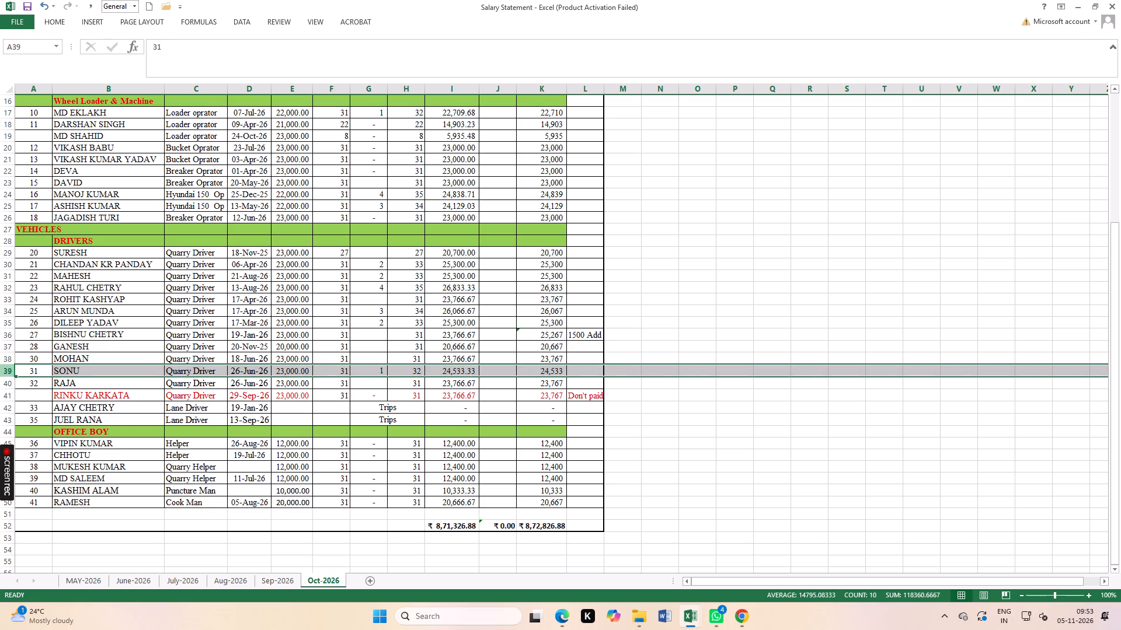
{"action": "left_click", "coordinate": [8, 383]}
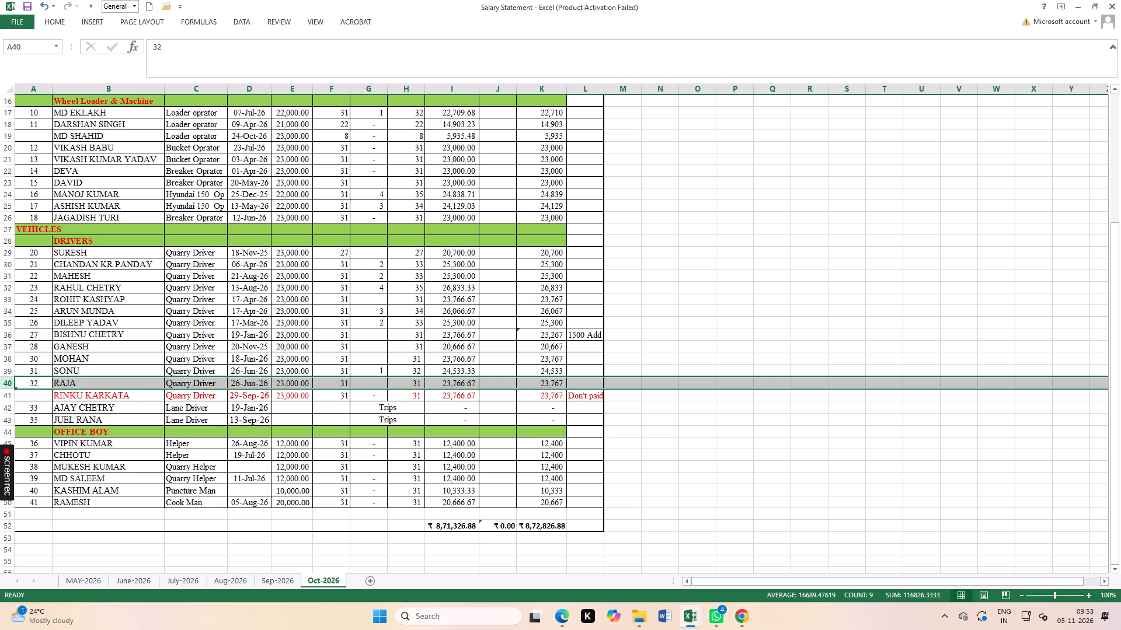
{"action": "left_click", "coordinate": [3, 301]}
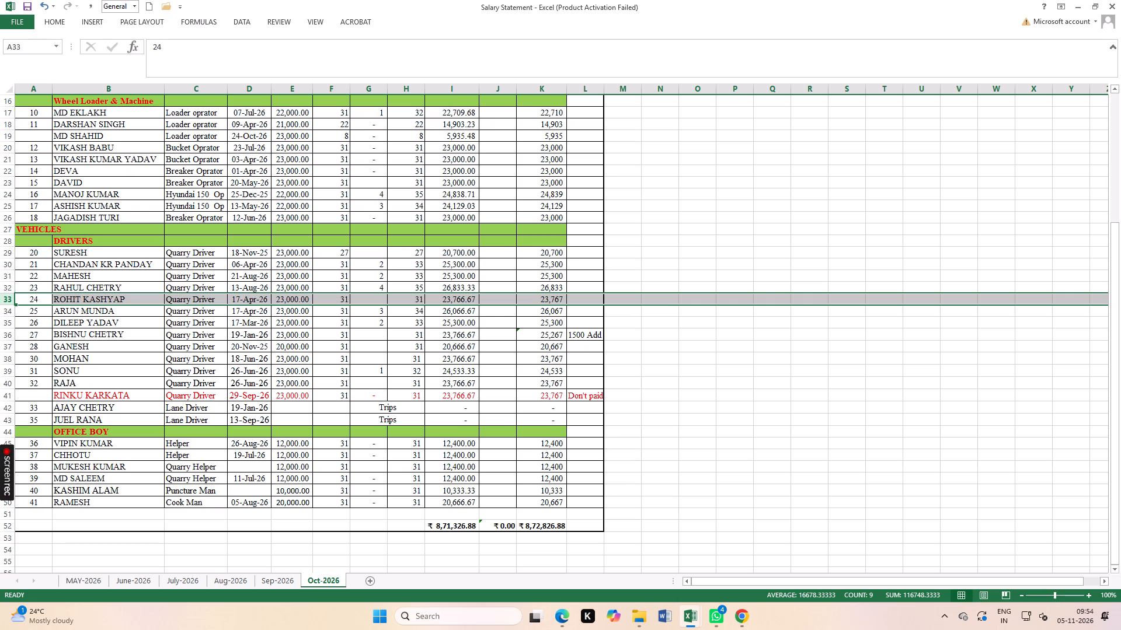
Replace the driver name in B40 (SL.No 32) with RANJEET.
{"action": "left_click", "coordinate": [68, 381]}
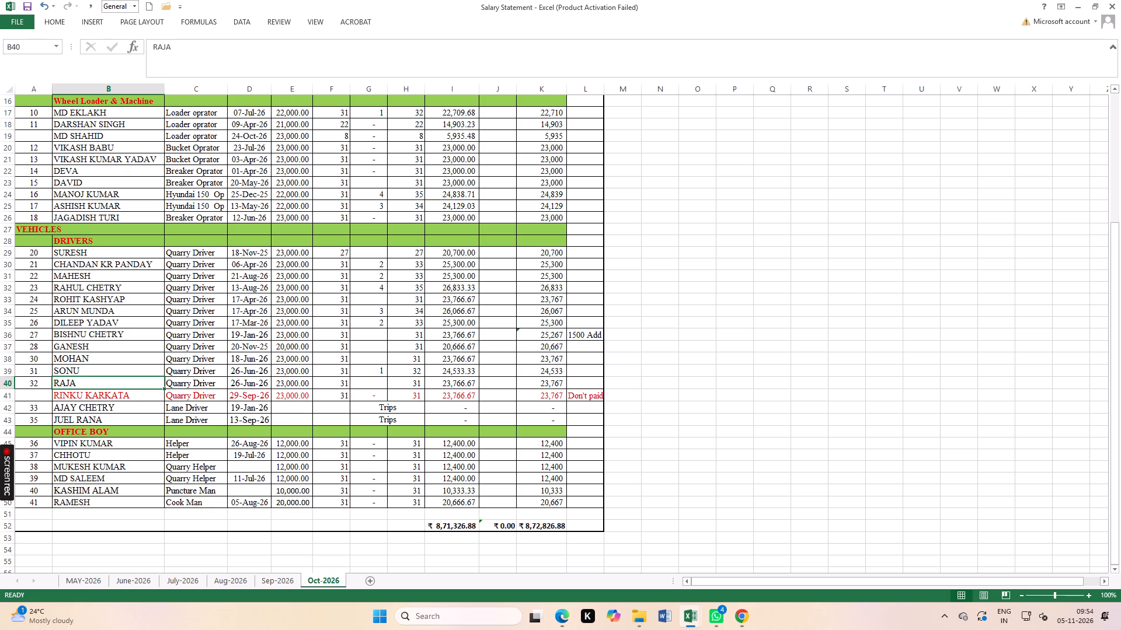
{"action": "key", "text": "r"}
{"action": "key", "text": "BackSpace"}
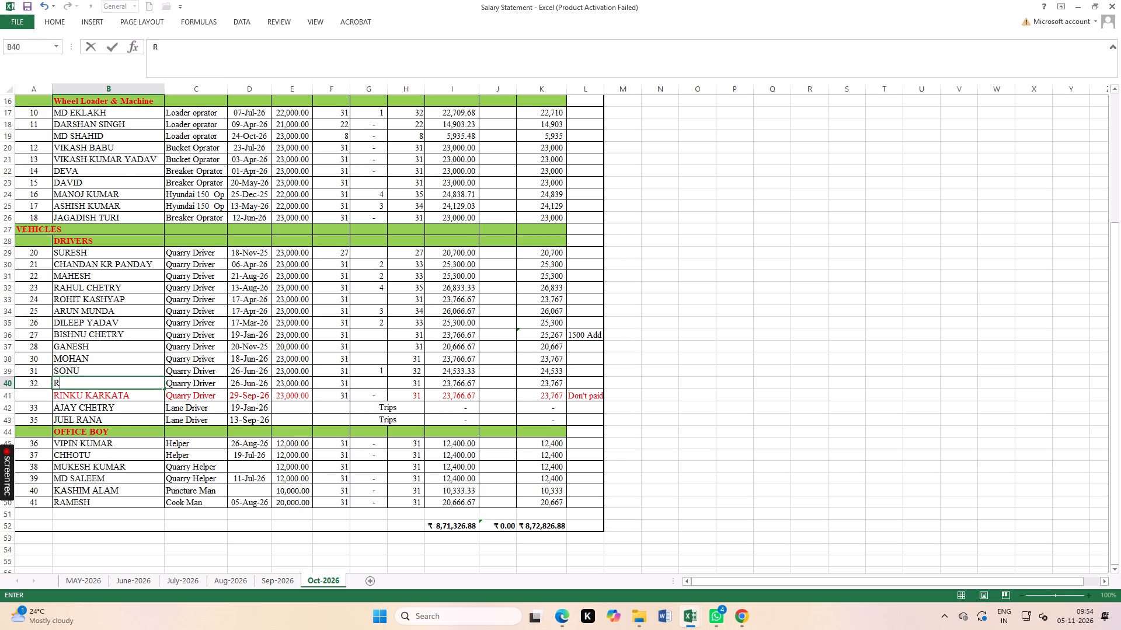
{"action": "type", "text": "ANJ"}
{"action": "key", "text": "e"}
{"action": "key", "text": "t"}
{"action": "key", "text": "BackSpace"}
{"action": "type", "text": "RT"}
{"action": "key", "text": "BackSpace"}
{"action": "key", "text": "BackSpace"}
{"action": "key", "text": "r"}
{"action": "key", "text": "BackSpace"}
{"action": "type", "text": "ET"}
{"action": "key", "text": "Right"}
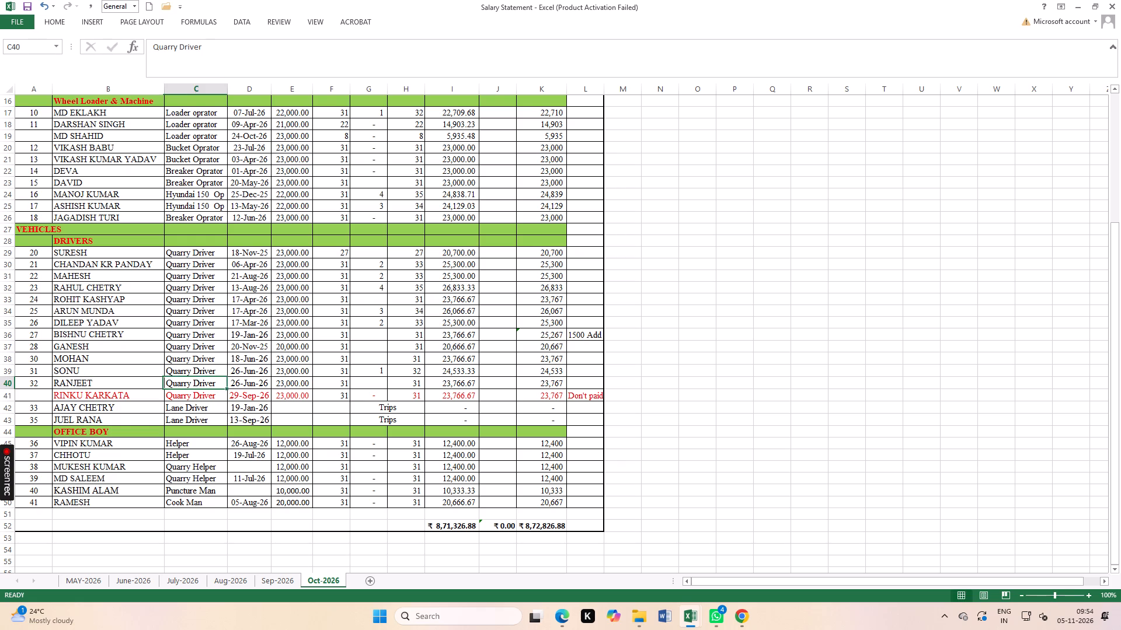
Set the date in D40 for the SL.No 32 quarry driver to 08-10-2026.
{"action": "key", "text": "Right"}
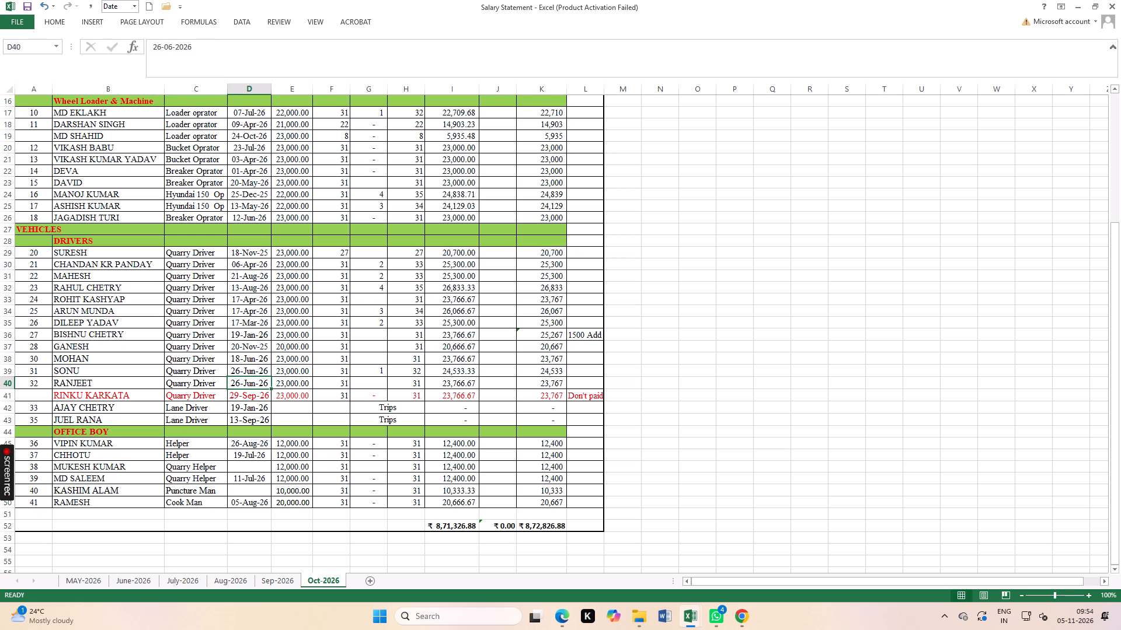
{"action": "double_click", "coordinate": [246, 383]}
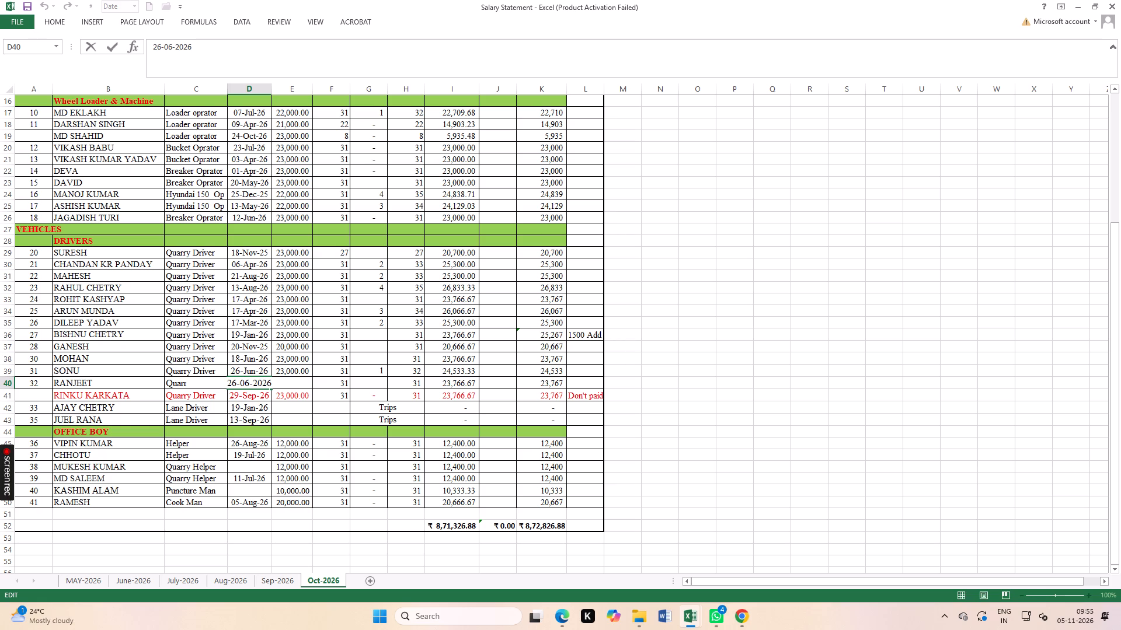
{"action": "left_click", "coordinate": [238, 382]}
{"action": "key", "text": "BackSpace"}
{"action": "key", "text": "BackSpace"}
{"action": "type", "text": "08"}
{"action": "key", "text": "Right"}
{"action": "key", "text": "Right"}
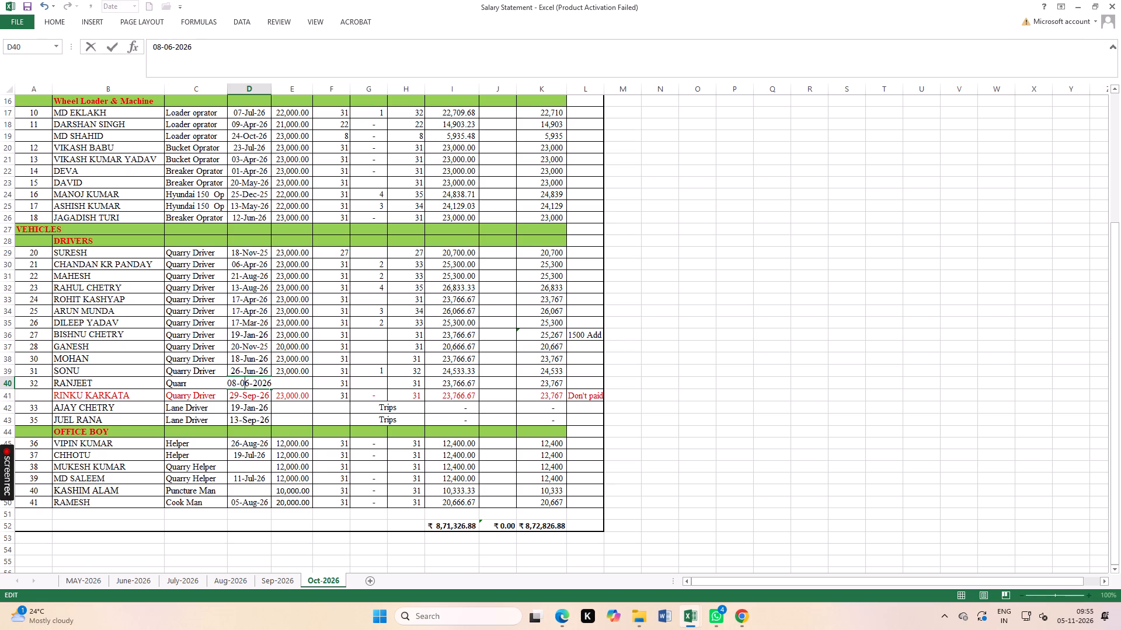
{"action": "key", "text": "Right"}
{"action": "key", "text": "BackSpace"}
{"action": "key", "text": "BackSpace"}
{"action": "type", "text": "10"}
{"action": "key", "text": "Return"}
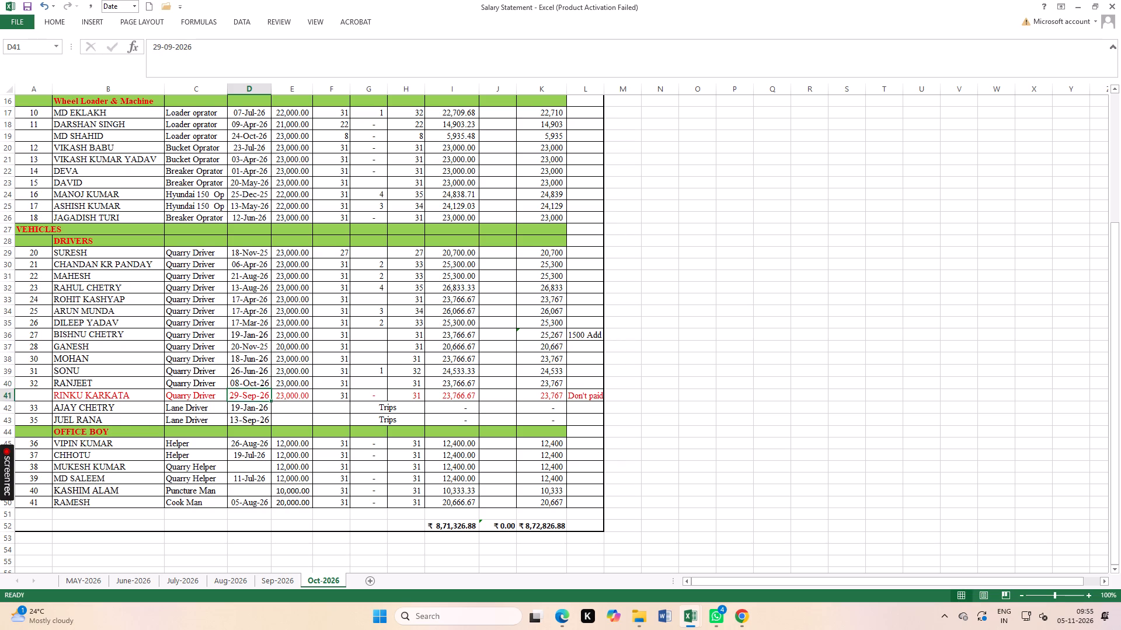
Set the present days in F40 for the SL.No 32 quarry driver to 23.
{"action": "left_click", "coordinate": [339, 386]}
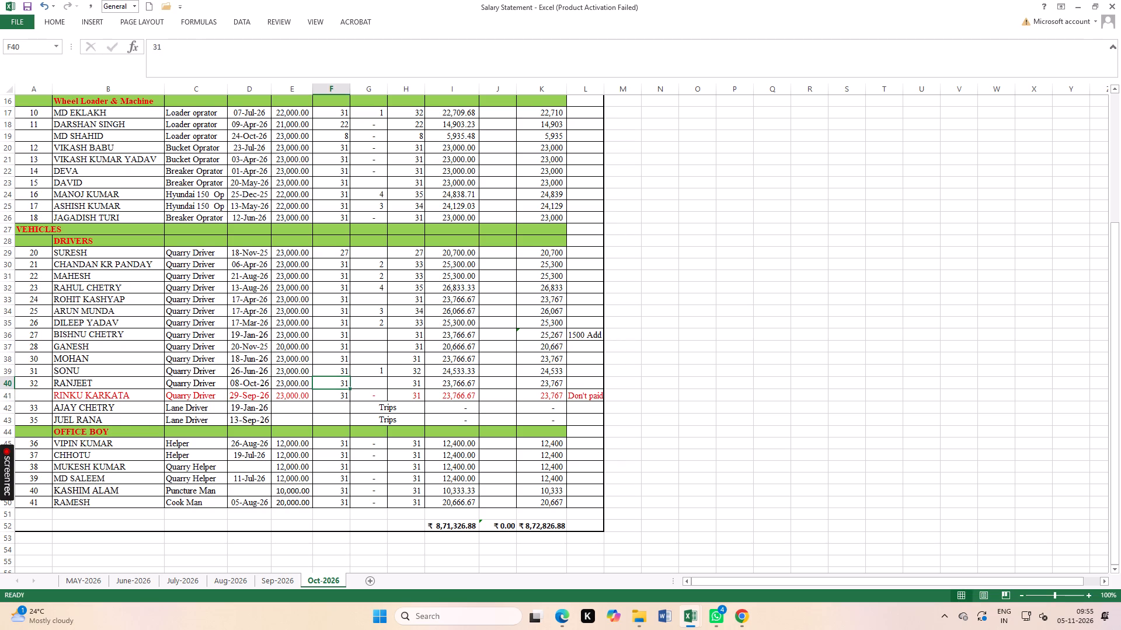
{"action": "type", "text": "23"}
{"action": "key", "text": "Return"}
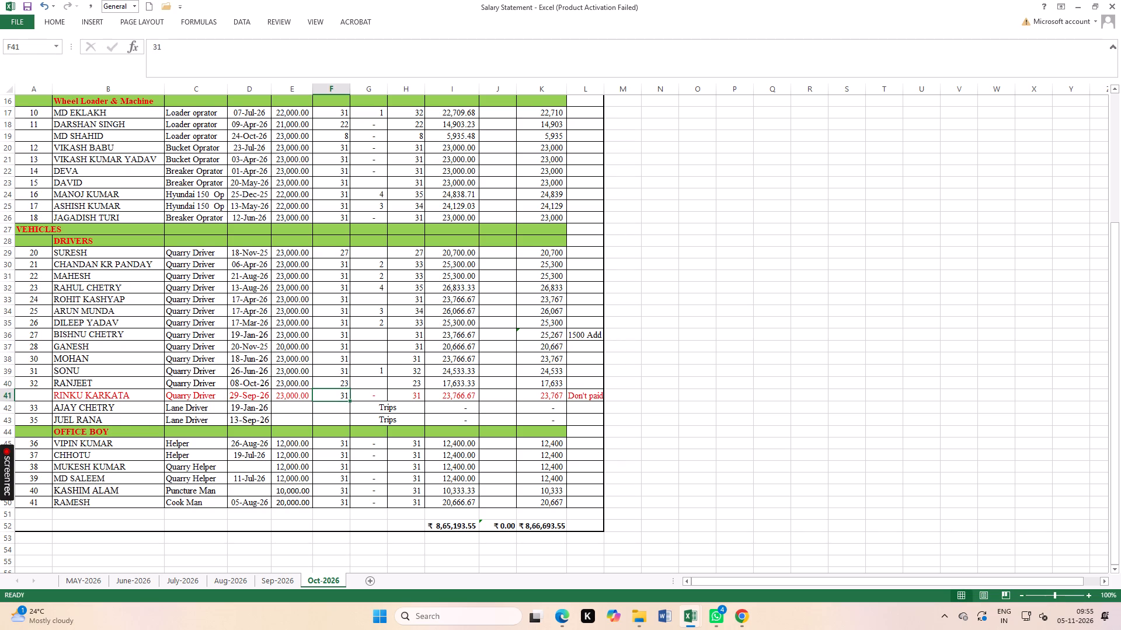
Save the workbook.
{"action": "left_click", "coordinate": [793, 405]}
{"action": "double_click", "coordinate": [29, 5]}
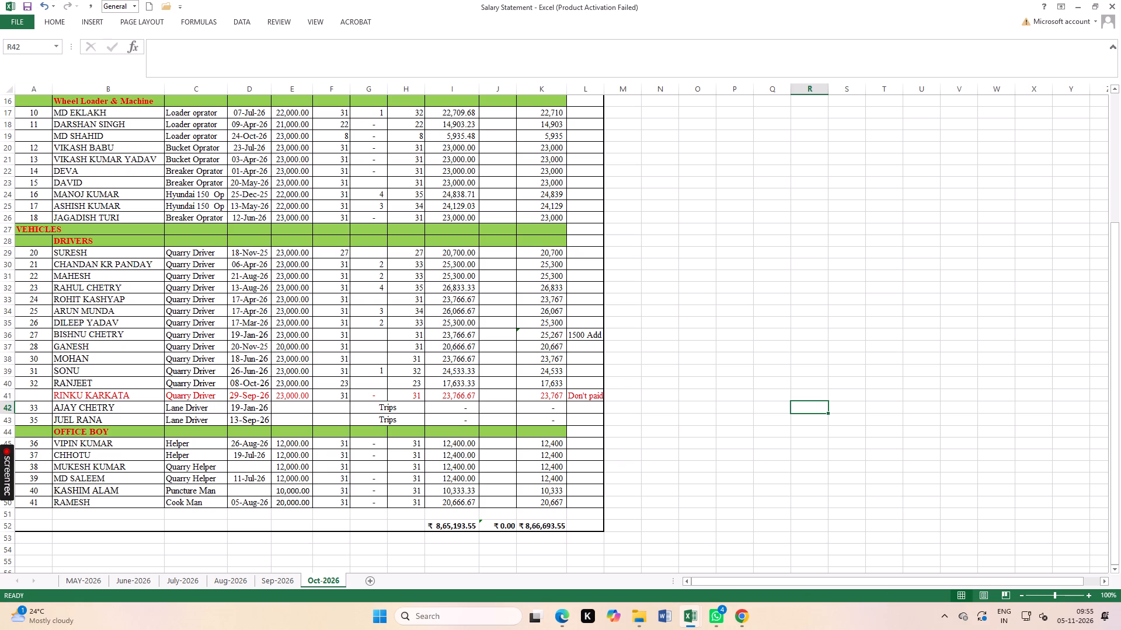
Insert a blank row at row 41, between the SL.No 32 driver and the red-text quarry driver row.
{"action": "left_click", "coordinate": [0, 392]}
{"action": "left_click", "coordinate": [0, 390]}
{"action": "left_click", "coordinate": [2, 393]}
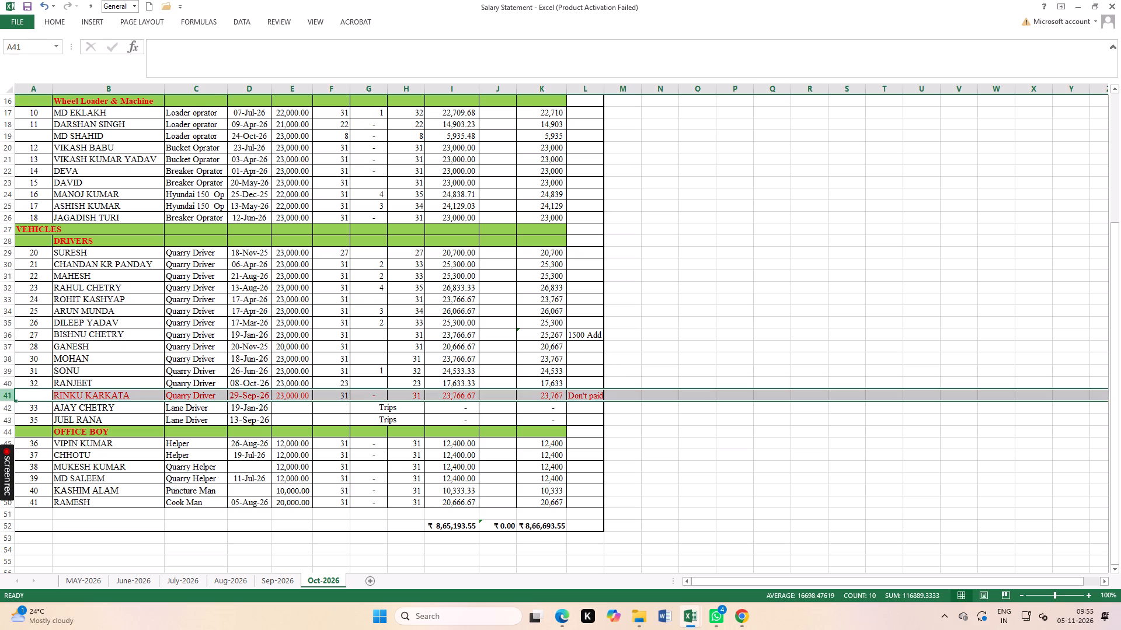
{"action": "key", "text": "ctrl+plus"}
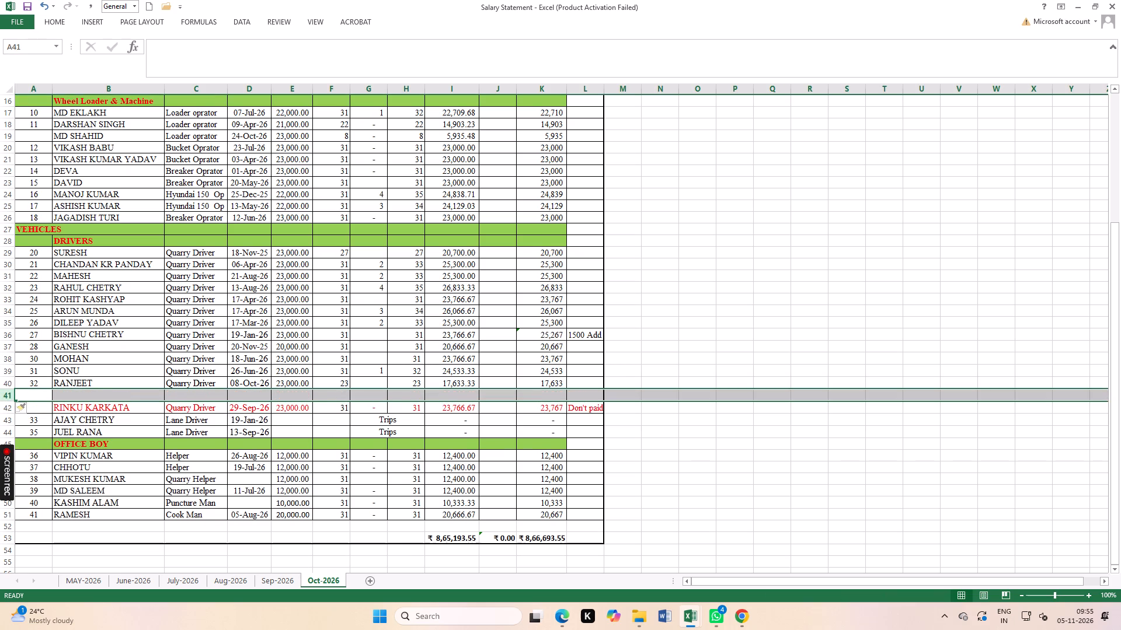
Enter the new driver's name in B41 and copy the Quarry Driver designation from the row above into C41.
{"action": "left_click", "coordinate": [127, 417]}
{"action": "left_click", "coordinate": [78, 397]}
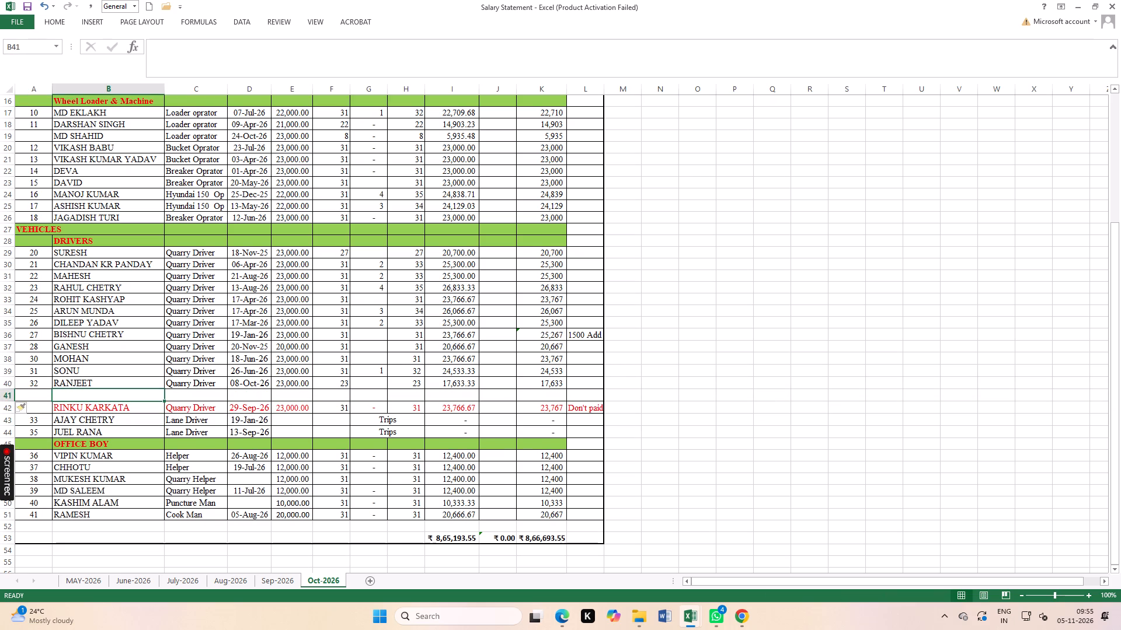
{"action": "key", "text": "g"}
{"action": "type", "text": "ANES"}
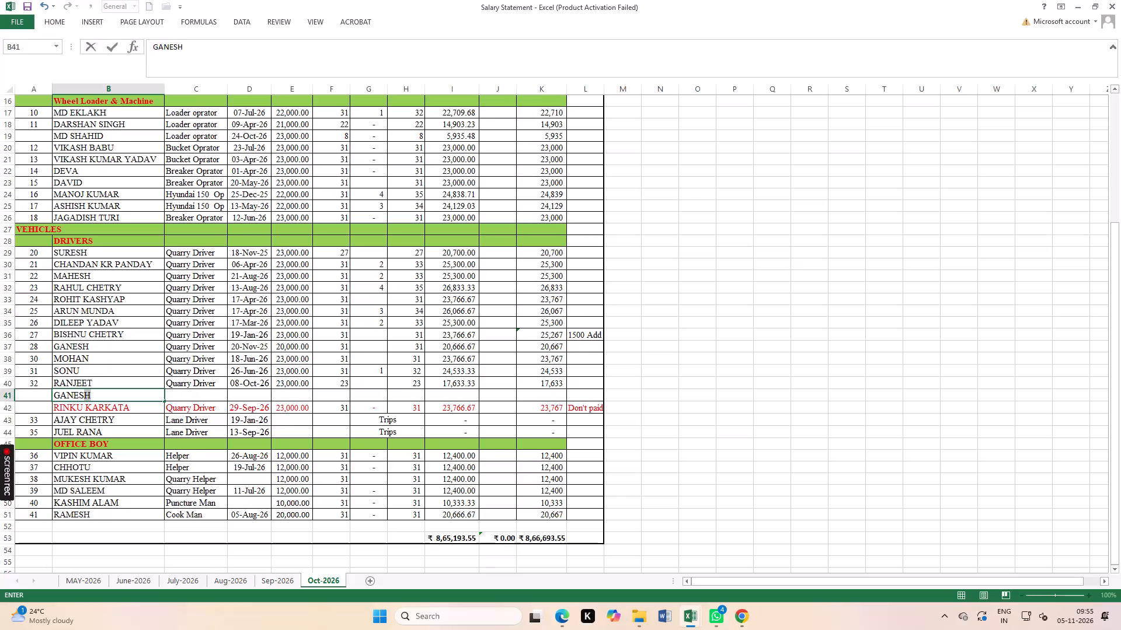
{"action": "left_click", "coordinate": [117, 394]}
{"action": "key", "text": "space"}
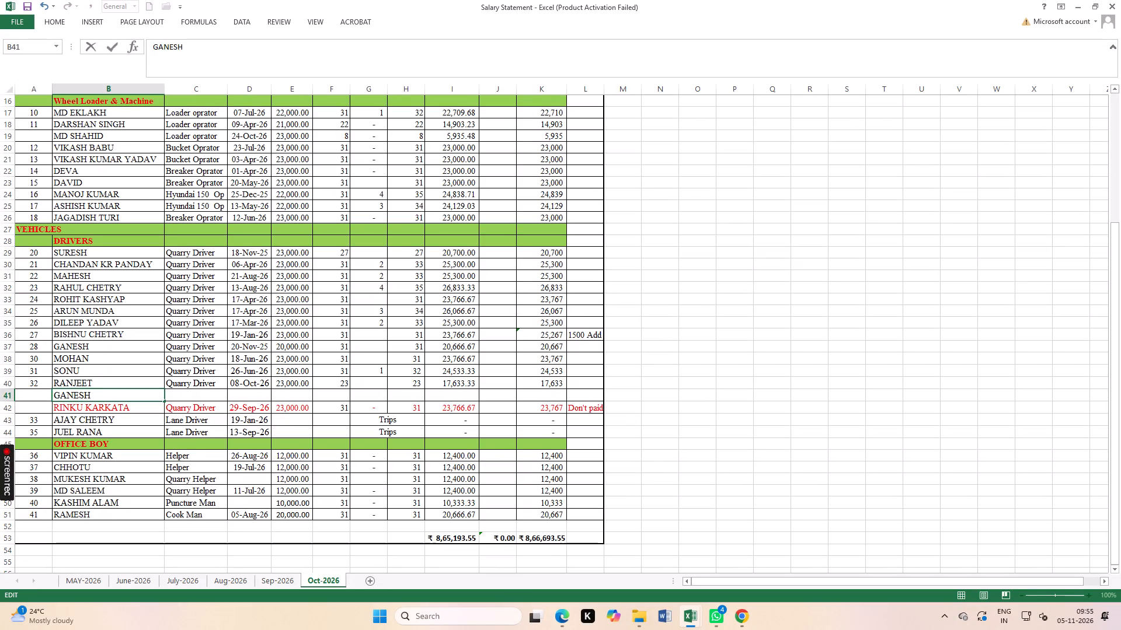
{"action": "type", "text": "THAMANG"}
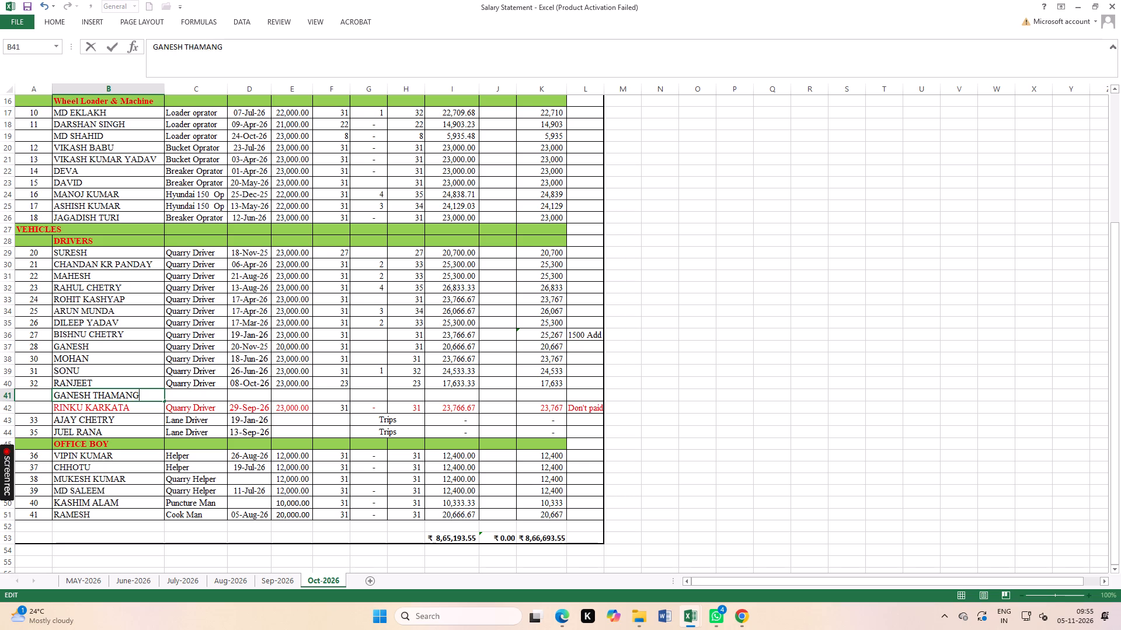
{"action": "left_click", "coordinate": [192, 389]}
{"action": "key", "text": "ctrl+d"}
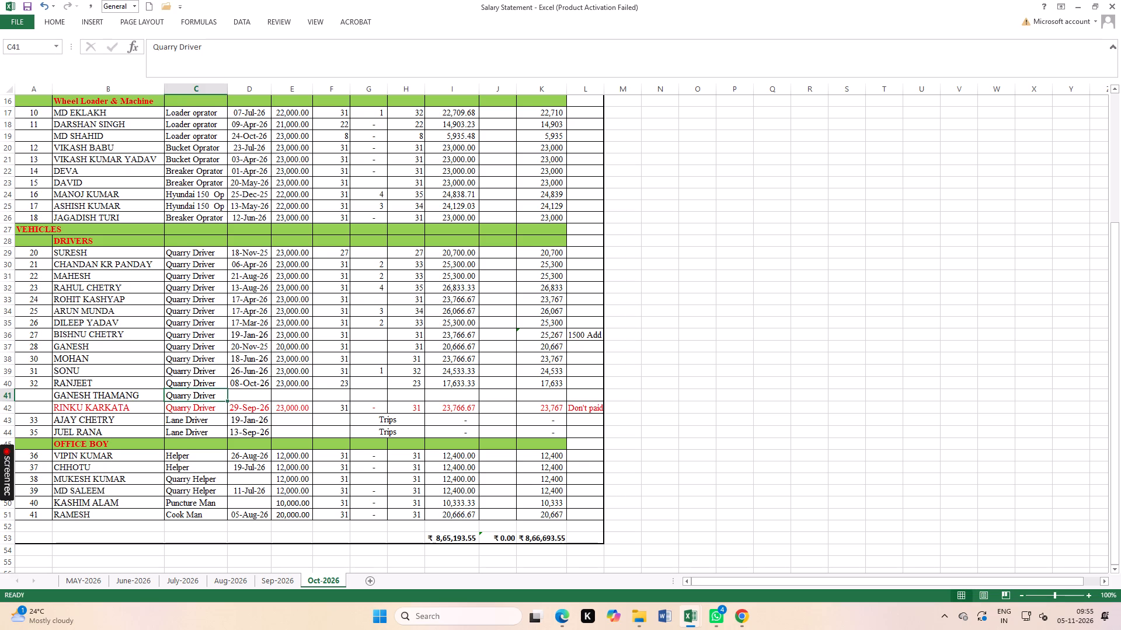
Set the joining date in D41 for the new quarry driver to 12-10-2026, starting from a copy of D40.
{"action": "left_click", "coordinate": [246, 395]}
{"action": "key", "text": "ctrl+d"}
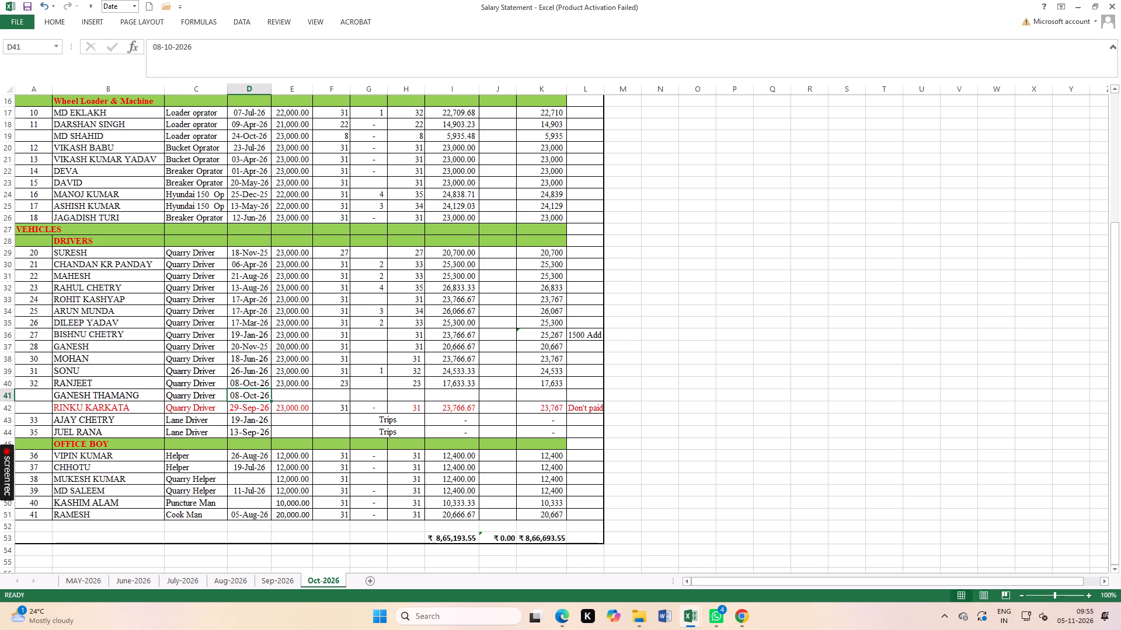
{"action": "double_click", "coordinate": [243, 395]}
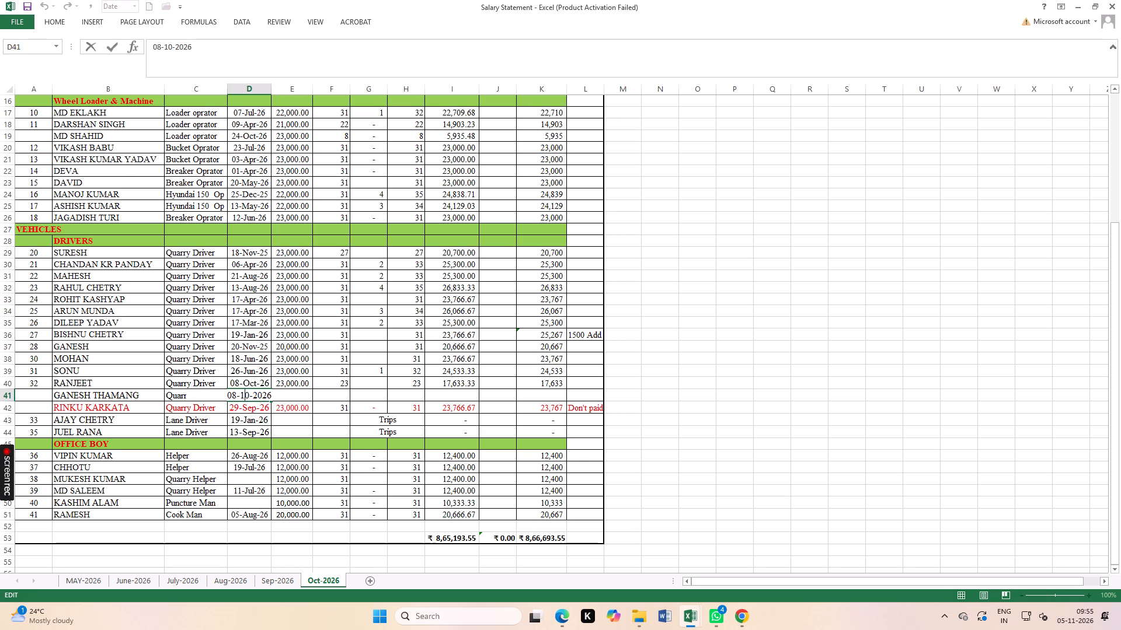
{"action": "left_click", "coordinate": [235, 393]}
{"action": "key", "text": "BackSpace"}
{"action": "key", "text": "BackSpace"}
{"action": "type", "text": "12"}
{"action": "left_click", "coordinate": [441, 367]}
Fill row 40's basic salary, present, adjusted and total days, actual pay and net payable cells down into row 41.
{"action": "left_click", "coordinate": [296, 384]}
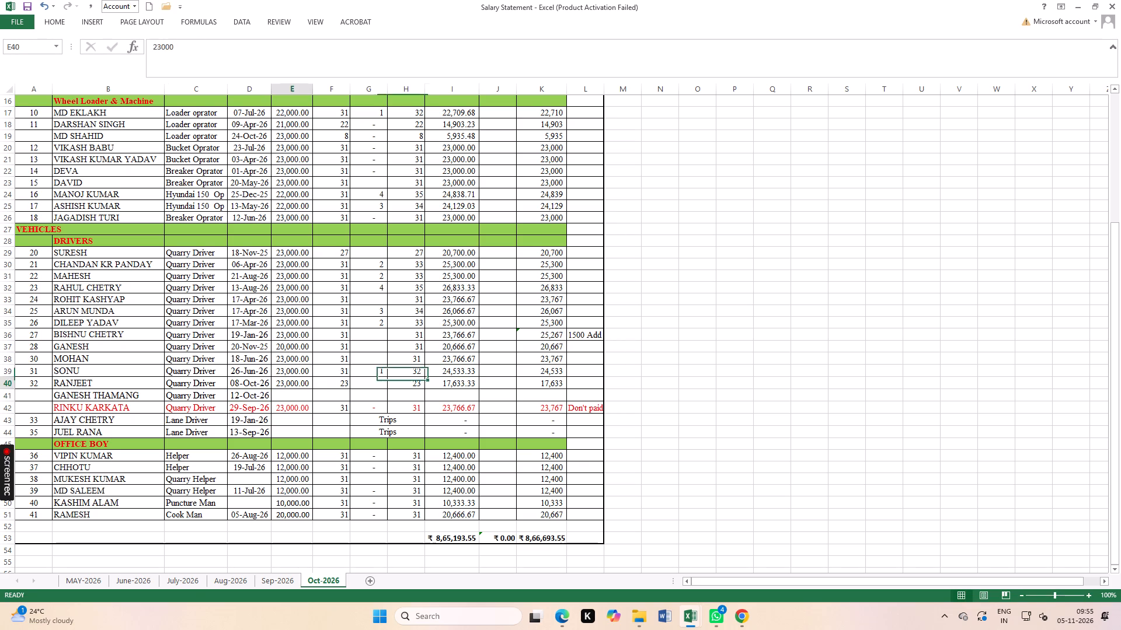
{"action": "left_click_drag", "start_coordinate": [311, 389], "coordinate": [312, 399]}
{"action": "left_click", "coordinate": [342, 383]}
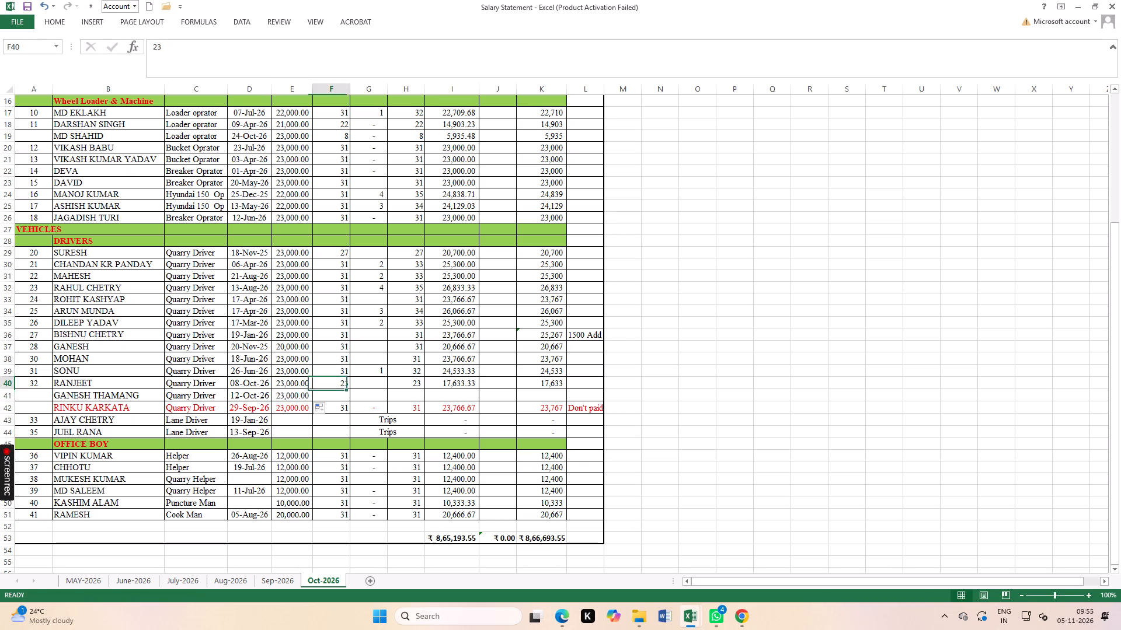
{"action": "left_click_drag", "start_coordinate": [350, 390], "coordinate": [351, 396]}
{"action": "left_click", "coordinate": [375, 383]}
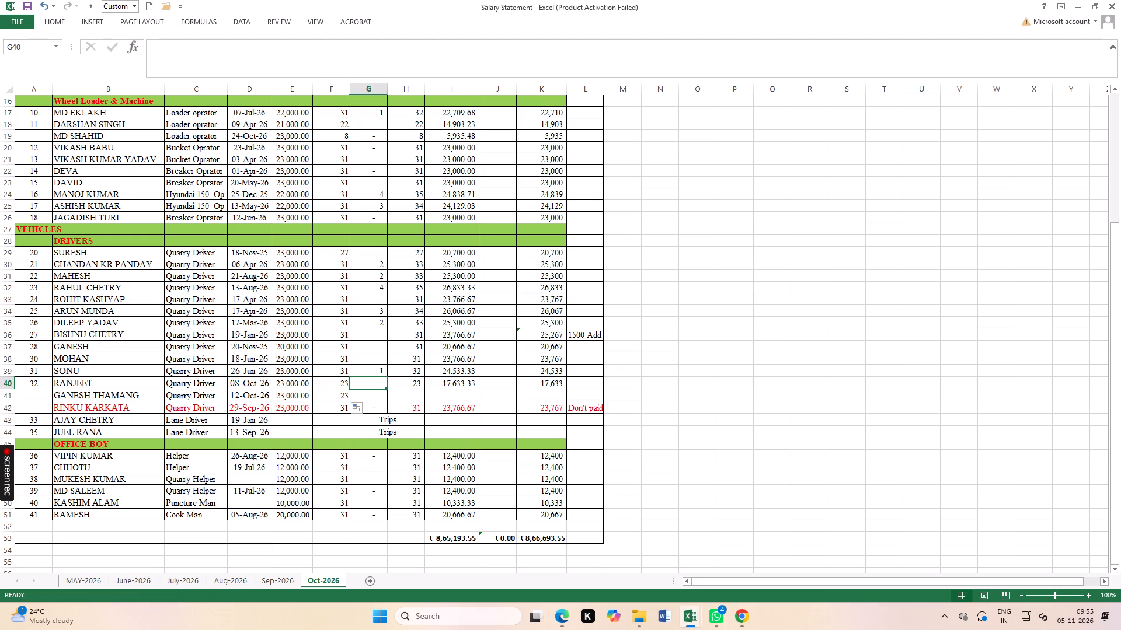
{"action": "left_click_drag", "start_coordinate": [387, 390], "coordinate": [388, 397]}
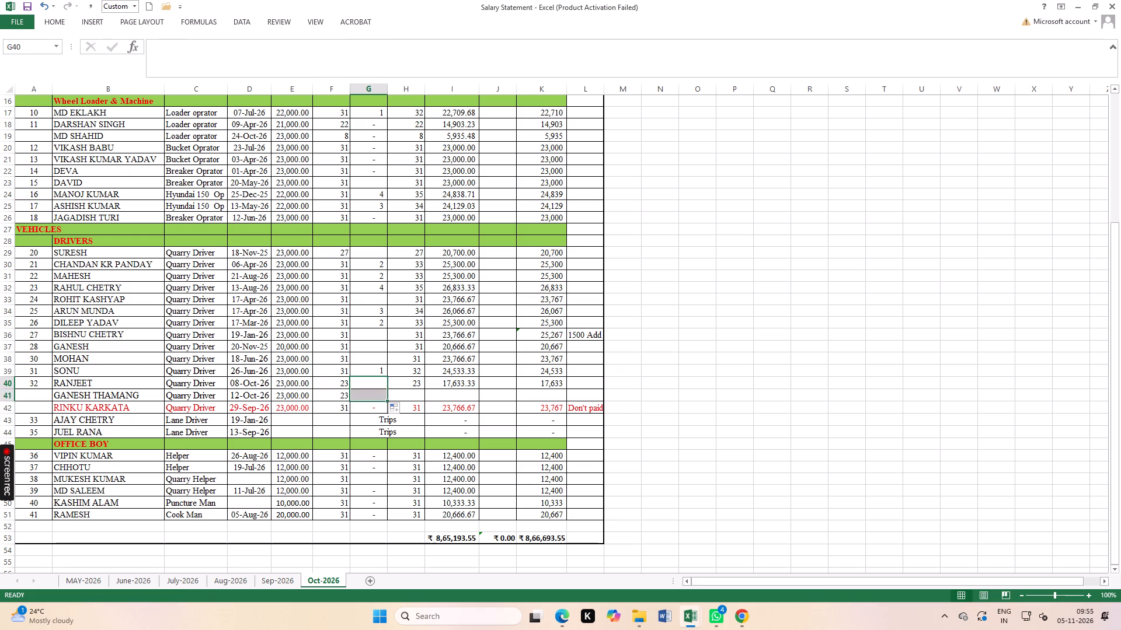
{"action": "left_click", "coordinate": [408, 383]}
{"action": "left_click_drag", "start_coordinate": [424, 389], "coordinate": [426, 400]}
{"action": "left_click", "coordinate": [462, 383]}
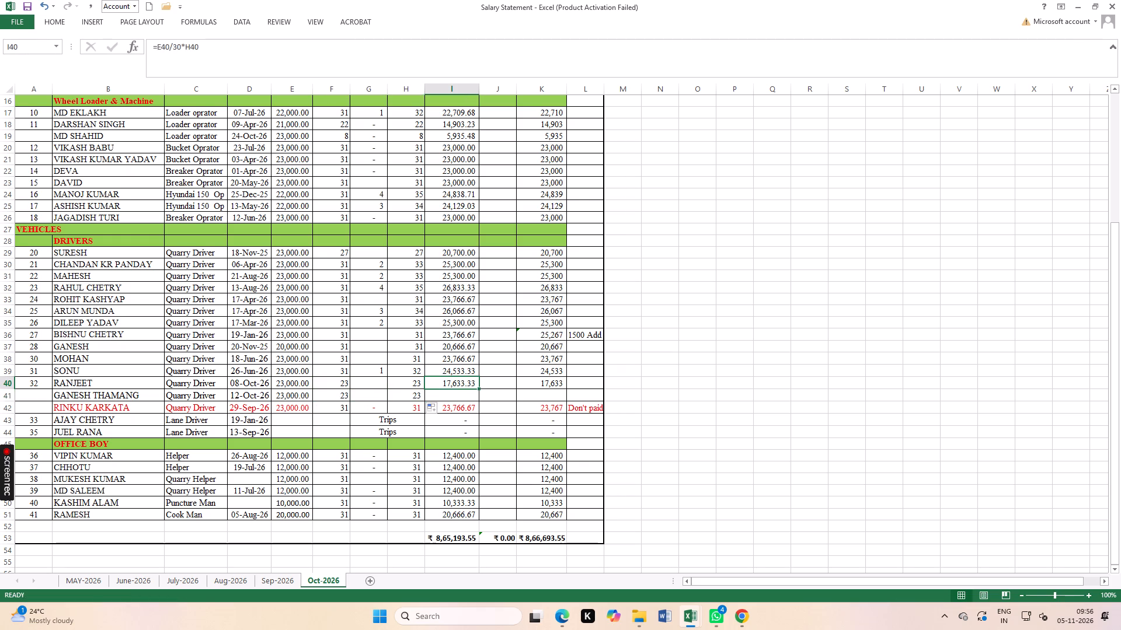
{"action": "left_click_drag", "start_coordinate": [478, 388], "coordinate": [479, 400]}
{"action": "left_click", "coordinate": [544, 383]}
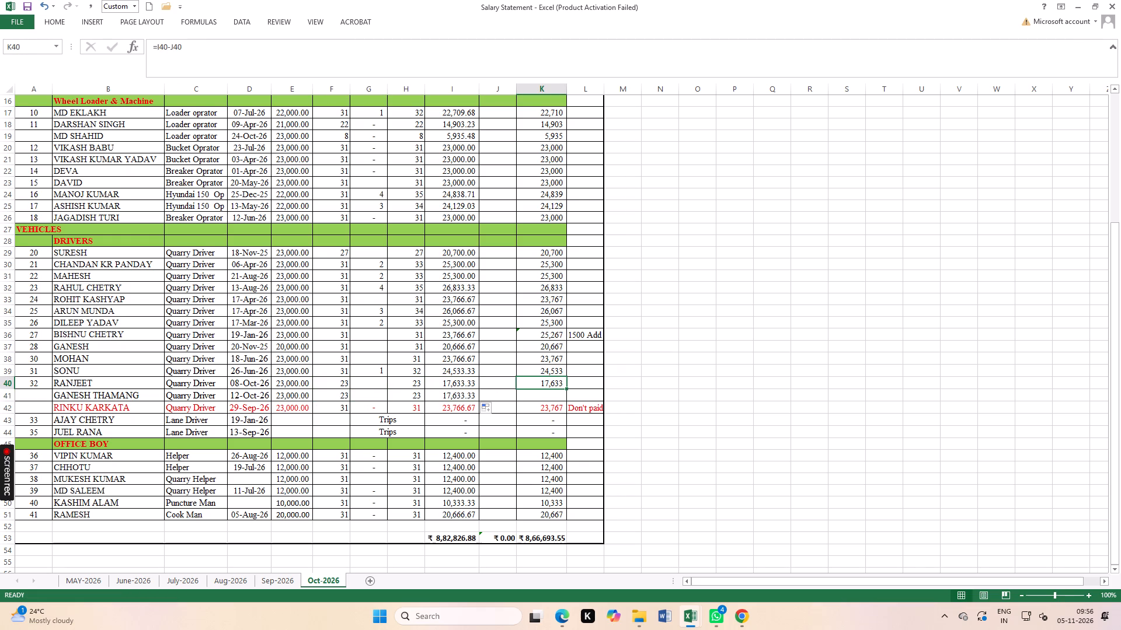
{"action": "left_click_drag", "start_coordinate": [566, 387], "coordinate": [566, 397]}
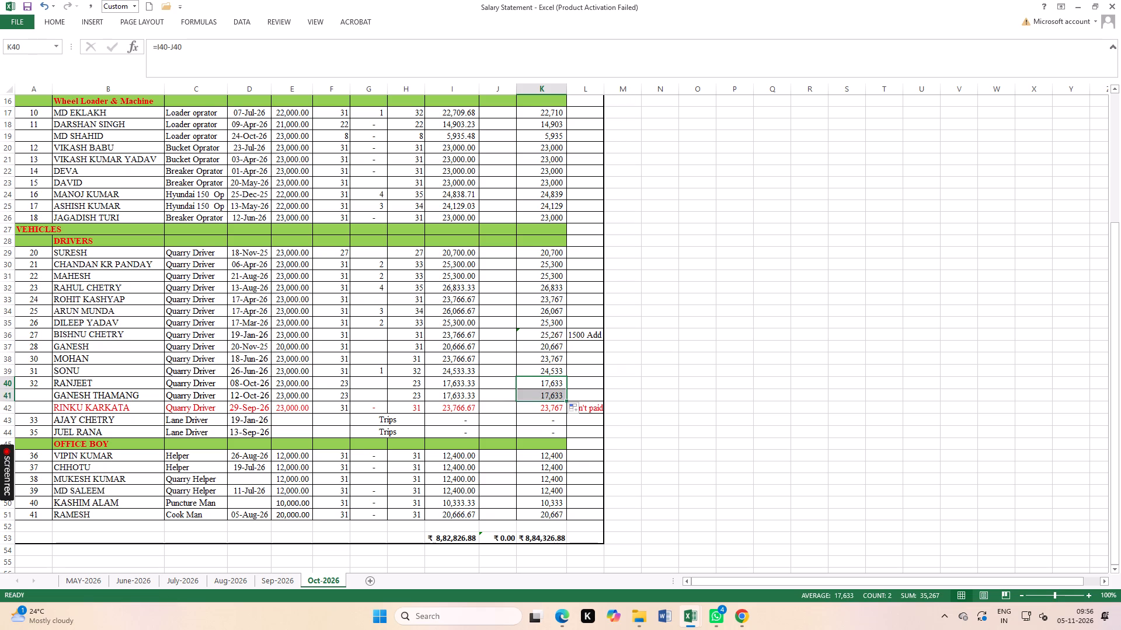
Set the present days in F41 for the new quarry driver to 19.
{"action": "left_click", "coordinate": [341, 395]}
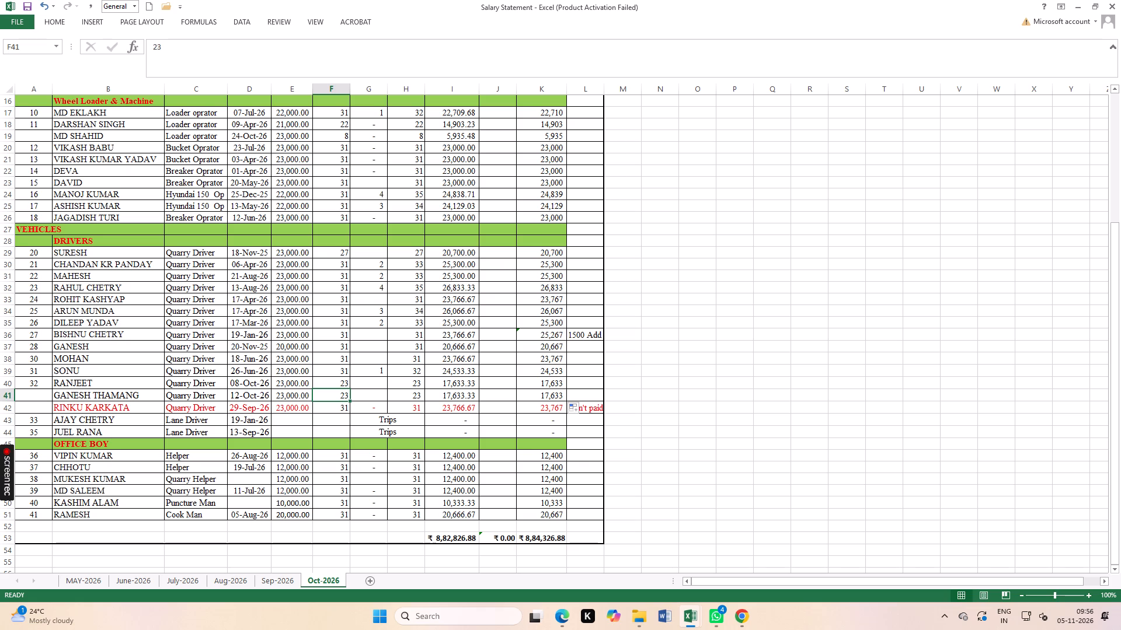
{"action": "left_click", "coordinate": [341, 395]}
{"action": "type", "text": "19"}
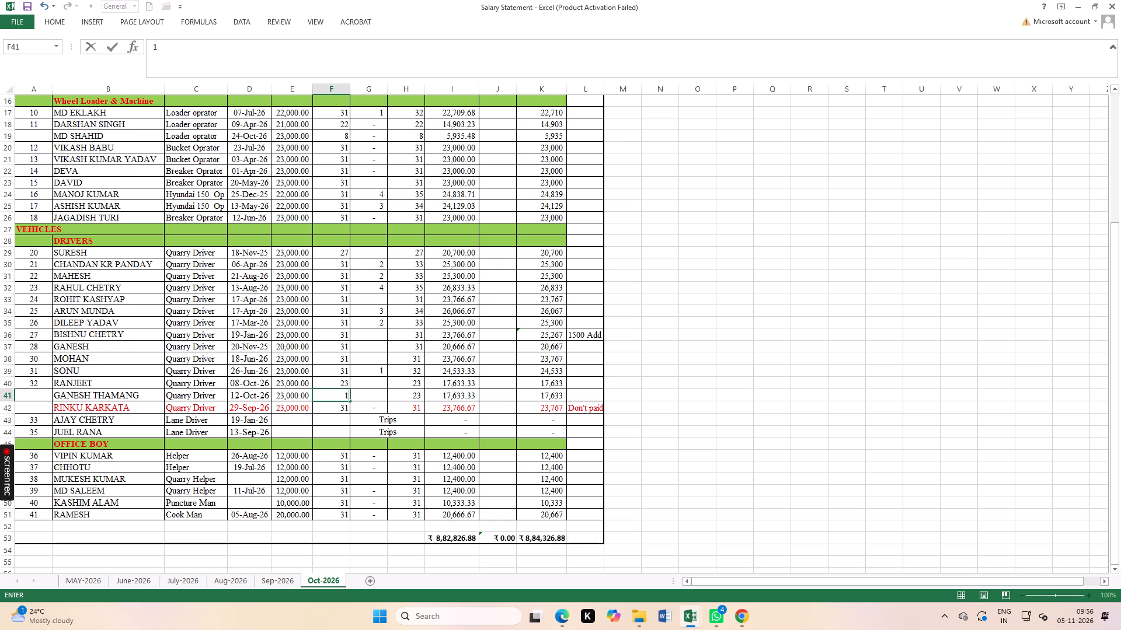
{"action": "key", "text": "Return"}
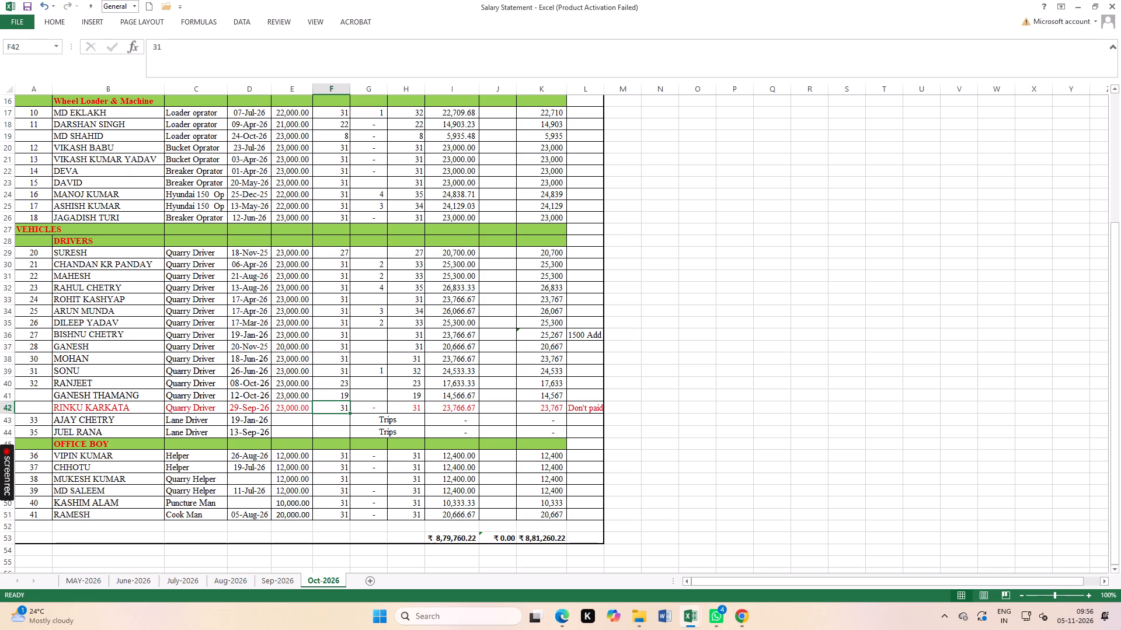
Set the present days in F42 for the red-text quarry driver marked "Don't paid" to 3.
{"action": "scroll", "coordinate": [361, 354], "scroll_direction": "down", "scroll_amount": 1}
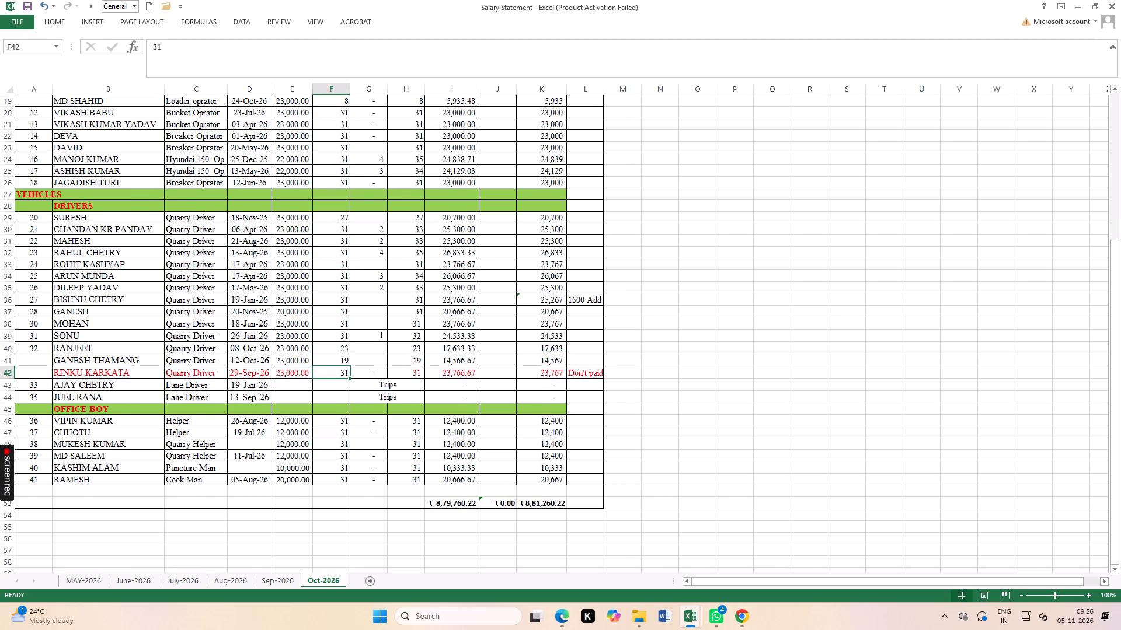
{"action": "left_click", "coordinate": [719, 427]}
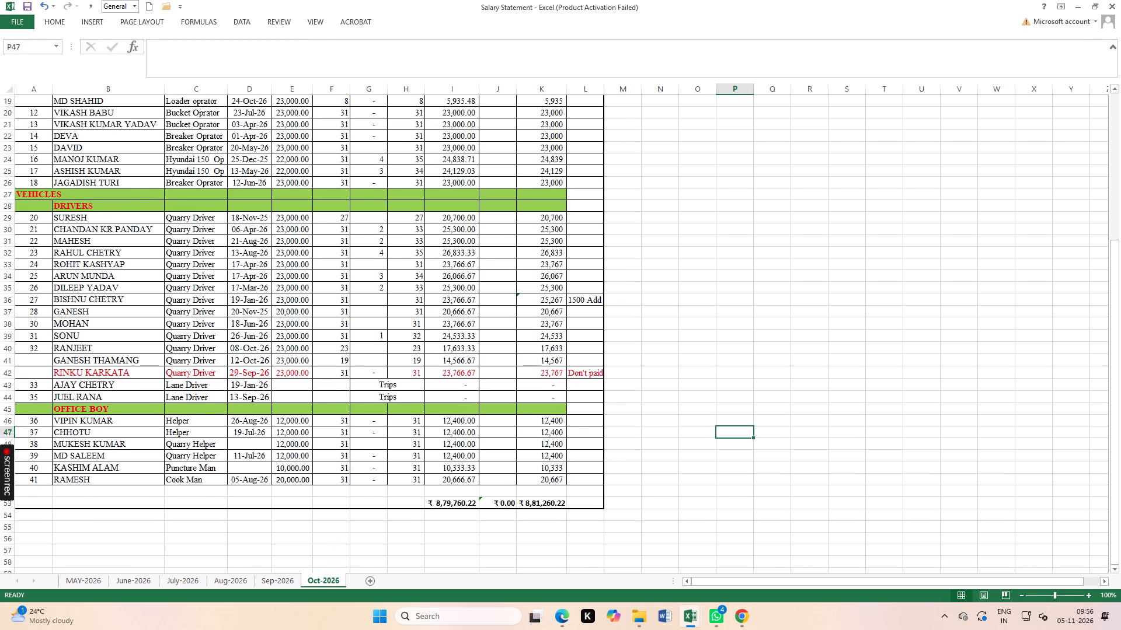
{"action": "left_click", "coordinate": [342, 372]}
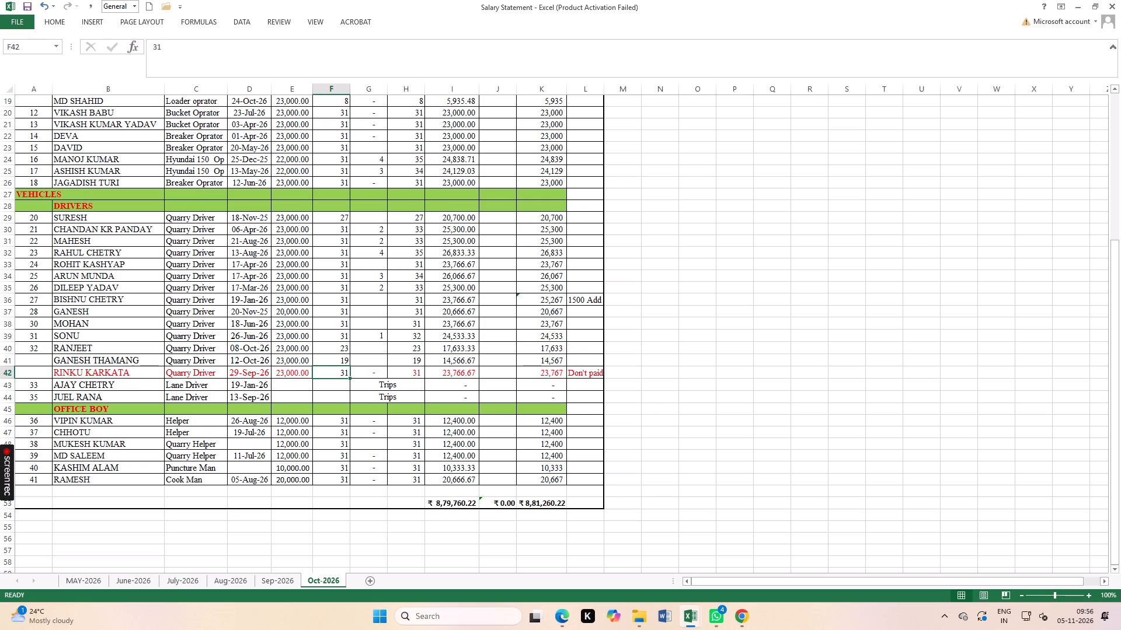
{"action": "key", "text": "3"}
{"action": "key", "text": "Return"}
{"action": "left_click", "coordinate": [775, 405]}
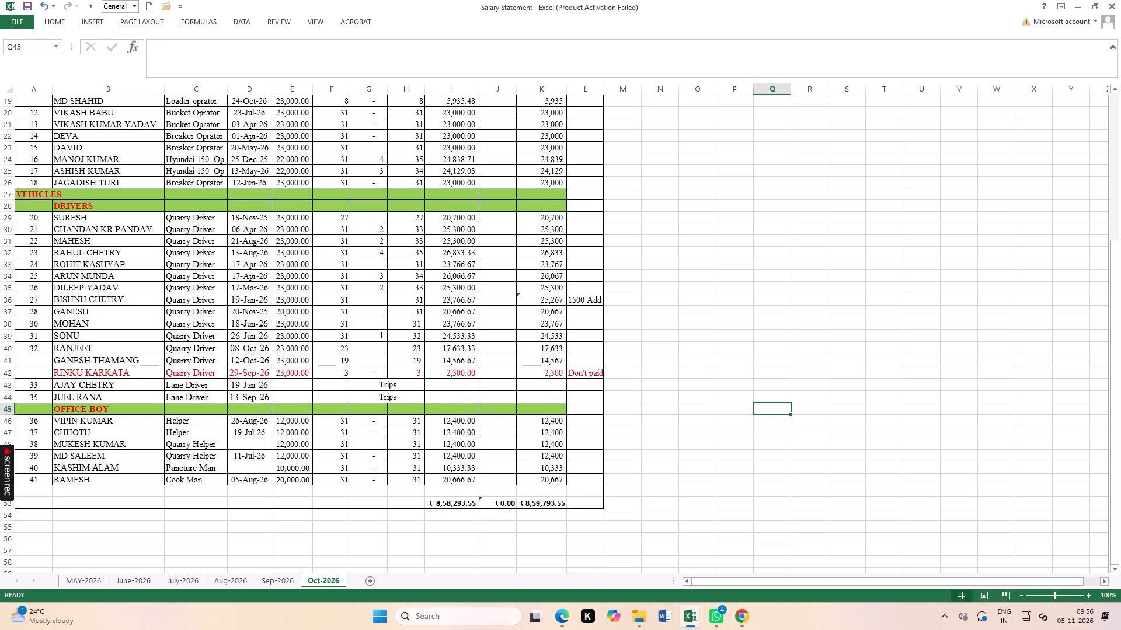
Enter 68 trips in F43 for the SL.No 33 lane driver.
{"action": "scroll", "coordinate": [403, 370], "scroll_direction": "down", "scroll_amount": 1}
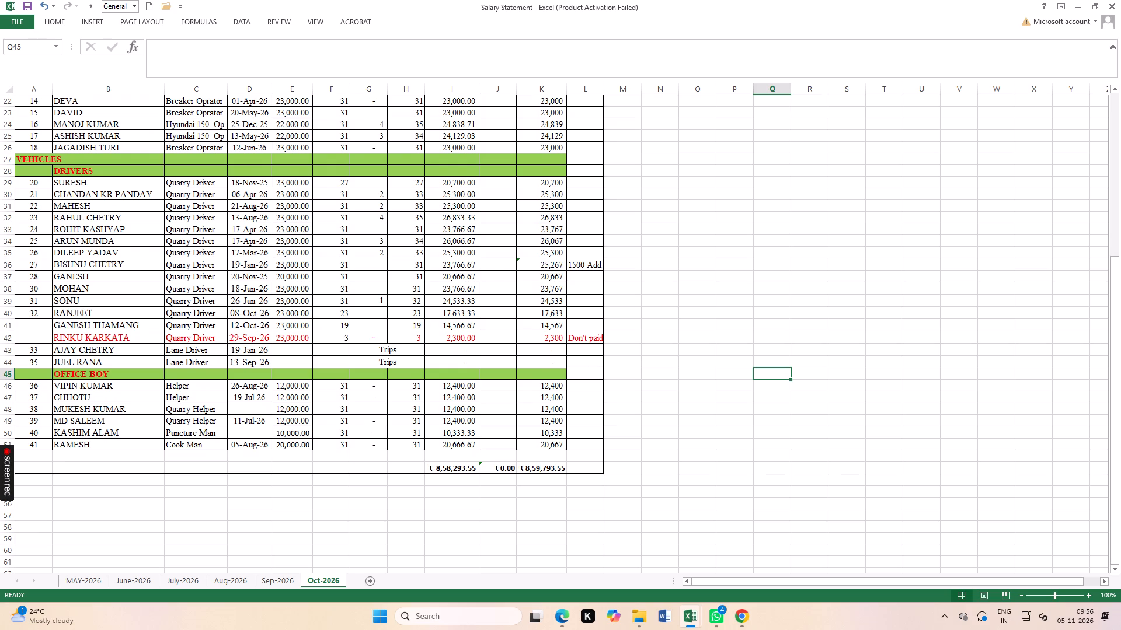
{"action": "left_click", "coordinate": [342, 352]}
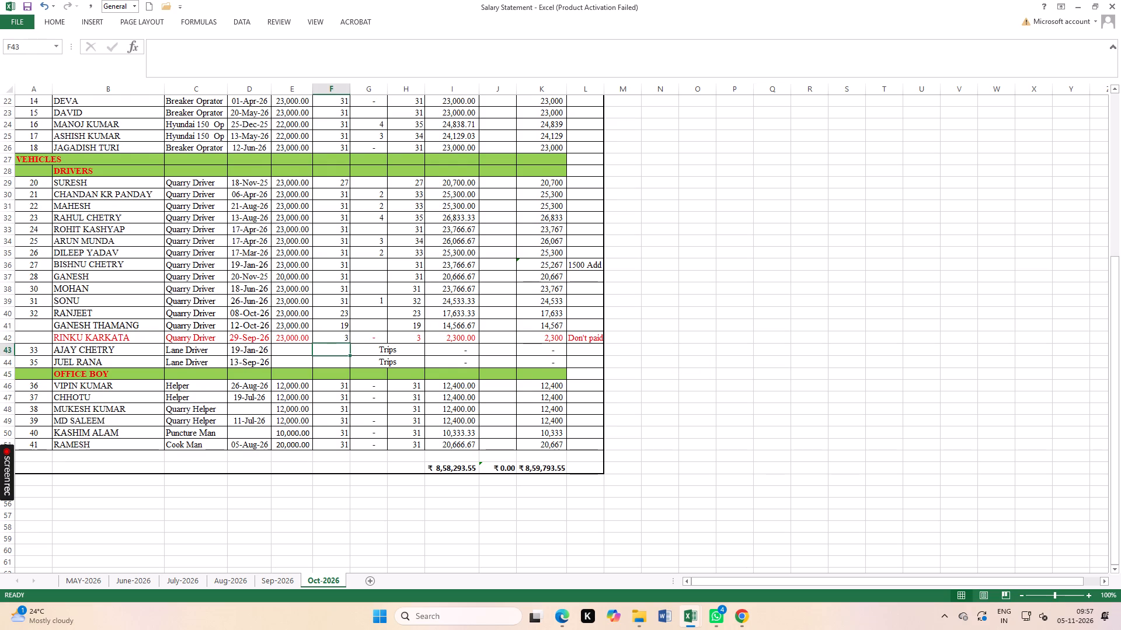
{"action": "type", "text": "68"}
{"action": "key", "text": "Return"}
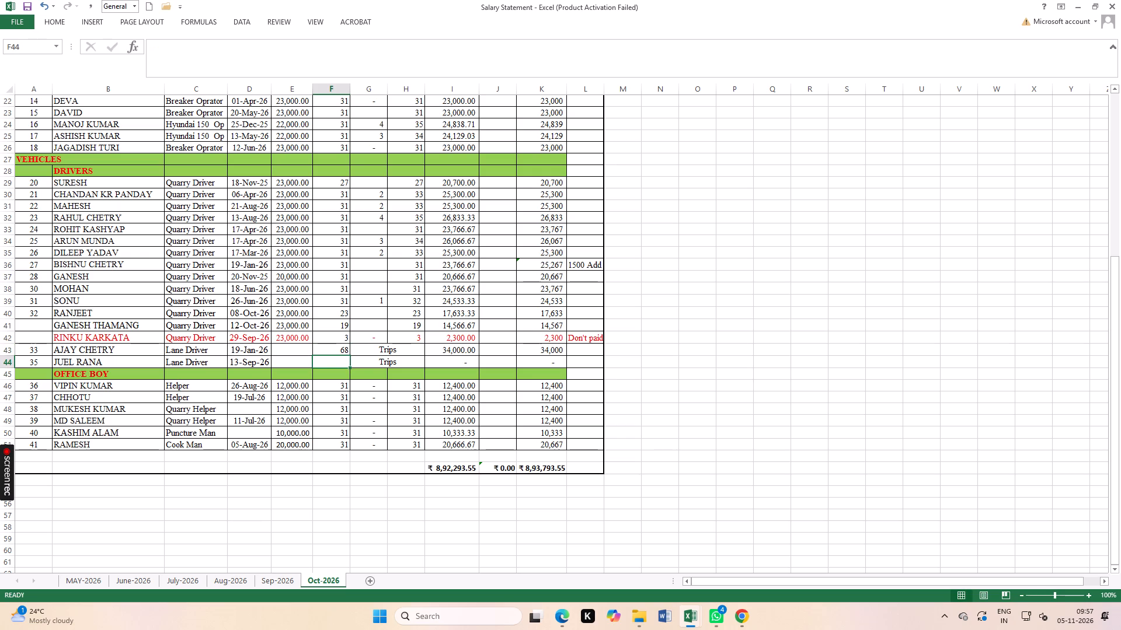
Check the Actual Pay formula in I43 for the SL.No 33 lane driver.
{"action": "double_click", "coordinate": [461, 348]}
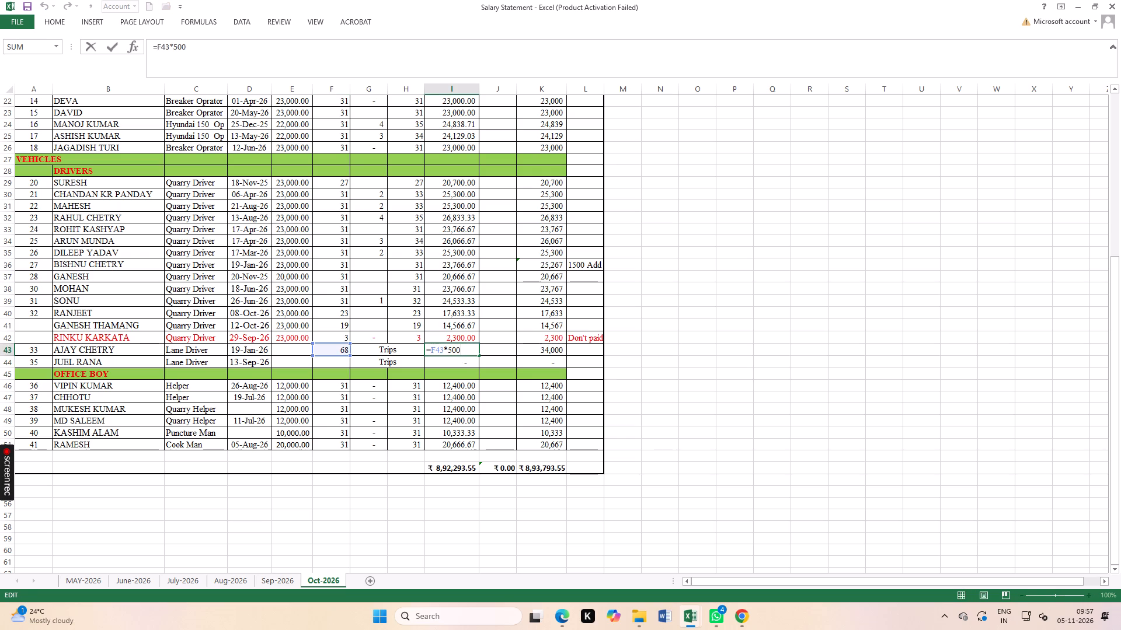
{"action": "key", "text": "Return"}
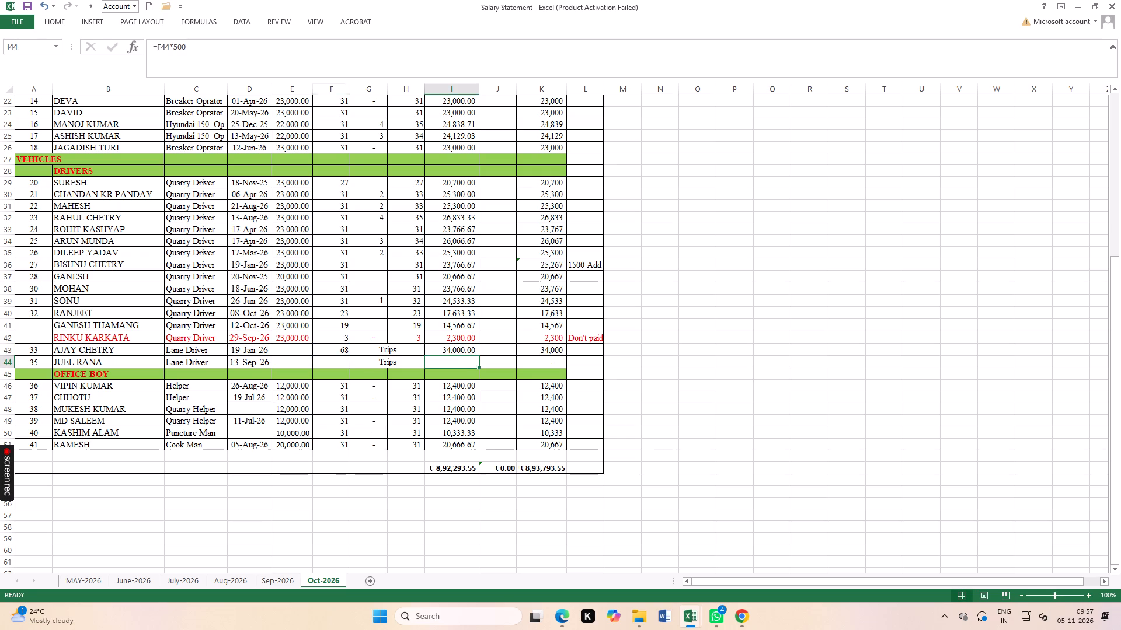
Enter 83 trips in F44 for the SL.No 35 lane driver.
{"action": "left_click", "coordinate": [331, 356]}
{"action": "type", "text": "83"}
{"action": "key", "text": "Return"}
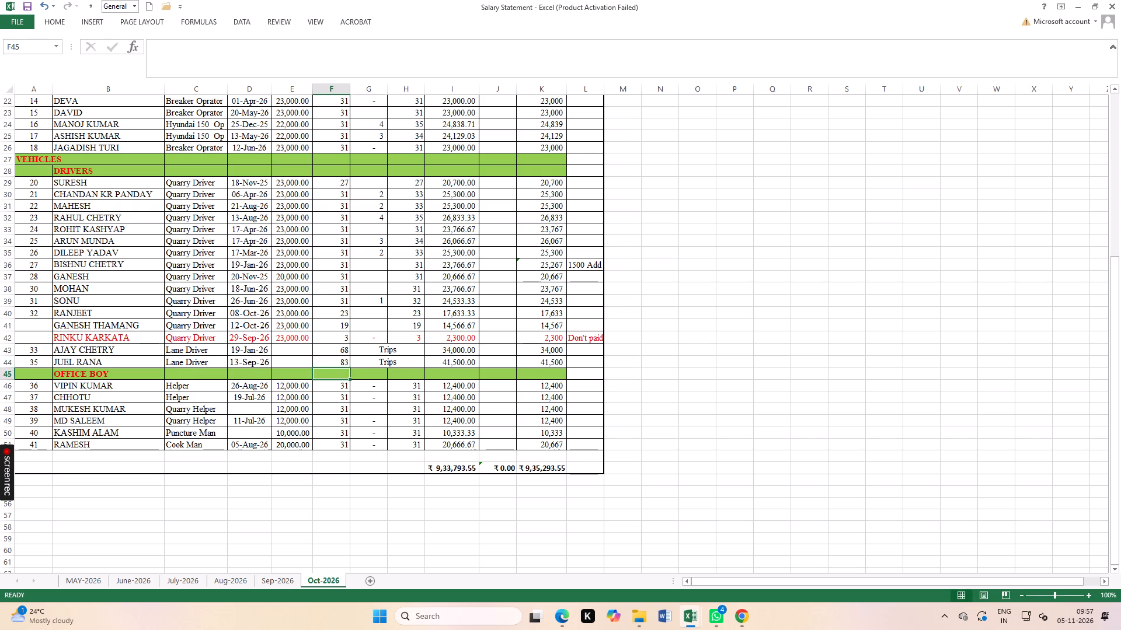
Set the trips in F44 for the SL.No 35 lane driver to 82.
{"action": "left_click", "coordinate": [331, 359]}
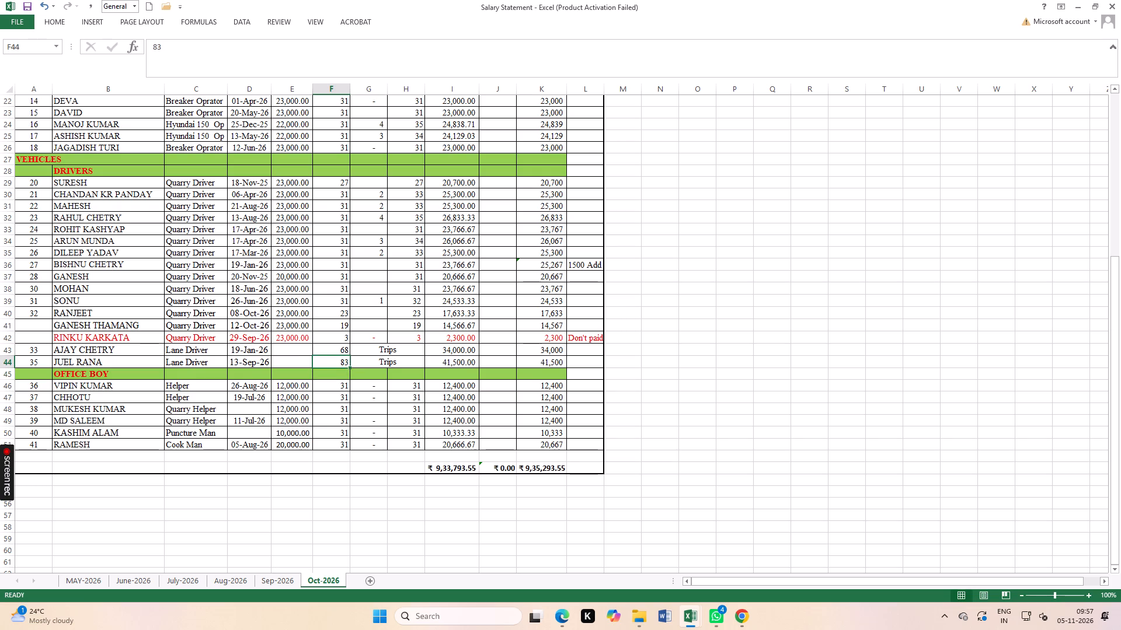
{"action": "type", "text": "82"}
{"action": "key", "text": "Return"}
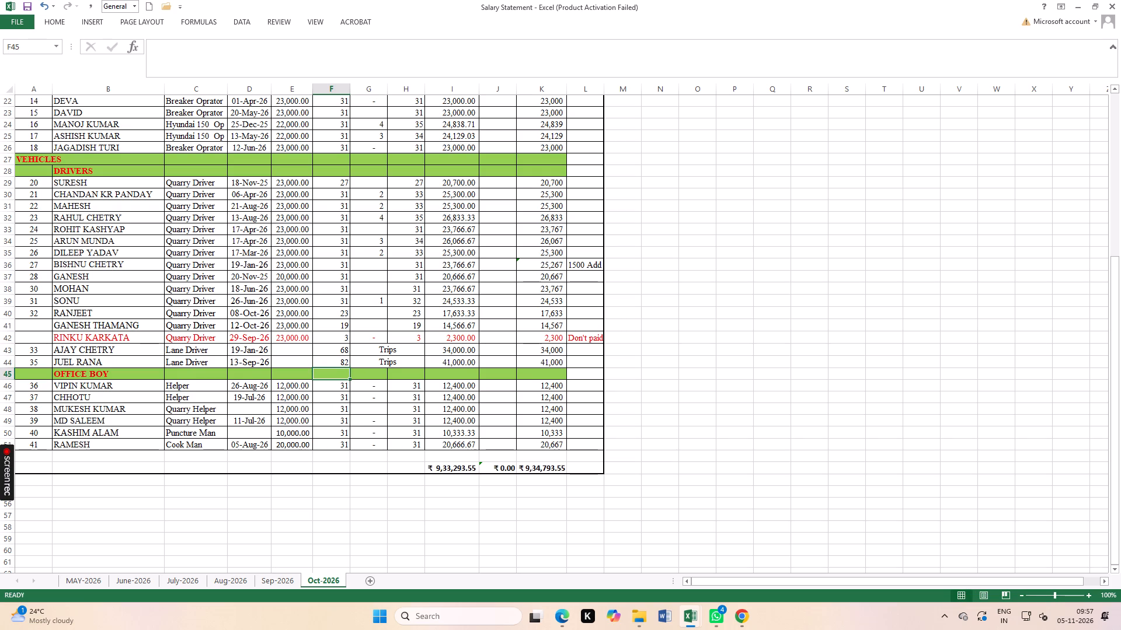
Save the workbook.
{"action": "left_click", "coordinate": [769, 409]}
{"action": "left_click", "coordinate": [29, 6]}
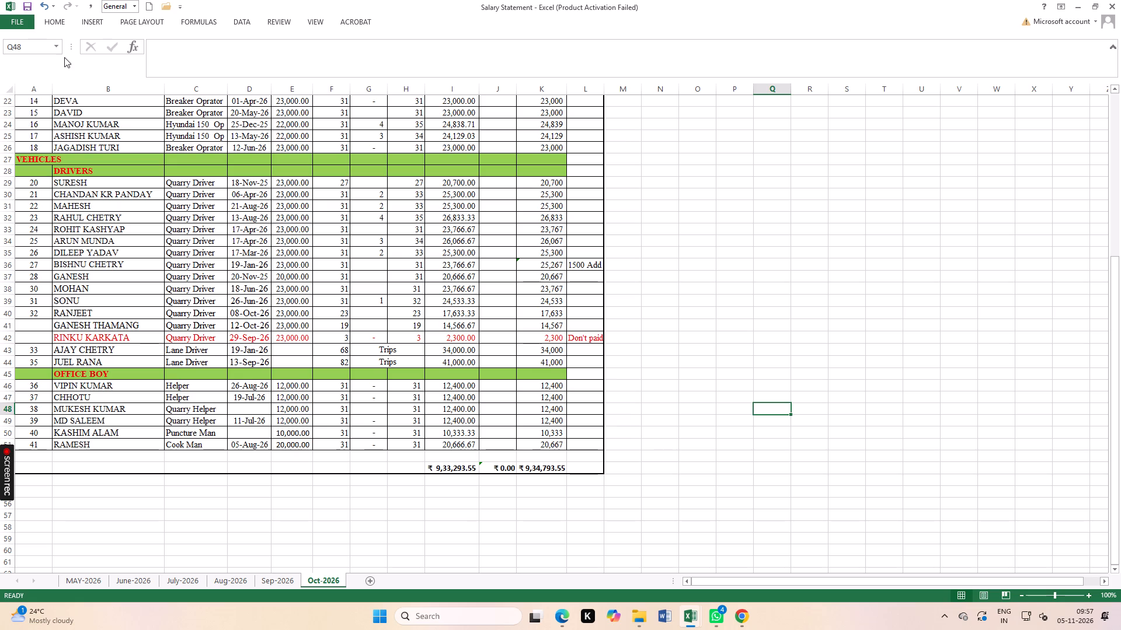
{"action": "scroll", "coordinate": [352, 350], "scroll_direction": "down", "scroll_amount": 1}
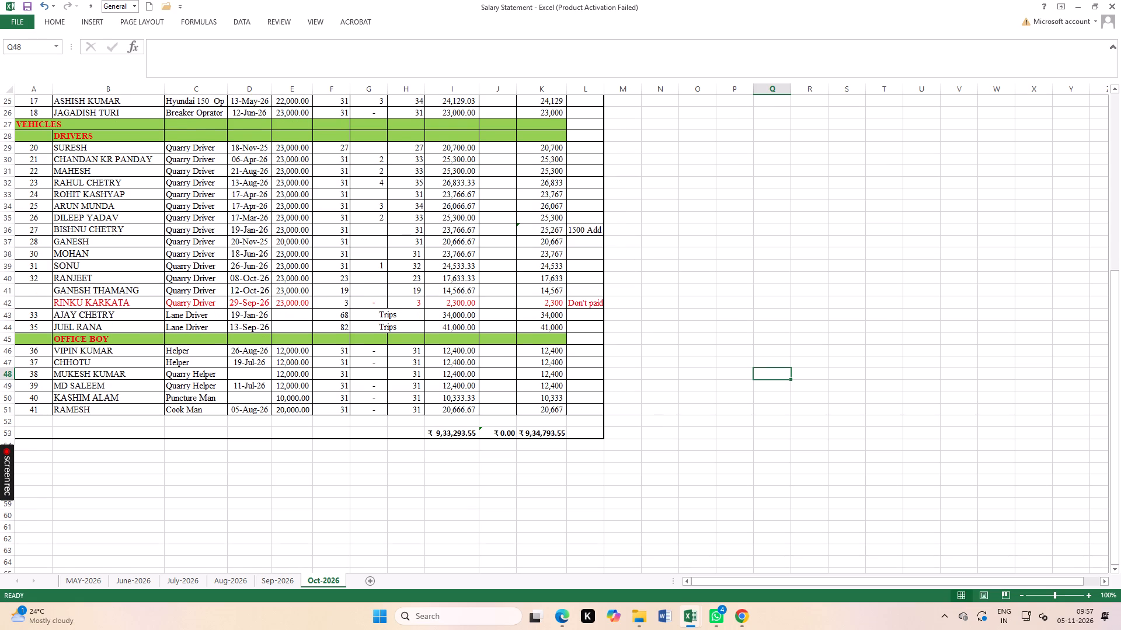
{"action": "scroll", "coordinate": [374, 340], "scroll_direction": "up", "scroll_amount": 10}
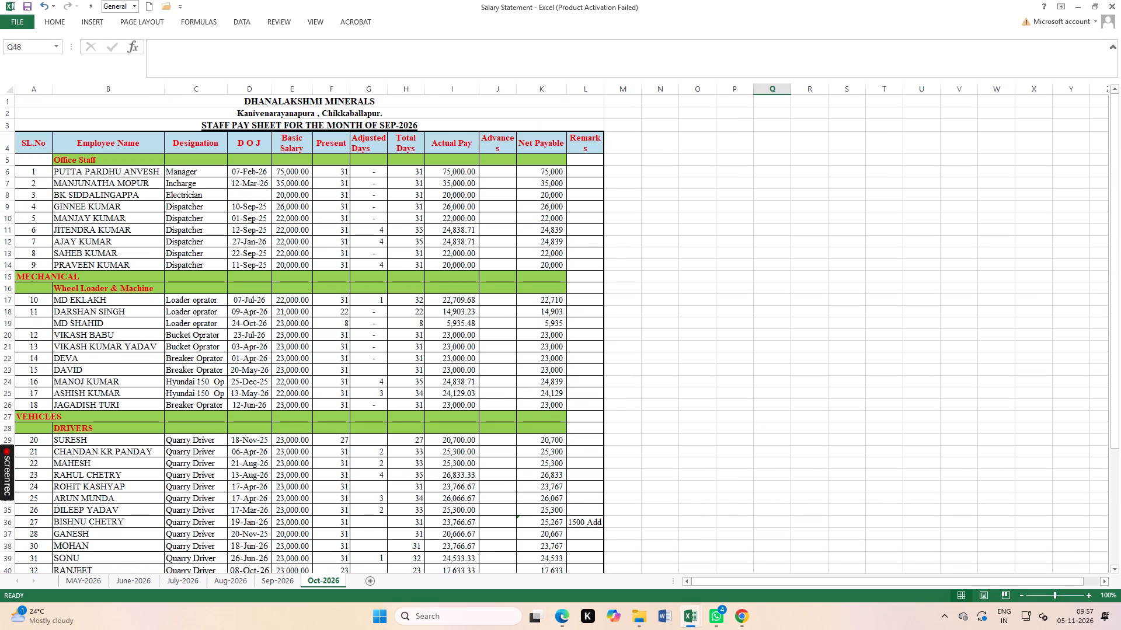
Review the Oct-2026 staff rows, counting the employee names in the drivers block B29:B42 and the wheel loader and machine block B17:B26.
{"action": "scroll", "coordinate": [206, 370], "scroll_direction": "down", "scroll_amount": 3}
{"action": "left_click", "coordinate": [83, 322]}
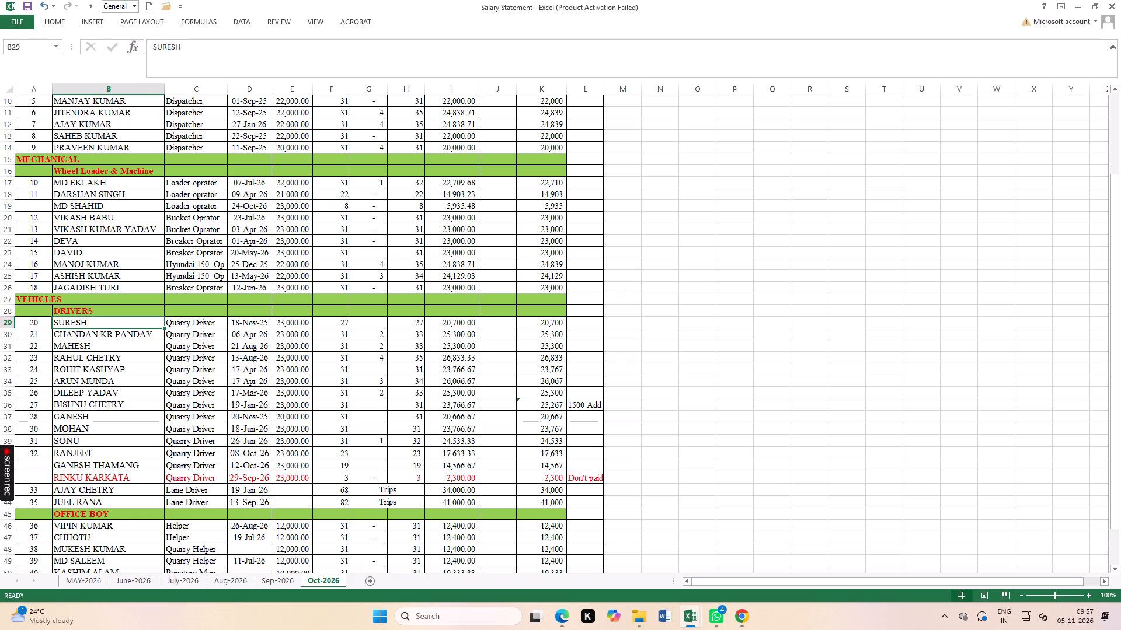
{"action": "left_click", "coordinate": [115, 384]}
{"action": "left_click_drag", "start_coordinate": [93, 317], "coordinate": [92, 475]}
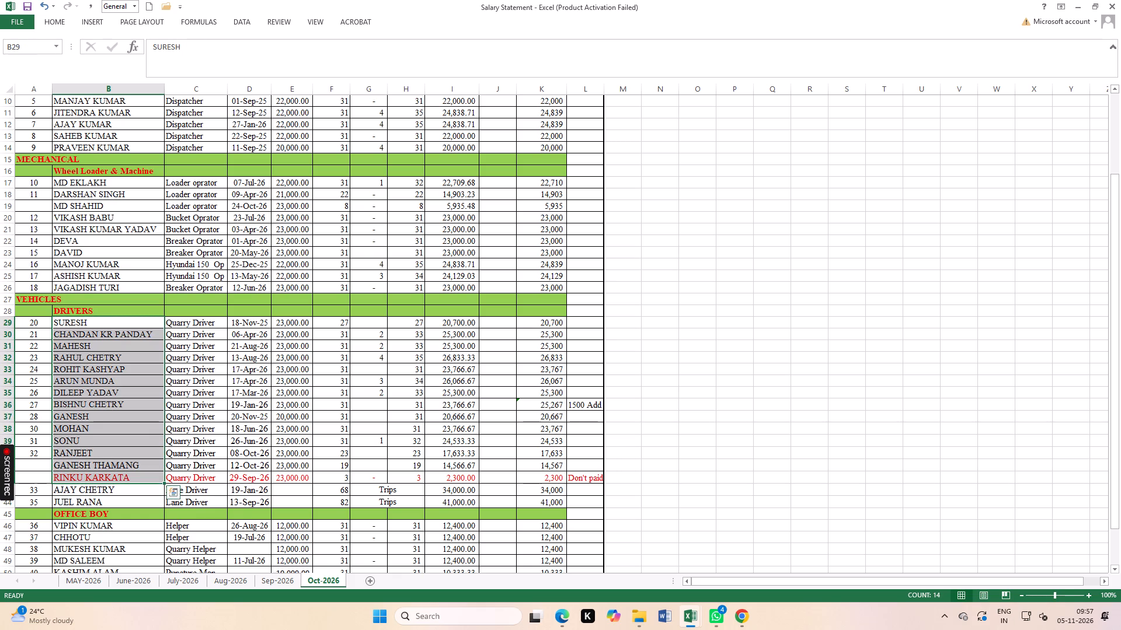
{"action": "scroll", "coordinate": [119, 455], "scroll_direction": "down", "scroll_amount": 2}
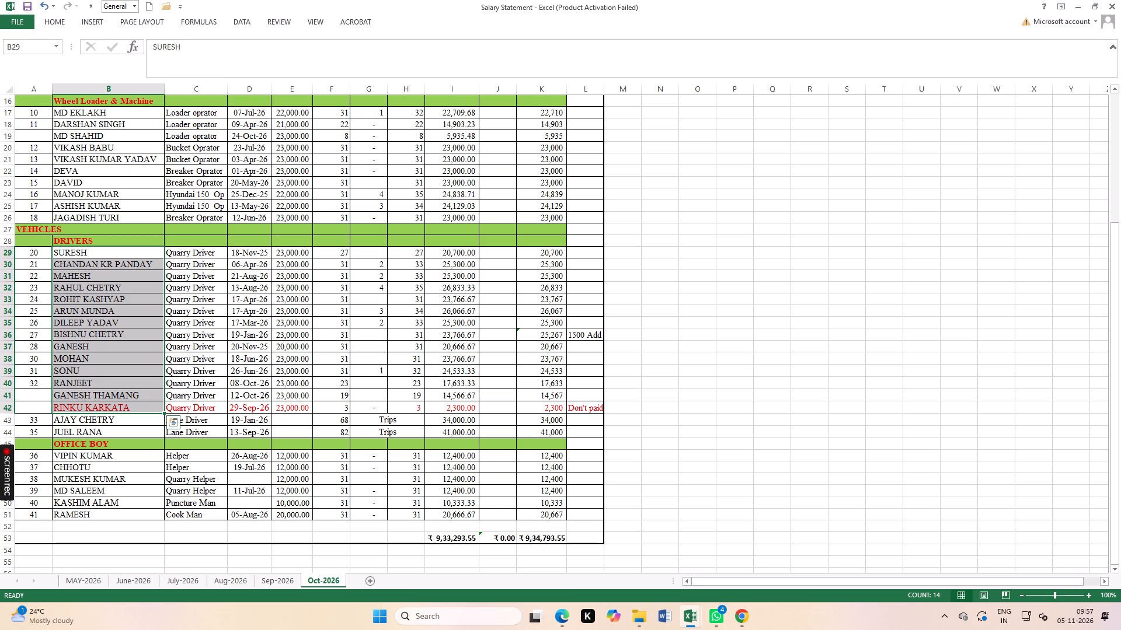
{"action": "scroll", "coordinate": [145, 349], "scroll_direction": "up", "scroll_amount": 4}
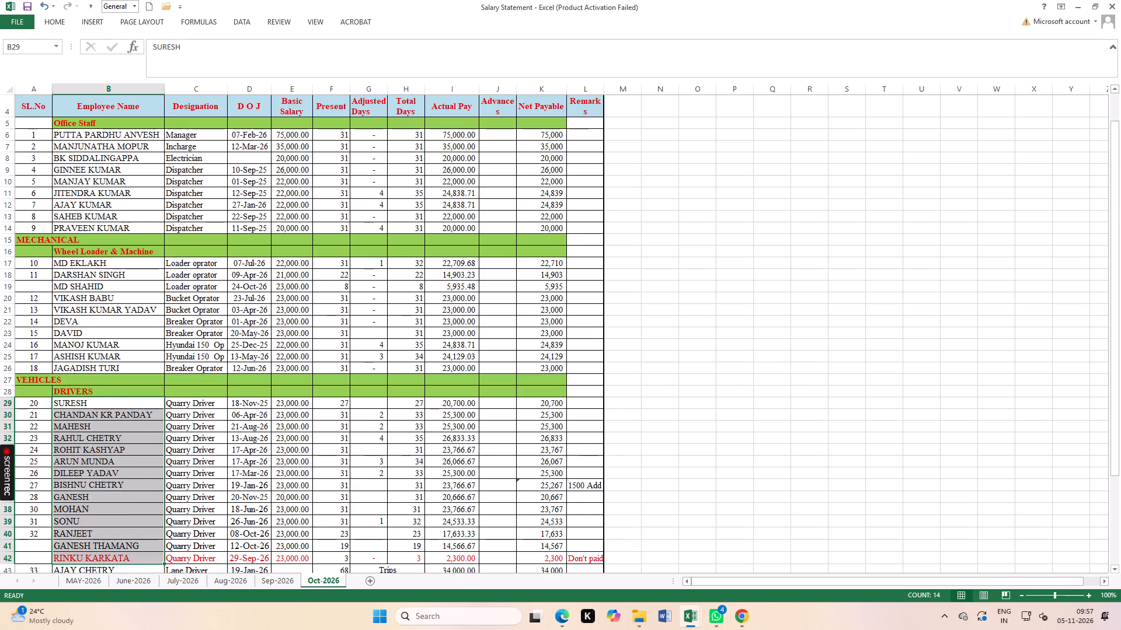
{"action": "scroll", "coordinate": [133, 286], "scroll_direction": "up", "scroll_amount": 2}
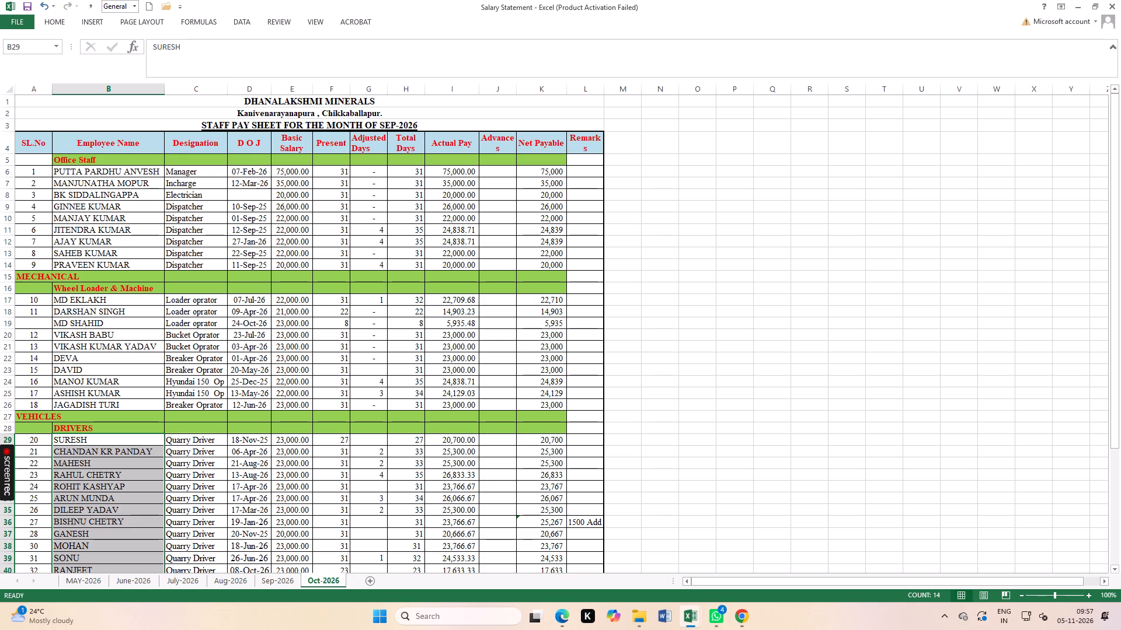
{"action": "left_click_drag", "start_coordinate": [86, 301], "coordinate": [82, 403]}
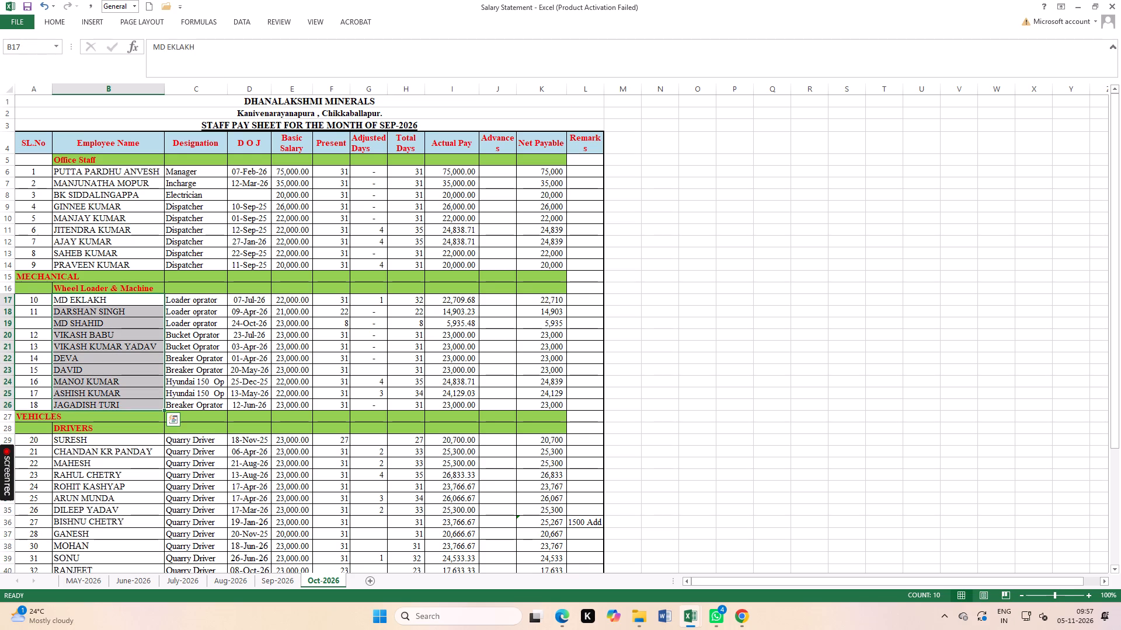
{"action": "scroll", "coordinate": [278, 381], "scroll_direction": "down", "scroll_amount": 1}
{"action": "left_click", "coordinate": [271, 328]}
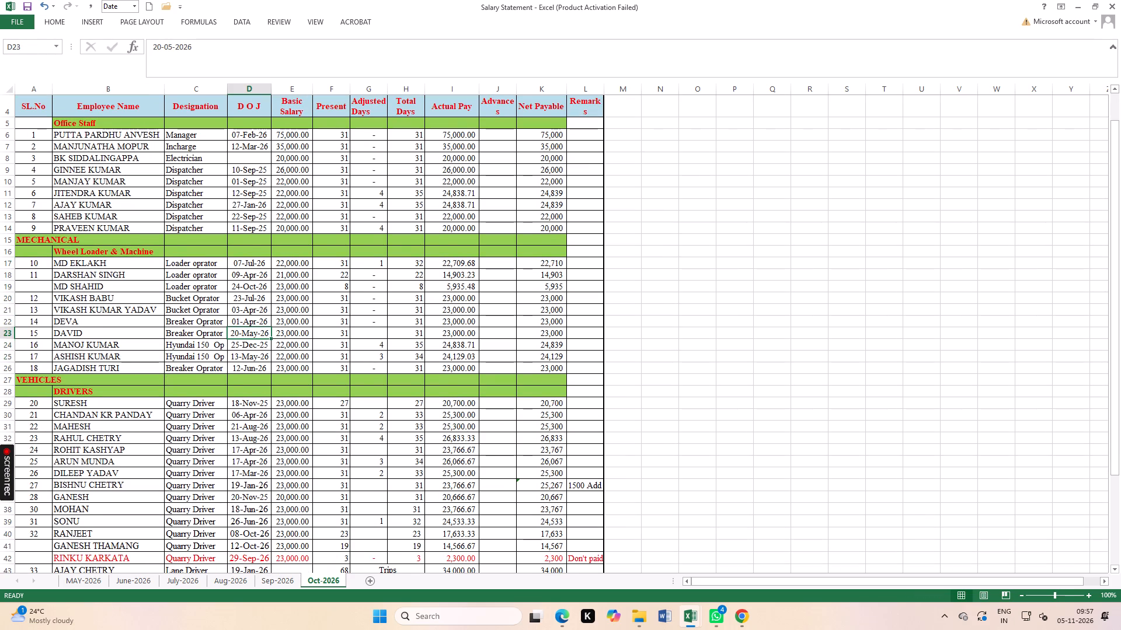
Change the month in the pay sheet title in A3 to OCT-2026.
{"action": "scroll", "coordinate": [271, 328], "scroll_direction": "up", "scroll_amount": 3}
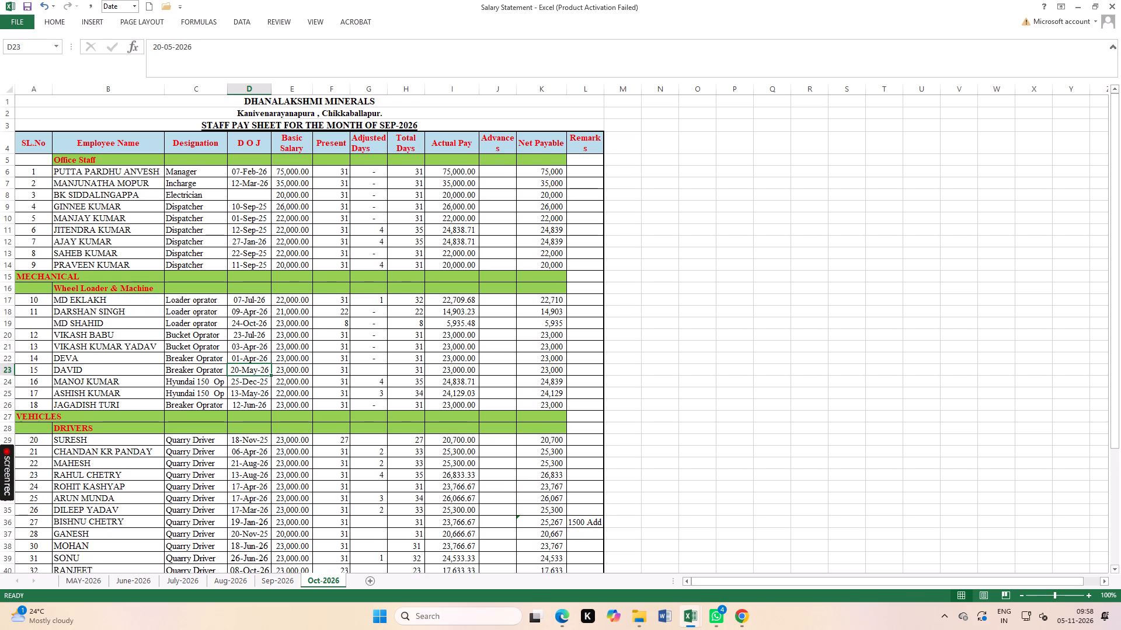
{"action": "double_click", "coordinate": [382, 124]}
{"action": "left_click", "coordinate": [394, 123]}
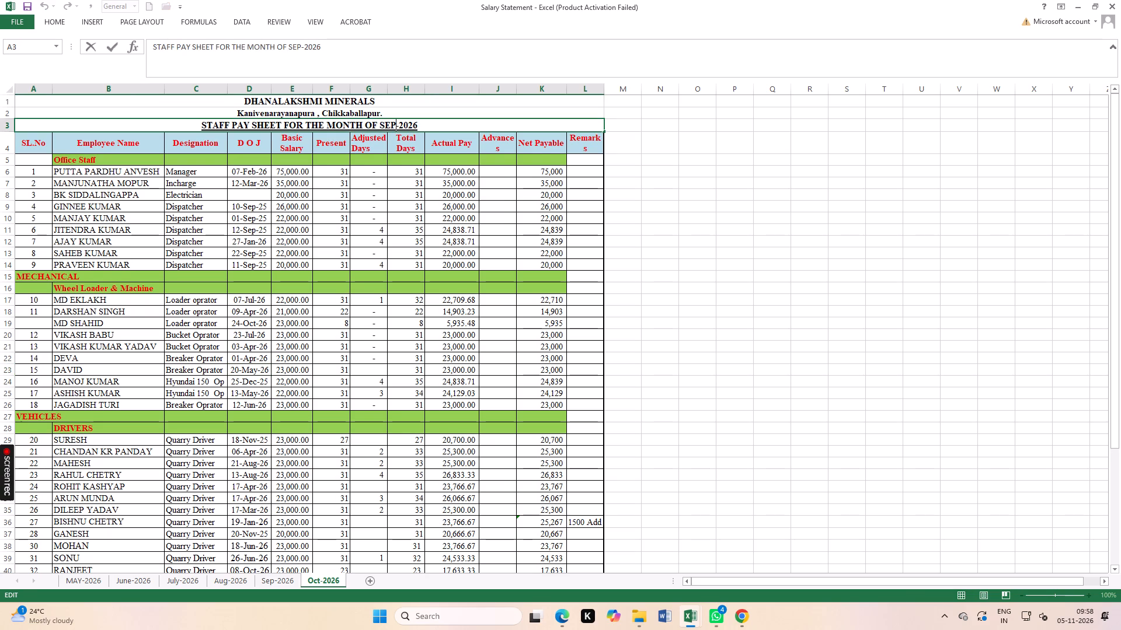
{"action": "key", "text": "BackSpace"}
{"action": "key", "text": "BackSpace"}
{"action": "key", "text": "BackSpace"}
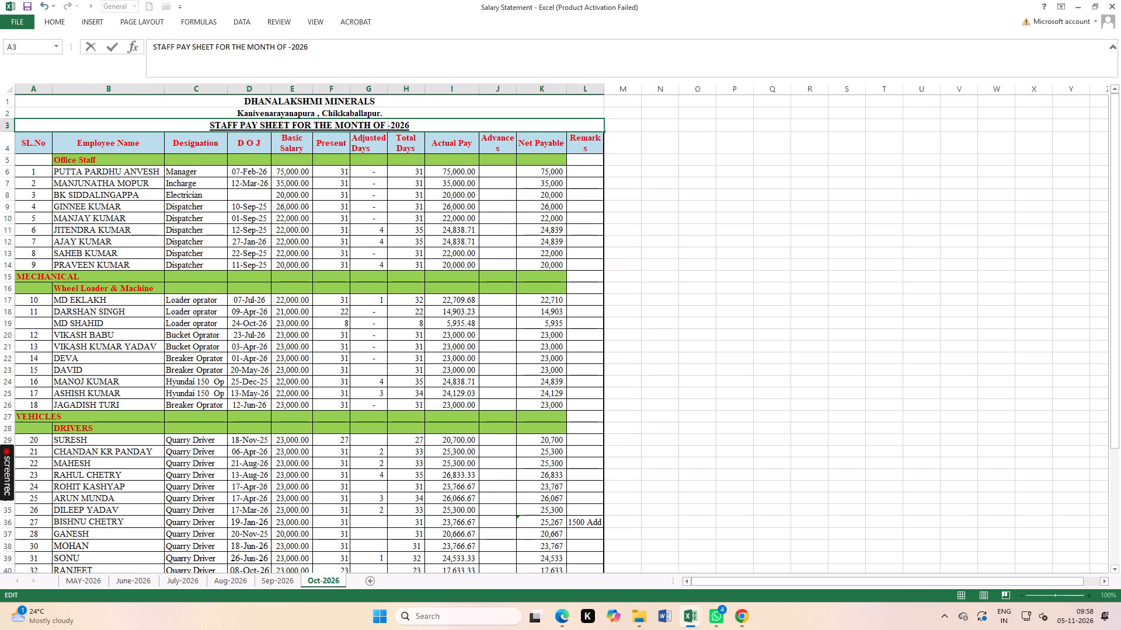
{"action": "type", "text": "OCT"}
{"action": "left_click", "coordinate": [684, 267]}
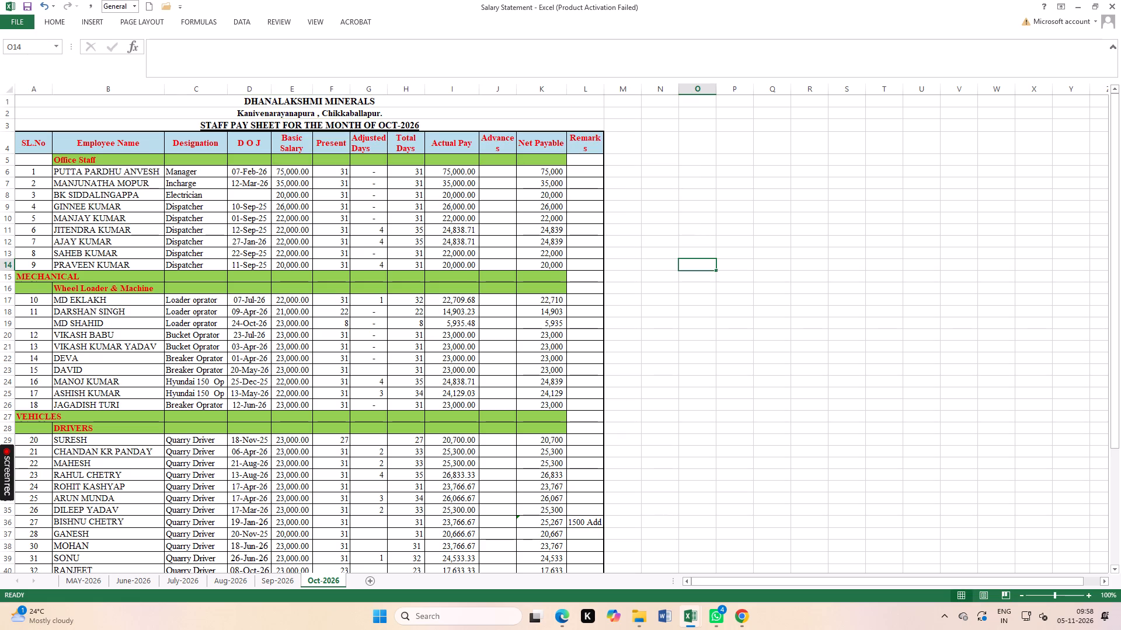
Save the workbook.
{"action": "left_click", "coordinate": [27, 5]}
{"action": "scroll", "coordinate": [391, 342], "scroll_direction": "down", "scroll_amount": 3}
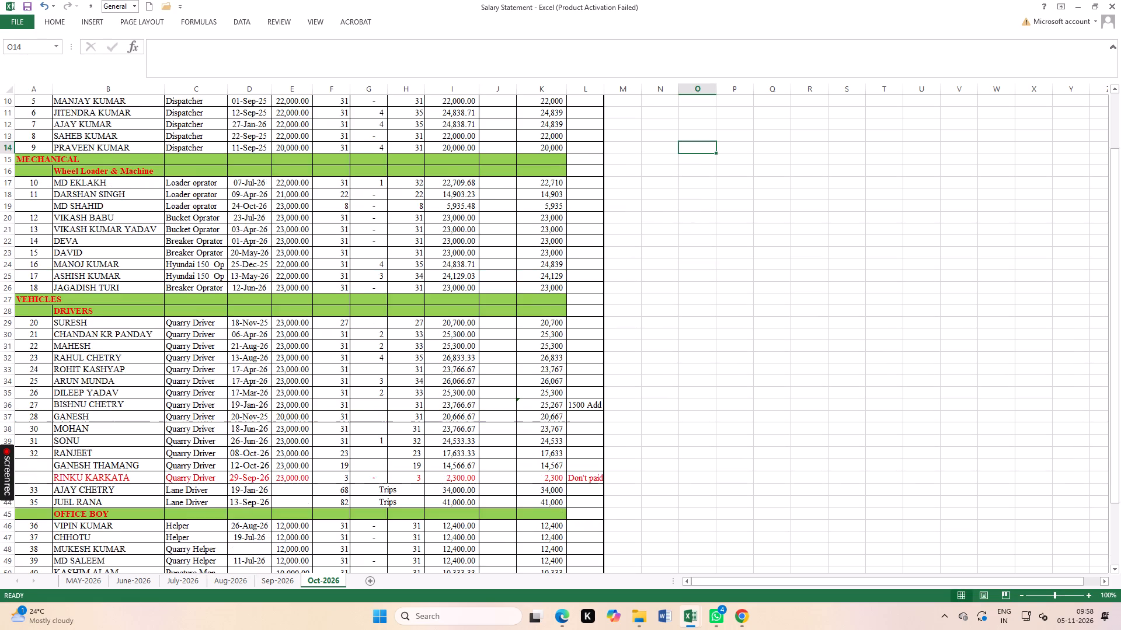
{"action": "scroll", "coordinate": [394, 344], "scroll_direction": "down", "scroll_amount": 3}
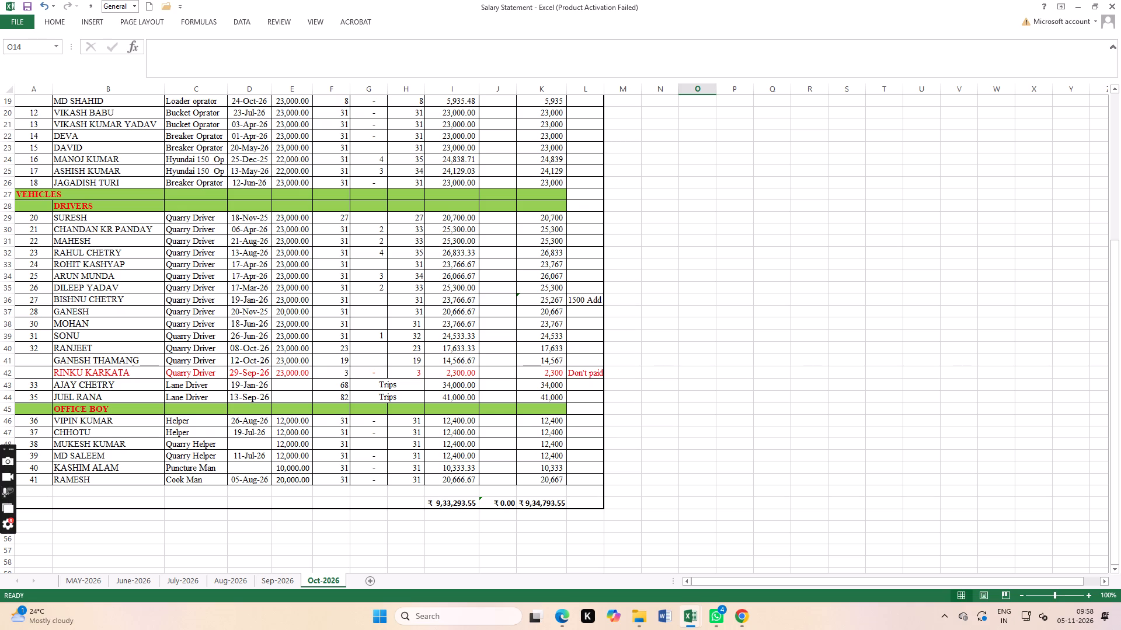
Quit the ScreenRec recorder from its settings window and return to the Oct-2026 sheet in Excel.
{"action": "left_click", "coordinate": [11, 519]}
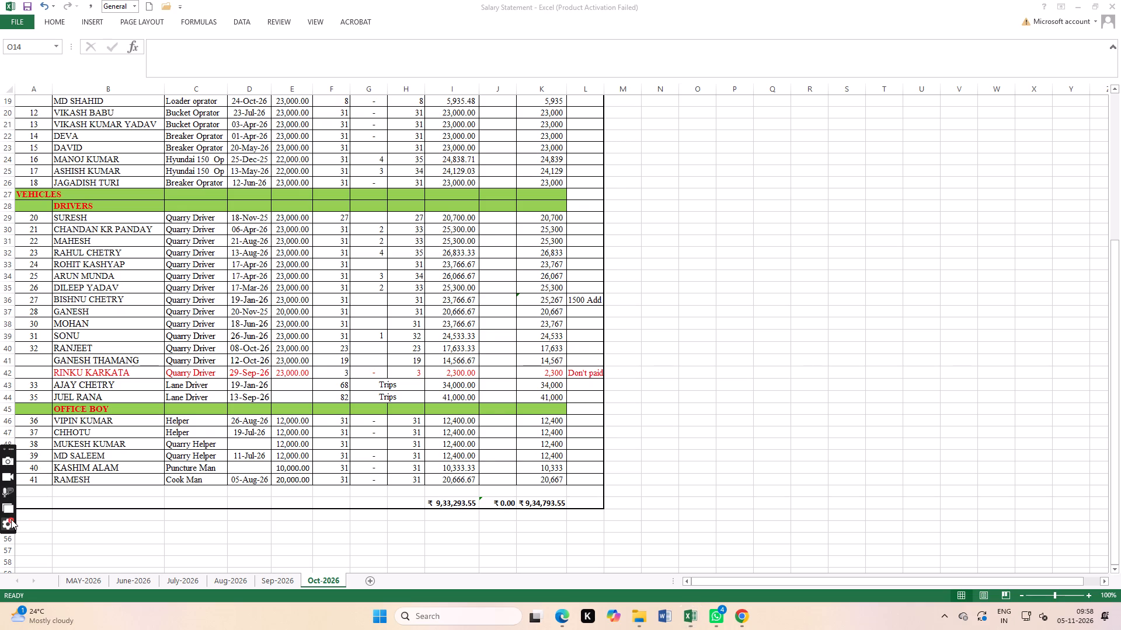
{"action": "left_click", "coordinate": [679, 107]}
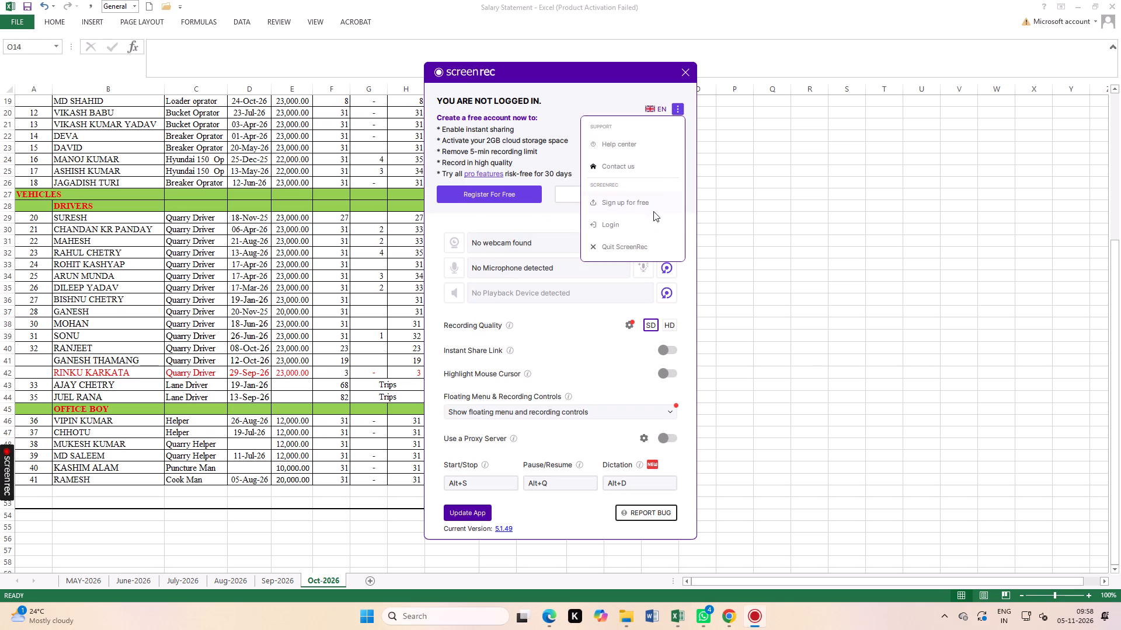
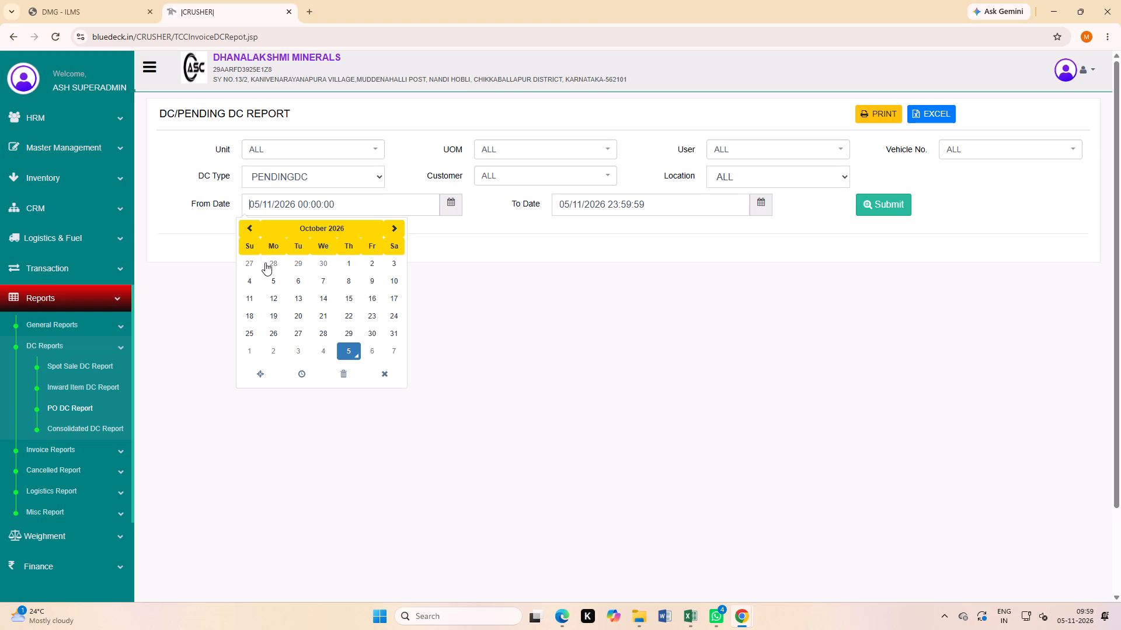
{"action": "left_click", "coordinate": [342, 258]}
{"action": "left_click", "coordinate": [560, 324]}
{"action": "left_click", "coordinate": [754, 203]}
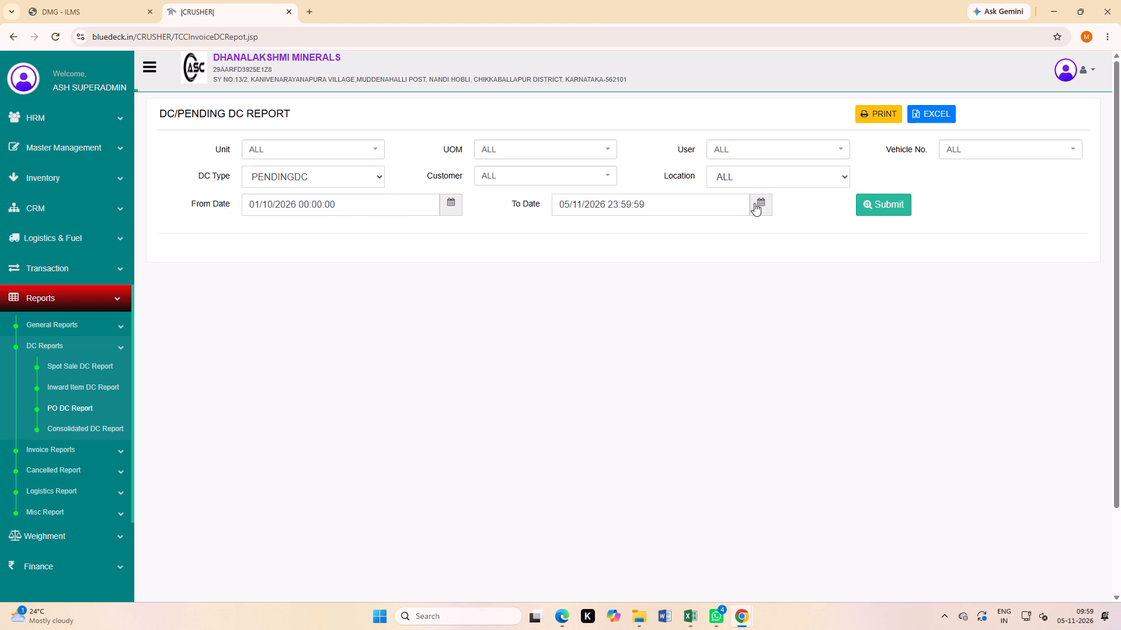
{"action": "left_click", "coordinate": [555, 225]}
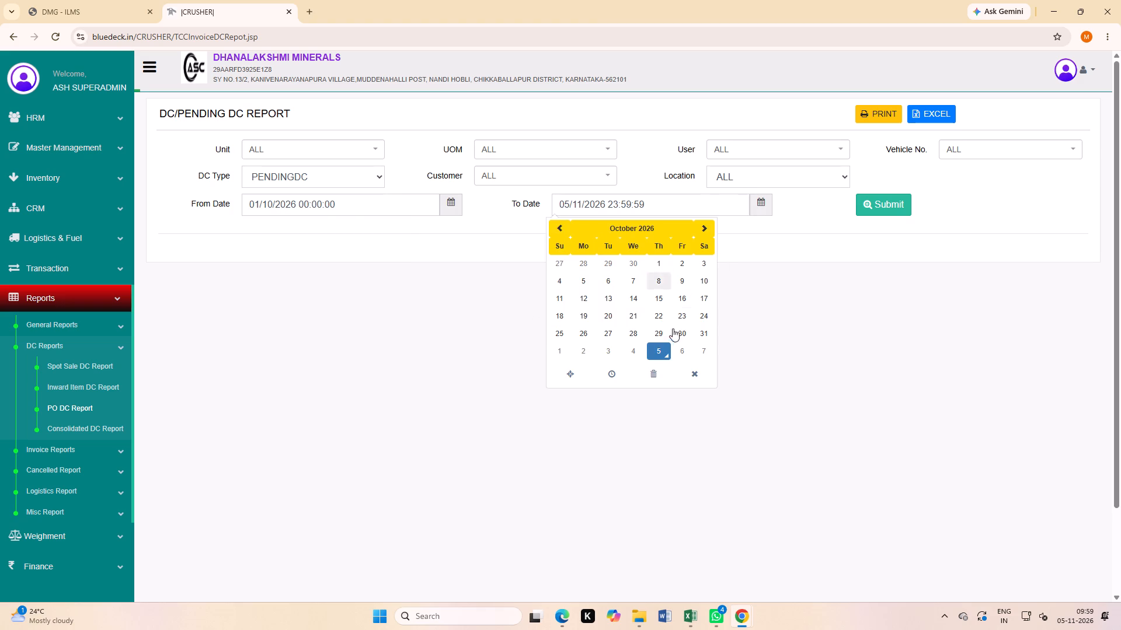
{"action": "left_click", "coordinate": [705, 331]}
{"action": "left_click", "coordinate": [884, 344]}
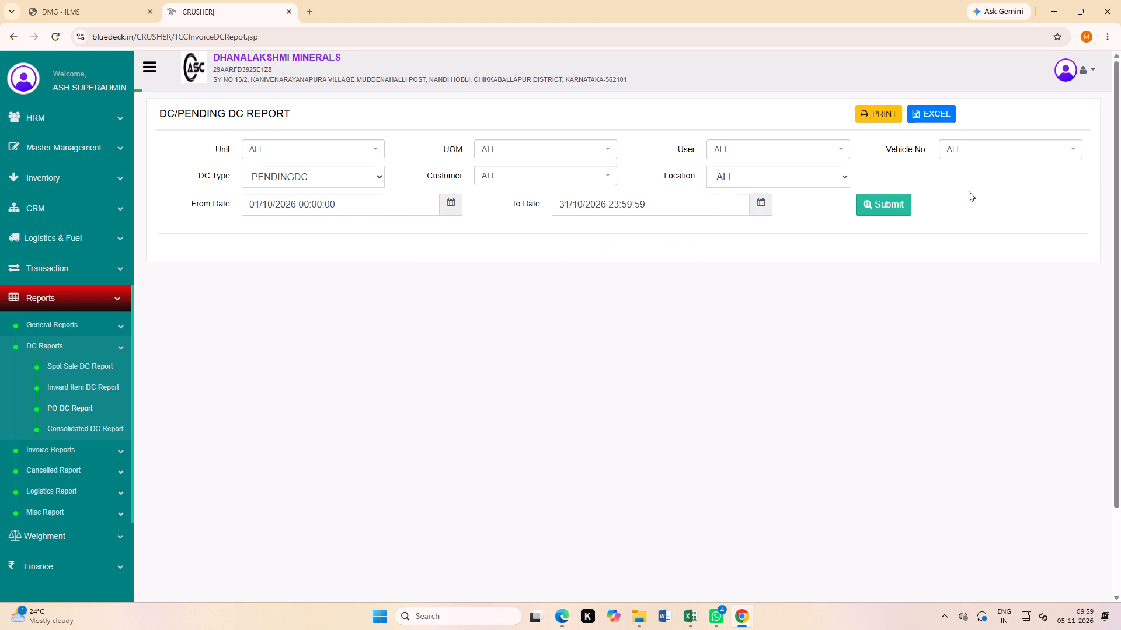
{"action": "left_click", "coordinate": [980, 148]}
{"action": "type", "text": "0231"}
{"action": "left_click", "coordinate": [985, 182]}
{"action": "left_click", "coordinate": [890, 212]}
{"action": "scroll", "coordinate": [496, 374], "scroll_direction": "down", "scroll_amount": 10}
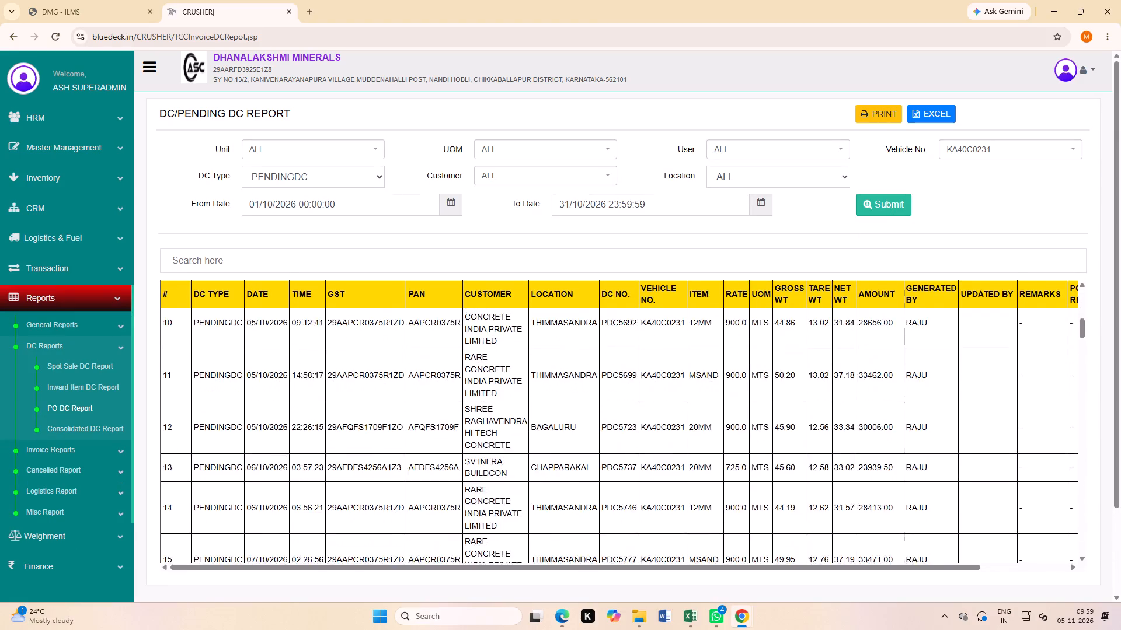
{"action": "scroll", "coordinate": [478, 373], "scroll_direction": "down", "scroll_amount": 20}
{"action": "scroll", "coordinate": [478, 373], "scroll_direction": "down", "scroll_amount": 20}
{"action": "scroll", "coordinate": [478, 373], "scroll_direction": "down", "scroll_amount": 5}
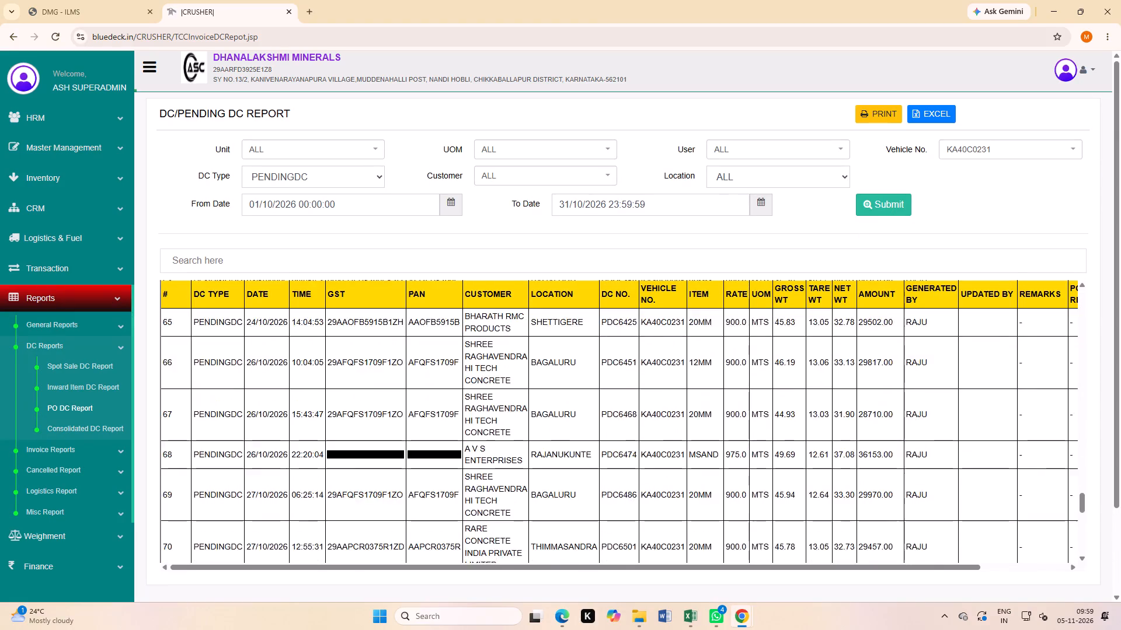
{"action": "scroll", "coordinate": [484, 366], "scroll_direction": "down", "scroll_amount": 3}
Filter the vehicle's October report by customer SV INFRA BUILDCON and check the listed trips.
{"action": "left_click", "coordinate": [518, 178]}
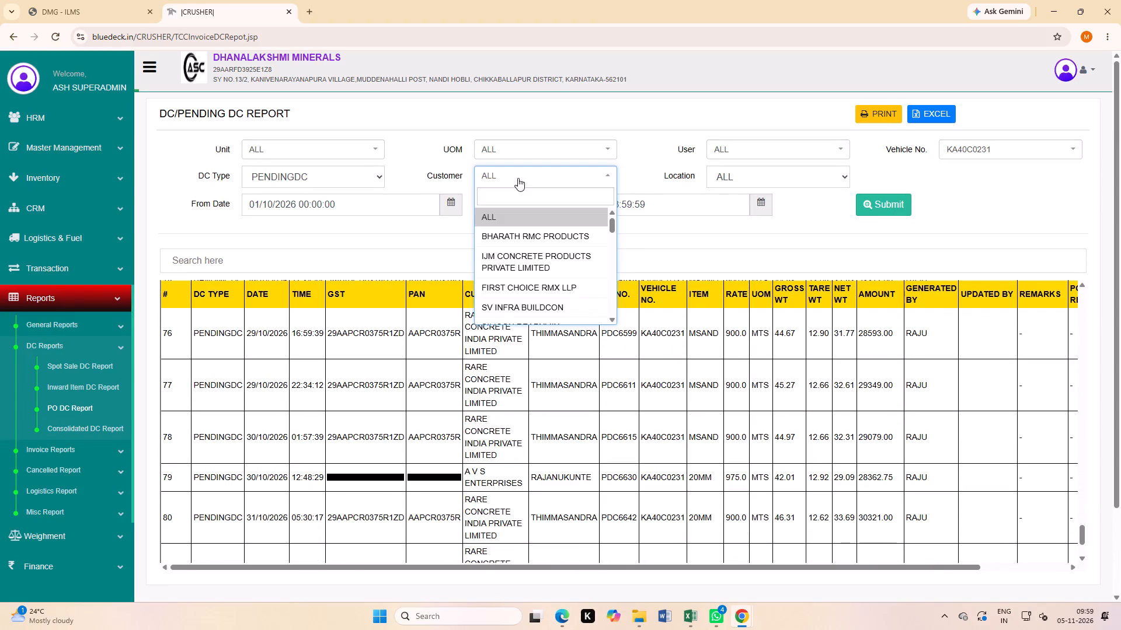
{"action": "type", "text": "SV"}
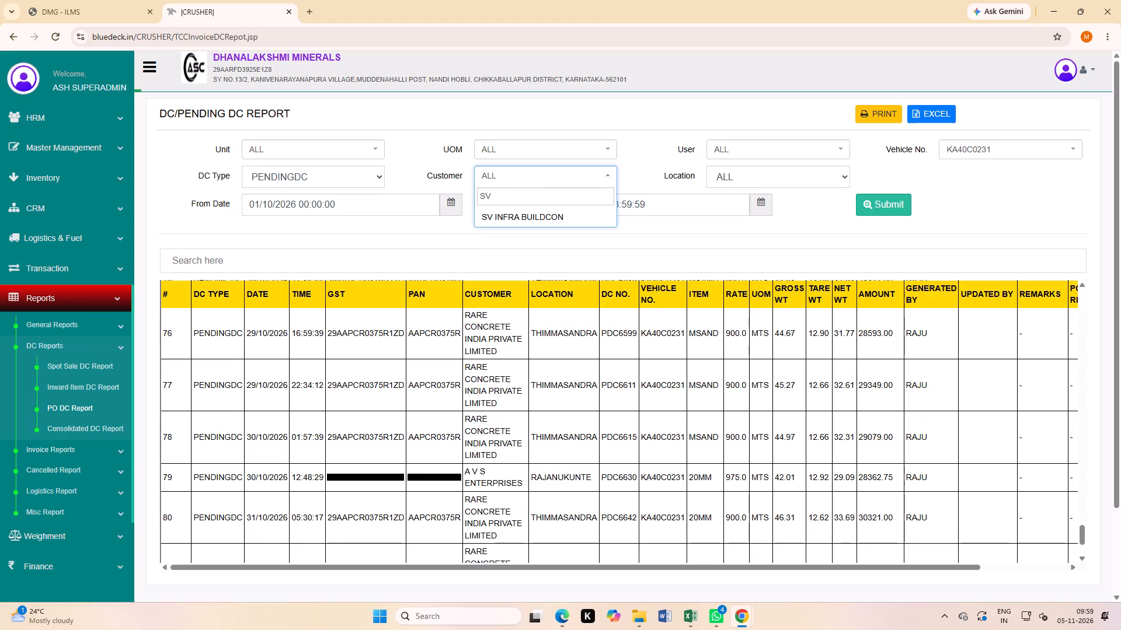
{"action": "left_click", "coordinate": [542, 215]}
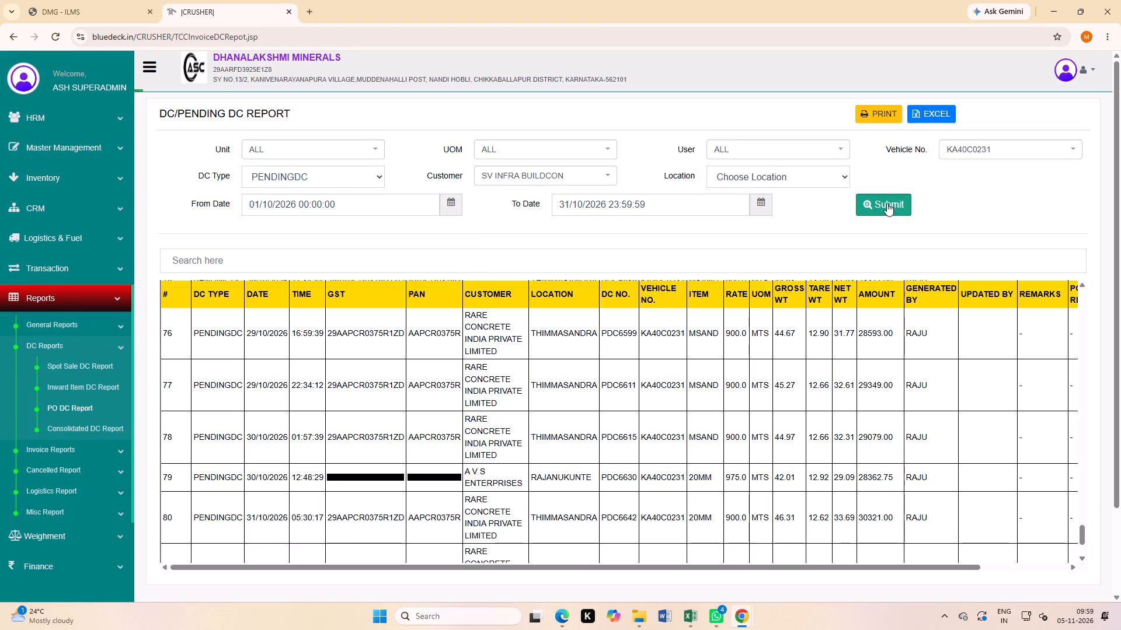
{"action": "left_click", "coordinate": [887, 203]}
{"action": "left_click", "coordinate": [887, 202]}
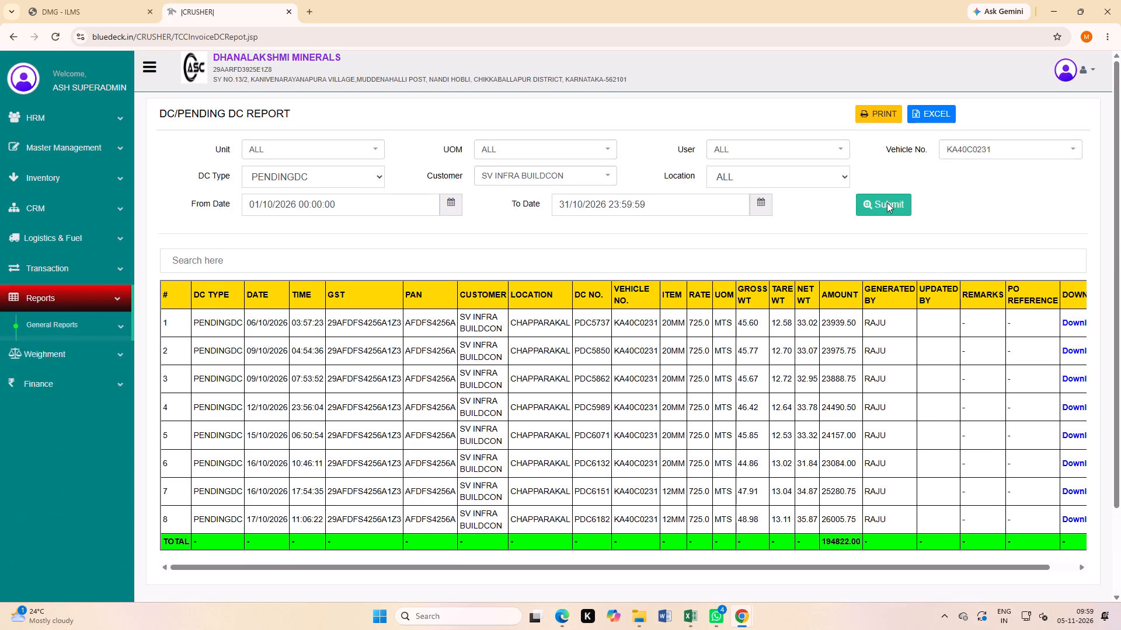
{"action": "scroll", "coordinate": [643, 432], "scroll_direction": "down", "scroll_amount": 7}
{"action": "scroll", "coordinate": [555, 363], "scroll_direction": "down", "scroll_amount": 11}
{"action": "scroll", "coordinate": [539, 353], "scroll_direction": "up", "scroll_amount": 5}
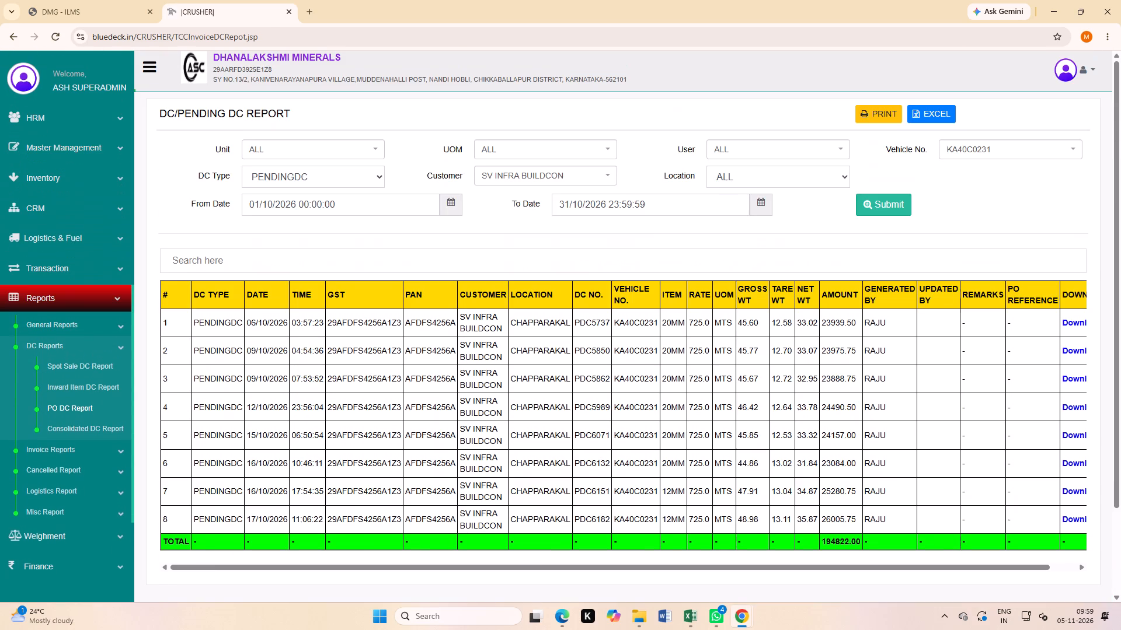
Rerun the report for customer HARINI INFRA with the same vehicle and dates, and count the trips.
{"action": "left_click", "coordinate": [523, 173]}
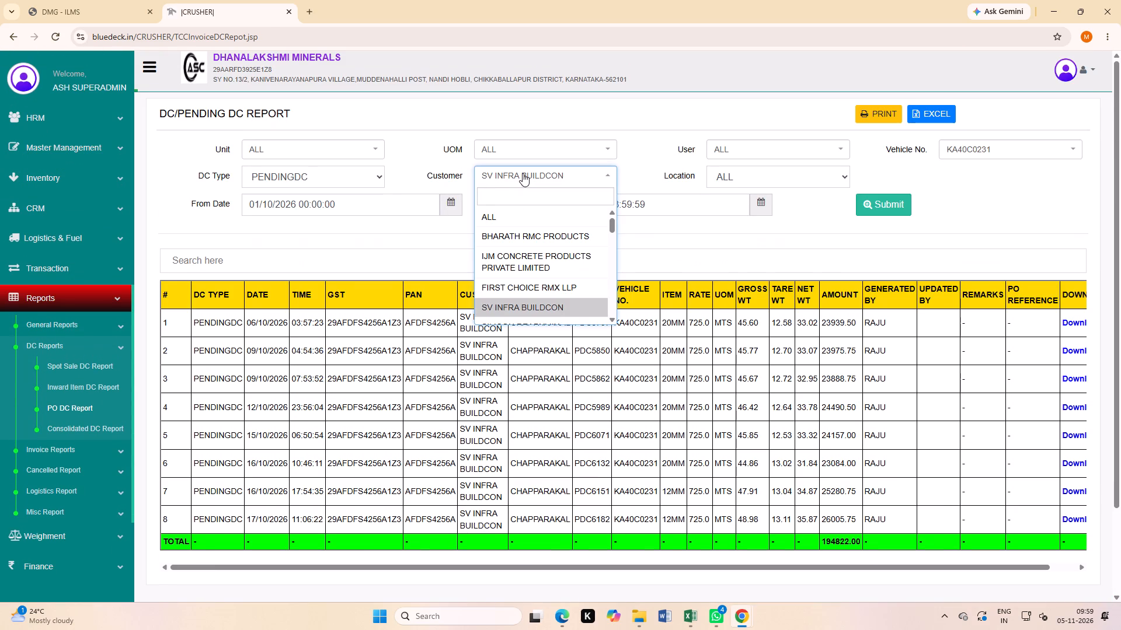
{"action": "type", "text": "HA"}
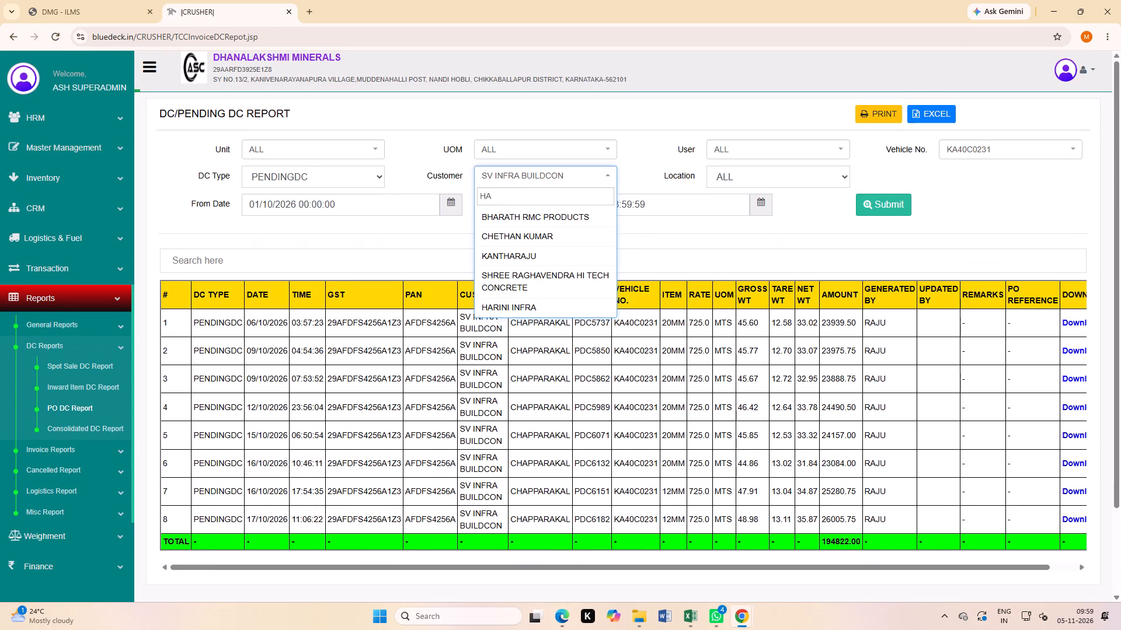
{"action": "key", "text": "r"}
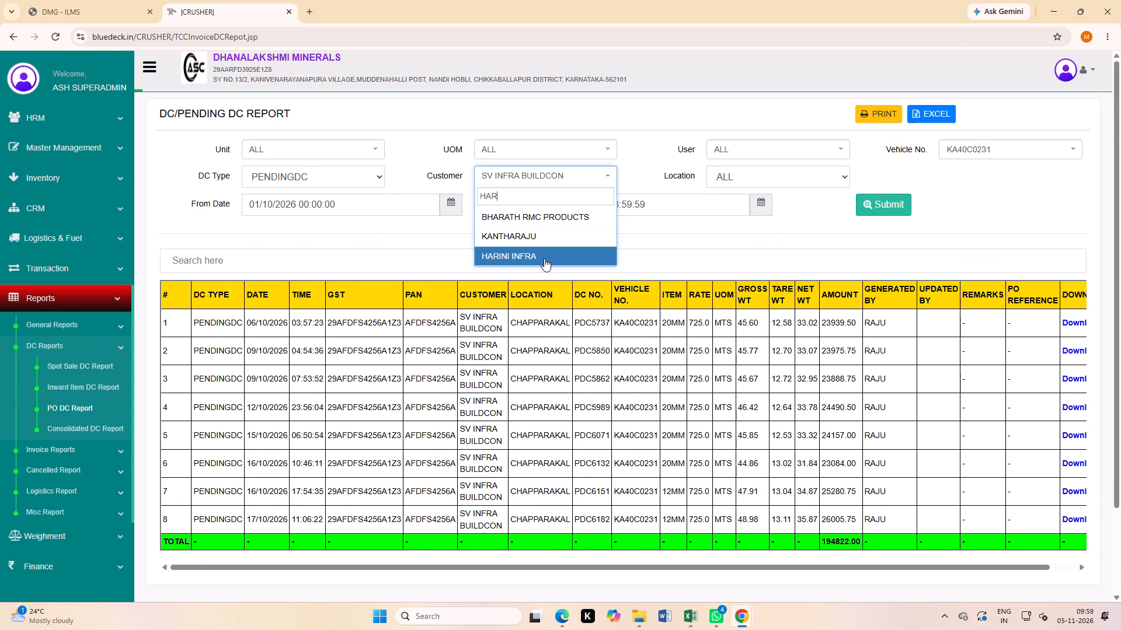
{"action": "left_click", "coordinate": [539, 257]}
{"action": "left_click", "coordinate": [878, 205]}
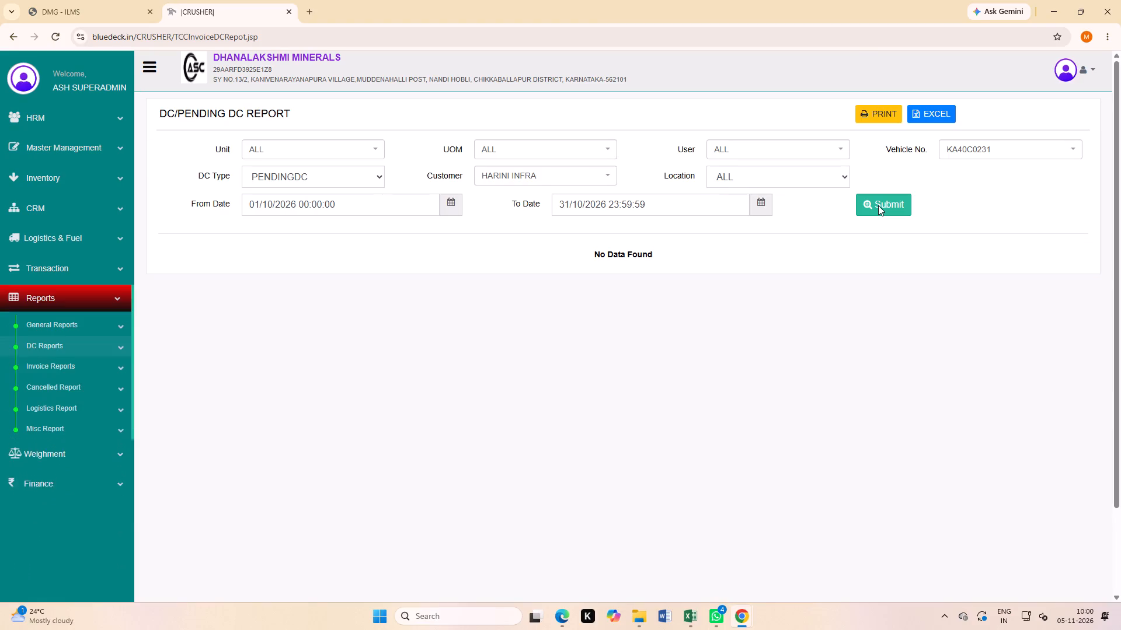
{"action": "left_click", "coordinate": [878, 205]}
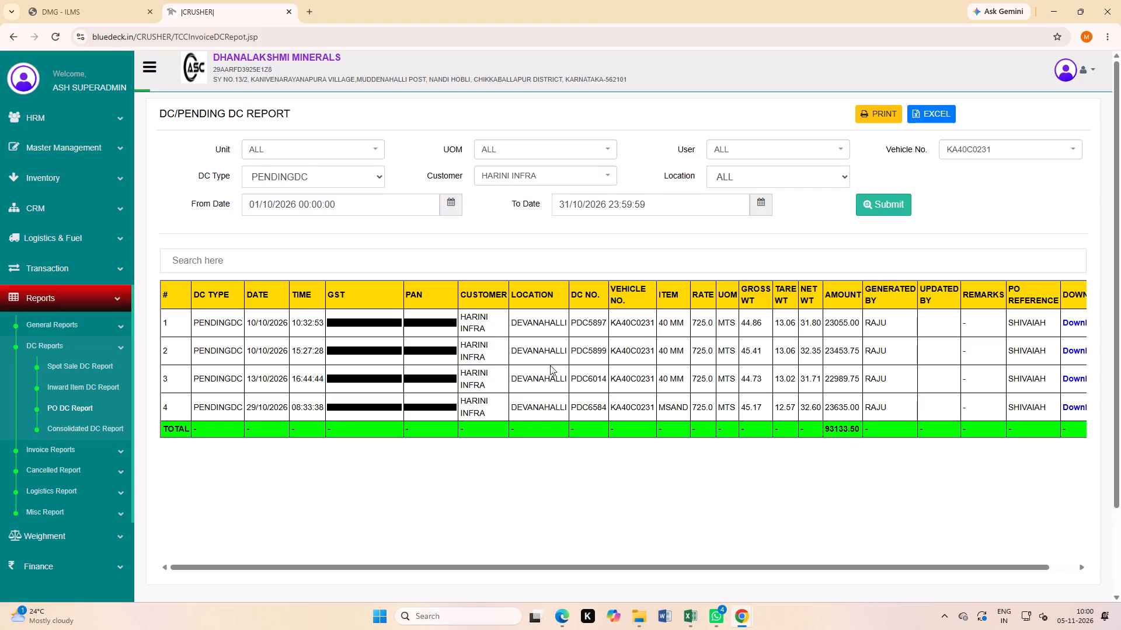
{"action": "left_click", "coordinate": [483, 325]}
{"action": "left_click_drag", "start_coordinate": [473, 391], "coordinate": [473, 400]}
{"action": "left_click", "coordinate": [482, 423]}
In Excel's Oct-2026 sheet, replace the Actual Pay formula of the lane driver in row 44 with =70*500+12*400.
{"action": "left_click", "coordinate": [793, 559]}
{"action": "scroll", "coordinate": [767, 412], "scroll_direction": "up", "scroll_amount": 5}
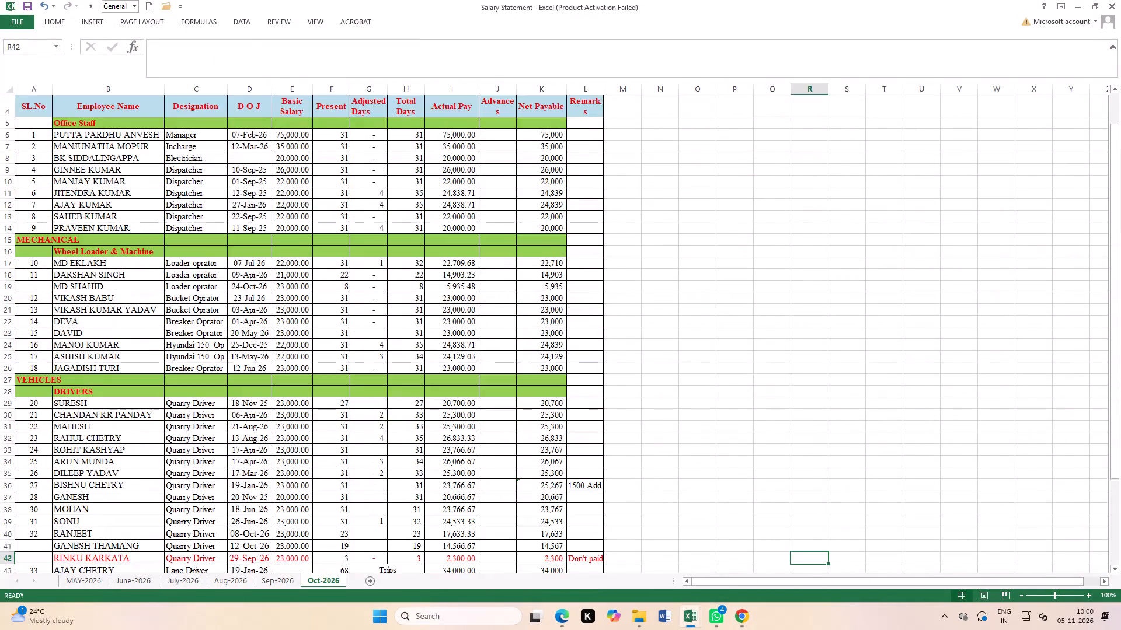
{"action": "scroll", "coordinate": [767, 412], "scroll_direction": "up", "scroll_amount": 11}
{"action": "scroll", "coordinate": [698, 427], "scroll_direction": "down", "scroll_amount": 5}
{"action": "scroll", "coordinate": [475, 407], "scroll_direction": "down", "scroll_amount": 1}
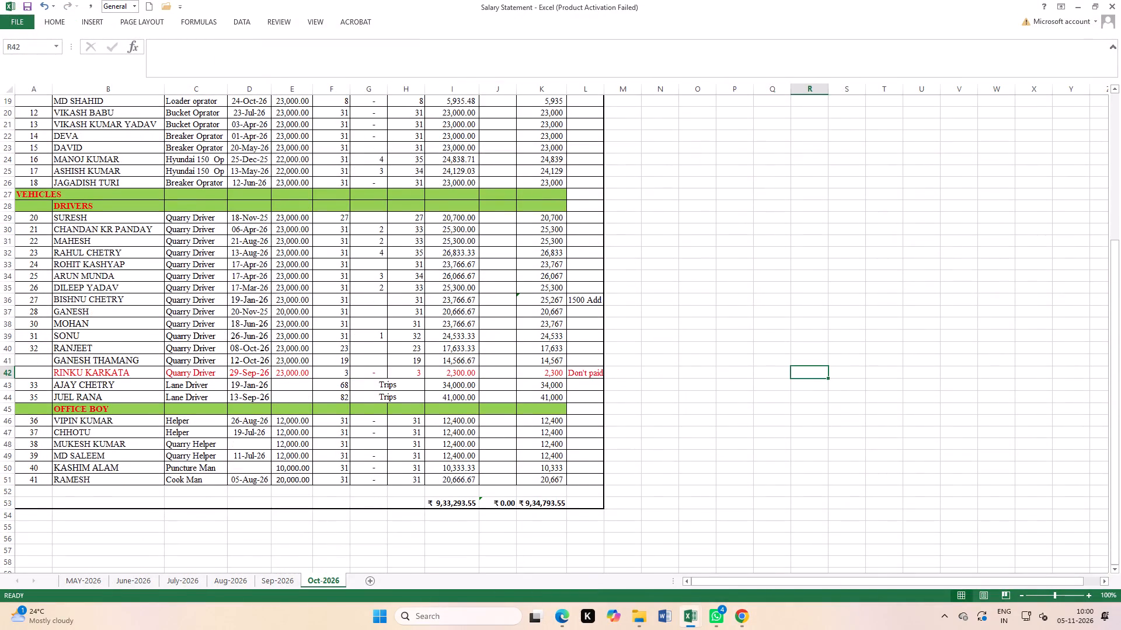
{"action": "double_click", "coordinate": [343, 398]}
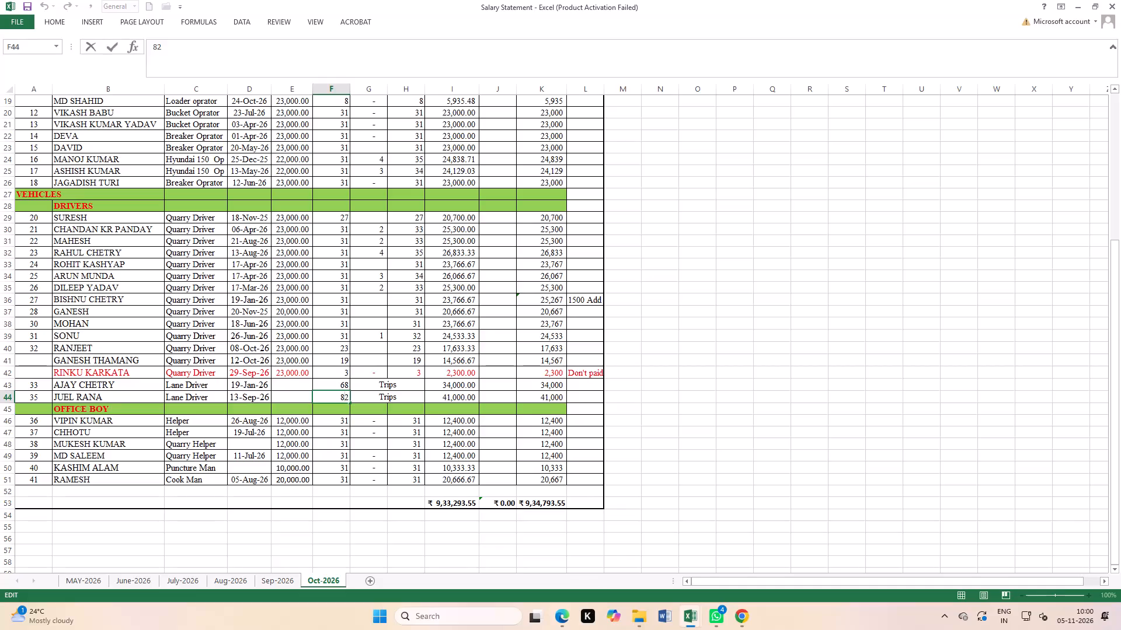
{"action": "double_click", "coordinate": [447, 394]}
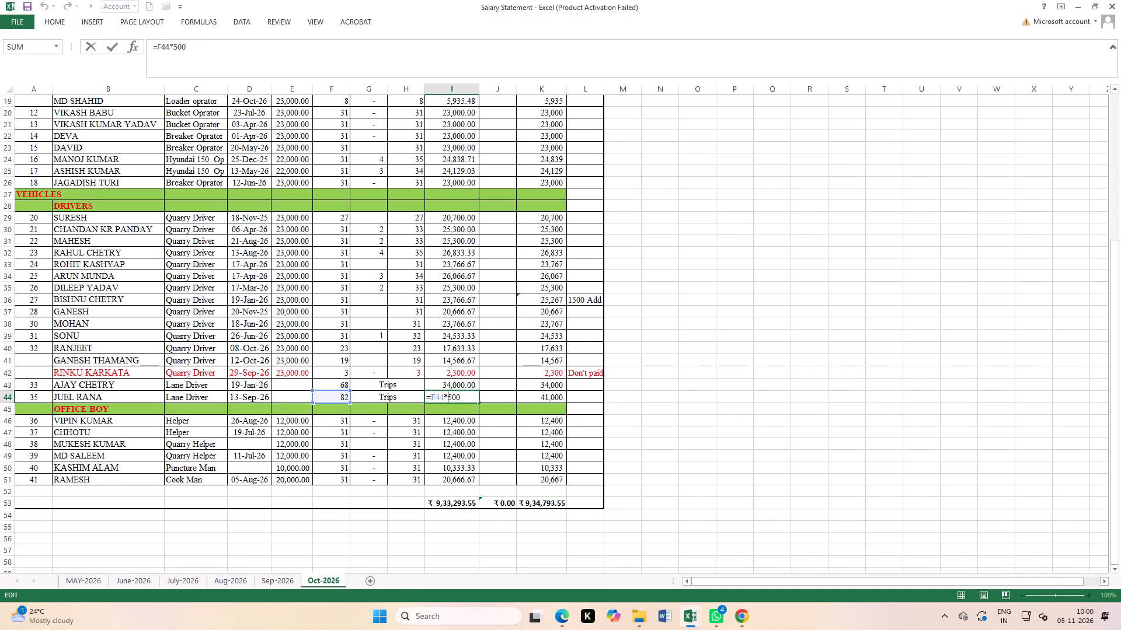
{"action": "left_click", "coordinate": [463, 395]}
{"action": "key", "text": "BackSpace"}
{"action": "key", "text": "BackSpace"}
{"action": "key", "text": "BackSpace"}
{"action": "key", "text": "BackSpace"}
{"action": "key", "text": "BackSpace"}
{"action": "key", "text": "BackSpace"}
{"action": "key", "text": "BackSpace"}
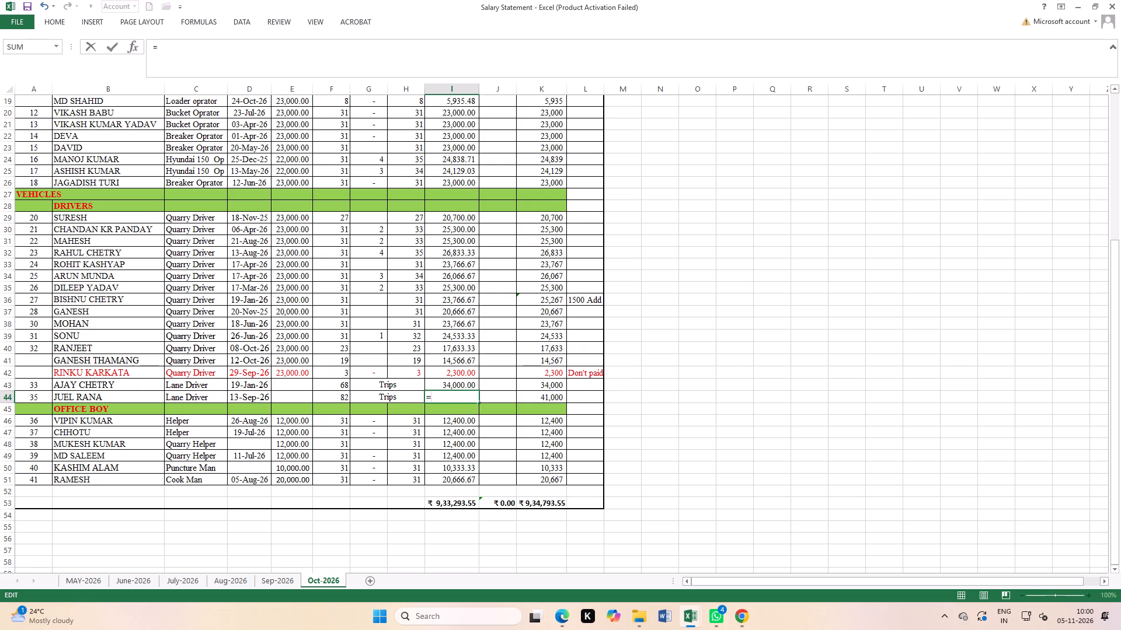
{"action": "type", "text": "70*"}
{"action": "type", "text": "500"}
{"action": "type", "text": "+12*400"}
{"action": "key", "text": "Return"}
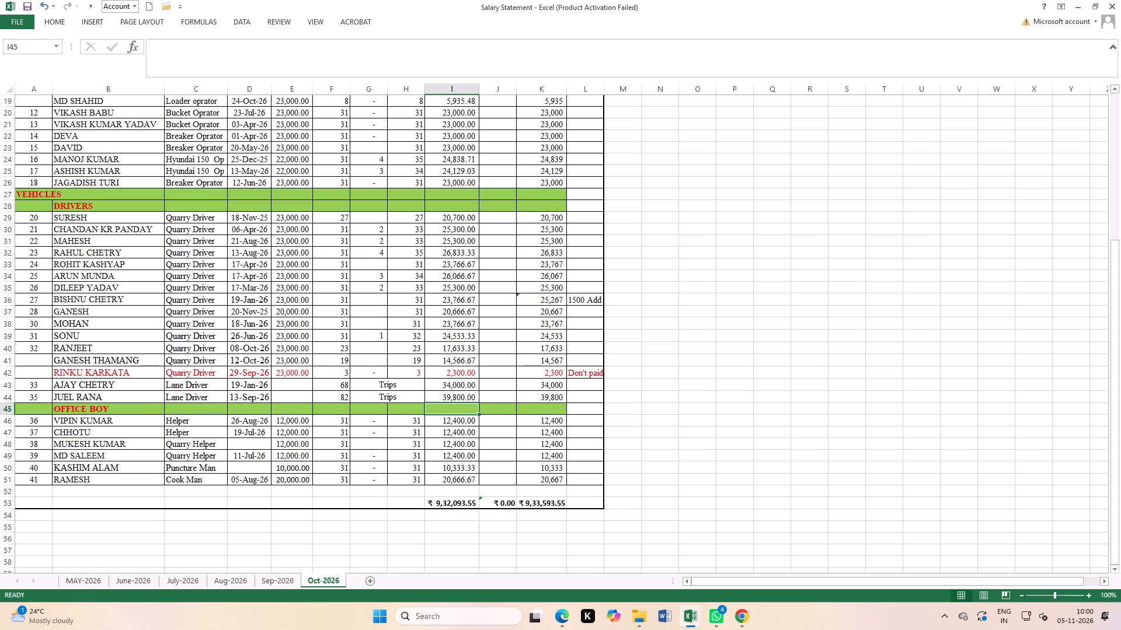
{"action": "left_click", "coordinate": [785, 434]}
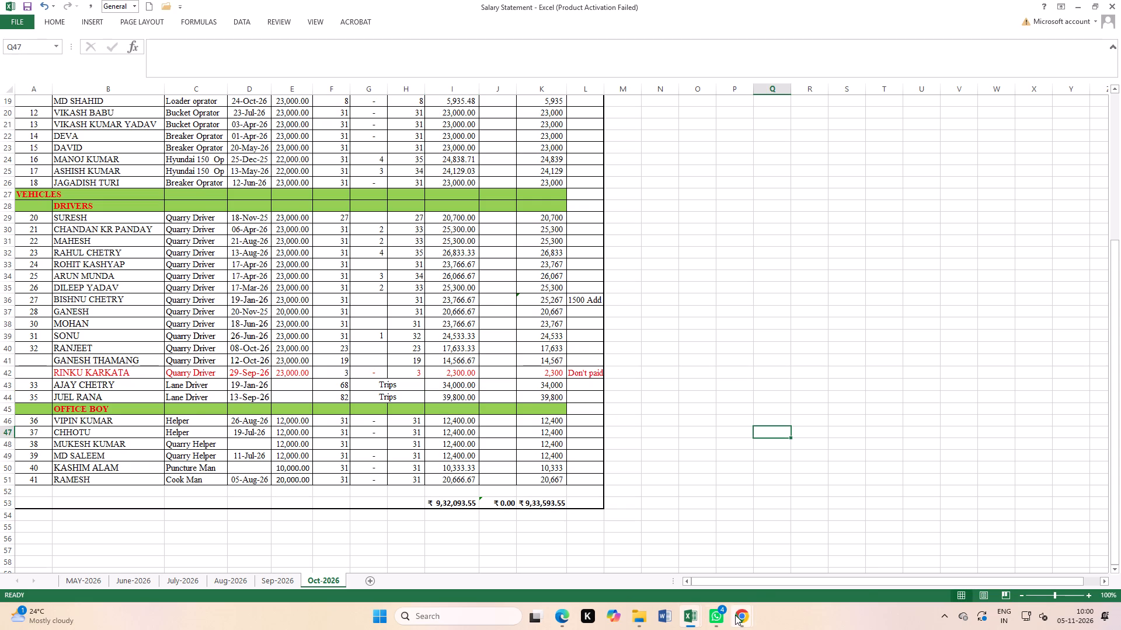
{"action": "left_click", "coordinate": [735, 615]}
{"action": "left_click", "coordinate": [796, 552]}
{"action": "scroll", "coordinate": [450, 285], "scroll_direction": "up", "scroll_amount": 1}
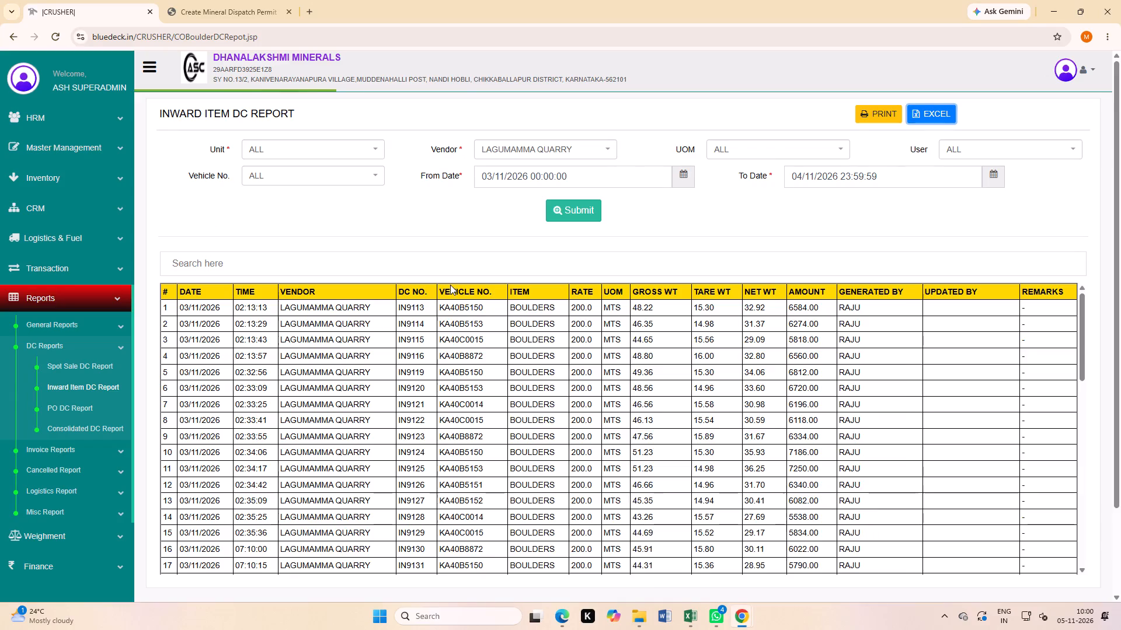
{"action": "scroll", "coordinate": [450, 285], "scroll_direction": "up", "scroll_amount": 2}
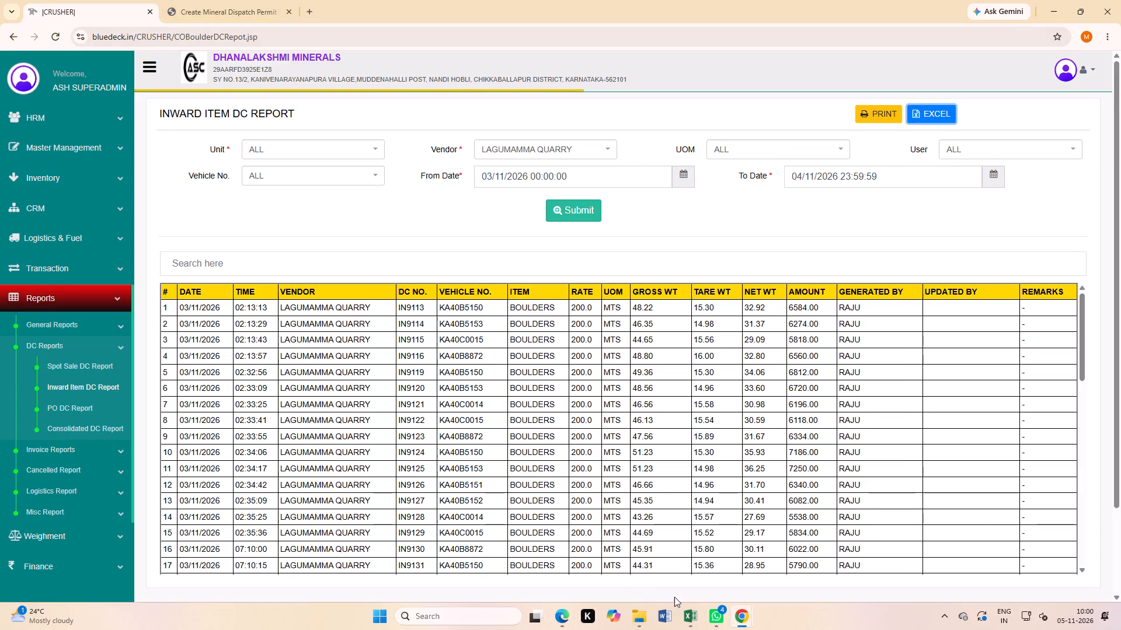
{"action": "left_click", "coordinate": [753, 621]}
{"action": "left_click", "coordinate": [699, 558]}
{"action": "scroll", "coordinate": [365, 332], "scroll_direction": "up", "scroll_amount": 4}
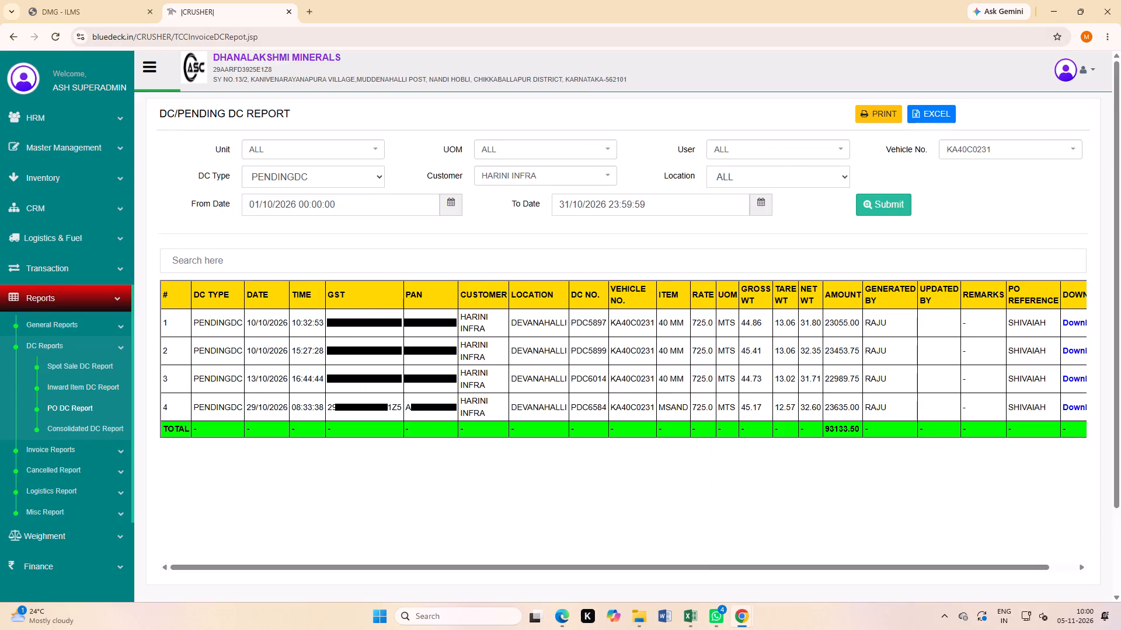
{"action": "left_click", "coordinate": [977, 146]}
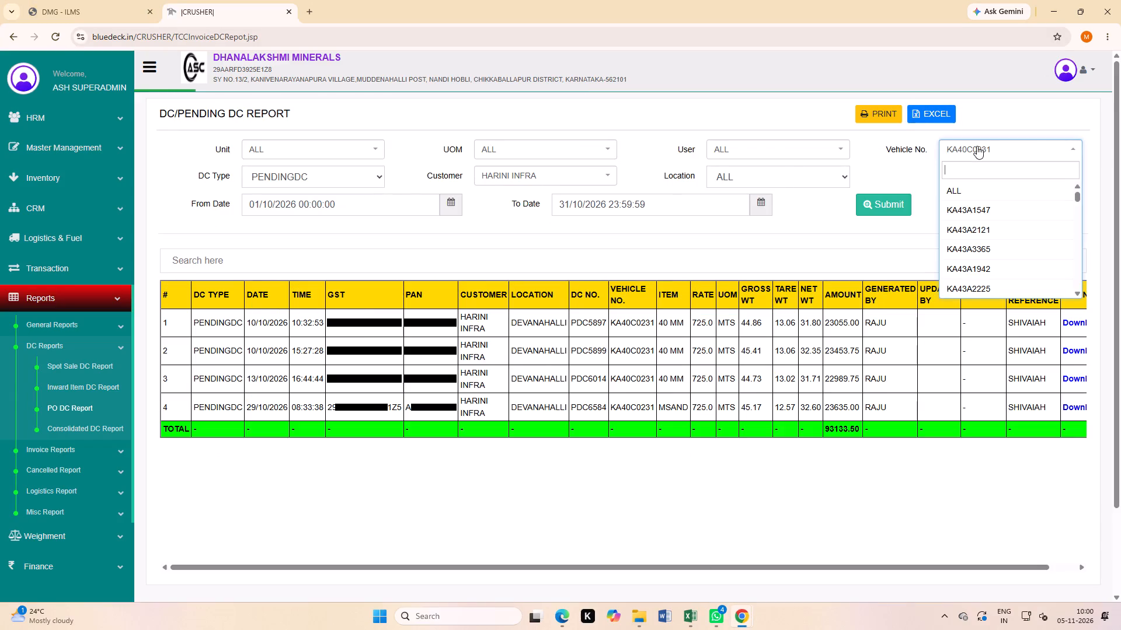
{"action": "type", "text": "5698"}
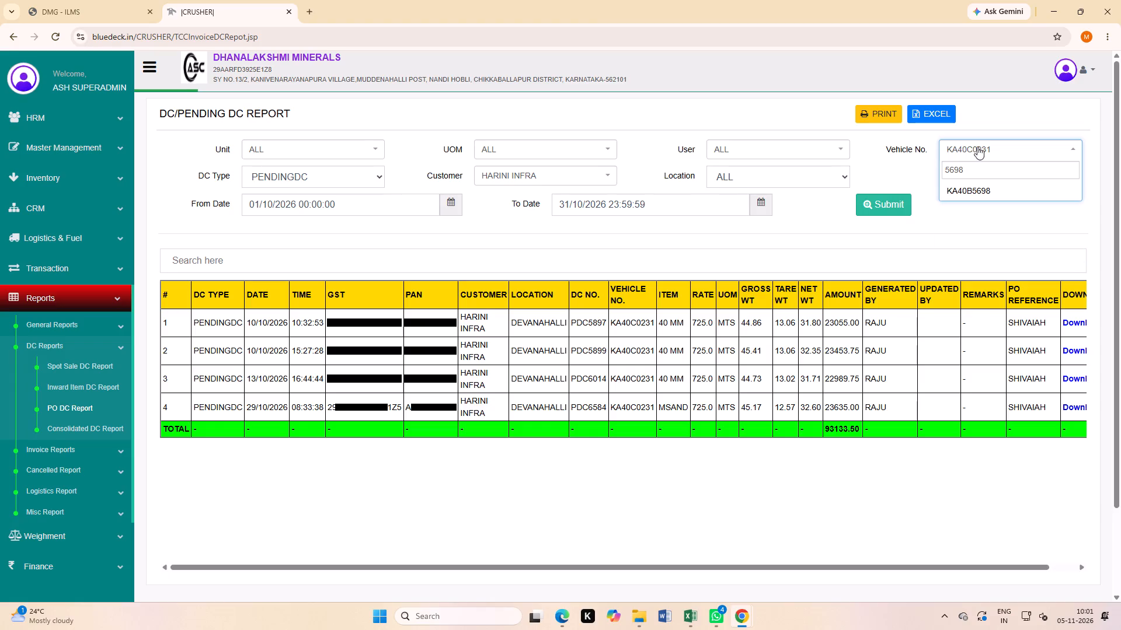
{"action": "left_click", "coordinate": [974, 189]}
{"action": "left_click", "coordinate": [893, 207]}
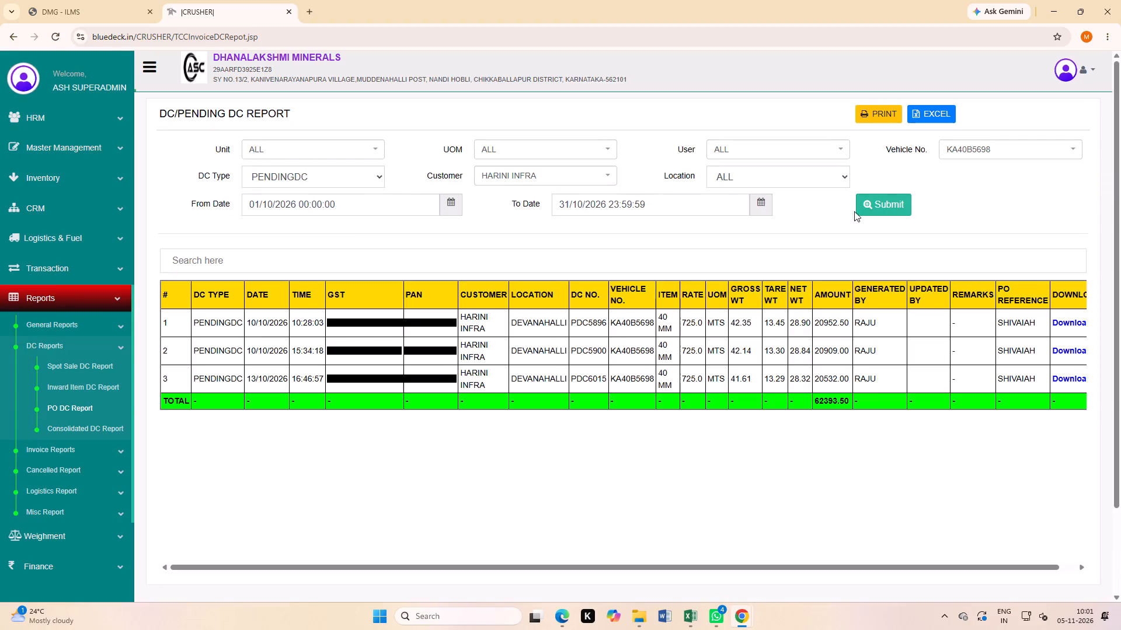
{"action": "left_click", "coordinate": [560, 181]}
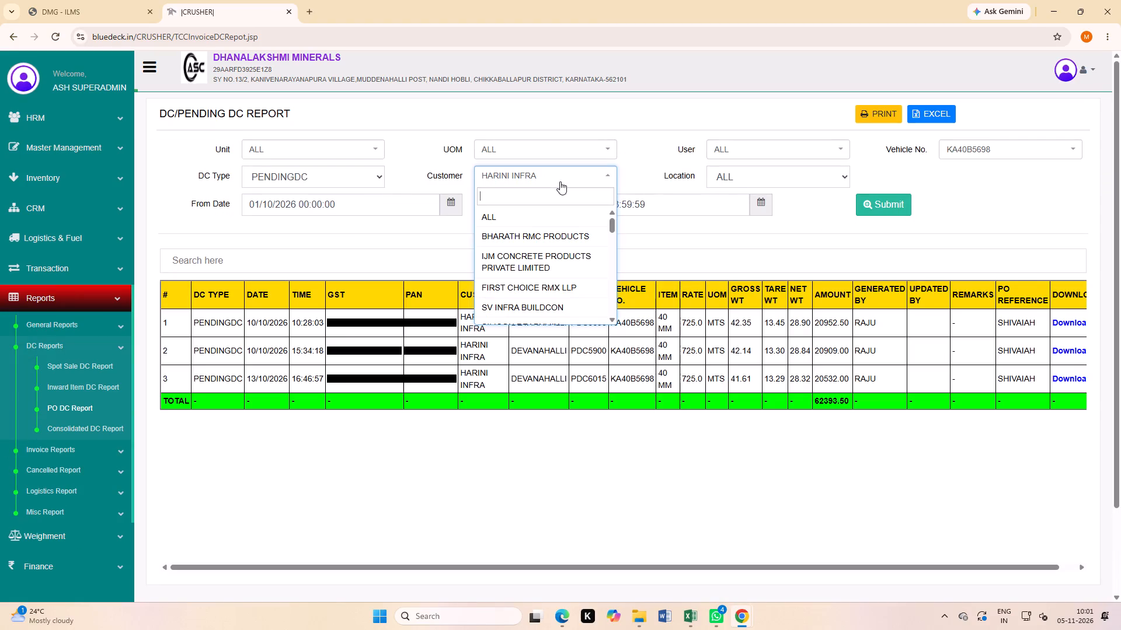
{"action": "left_click", "coordinate": [518, 308]}
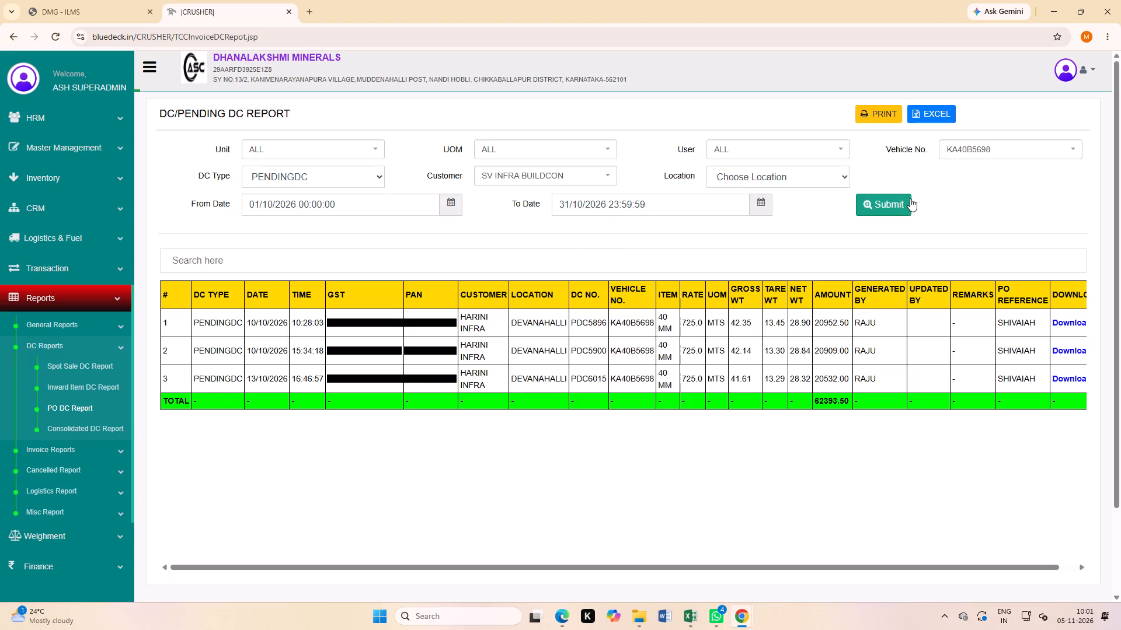
{"action": "left_click", "coordinate": [899, 201]}
{"action": "left_click", "coordinate": [899, 201]}
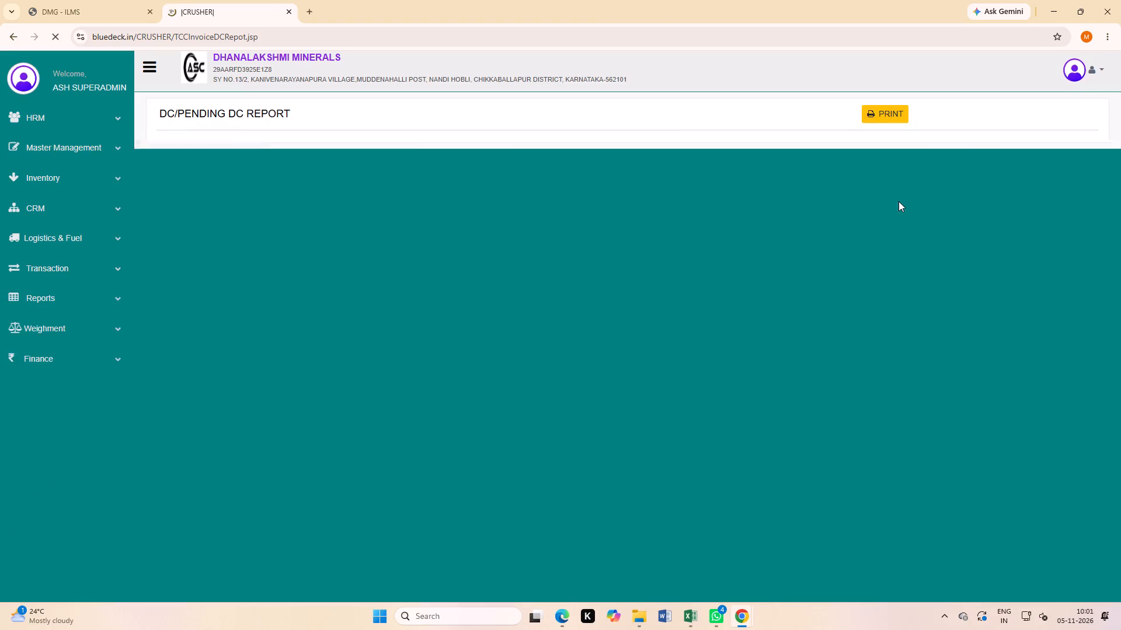
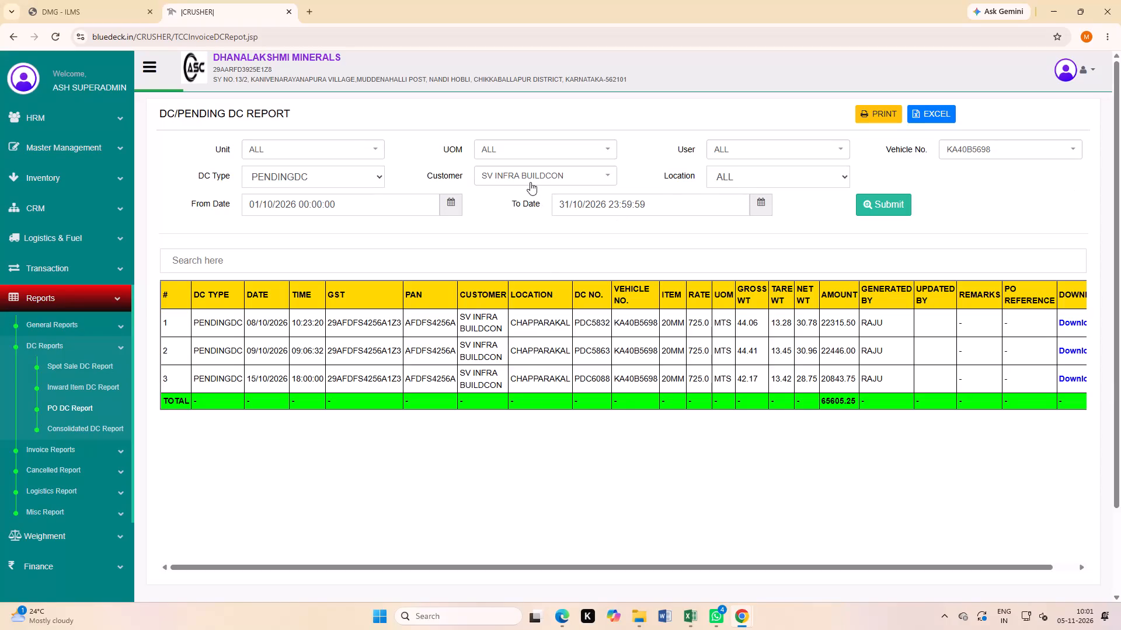
{"action": "left_click", "coordinate": [529, 174]}
{"action": "left_click", "coordinate": [523, 218]}
{"action": "left_click", "coordinate": [882, 204]}
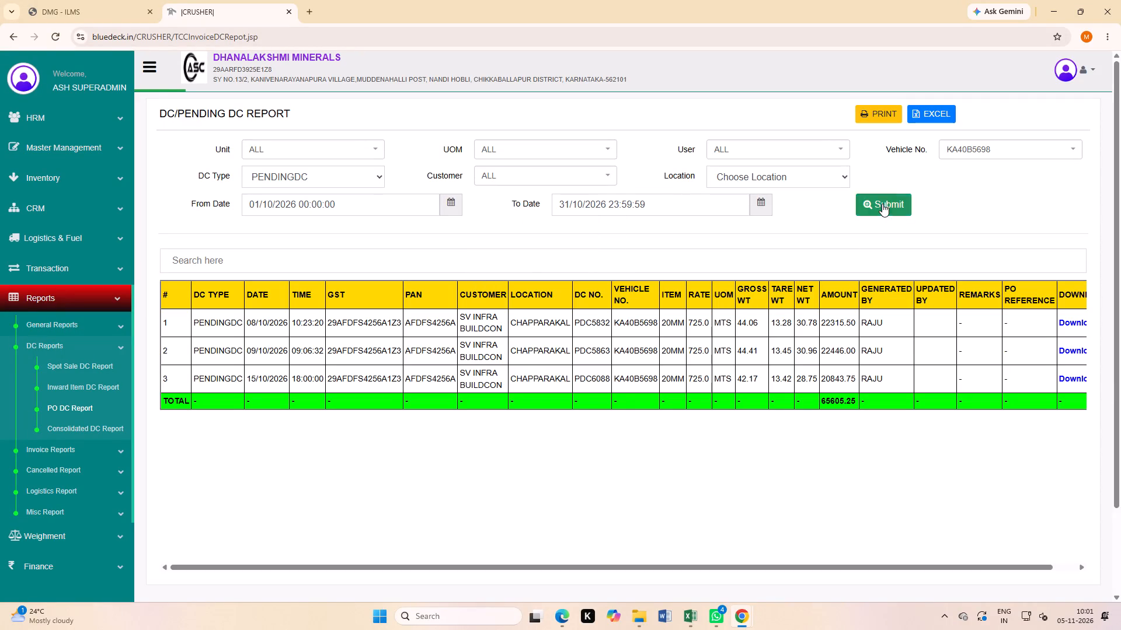
{"action": "left_click", "coordinate": [886, 198]}
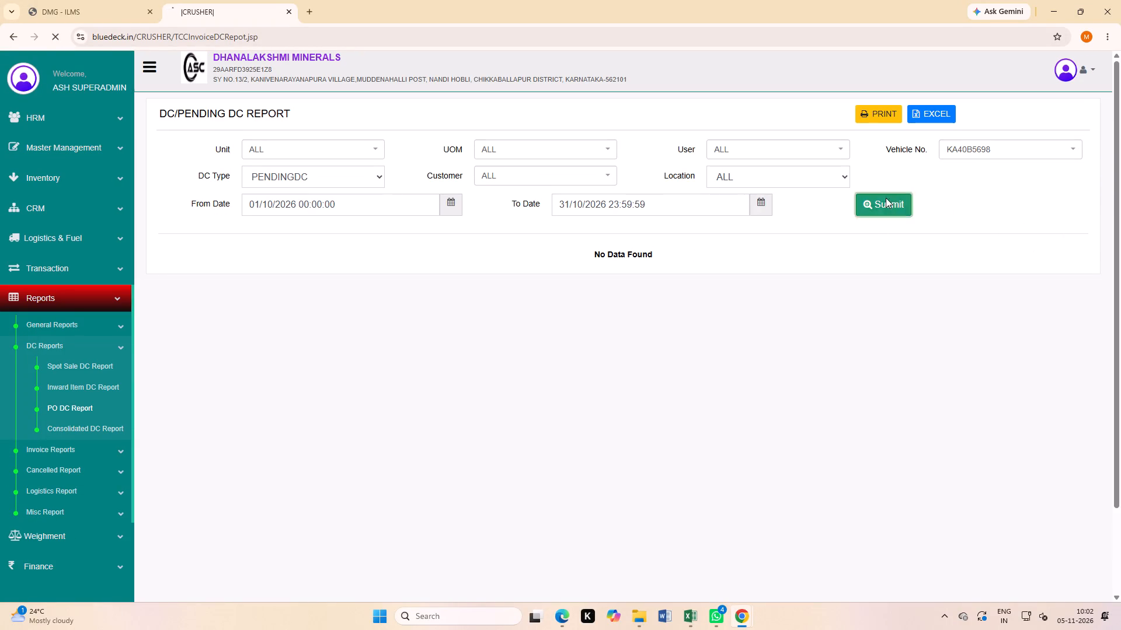
{"action": "scroll", "coordinate": [577, 399], "scroll_direction": "down", "scroll_amount": 20}
{"action": "scroll", "coordinate": [577, 399], "scroll_direction": "down", "scroll_amount": 17}
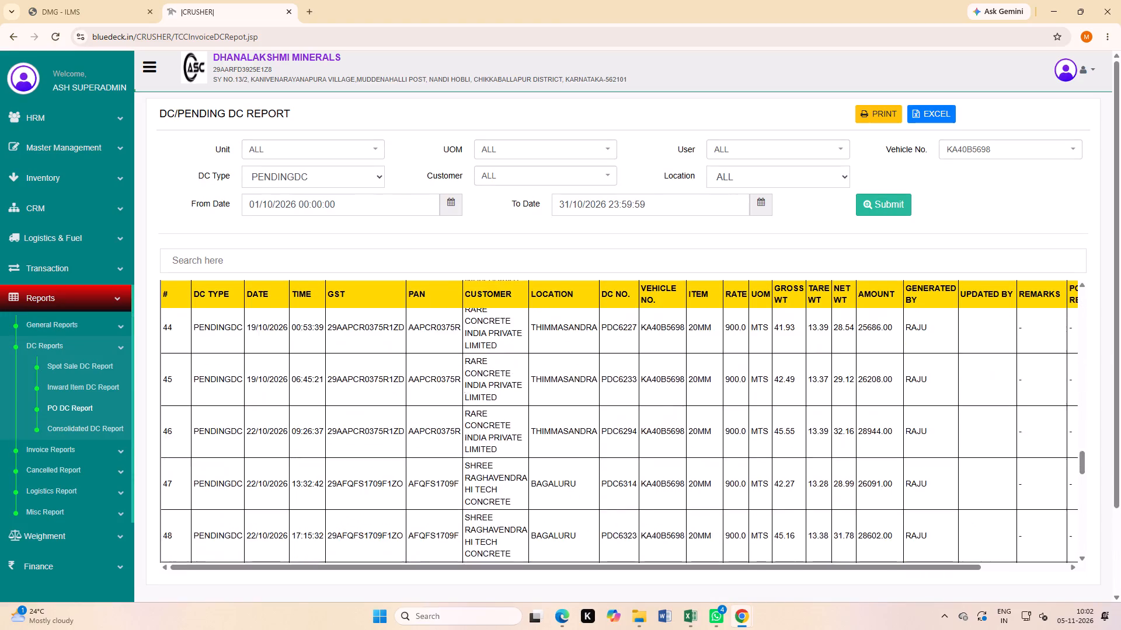
{"action": "scroll", "coordinate": [465, 383], "scroll_direction": "down", "scroll_amount": 20}
{"action": "scroll", "coordinate": [471, 378], "scroll_direction": "down", "scroll_amount": 7}
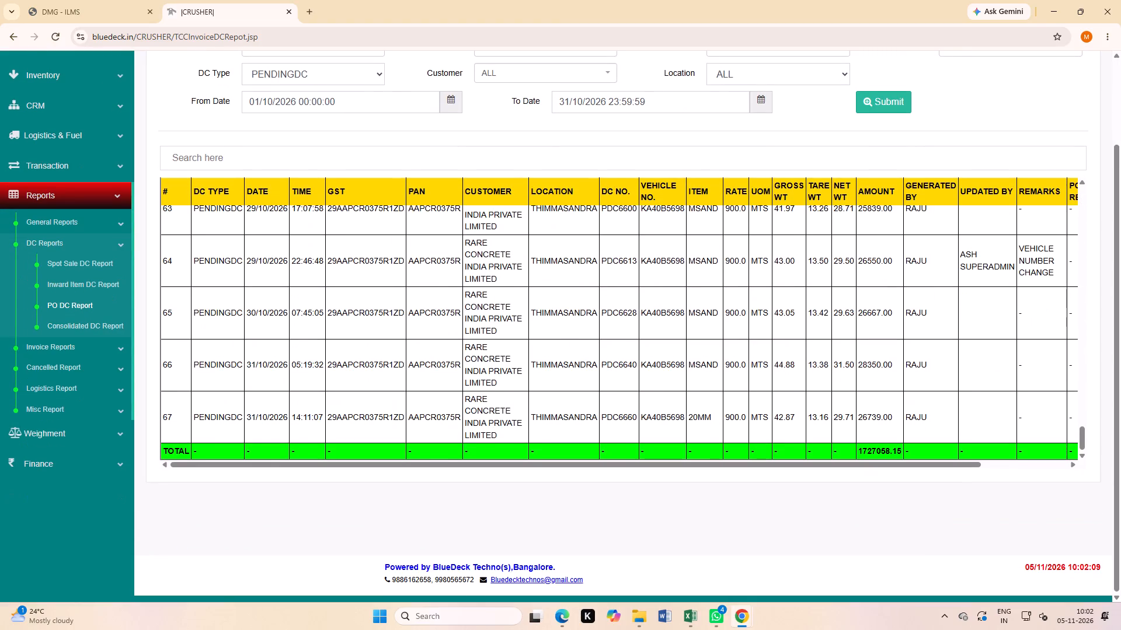
{"action": "scroll", "coordinate": [478, 372], "scroll_direction": "up", "scroll_amount": 3}
{"action": "scroll", "coordinate": [478, 372], "scroll_direction": "down", "scroll_amount": 14}
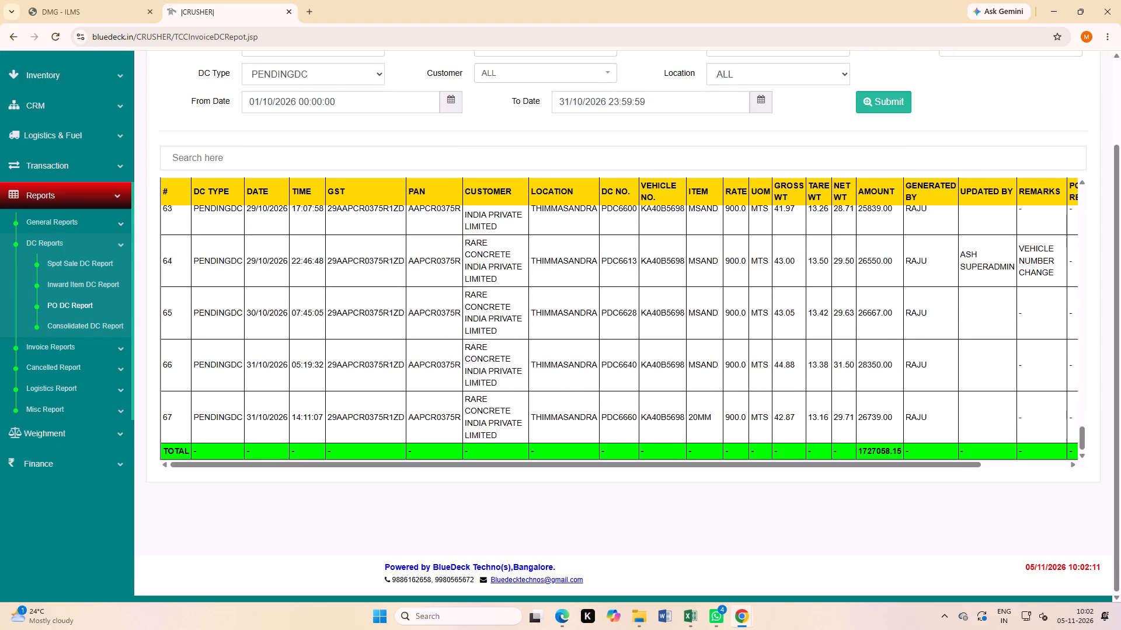
{"action": "scroll", "coordinate": [478, 372], "scroll_direction": "up", "scroll_amount": 20}
{"action": "scroll", "coordinate": [476, 371], "scroll_direction": "up", "scroll_amount": 13}
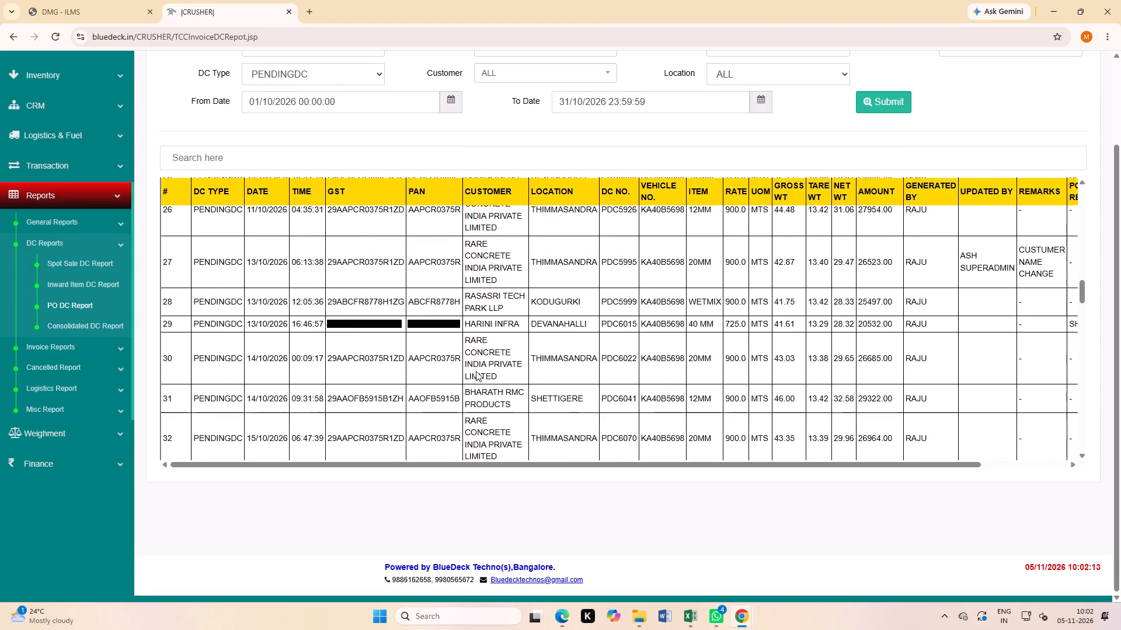
{"action": "scroll", "coordinate": [476, 371], "scroll_direction": "up", "scroll_amount": 20}
{"action": "scroll", "coordinate": [476, 371], "scroll_direction": "up", "scroll_amount": 5}
{"action": "scroll", "coordinate": [575, 364], "scroll_direction": "up", "scroll_amount": 5}
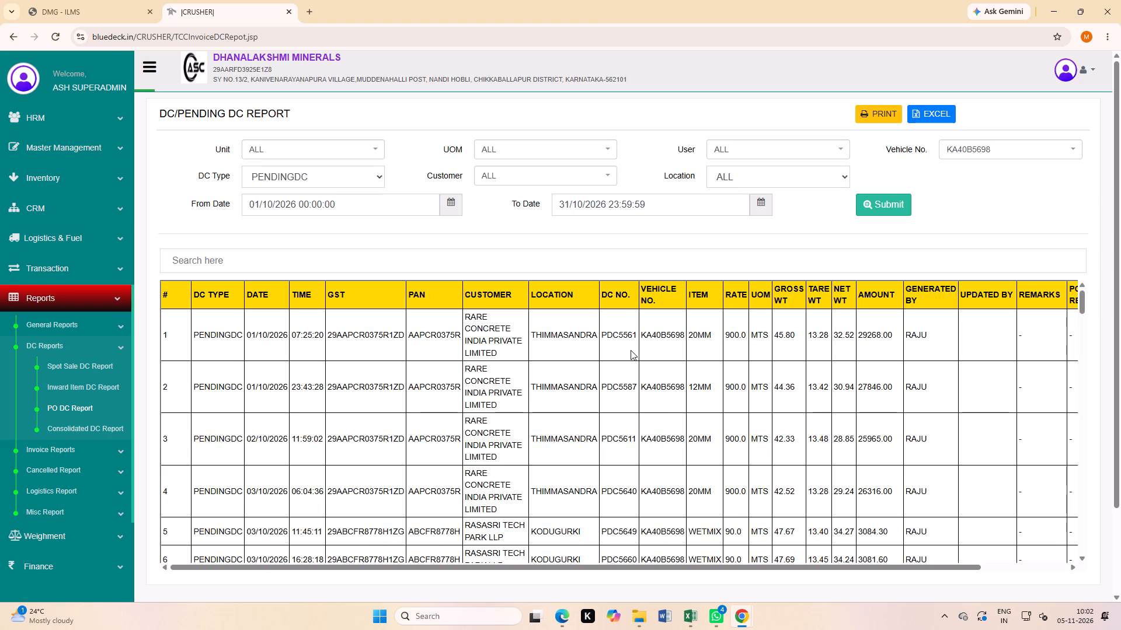
Rerun the pending DC report for customer SV INFRA BUILDCON with the same vehicle and dates.
{"action": "left_click", "coordinate": [527, 177]}
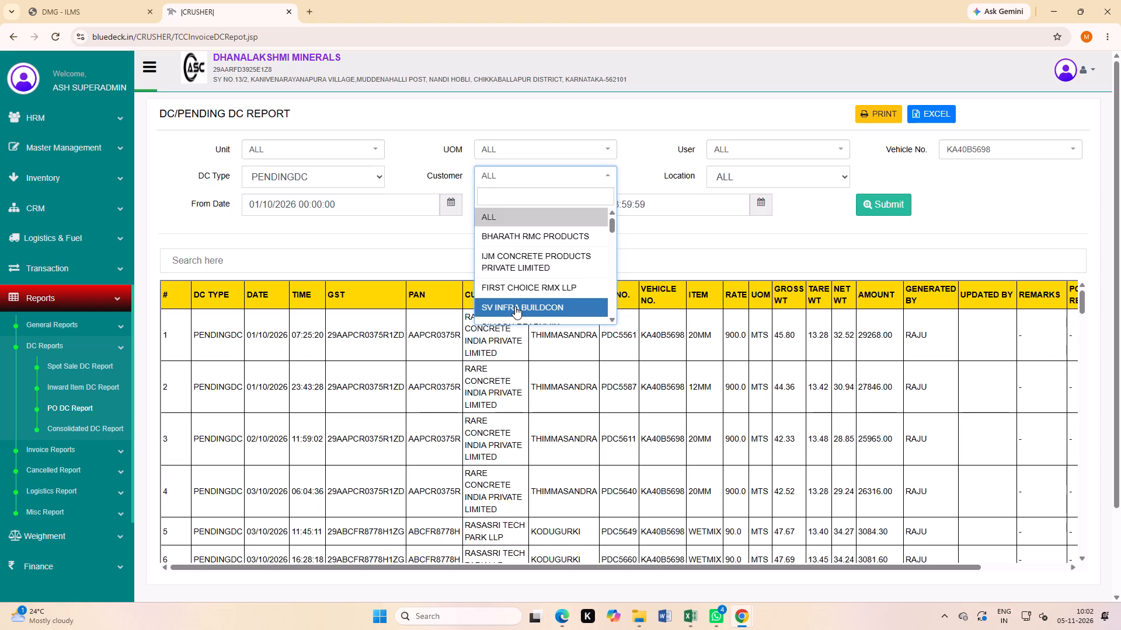
{"action": "left_click", "coordinate": [515, 306]}
{"action": "left_click", "coordinate": [886, 205]}
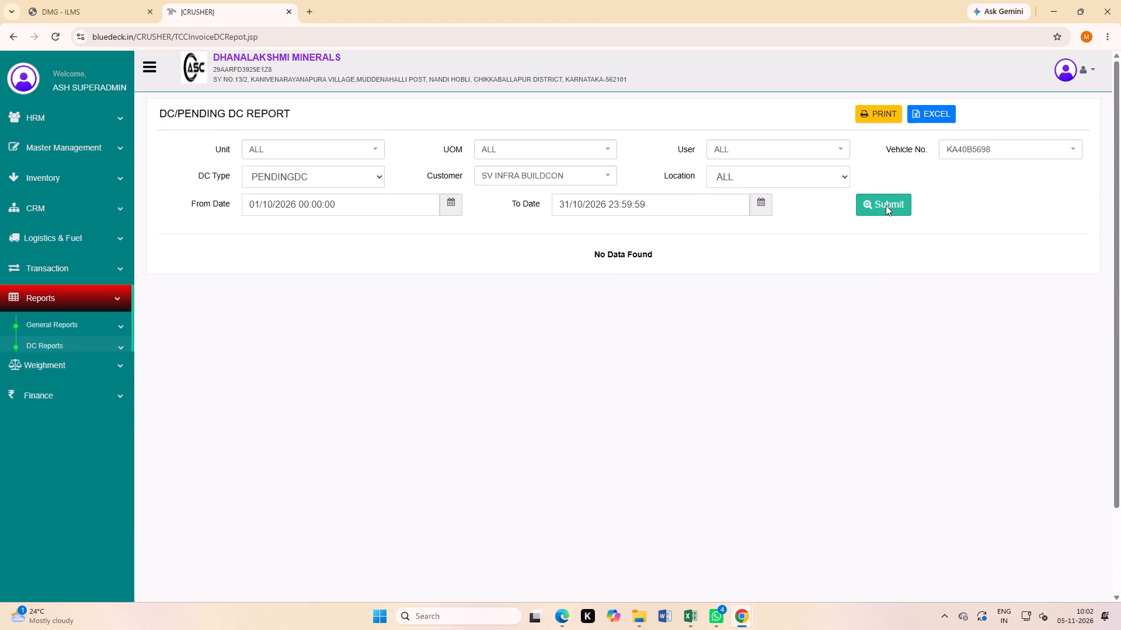
{"action": "left_click", "coordinate": [886, 205]}
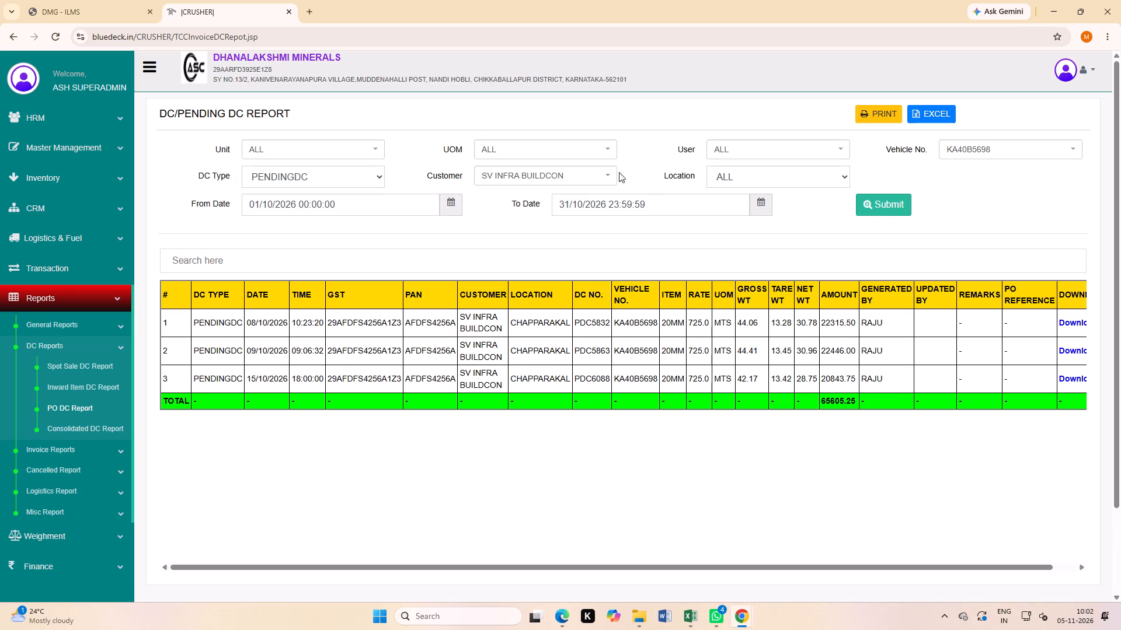
{"action": "left_click", "coordinate": [523, 179]}
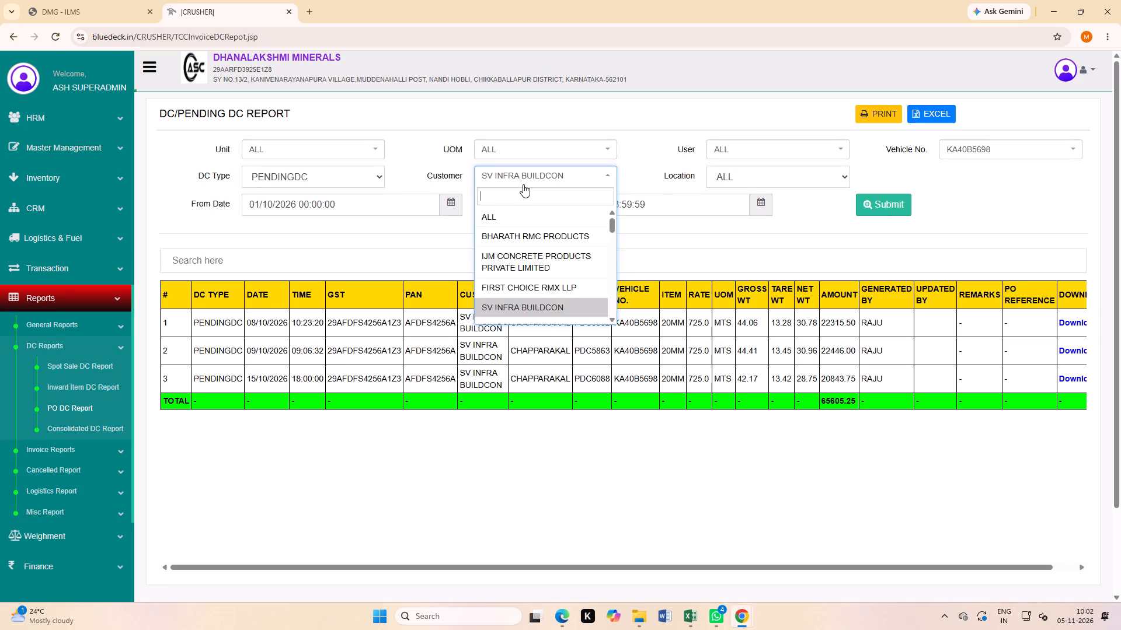
{"action": "type", "text": "HA"}
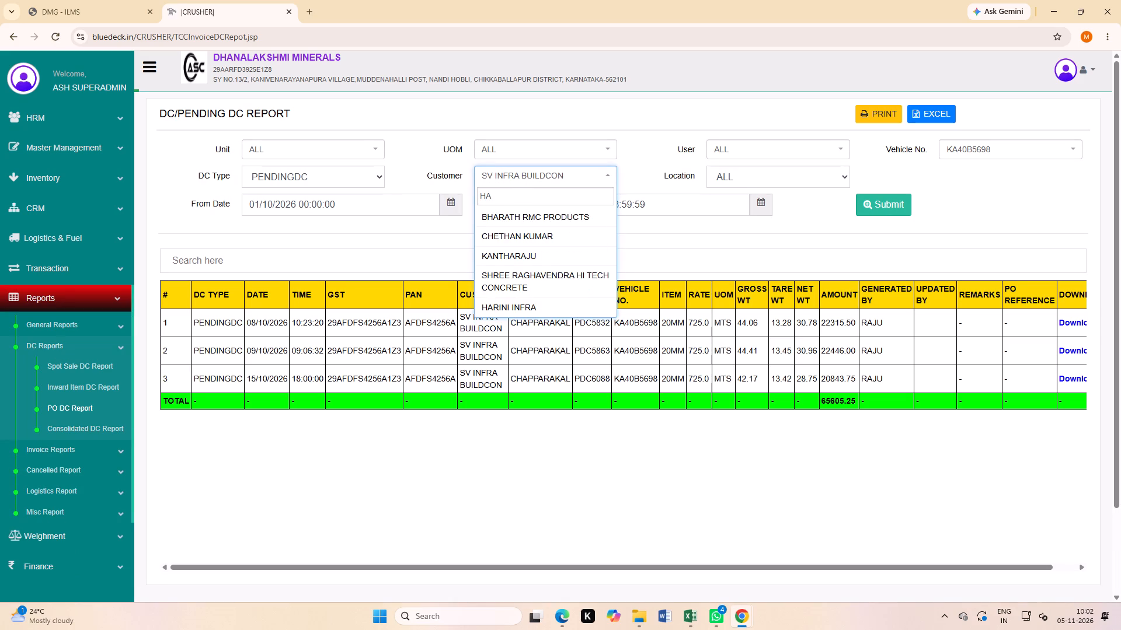
{"action": "left_click", "coordinate": [523, 303]}
{"action": "left_click", "coordinate": [889, 206]}
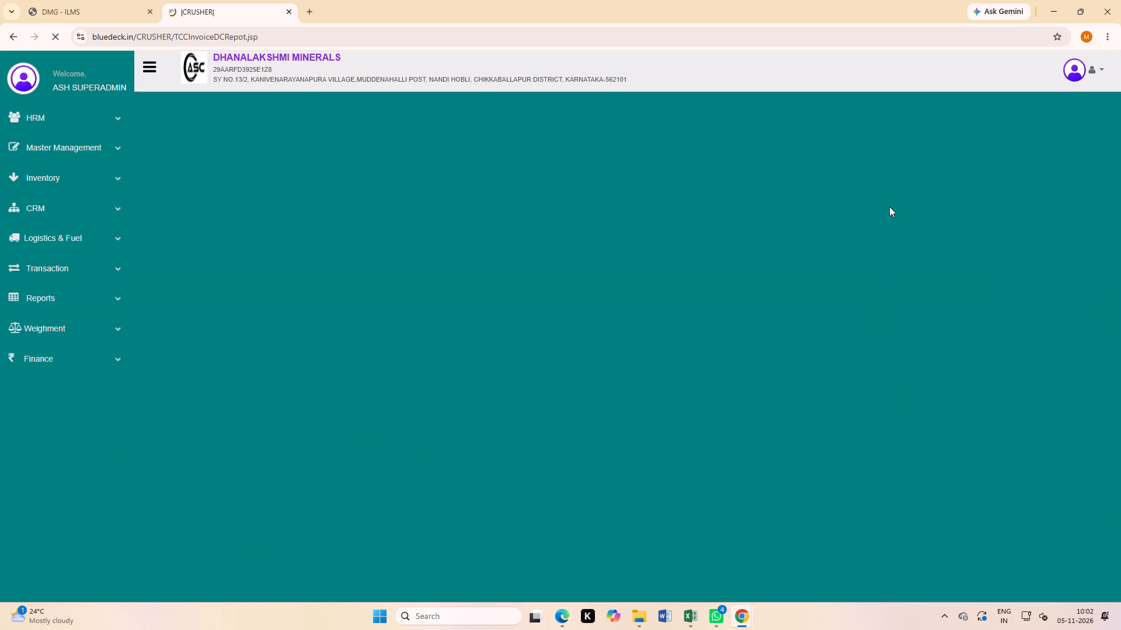
{"action": "left_click", "coordinate": [889, 206]}
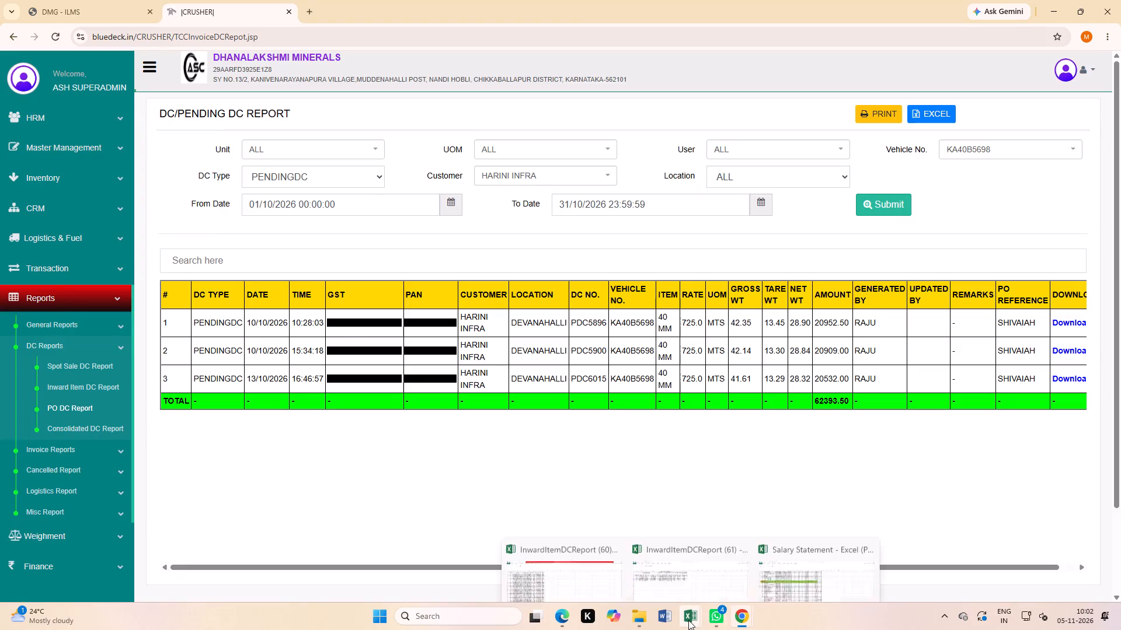
In Excel's Oct-2026 sheet, replace the Actual Pay formula of the lane driver in row 43 with =61*500+6*400.
{"action": "left_click", "coordinate": [792, 562]}
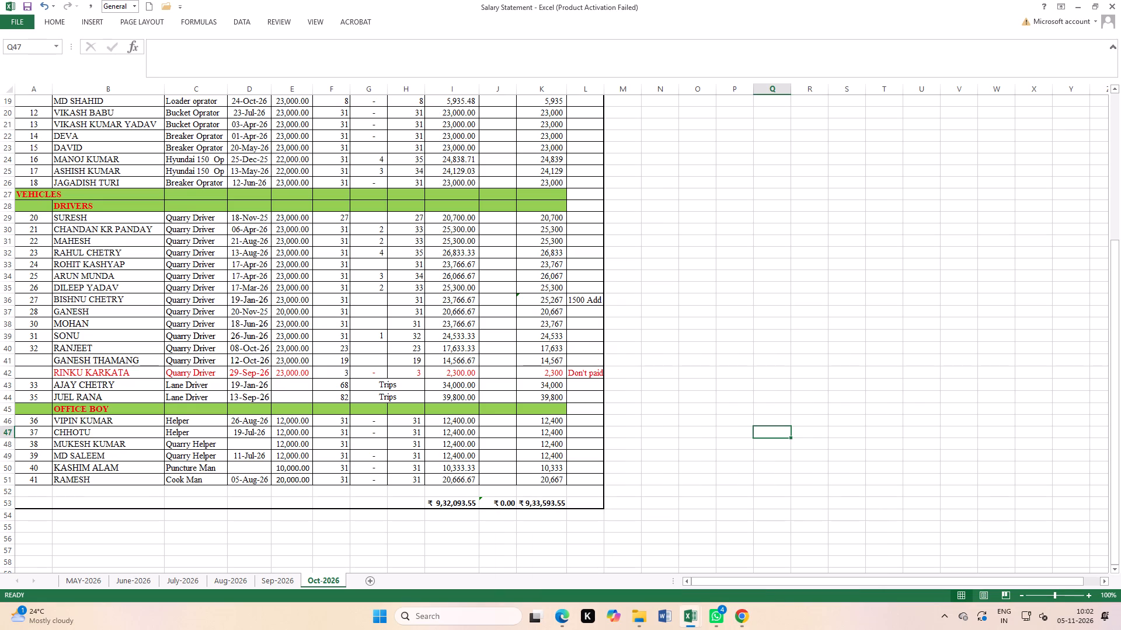
{"action": "double_click", "coordinate": [455, 387]}
{"action": "left_click", "coordinate": [467, 386]}
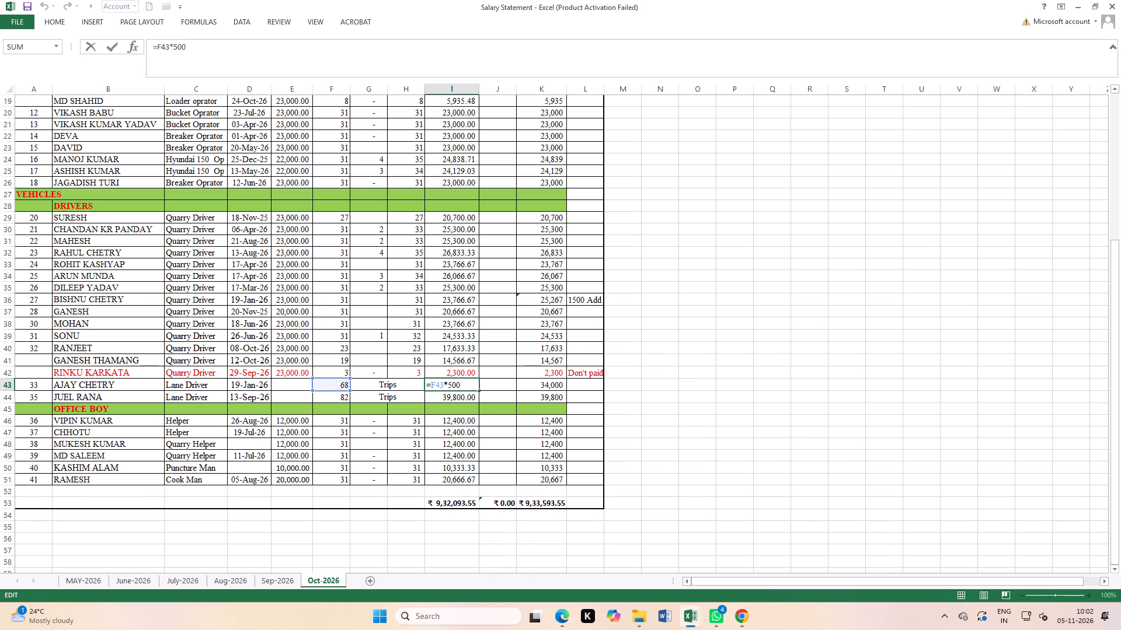
{"action": "key", "text": "BackSpace"}
{"action": "key", "text": "BackSpace"}
{"action": "key", "text": "BackSpace"}
{"action": "key", "text": "BackSpace"}
{"action": "key", "text": "BackSpace"}
{"action": "key", "text": "BackSpace"}
{"action": "key", "text": "BackSpace"}
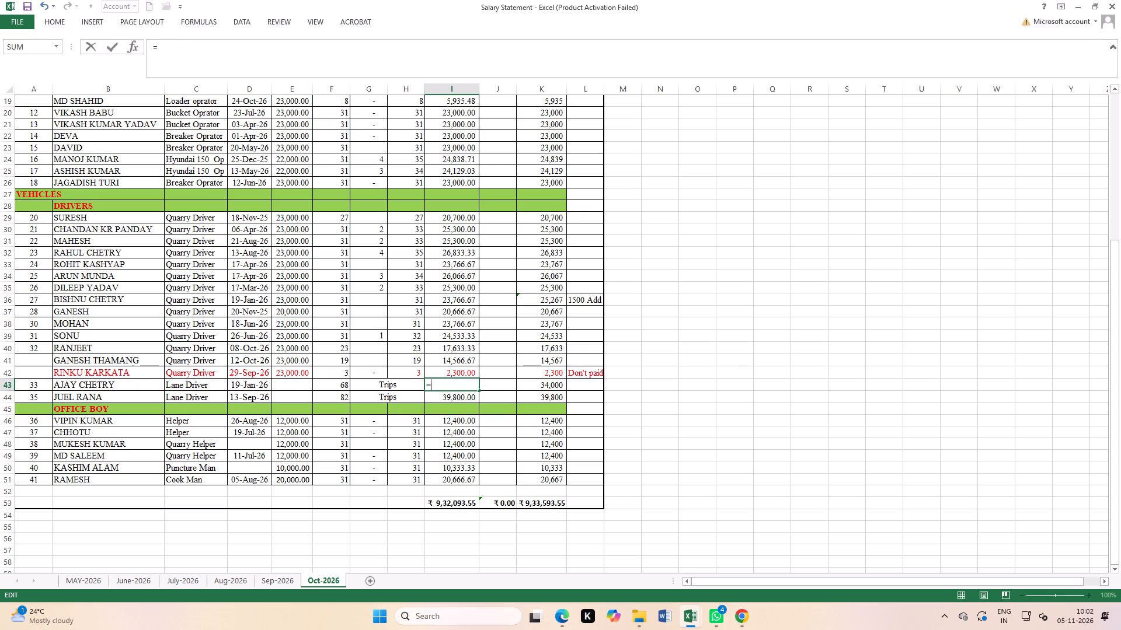
{"action": "type", "text": "61"}
{"action": "type", "text": "+5"}
{"action": "key", "text": "BackSpace"}
{"action": "key", "text": "BackSpace"}
{"action": "type", "text": "*500"}
{"action": "type", "text": "+6*400"}
{"action": "key", "text": "Return"}
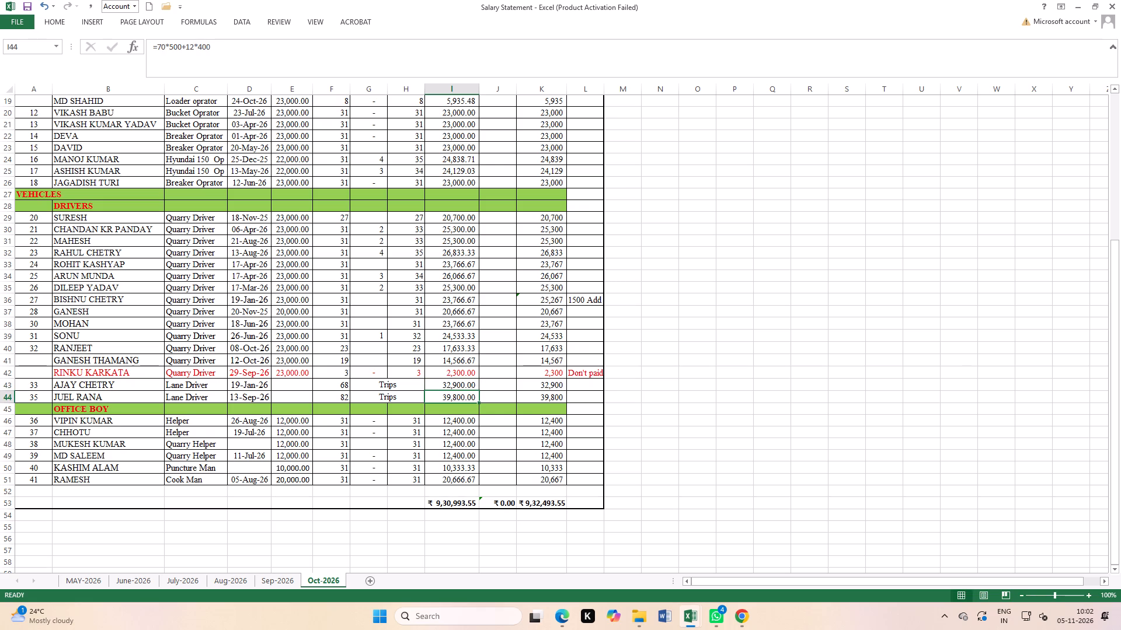
Set the trip count of the lane driver in row 43 to 67.
{"action": "left_click", "coordinate": [336, 384]}
{"action": "type", "text": "67"}
{"action": "key", "text": "Return"}
Save the Salary Statement workbook.
{"action": "scroll", "coordinate": [422, 375], "scroll_direction": "up", "scroll_amount": 1}
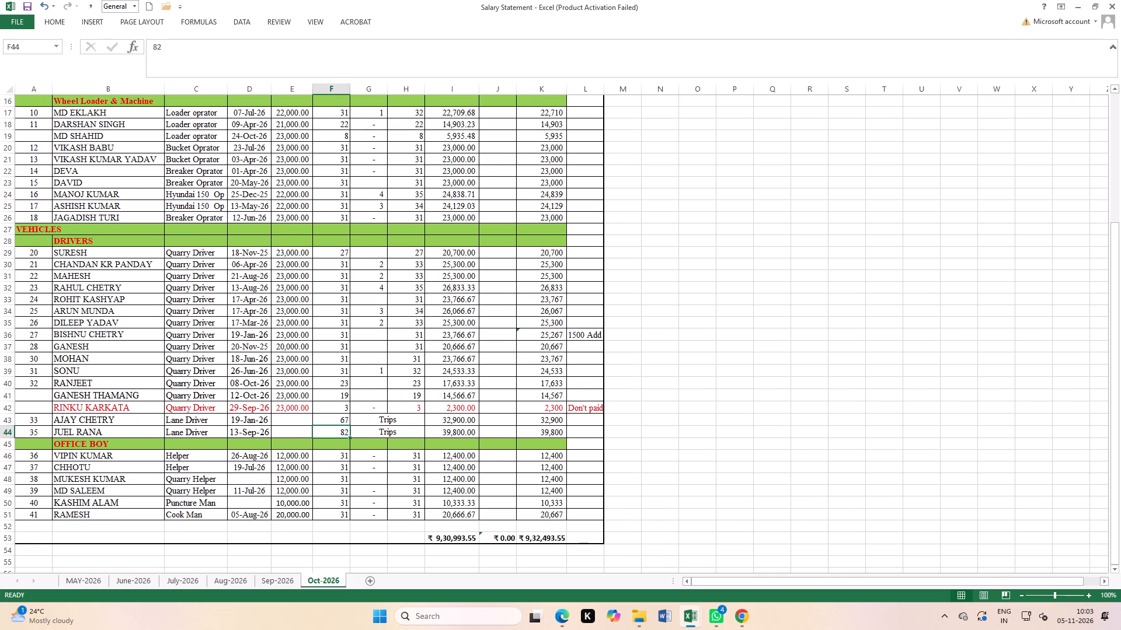
{"action": "left_click", "coordinate": [861, 457]}
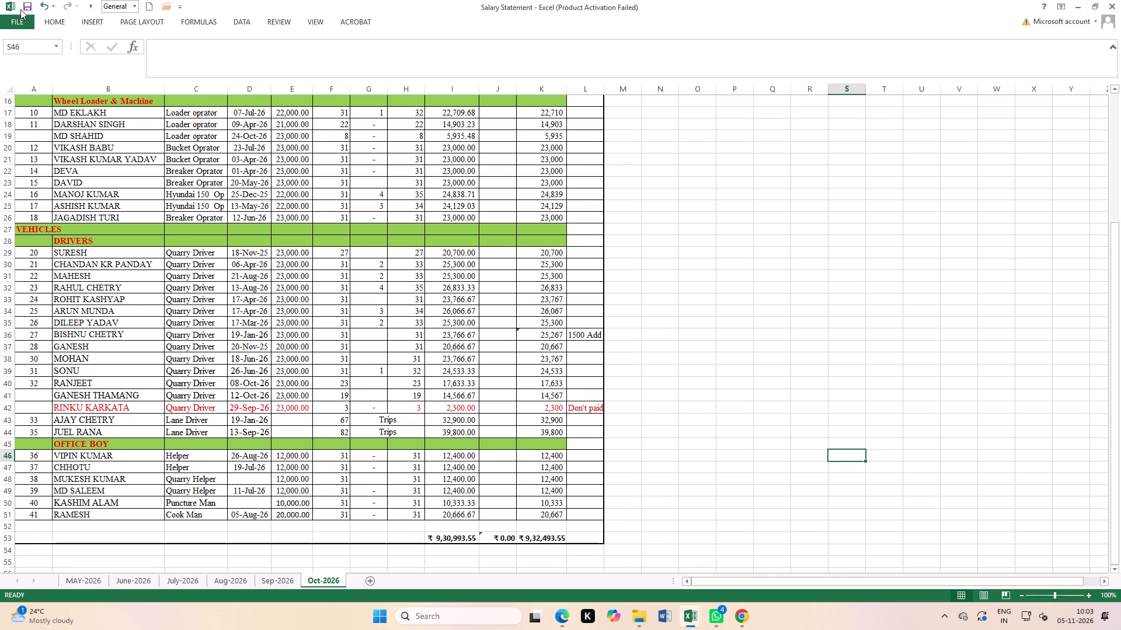
{"action": "triple_click", "coordinate": [27, 7]}
{"action": "left_click", "coordinate": [27, 7]}
Inspect the Actual Pay formula of the loader operator in row 17 to check its day divisor.
{"action": "scroll", "coordinate": [549, 419], "scroll_direction": "down", "scroll_amount": 2}
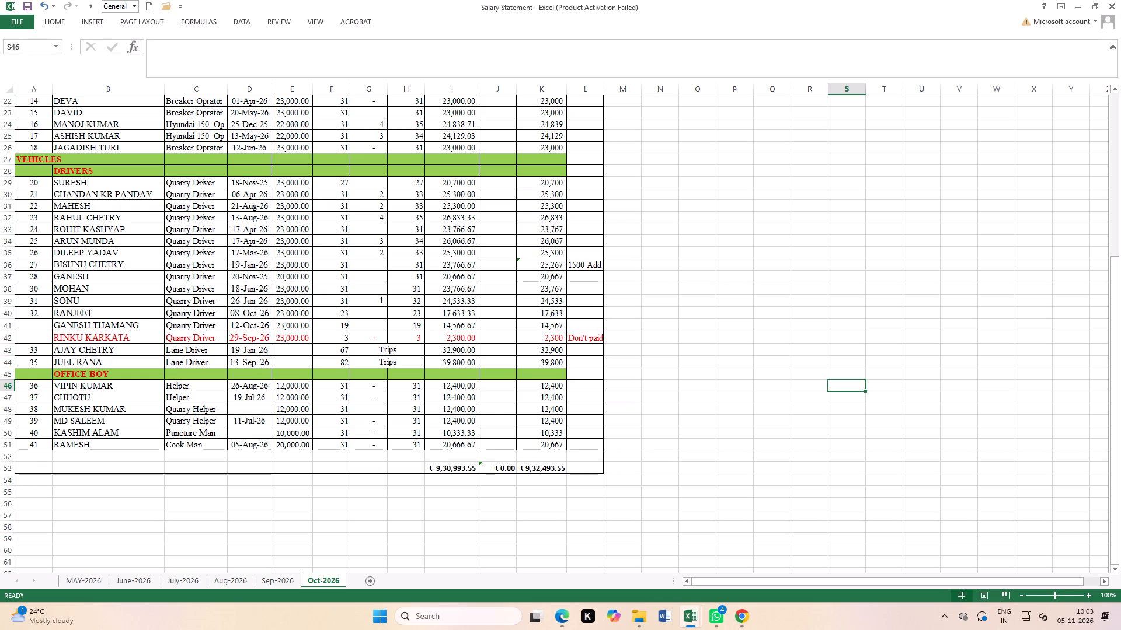
{"action": "scroll", "coordinate": [462, 183], "scroll_direction": "up", "scroll_amount": 3}
{"action": "double_click", "coordinate": [462, 148]}
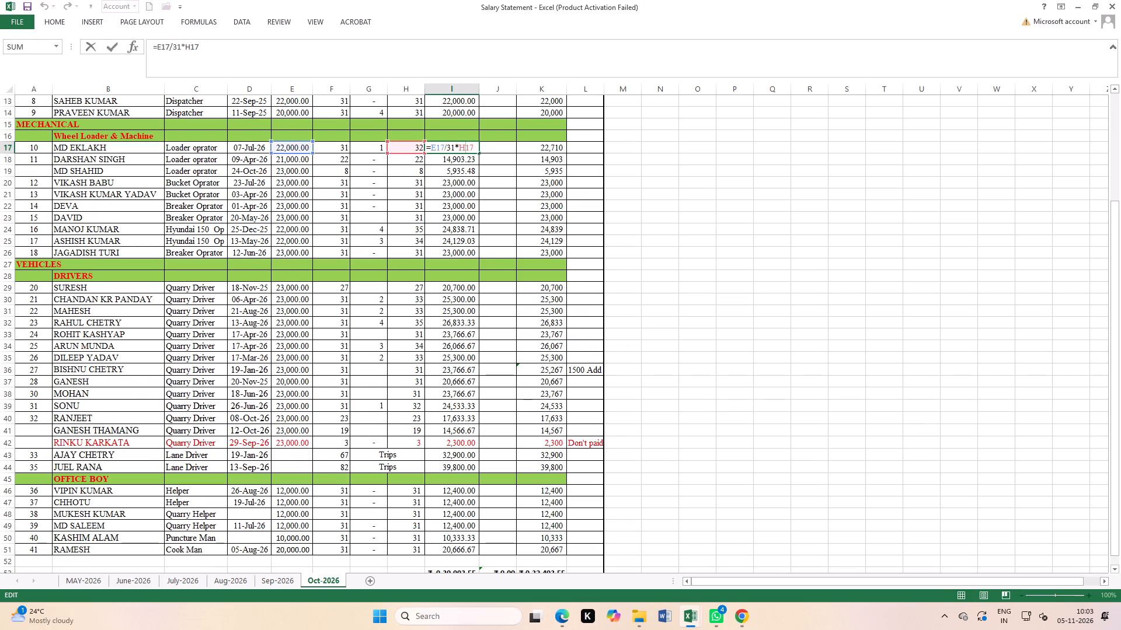
{"action": "key", "text": "Return"}
Change the Actual Pay formula of the first quarry driver, in row 29, to =E29/31*H29.
{"action": "double_click", "coordinate": [465, 282]}
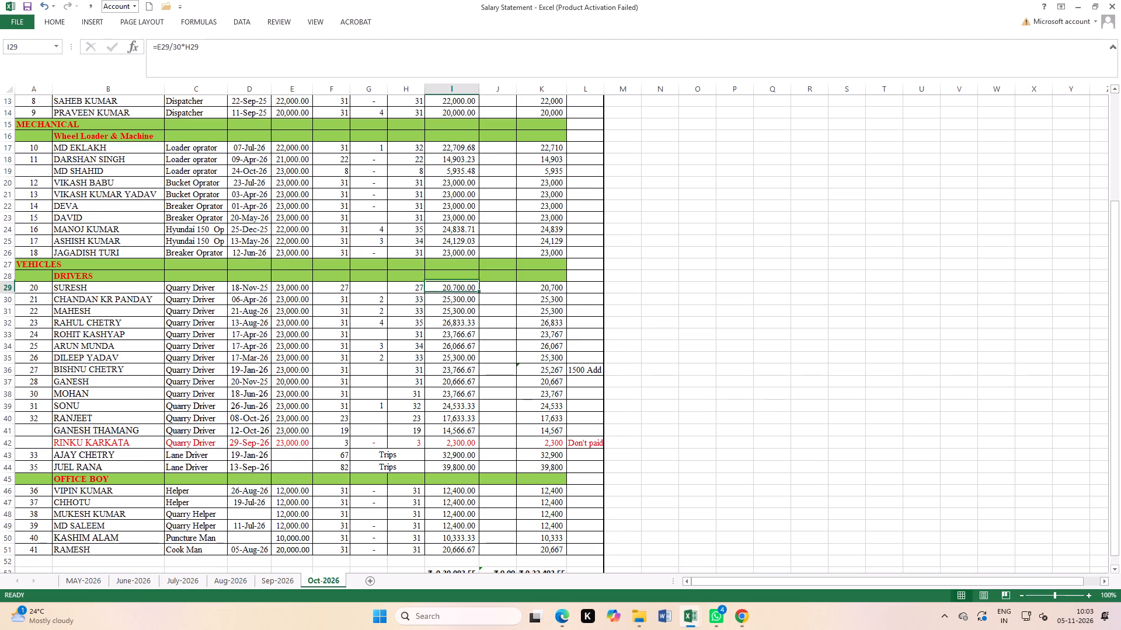
{"action": "double_click", "coordinate": [466, 290]}
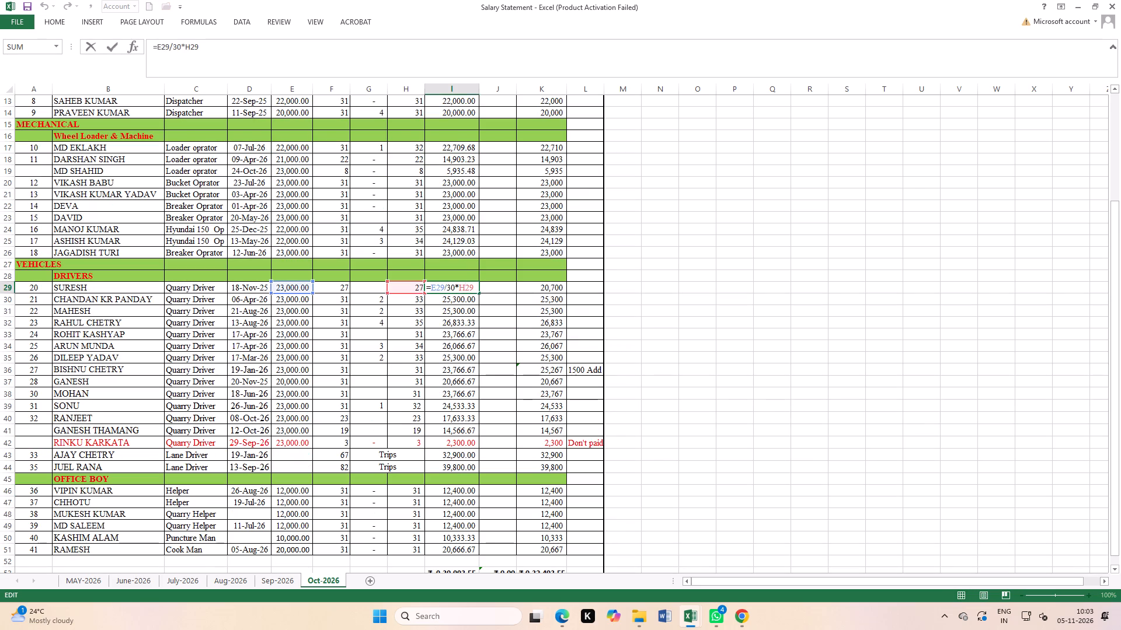
{"action": "left_click", "coordinate": [456, 288]}
{"action": "key", "text": "BackSpace"}
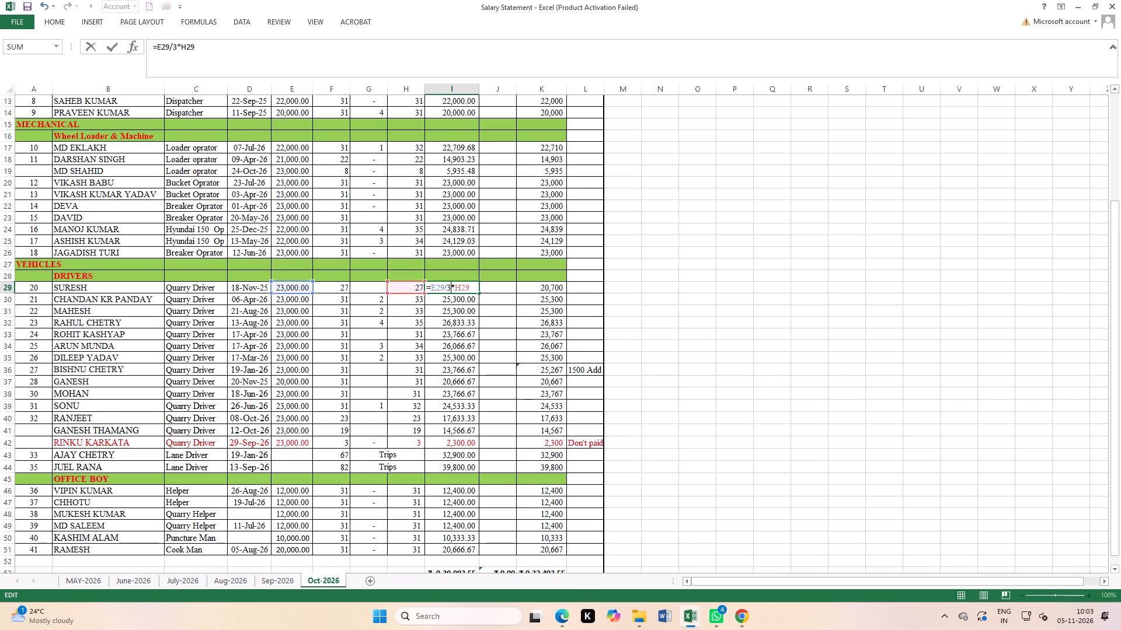
{"action": "key", "text": "1"}
{"action": "key", "text": "Return"}
Fill the 31-day Actual Pay formula from I29 down through row 42 for the other quarry drivers.
{"action": "left_click", "coordinate": [456, 288]}
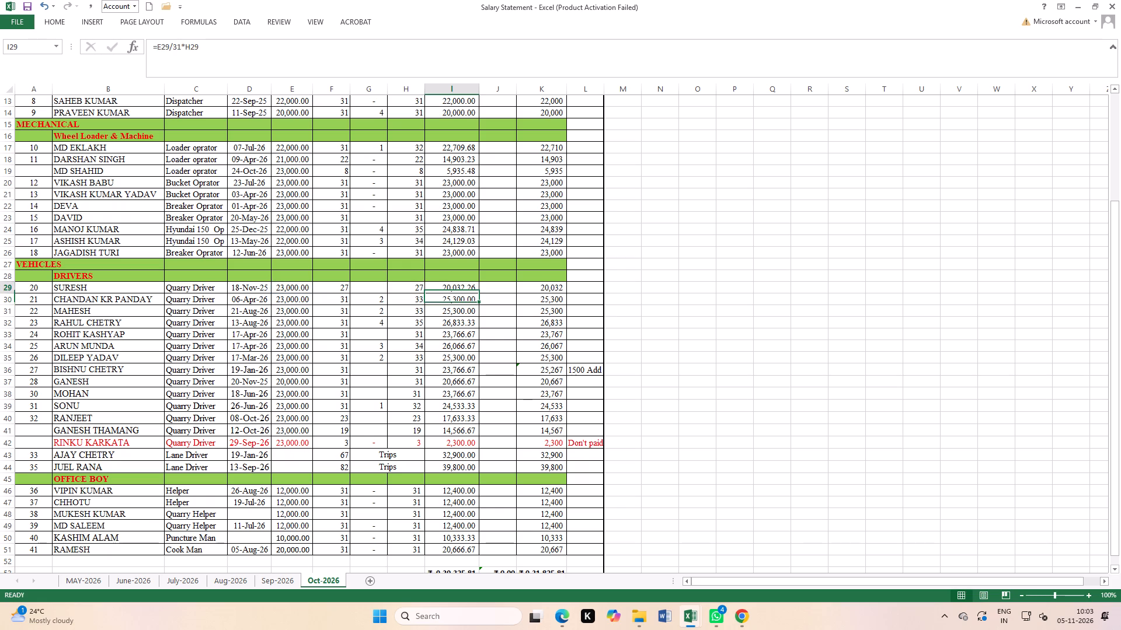
{"action": "left_click_drag", "start_coordinate": [481, 294], "coordinate": [487, 412]}
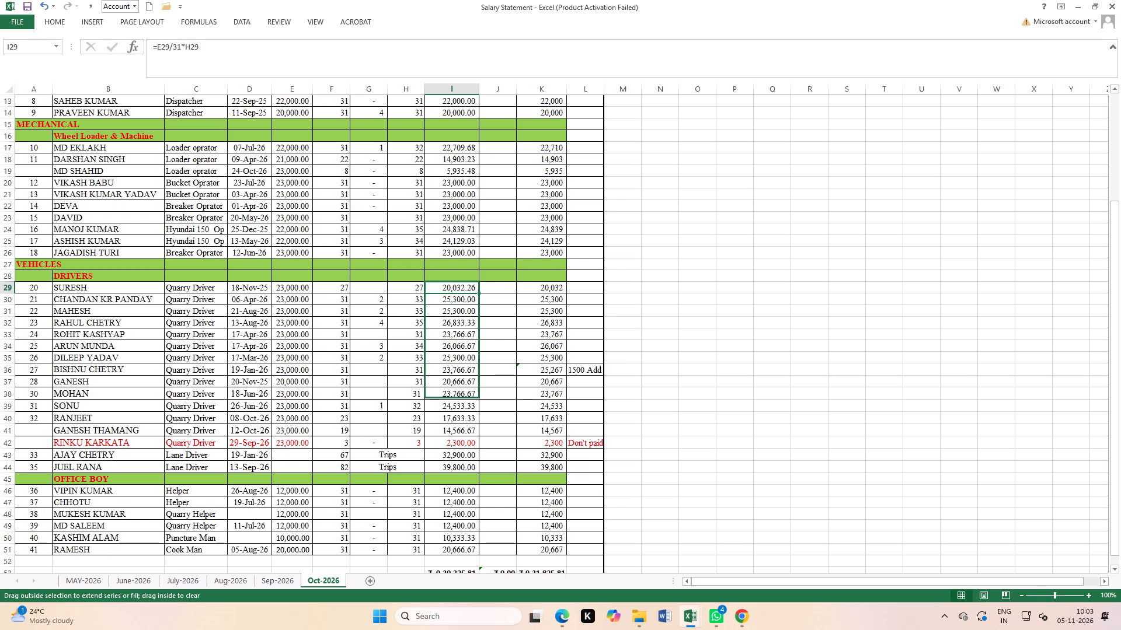
{"action": "left_click_drag", "start_coordinate": [487, 412], "coordinate": [488, 442]}
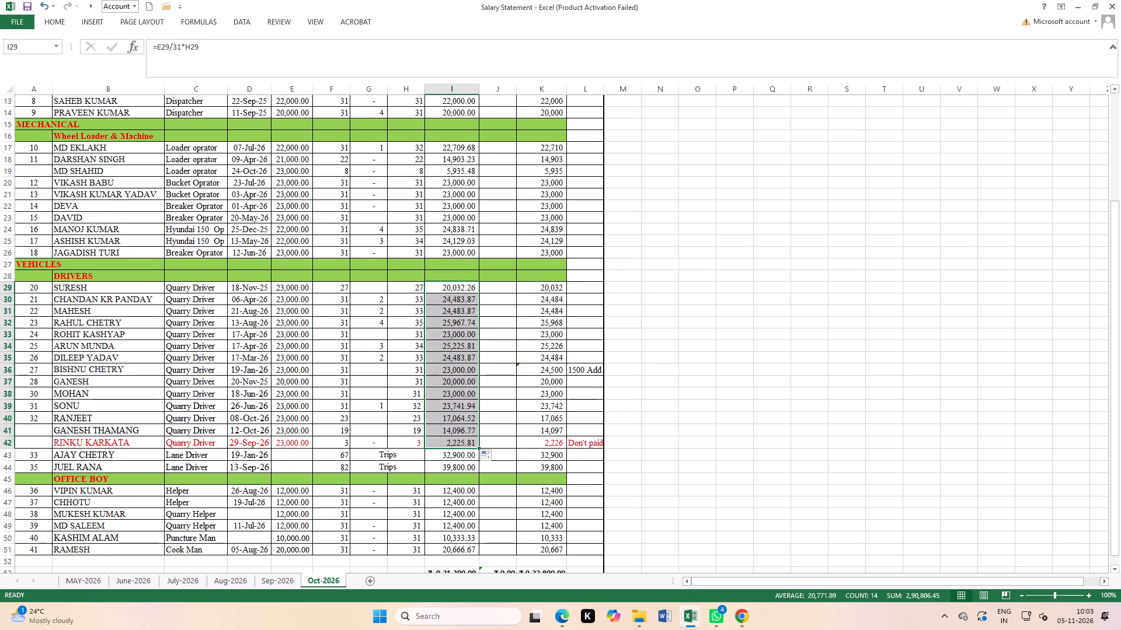
{"action": "scroll", "coordinate": [492, 404], "scroll_direction": "down", "scroll_amount": 5}
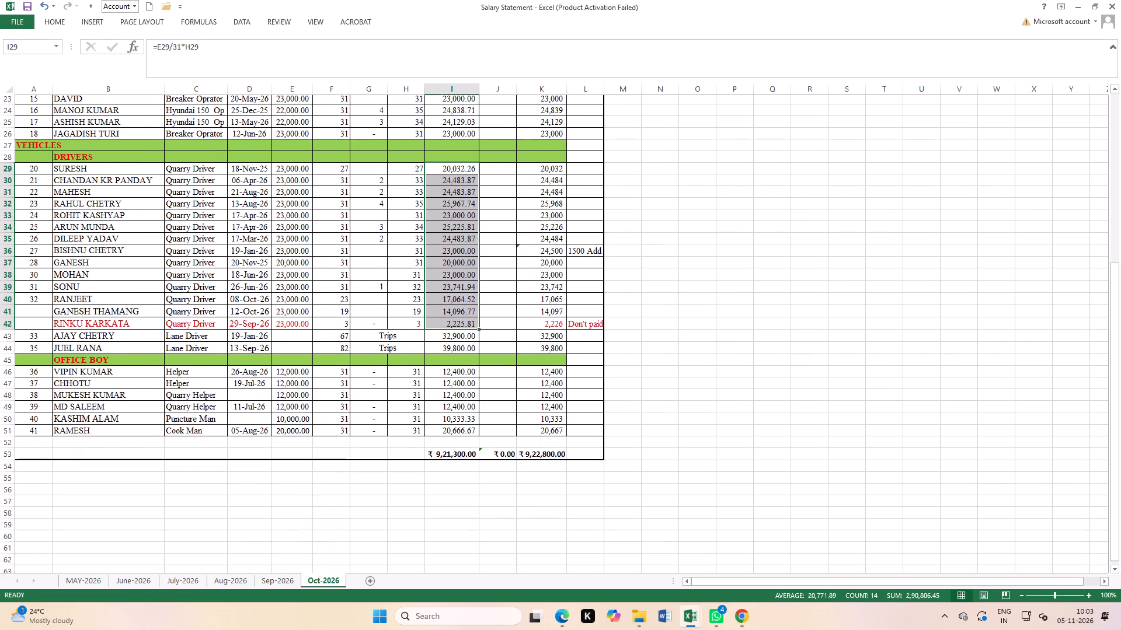
{"action": "left_click", "coordinate": [497, 326]}
Change the Actual Pay formula of the first helper under OFFICE BOY, in row 46, to =E46/31*H46.
{"action": "double_click", "coordinate": [457, 317]}
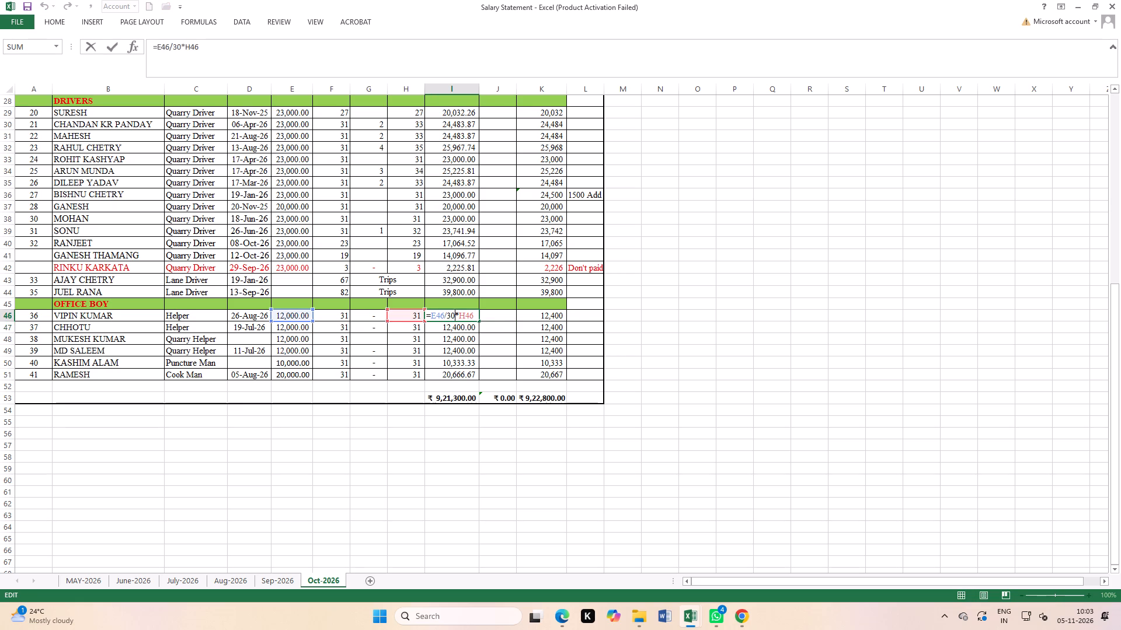
{"action": "key", "text": "BackSpace"}
{"action": "key", "text": "1"}
{"action": "key", "text": "Return"}
{"action": "left_click", "coordinate": [459, 316]}
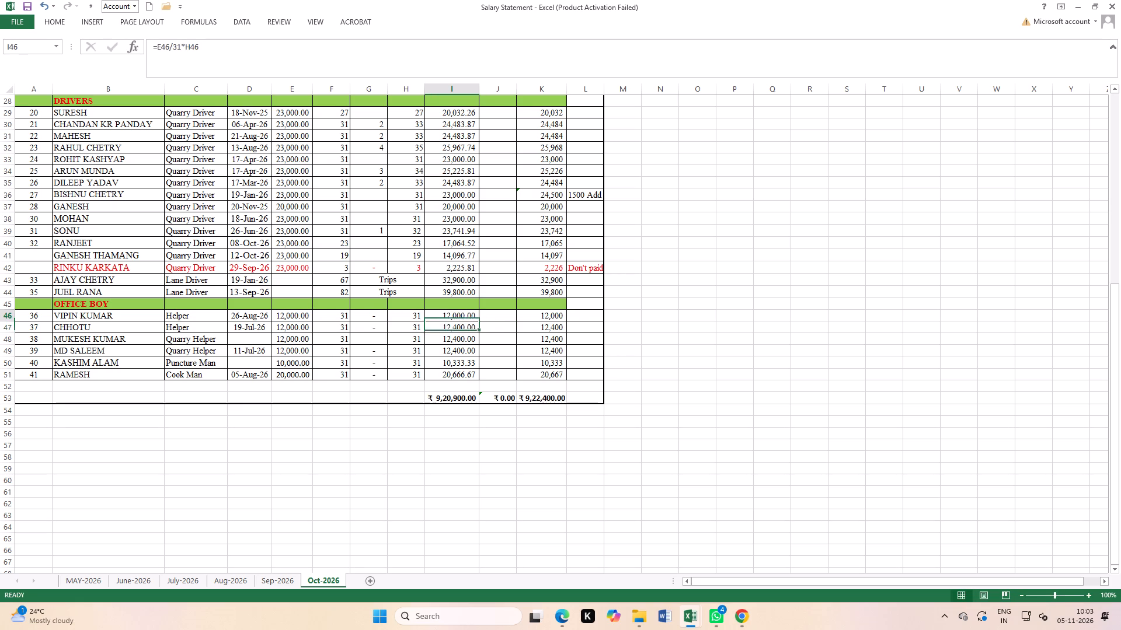
Fill the 31-day Actual Pay formula from I46 down through row 51 for the OFFICE BOY staff and save the workbook.
{"action": "left_click_drag", "start_coordinate": [478, 322], "coordinate": [476, 382]}
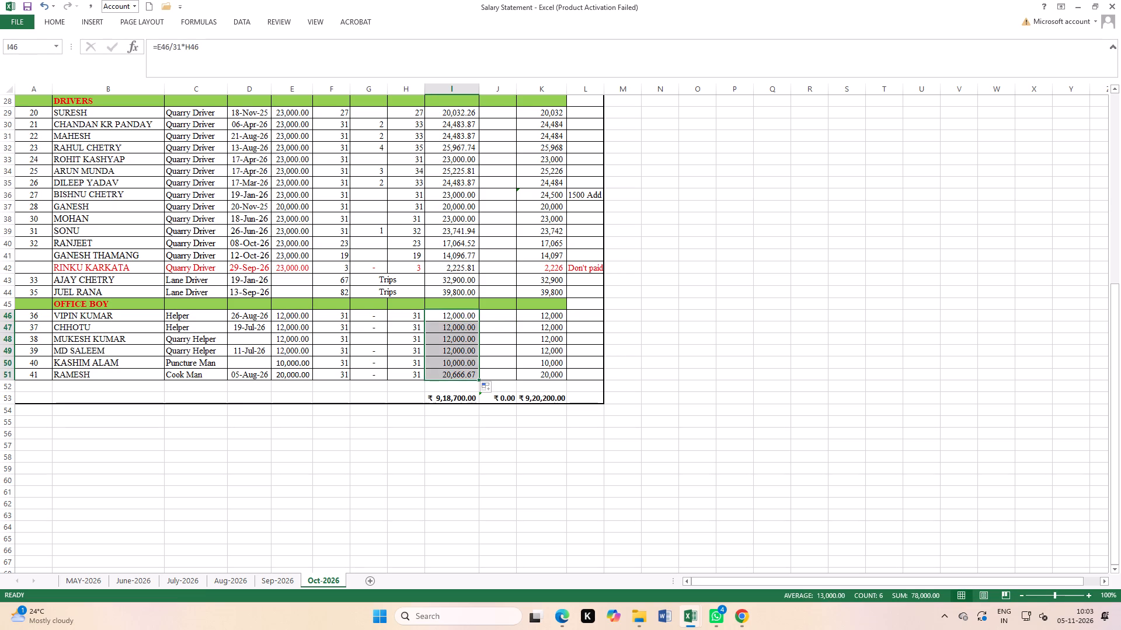
{"action": "left_click", "coordinate": [756, 423]}
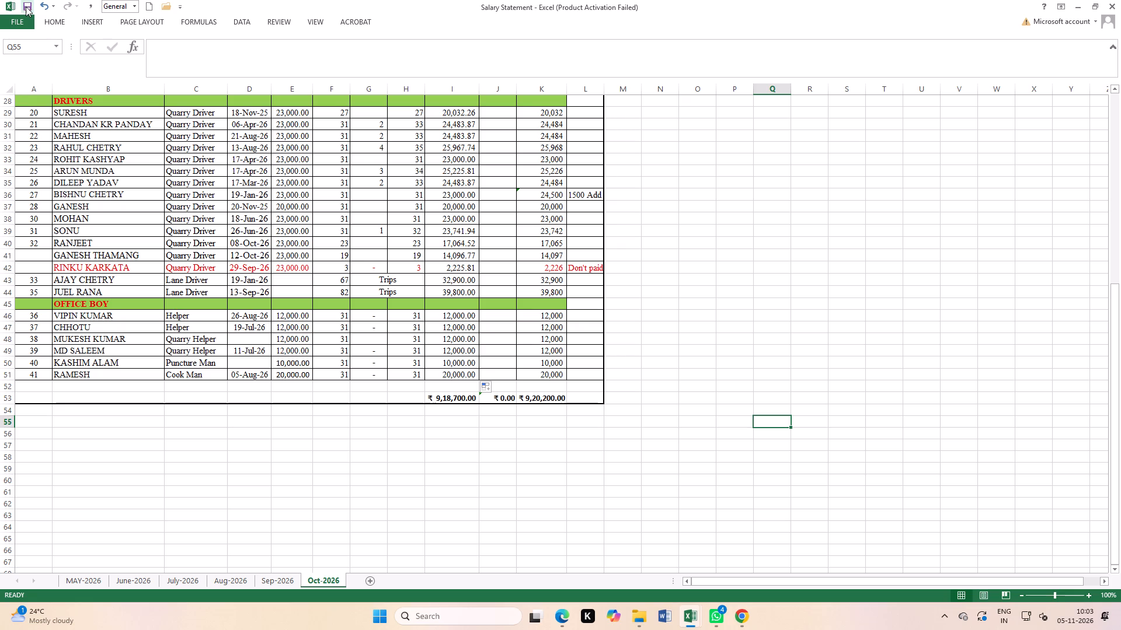
{"action": "double_click", "coordinate": [26, 6]}
Autofit the Remarks column L so its heading fits on one line, and save the workbook.
{"action": "scroll", "coordinate": [637, 363], "scroll_direction": "up", "scroll_amount": 4}
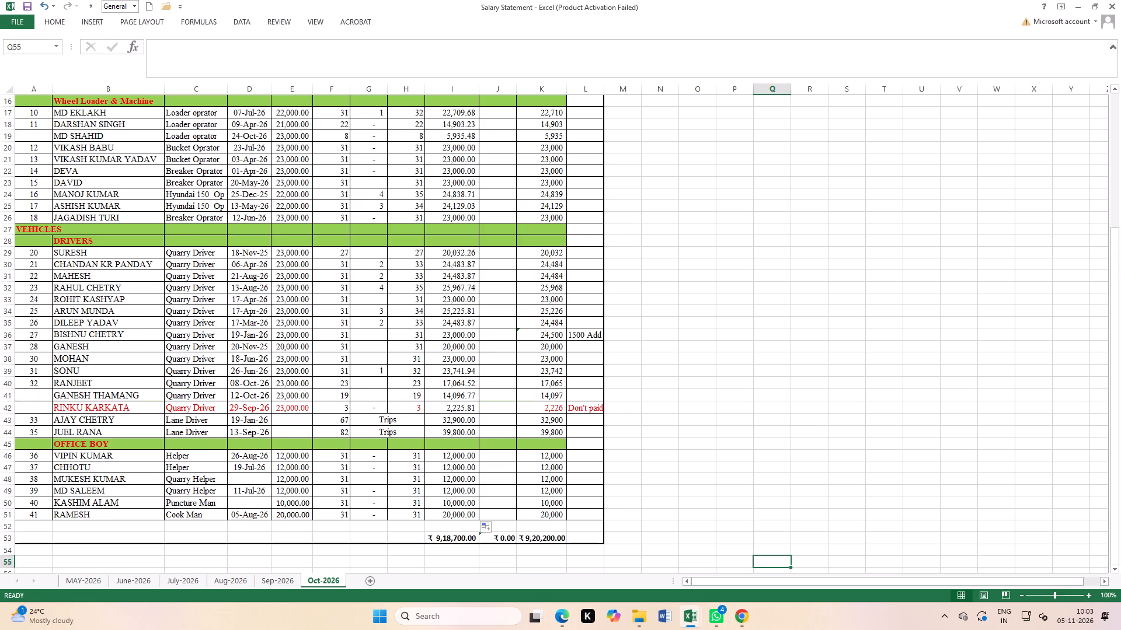
{"action": "scroll", "coordinate": [637, 363], "scroll_direction": "up", "scroll_amount": 13}
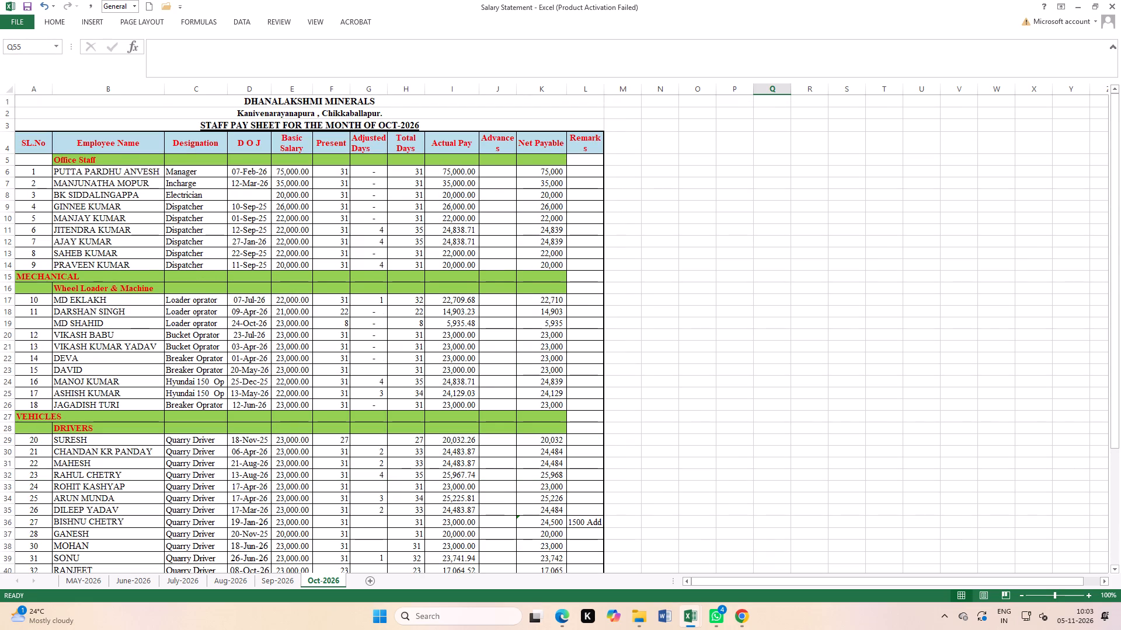
{"action": "double_click", "coordinate": [603, 87]}
{"action": "left_click", "coordinate": [733, 249]}
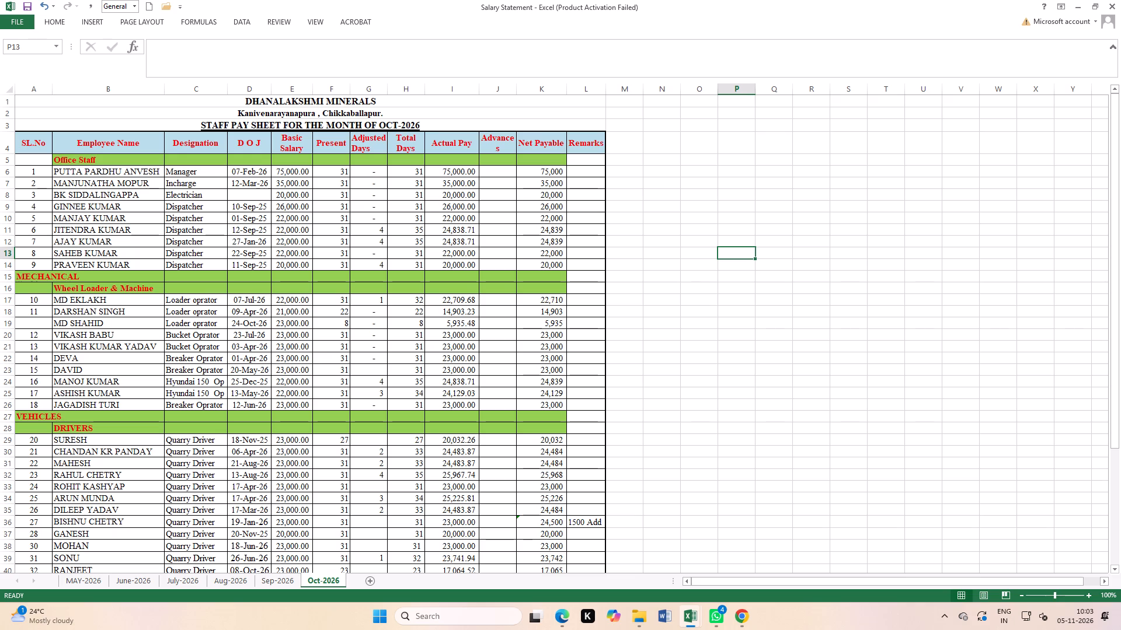
{"action": "scroll", "coordinate": [475, 457], "scroll_direction": "down", "scroll_amount": 4}
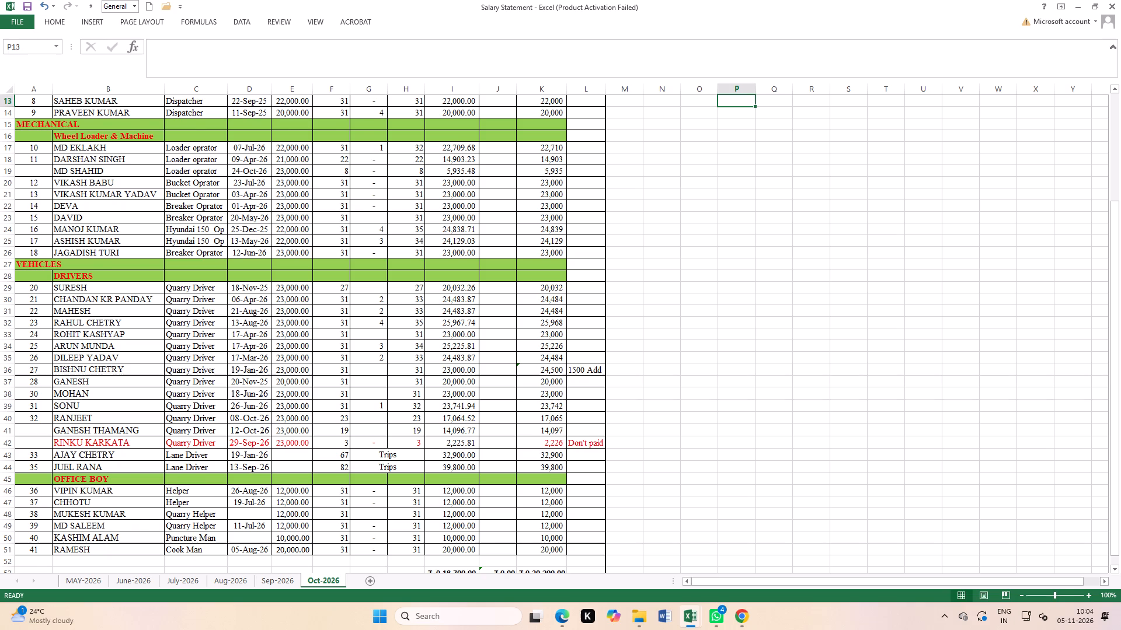
{"action": "scroll", "coordinate": [882, 404], "scroll_direction": "up", "scroll_amount": 12}
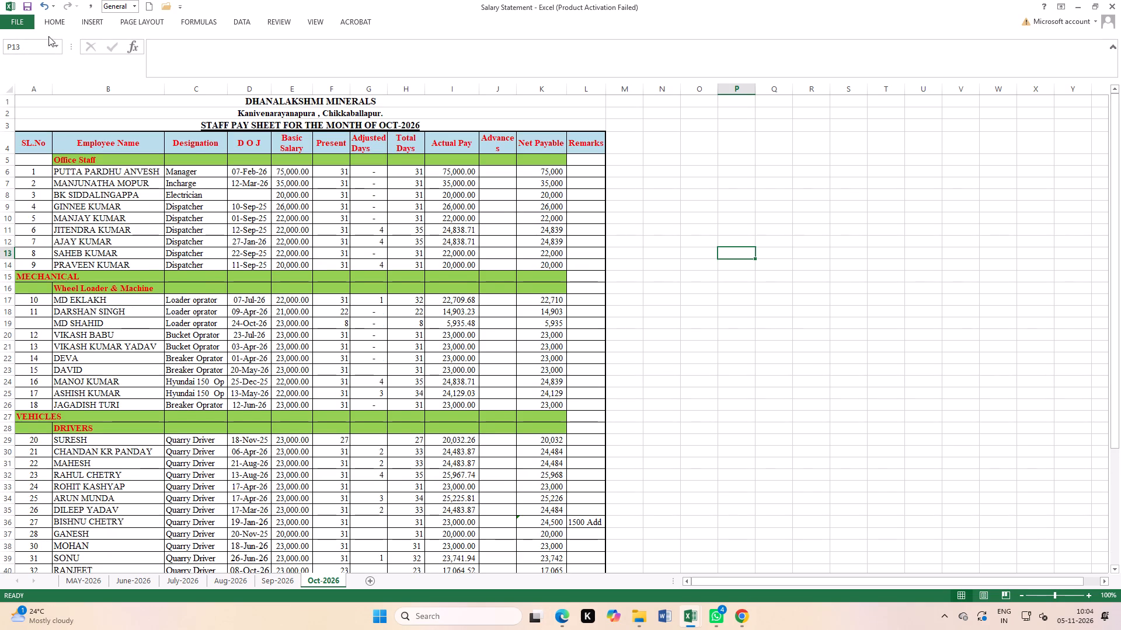
{"action": "triple_click", "coordinate": [27, 5]}
{"action": "left_click", "coordinate": [27, 5]}
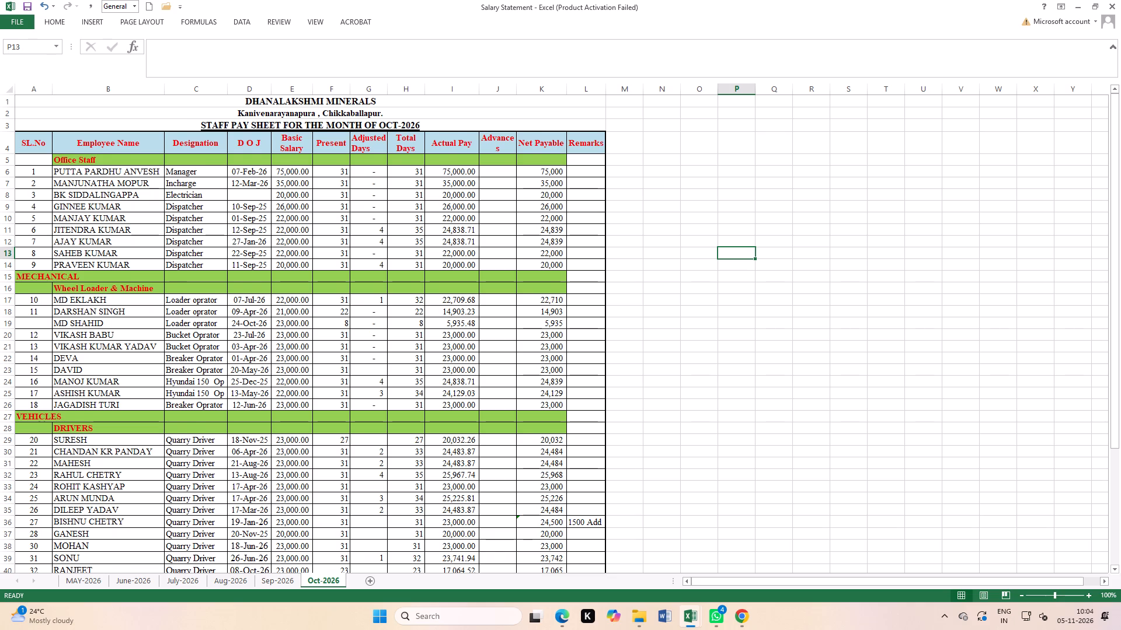
Set the Adjusted Days of the dispatcher in row 12 to 3 and save the workbook.
{"action": "scroll", "coordinate": [248, 300], "scroll_direction": "down", "scroll_amount": 1}
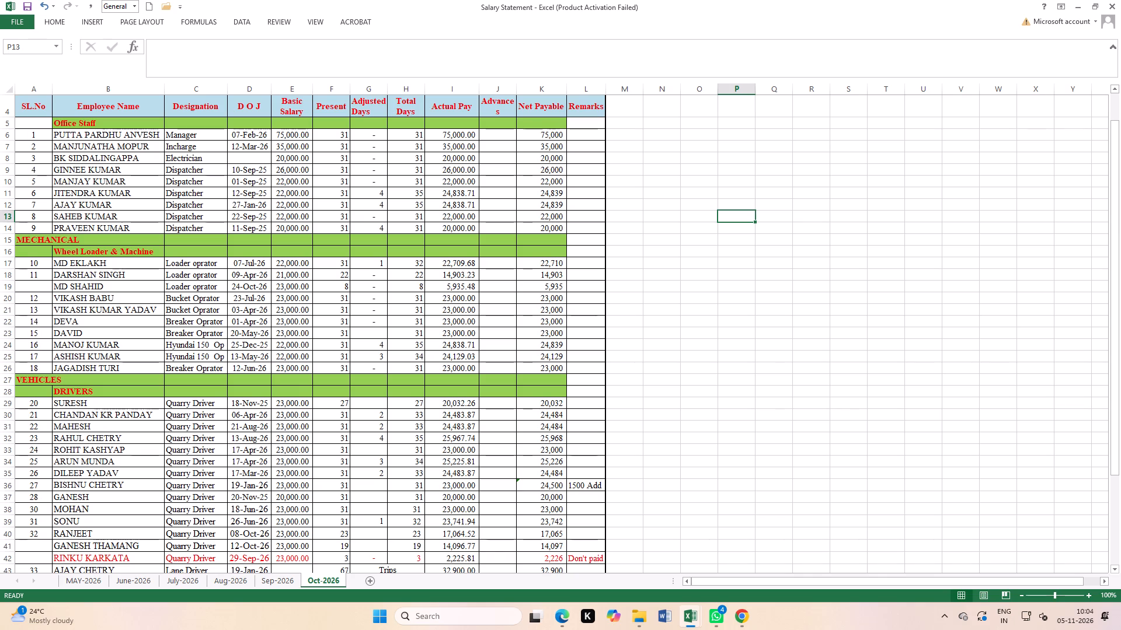
{"action": "left_click", "coordinate": [7, 205]}
{"action": "left_click", "coordinate": [371, 204]}
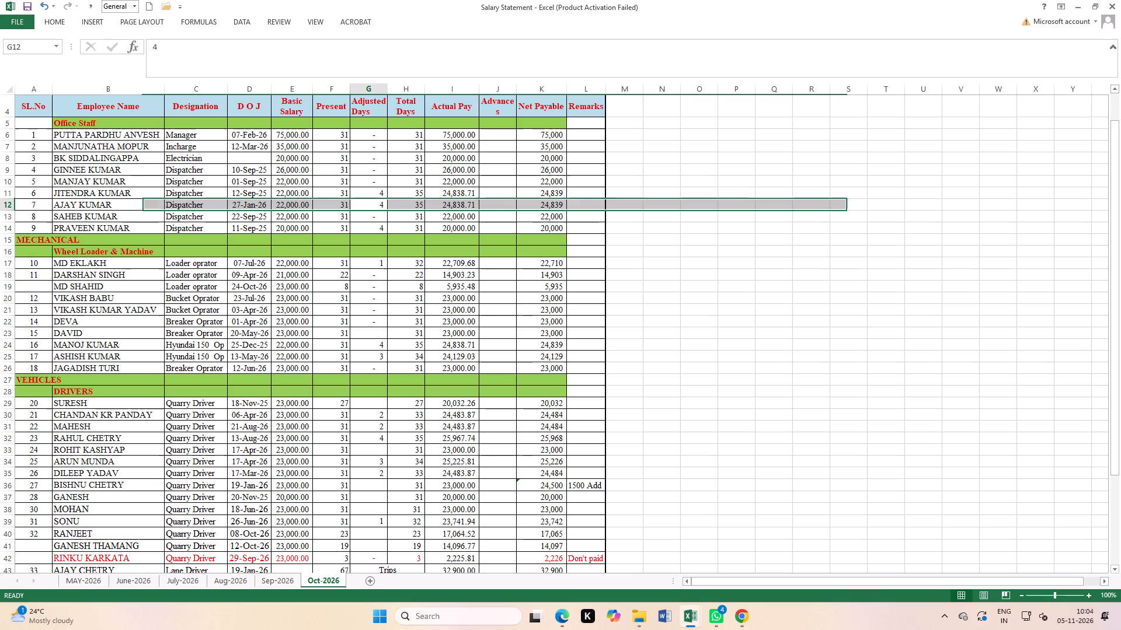
{"action": "key", "text": "3"}
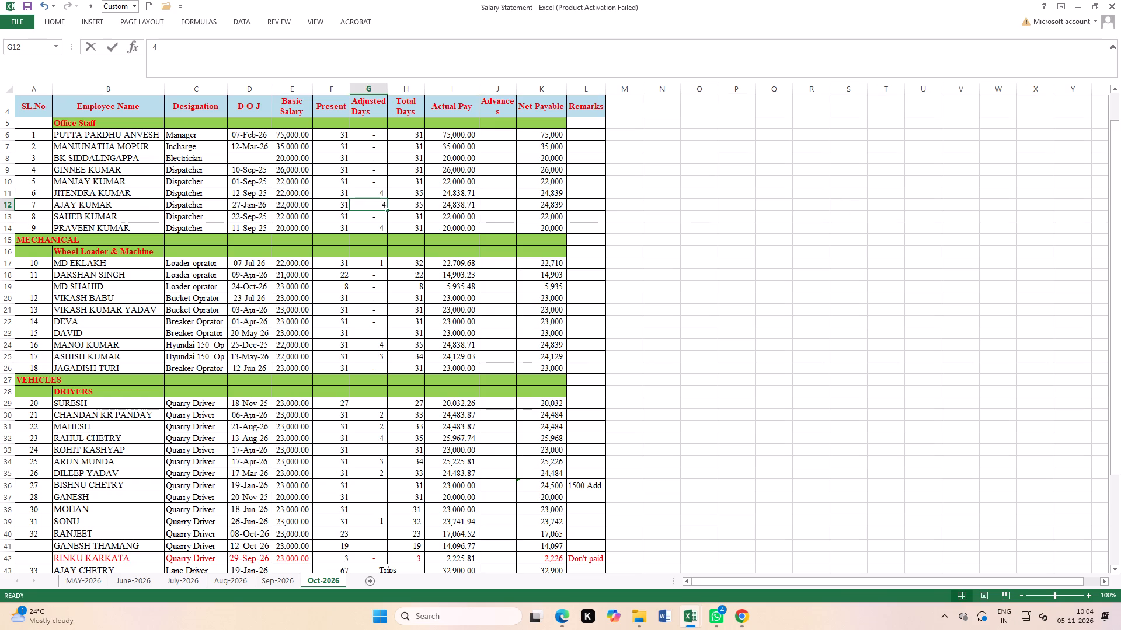
{"action": "key", "text": "Return"}
{"action": "left_click", "coordinate": [677, 285]}
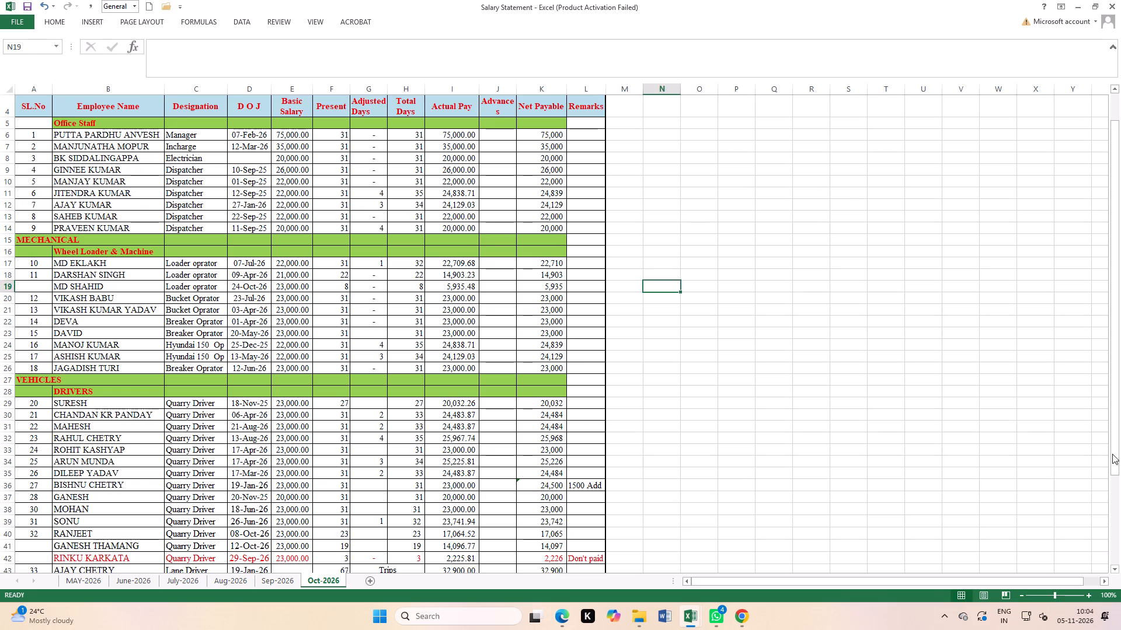
{"action": "double_click", "coordinate": [26, 3]}
Fill the Total Days formula from H12 down through row 14 for the remaining dispatchers.
{"action": "left_click", "coordinate": [420, 204]}
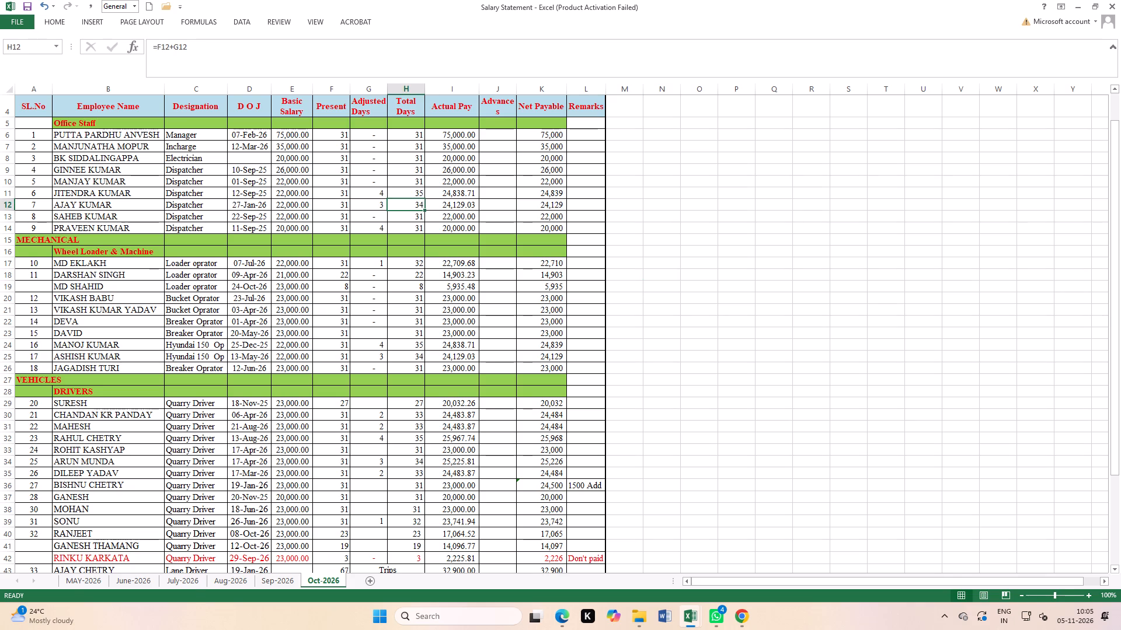
{"action": "left_click_drag", "start_coordinate": [426, 208], "coordinate": [424, 232]}
{"action": "left_click", "coordinate": [724, 250]}
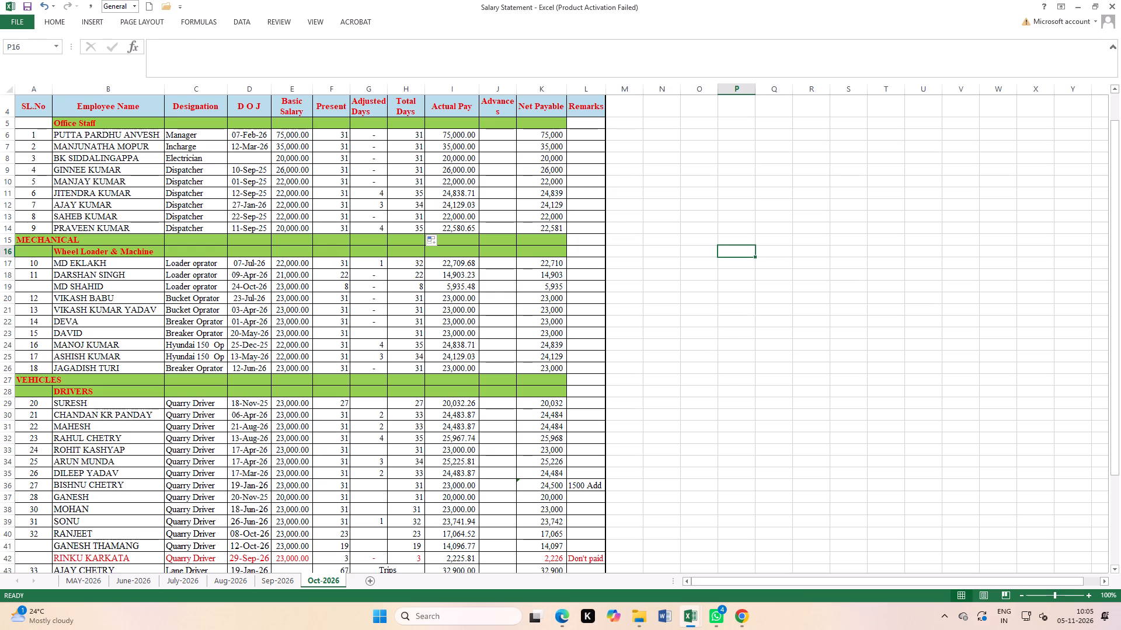
Fill the Total Days formula from H17 down through row 26 for the Wheel Loader & Machine staff.
{"action": "left_click", "coordinate": [406, 262]}
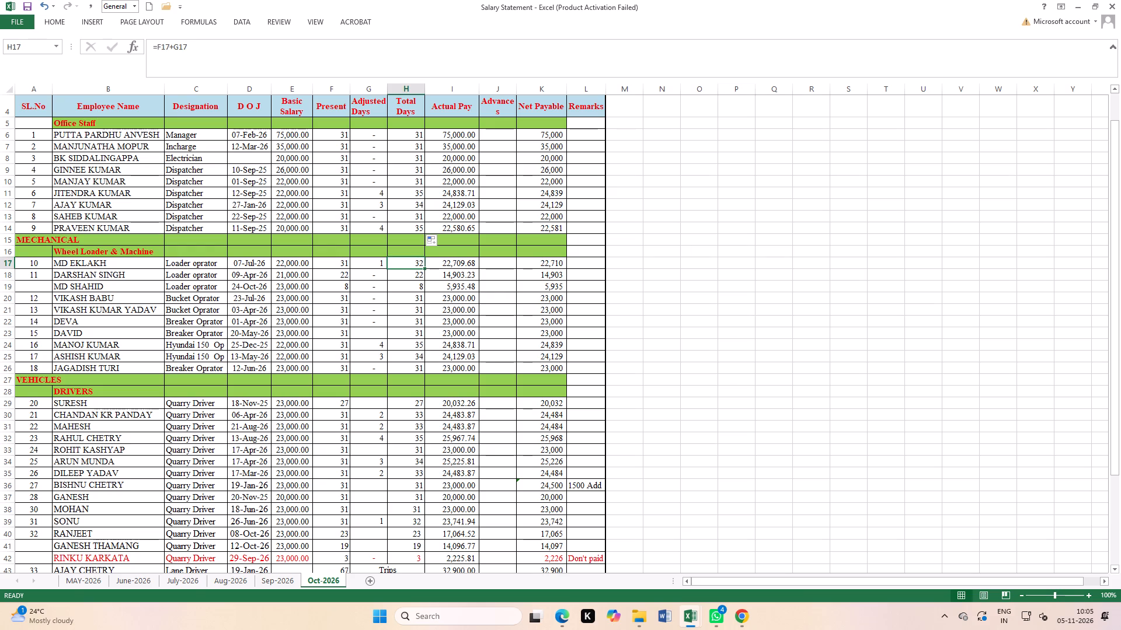
{"action": "left_click_drag", "start_coordinate": [425, 268], "coordinate": [426, 372]}
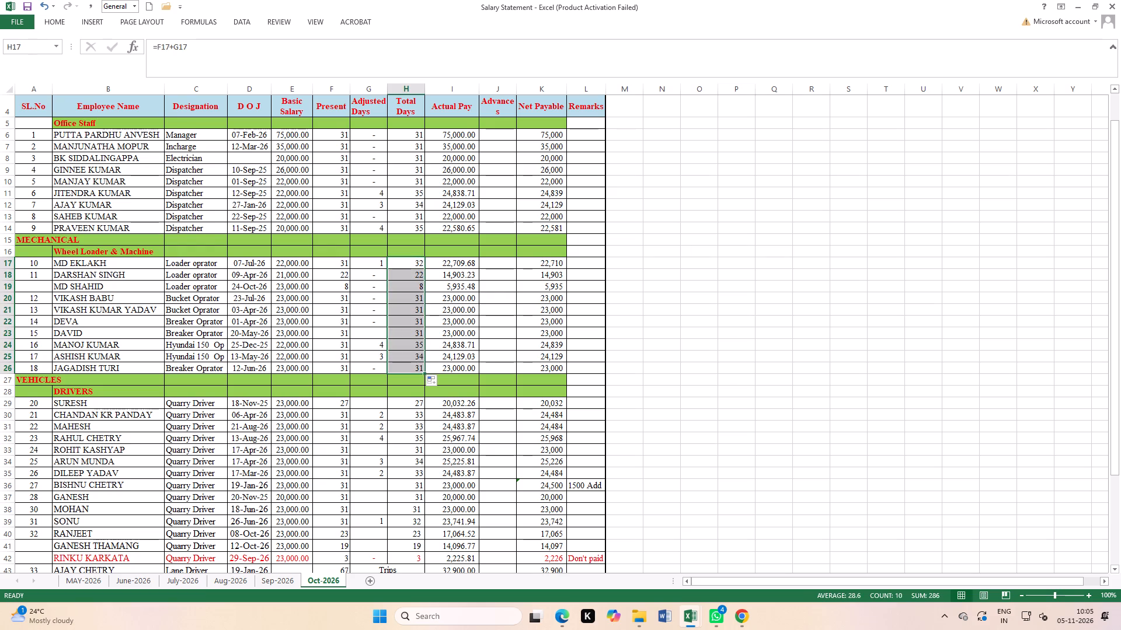
Fill the Total Days formula from H29 down through row 42 for the quarry drivers.
{"action": "scroll", "coordinate": [476, 302], "scroll_direction": "down", "scroll_amount": 6}
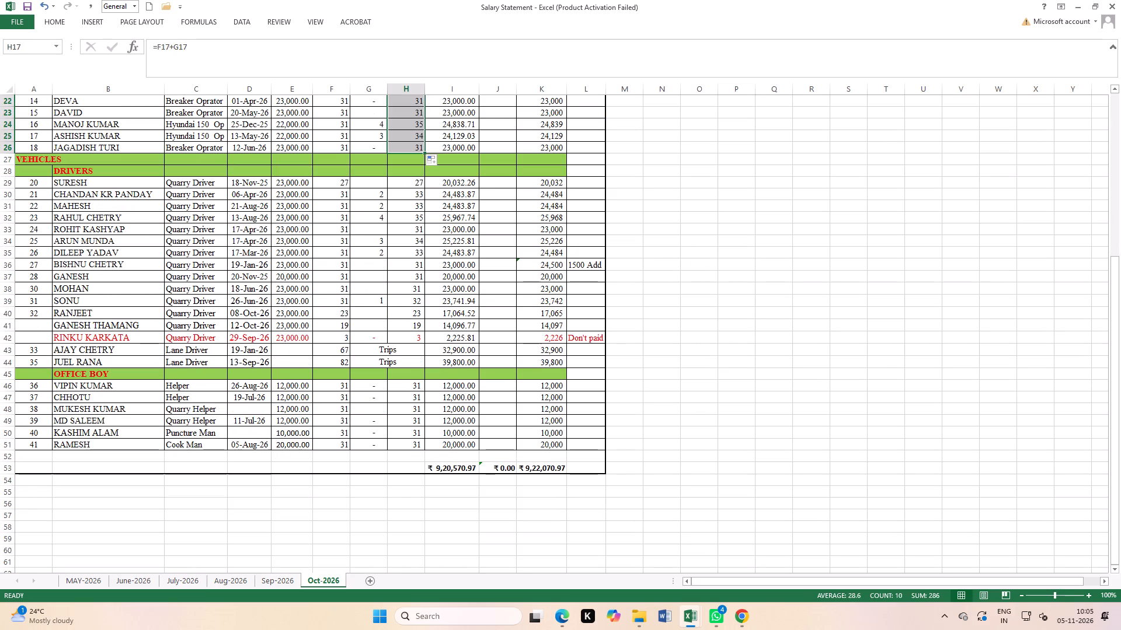
{"action": "left_click", "coordinate": [412, 180]}
{"action": "left_click_drag", "start_coordinate": [423, 188], "coordinate": [420, 233]}
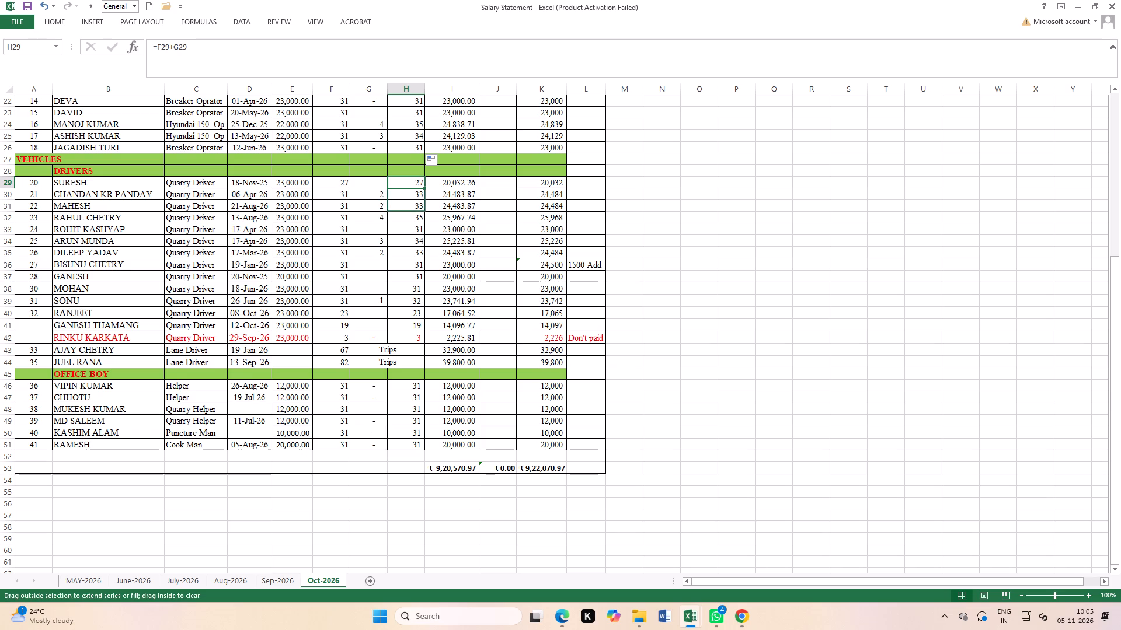
{"action": "left_click_drag", "start_coordinate": [420, 233], "coordinate": [420, 349]}
{"action": "scroll", "coordinate": [446, 313], "scroll_direction": "down", "scroll_amount": 3}
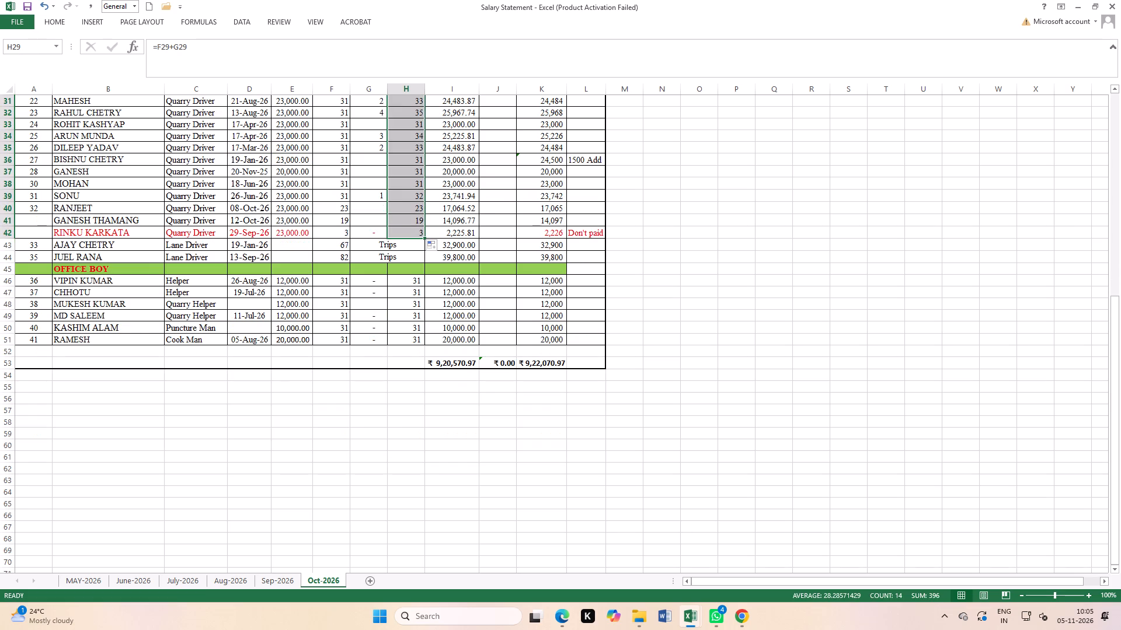
{"action": "scroll", "coordinate": [446, 310], "scroll_direction": "up", "scroll_amount": 3}
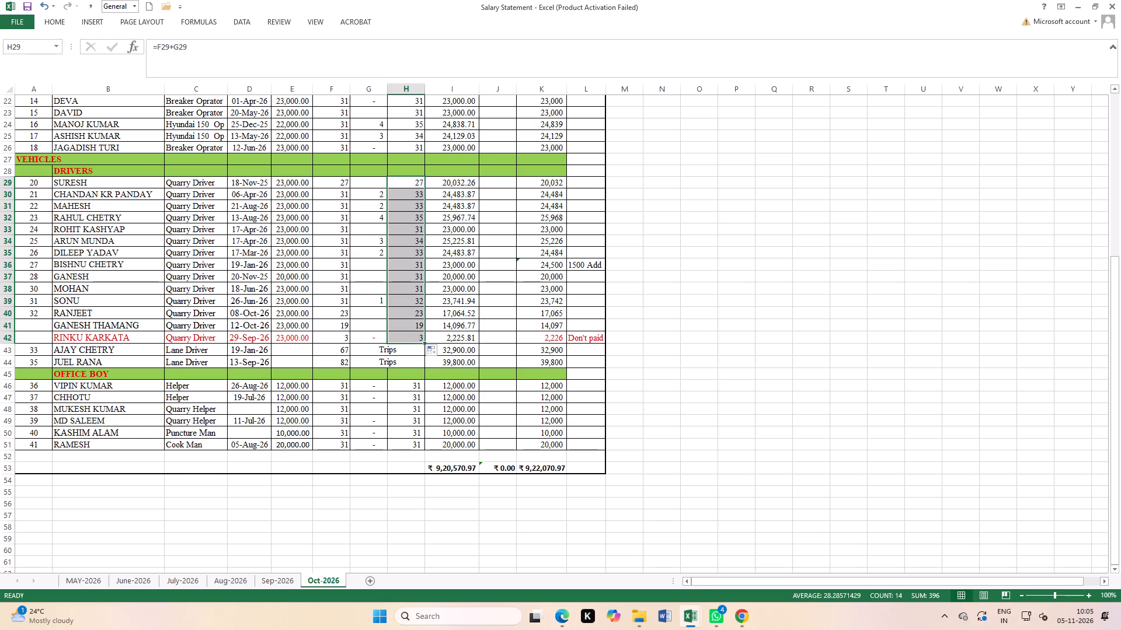
{"action": "left_click", "coordinate": [751, 304]}
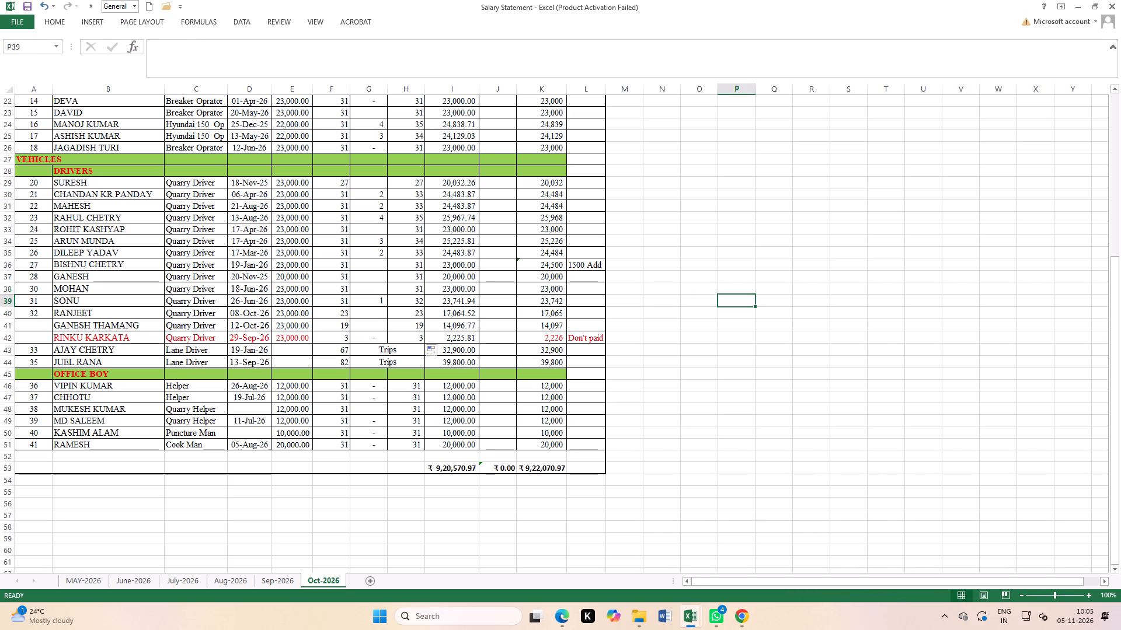
Inspect the Net Payable formula in K36 of the quarry driver with the 1500 Add remark.
{"action": "left_click", "coordinate": [538, 264]}
{"action": "left_click", "coordinate": [538, 264]}
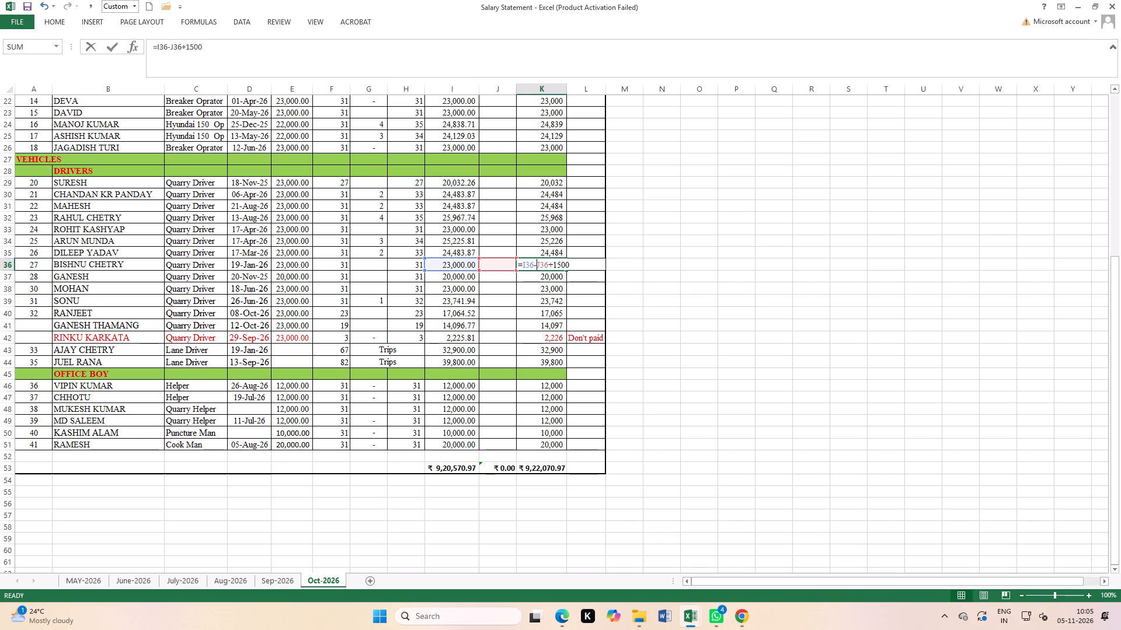
{"action": "key", "text": "Return"}
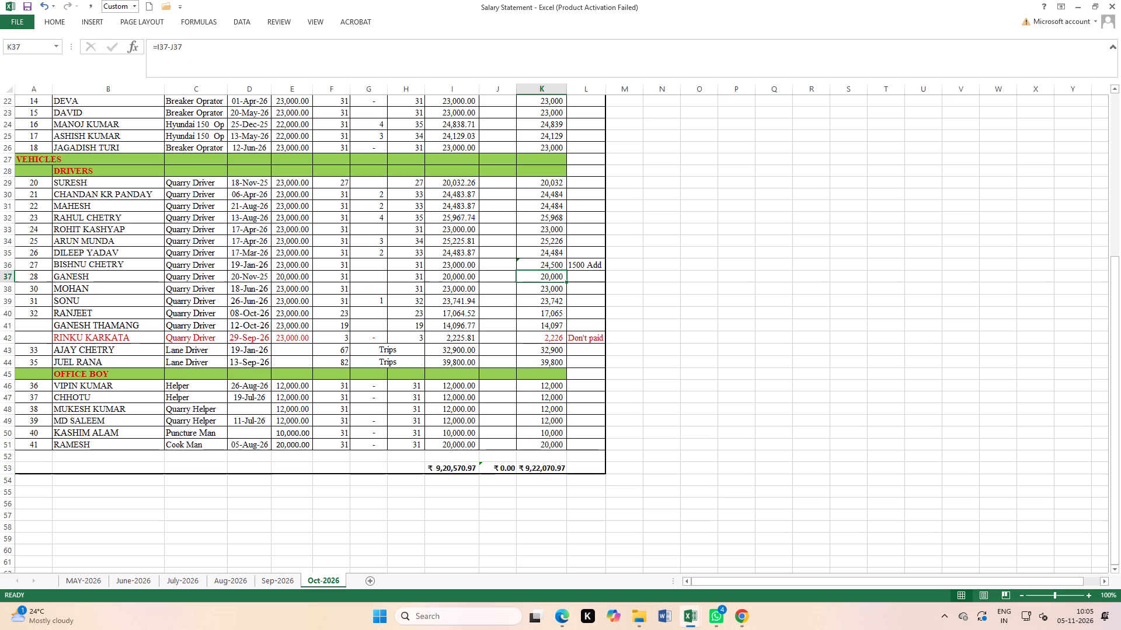
Save the Salary Statement workbook.
{"action": "scroll", "coordinate": [678, 307], "scroll_direction": "down", "scroll_amount": 1}
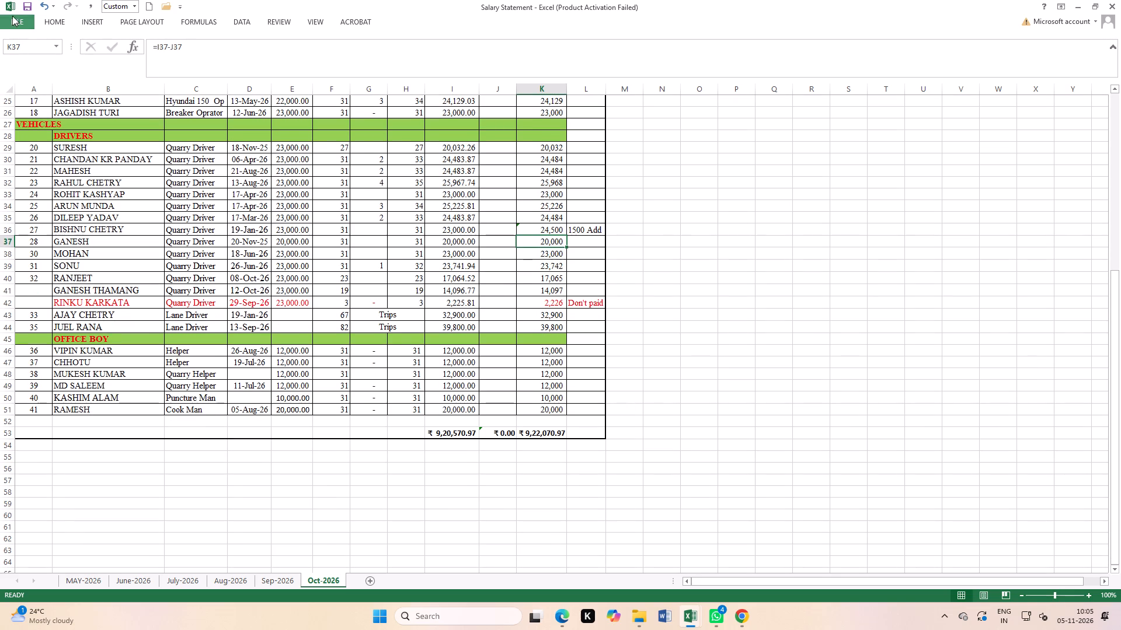
{"action": "double_click", "coordinate": [26, 5]}
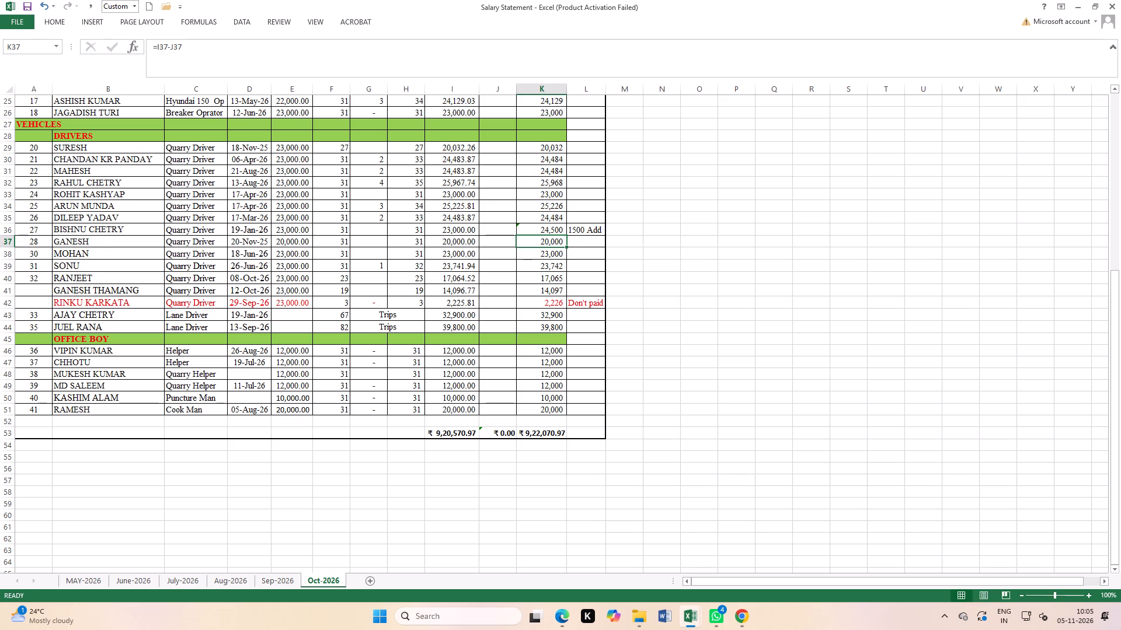
Close the InwardItemDCReport (61) and InwardItemDCReport (60) workbooks without saving their changes.
{"action": "left_click", "coordinate": [695, 542]}
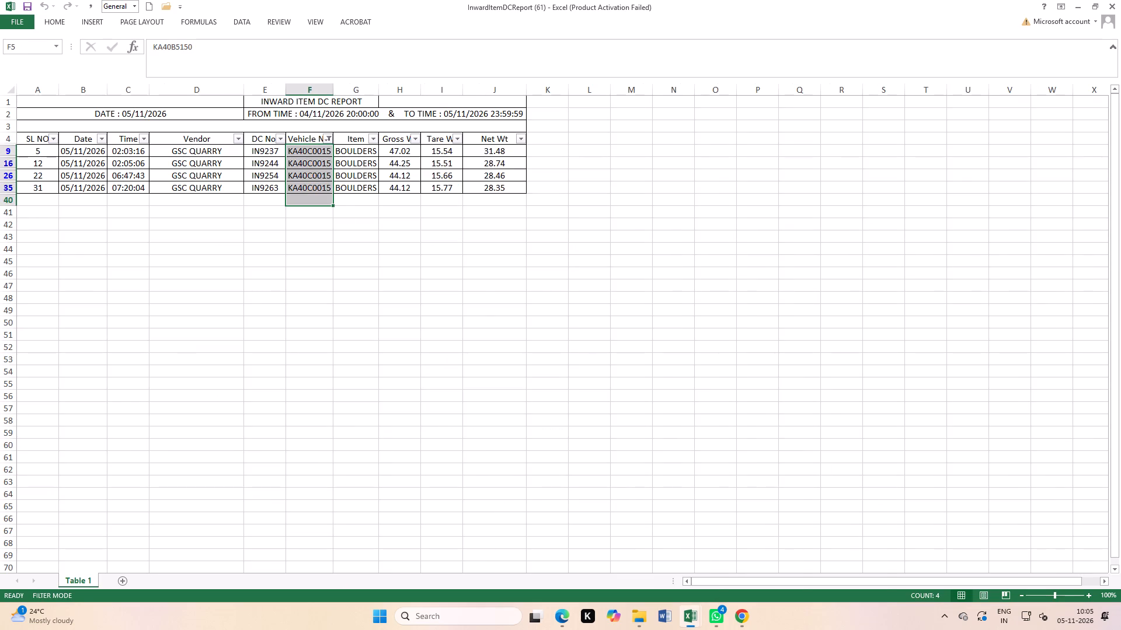
{"action": "left_click", "coordinate": [1120, 0]}
{"action": "left_click", "coordinate": [559, 321]}
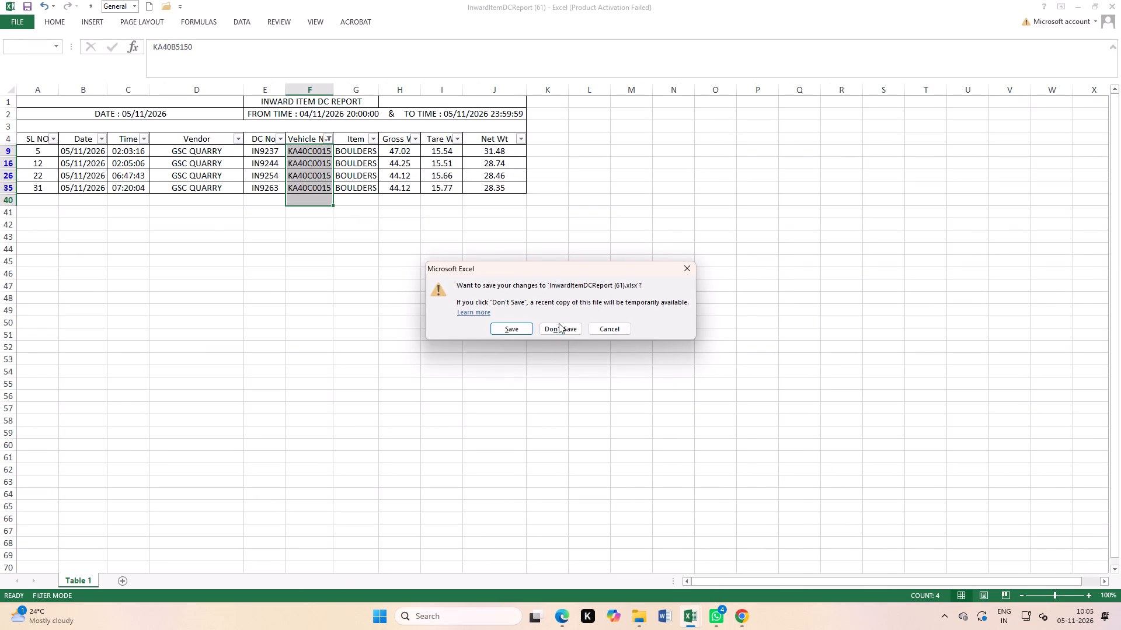
{"action": "left_click", "coordinate": [559, 324]}
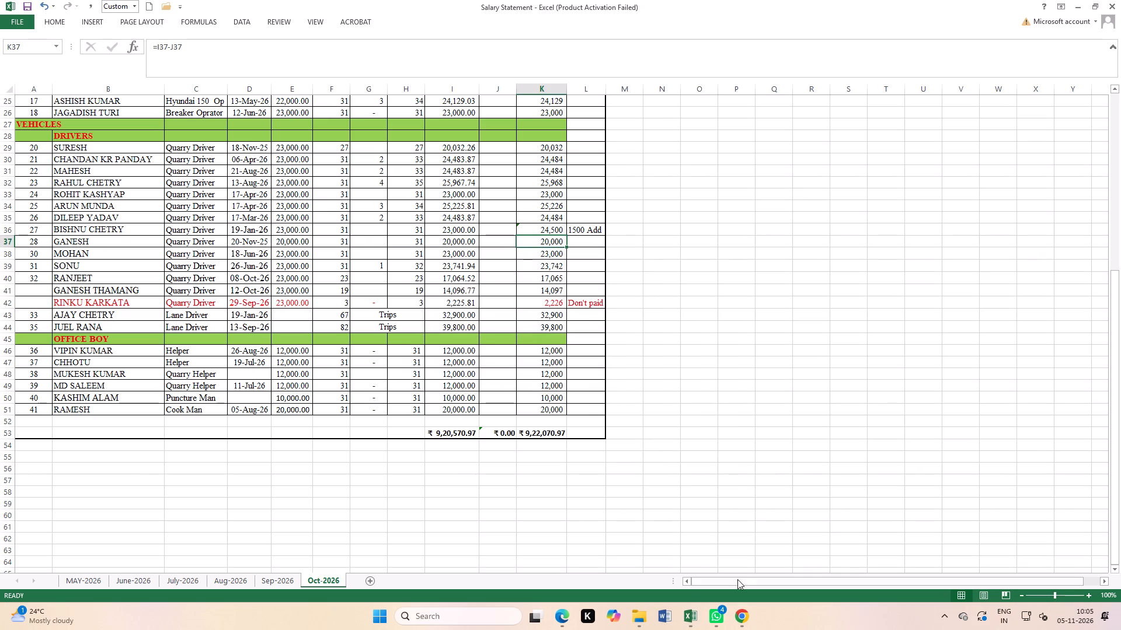
{"action": "left_click", "coordinate": [629, 561]}
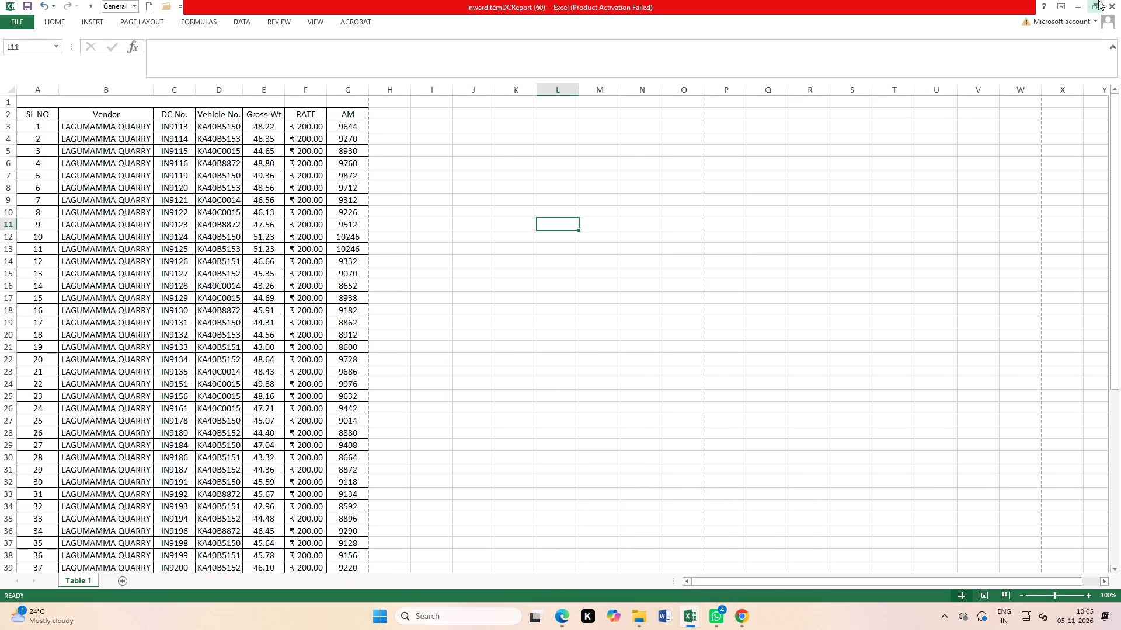
{"action": "left_click", "coordinate": [1112, 3]}
{"action": "left_click", "coordinate": [565, 332]}
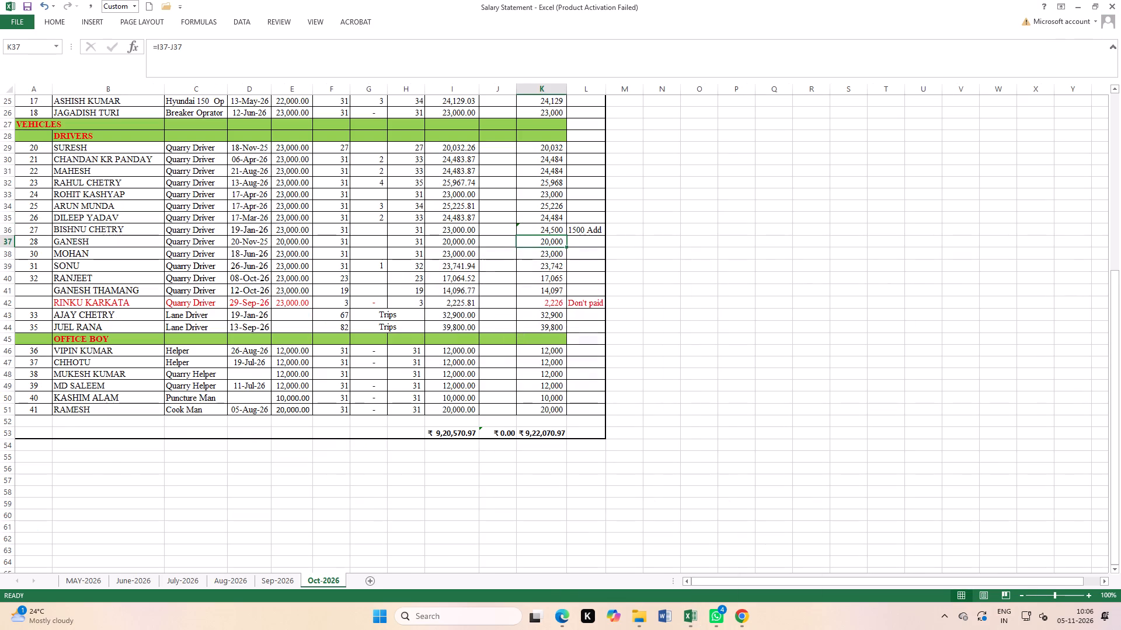
Close both open CRUSHER windows of Google Chrome.
{"action": "left_click", "coordinate": [629, 543]}
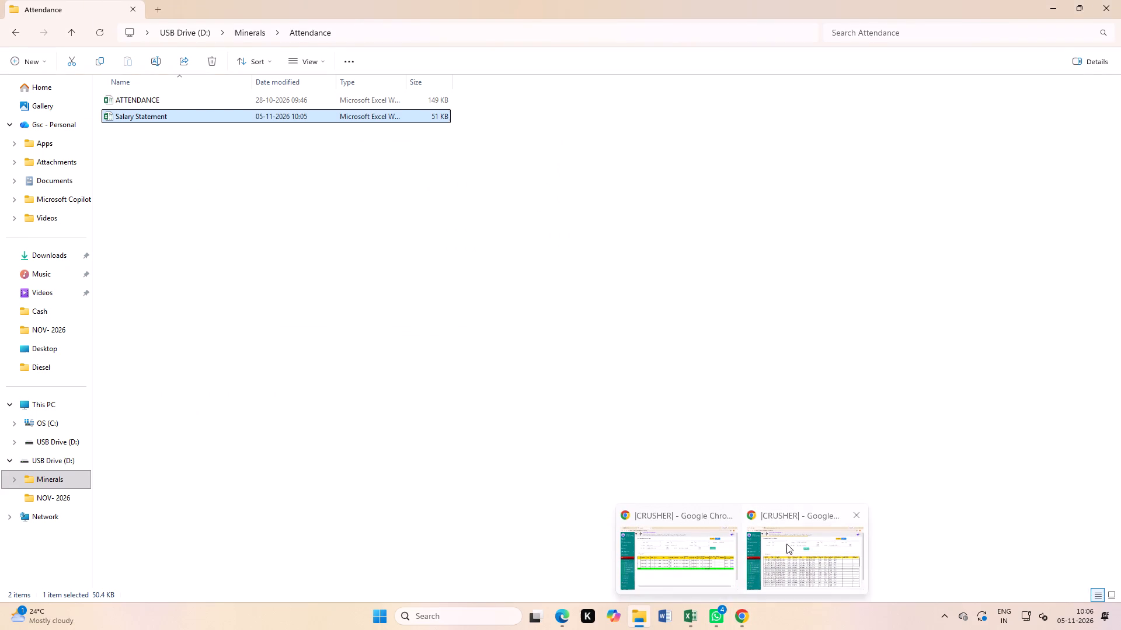
{"action": "left_click", "coordinate": [859, 515]}
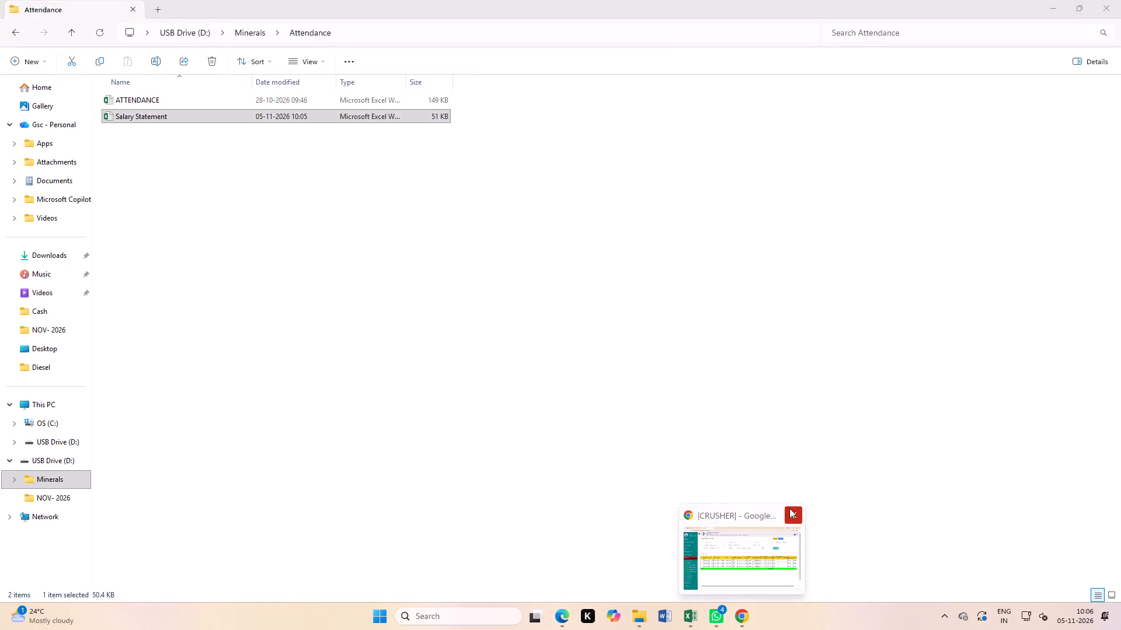
{"action": "left_click", "coordinate": [789, 508]}
Open the Cash Report Oct-26 workbook from the Minerals > Cash folder on the USB drive without updating its external links.
{"action": "left_click", "coordinate": [646, 619]}
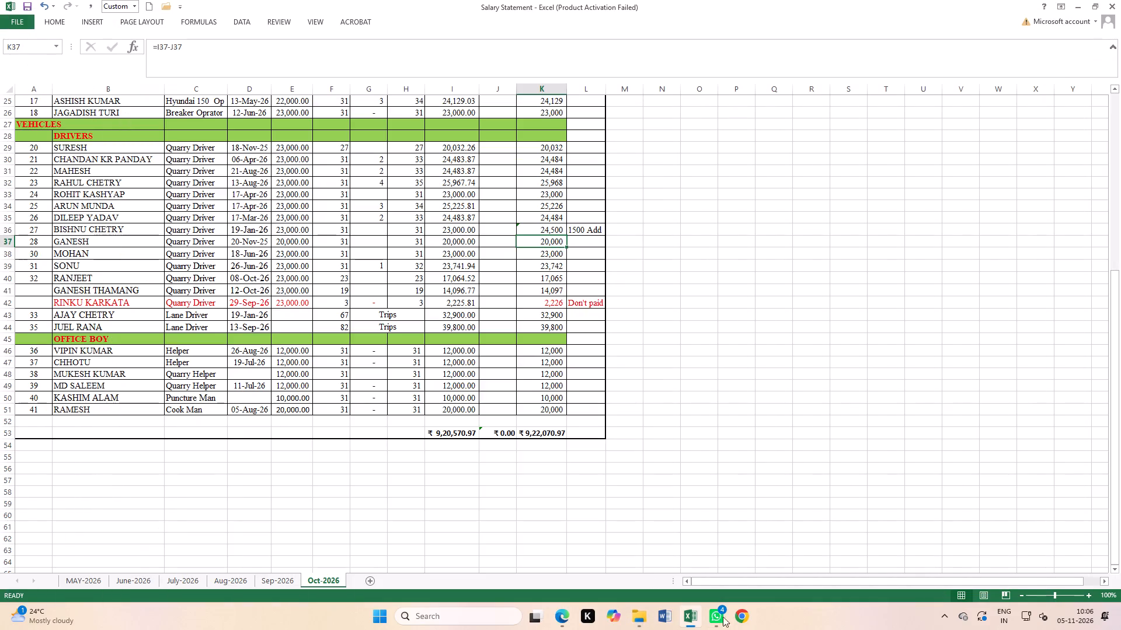
{"action": "left_click", "coordinate": [636, 615]}
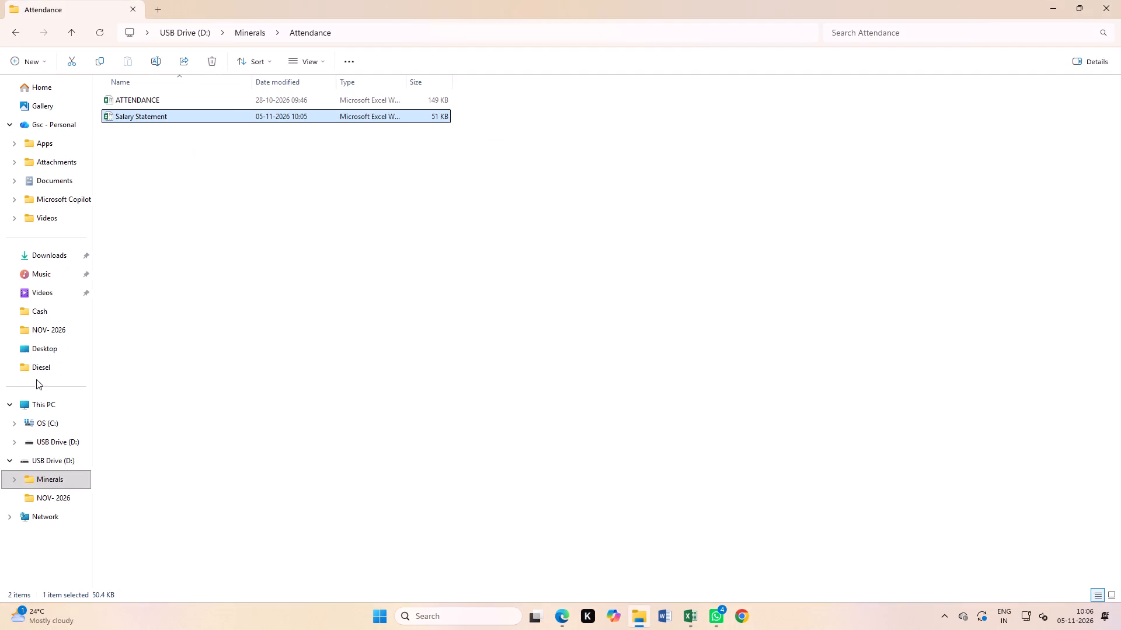
{"action": "left_click", "coordinate": [42, 346]}
{"action": "left_click", "coordinate": [47, 325]}
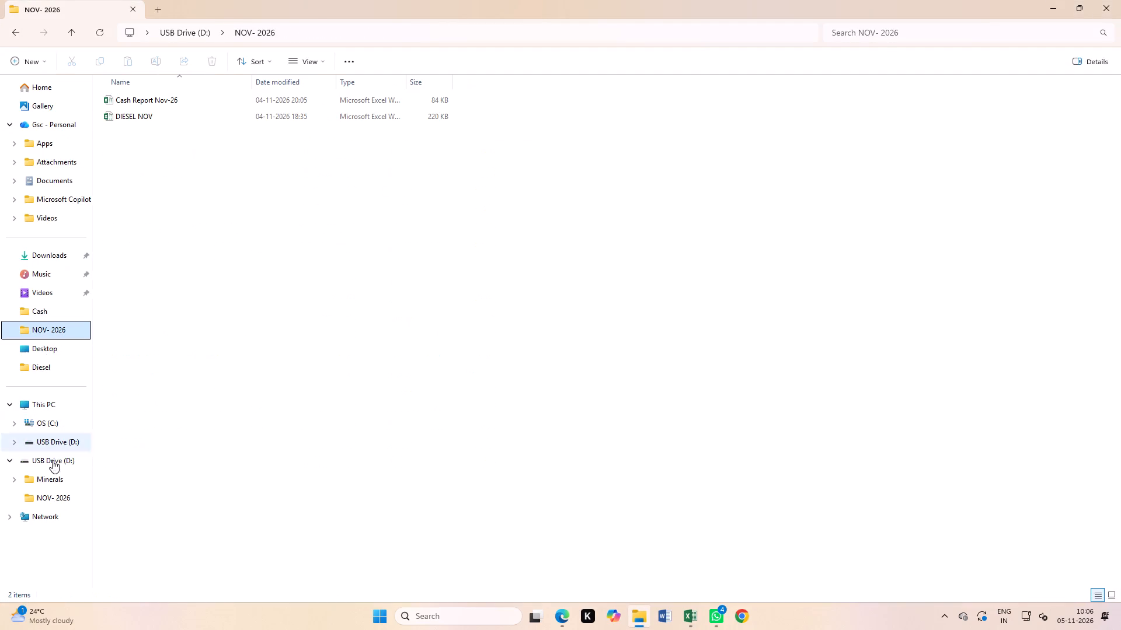
{"action": "left_click", "coordinate": [54, 484]}
{"action": "double_click", "coordinate": [123, 129]}
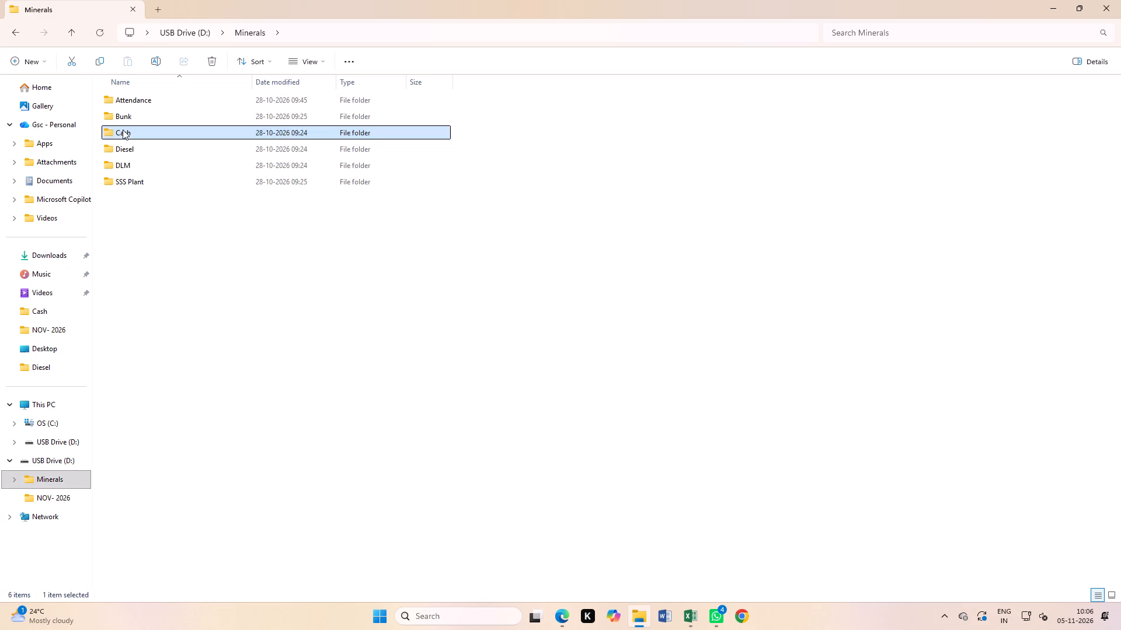
{"action": "double_click", "coordinate": [153, 101]}
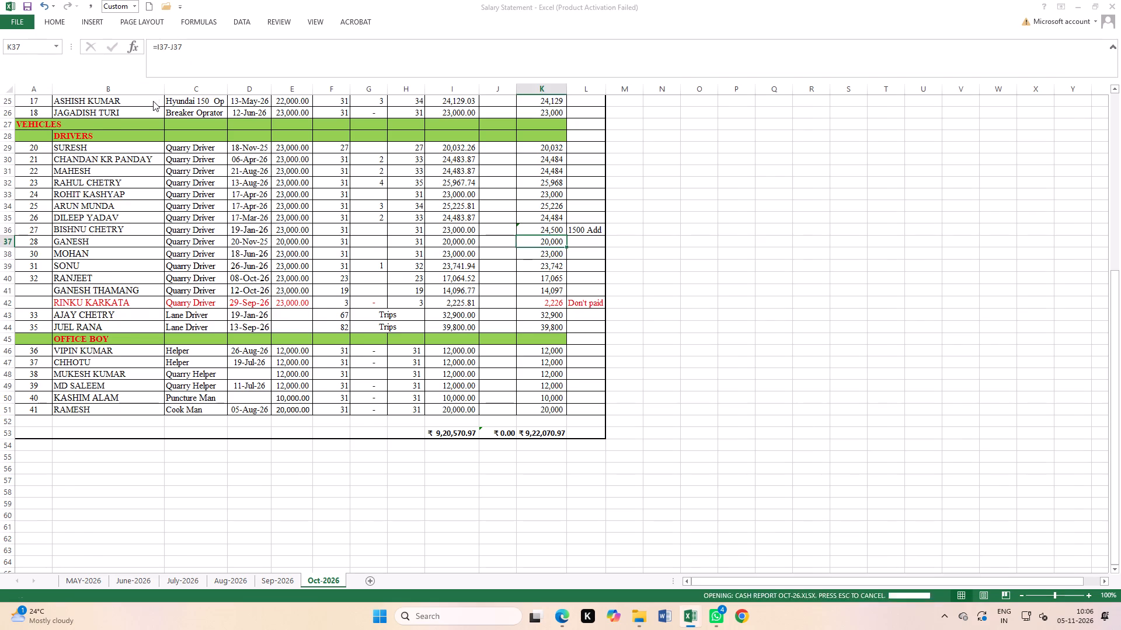
{"action": "left_click", "coordinate": [751, 289]}
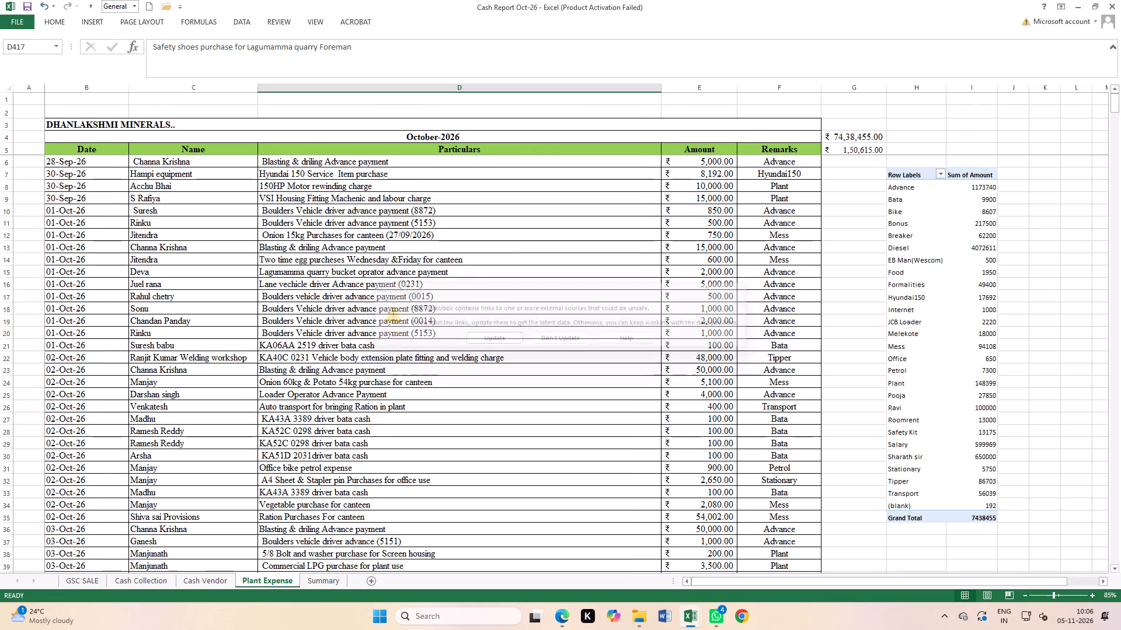
Add filters to the Date to Remarks header row of the Plant Expense sheet.
{"action": "left_click_drag", "start_coordinate": [76, 150], "coordinate": [718, 152]}
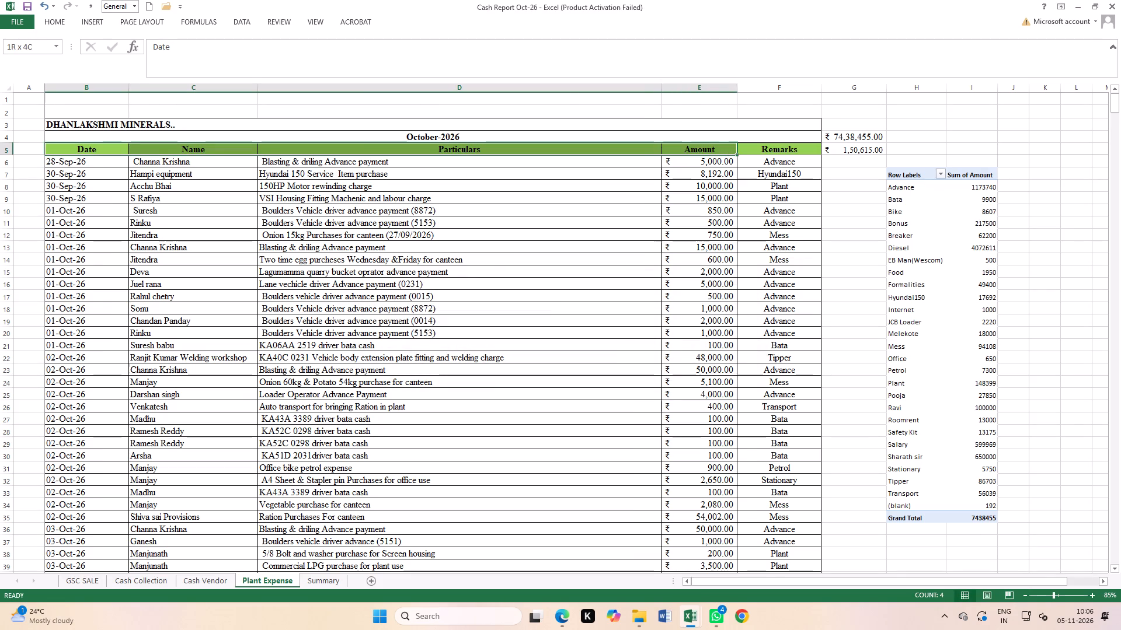
{"action": "left_click_drag", "start_coordinate": [718, 152], "coordinate": [751, 148]}
{"action": "left_click", "coordinate": [248, 23]}
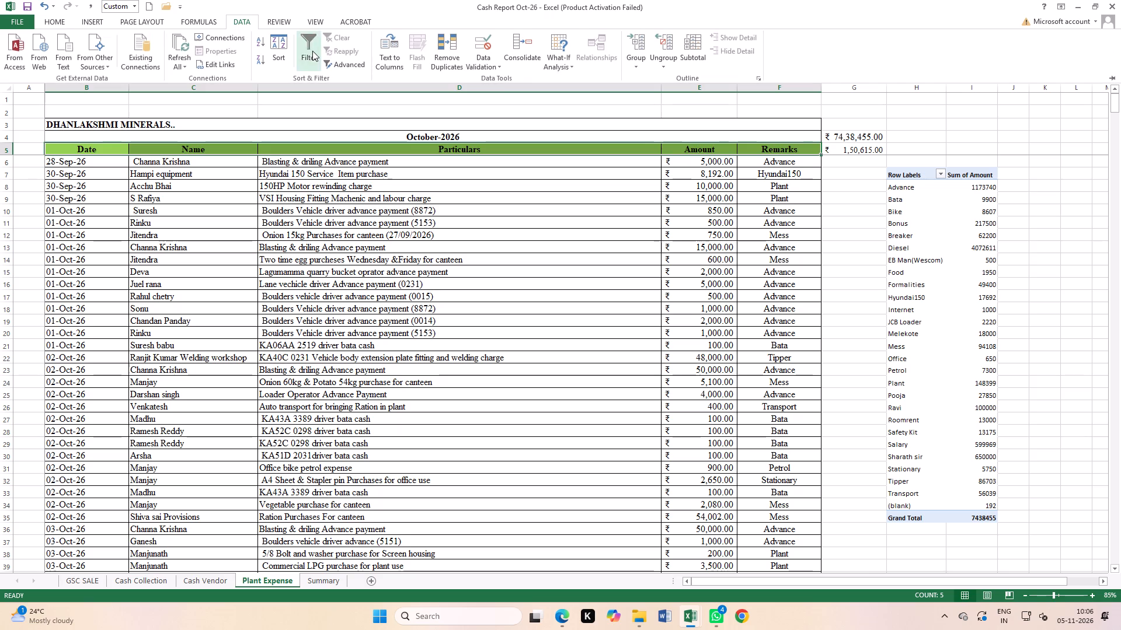
{"action": "left_click", "coordinate": [312, 50]}
{"action": "left_click", "coordinate": [570, 341]}
Filter the Remarks column to show only Advance entries.
{"action": "left_click", "coordinate": [820, 152]}
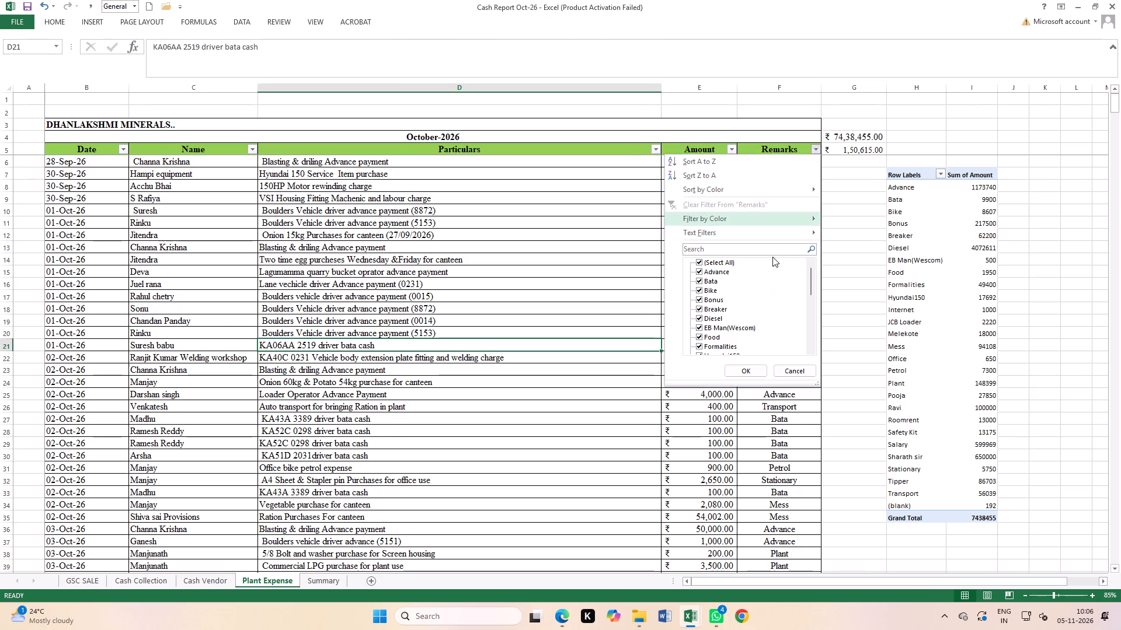
{"action": "left_click", "coordinate": [719, 257]}
{"action": "left_click", "coordinate": [719, 265]}
{"action": "left_click", "coordinate": [719, 269]}
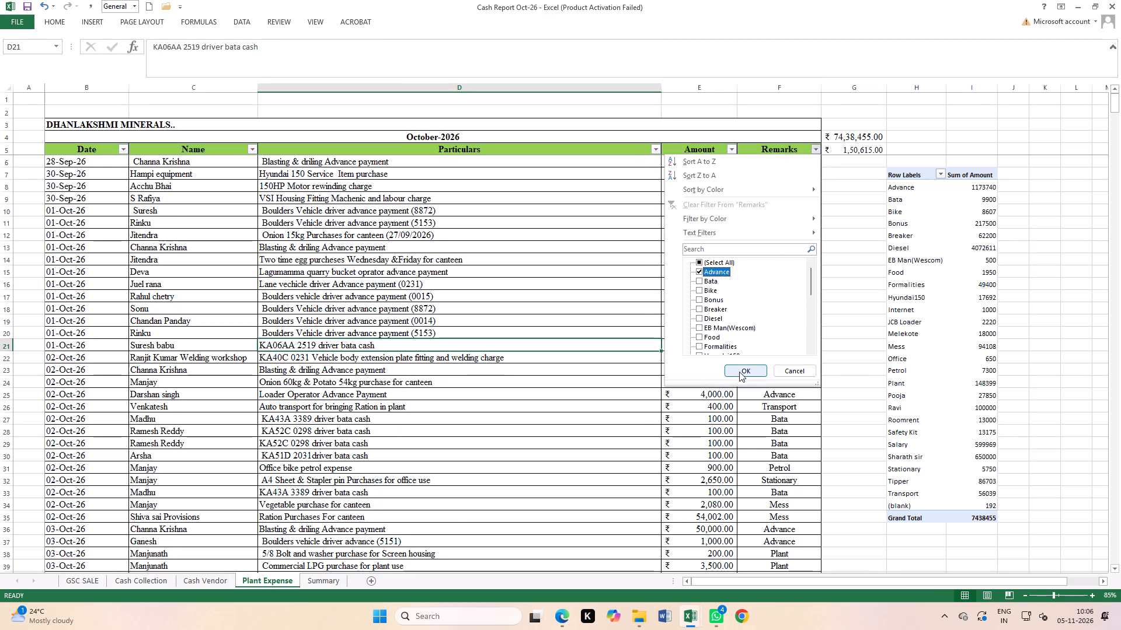
{"action": "left_click", "coordinate": [742, 370]}
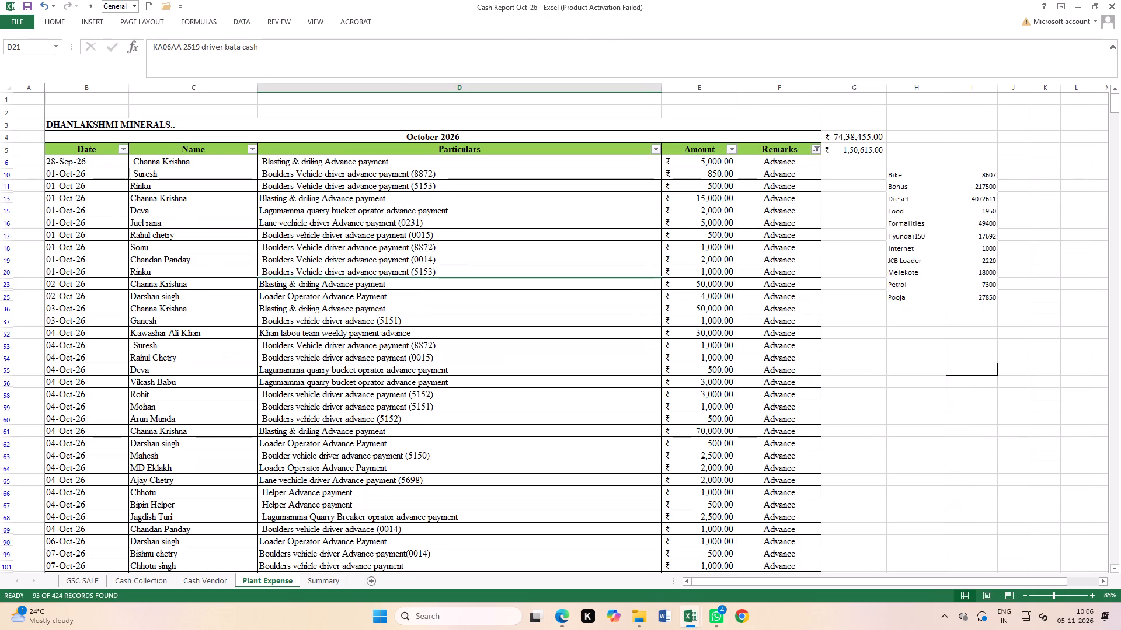
{"action": "left_click", "coordinate": [252, 148]}
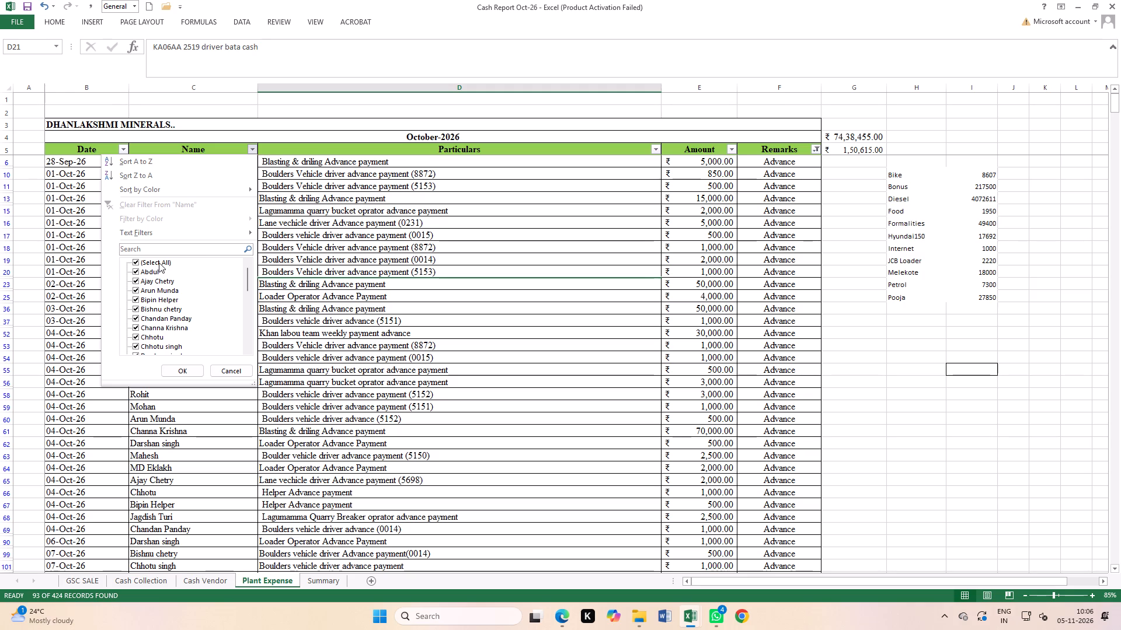
{"action": "left_click", "coordinate": [159, 262]}
{"action": "left_click", "coordinate": [159, 262]}
{"action": "left_click", "coordinate": [173, 328]}
{"action": "scroll", "coordinate": [172, 304], "scroll_direction": "down", "scroll_amount": 1}
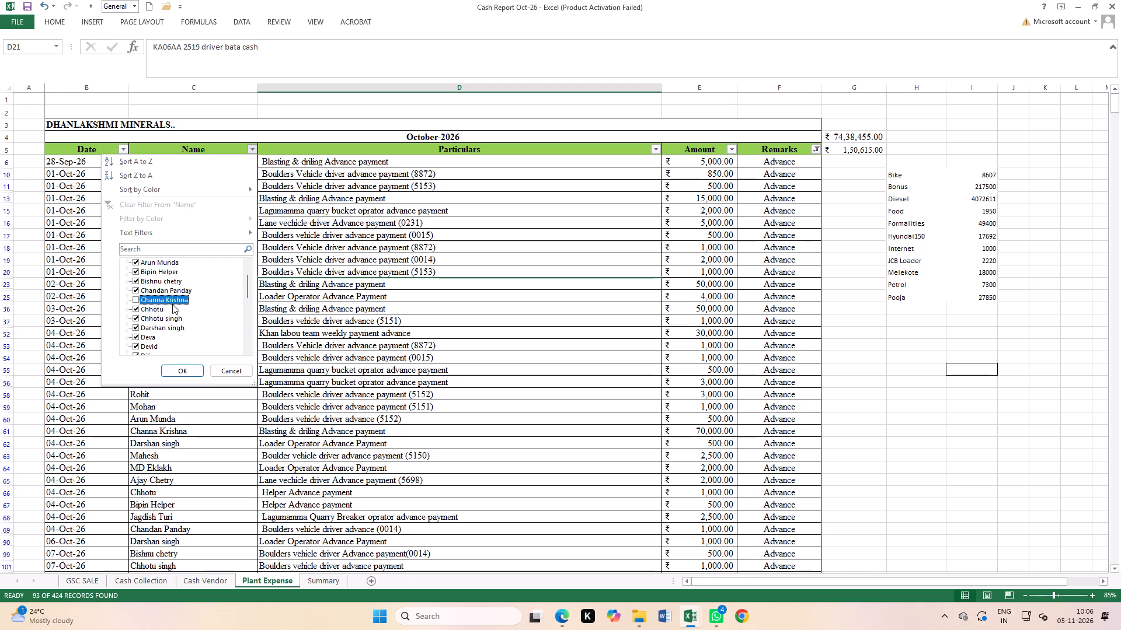
{"action": "scroll", "coordinate": [166, 328], "scroll_direction": "down", "scroll_amount": 2}
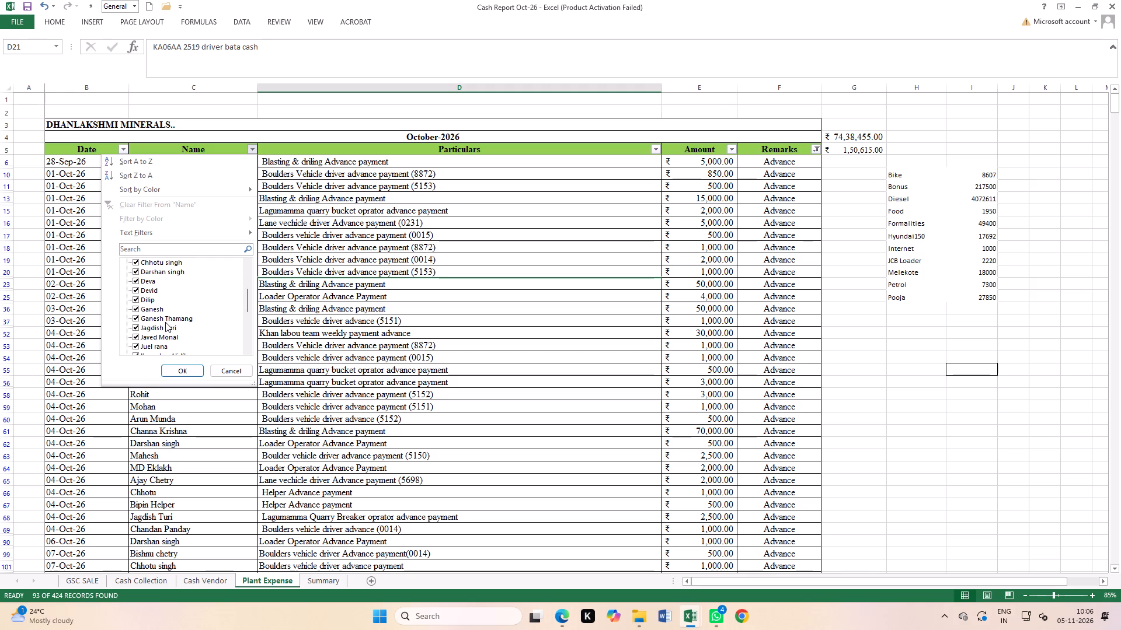
{"action": "scroll", "coordinate": [165, 322], "scroll_direction": "down", "scroll_amount": 1}
{"action": "left_click", "coordinate": [168, 327]}
{"action": "scroll", "coordinate": [168, 319], "scroll_direction": "down", "scroll_amount": 1}
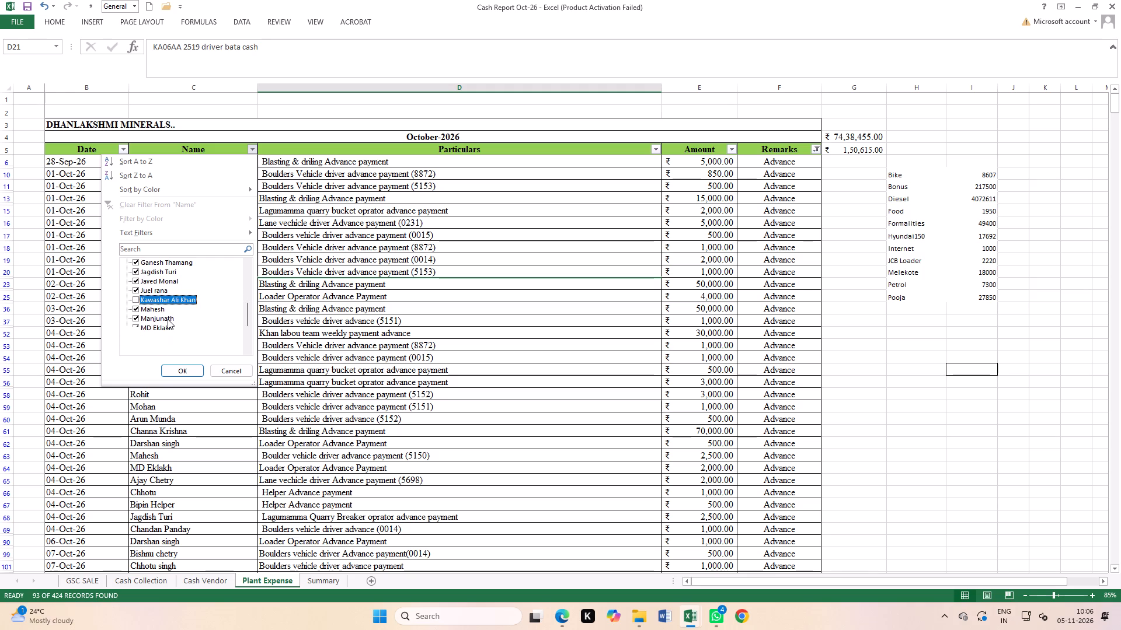
Check the remaining names in the Name filter, also exclude the payee whose first name is Javed, and apply the filter.
{"action": "scroll", "coordinate": [168, 319], "scroll_direction": "down", "scroll_amount": 5}
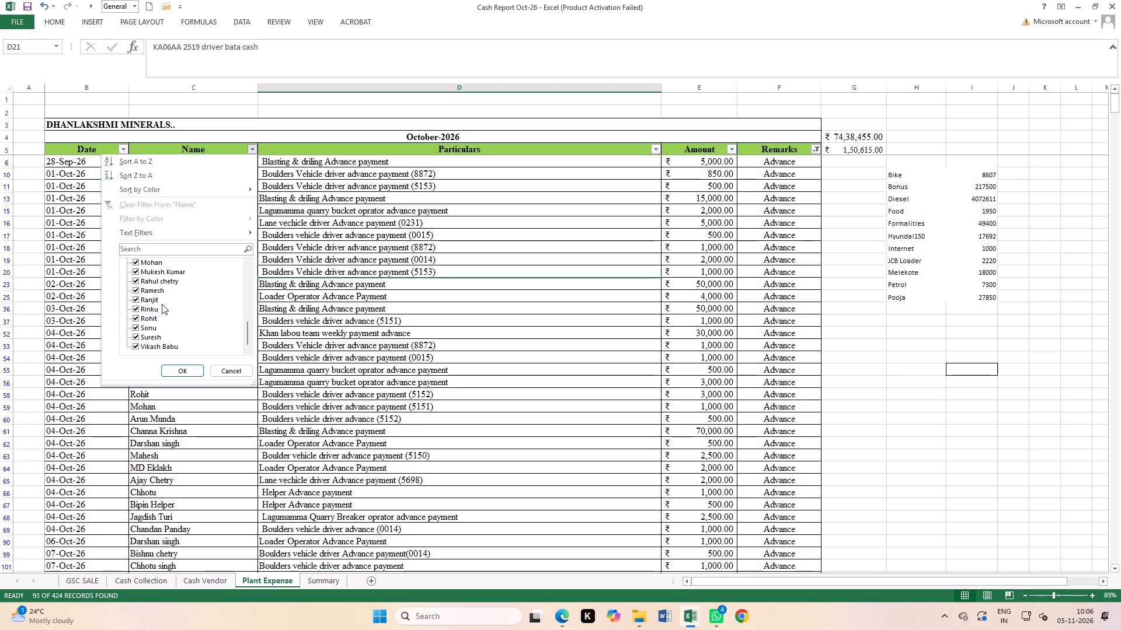
{"action": "scroll", "coordinate": [162, 304], "scroll_direction": "up", "scroll_amount": 1}
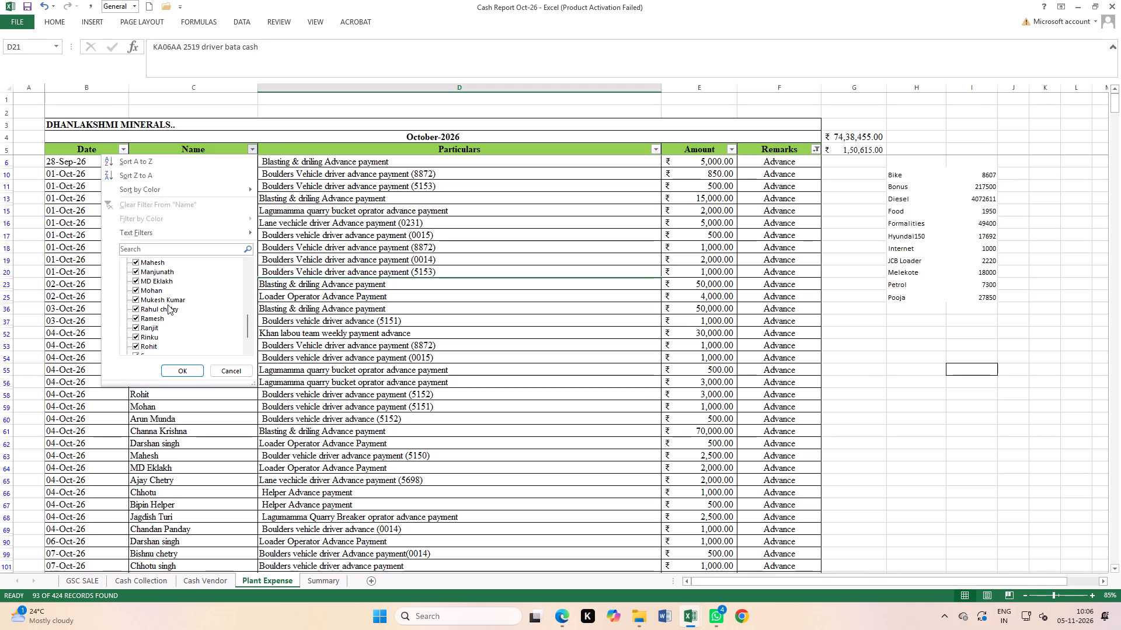
{"action": "scroll", "coordinate": [168, 304], "scroll_direction": "up", "scroll_amount": 2}
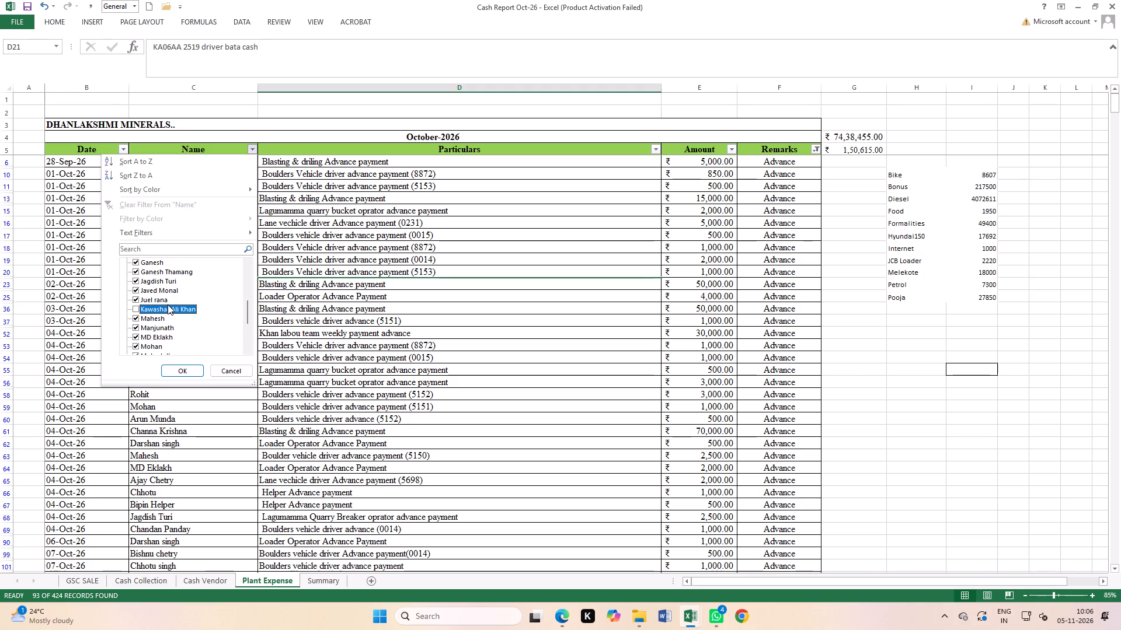
{"action": "scroll", "coordinate": [168, 304], "scroll_direction": "down", "scroll_amount": 1}
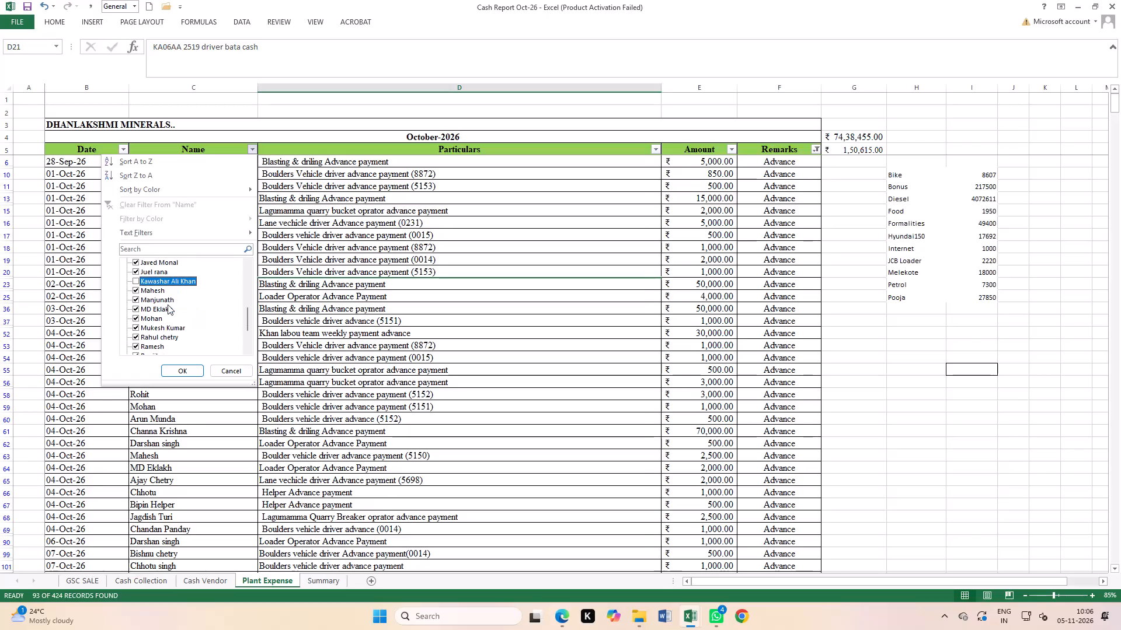
{"action": "scroll", "coordinate": [168, 304], "scroll_direction": "down", "scroll_amount": 1}
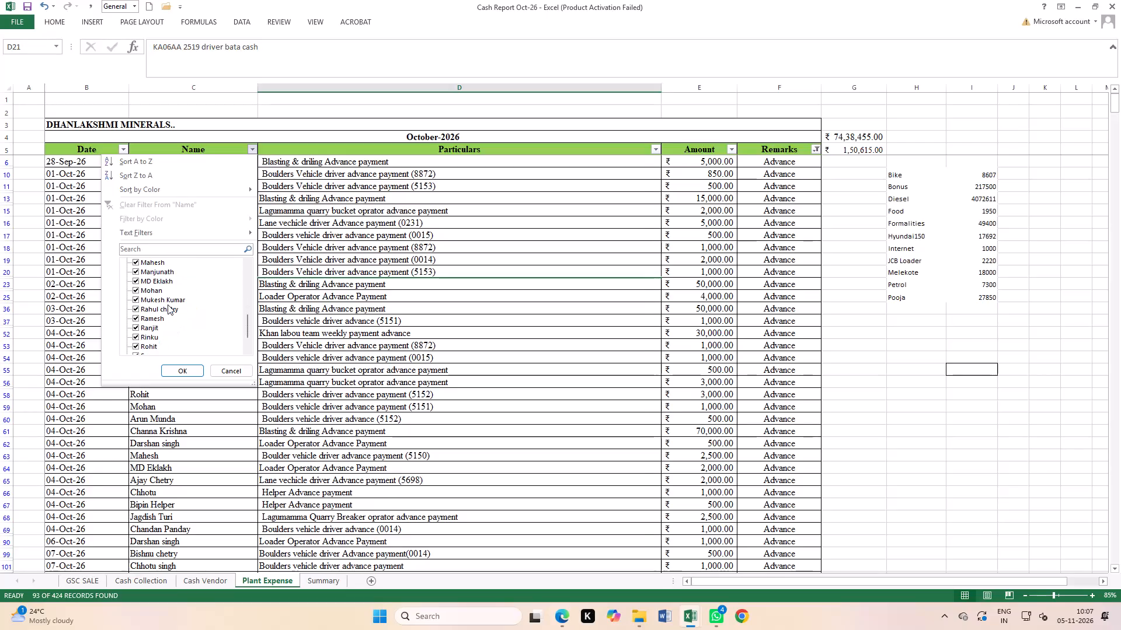
{"action": "scroll", "coordinate": [168, 304], "scroll_direction": "down", "scroll_amount": 1}
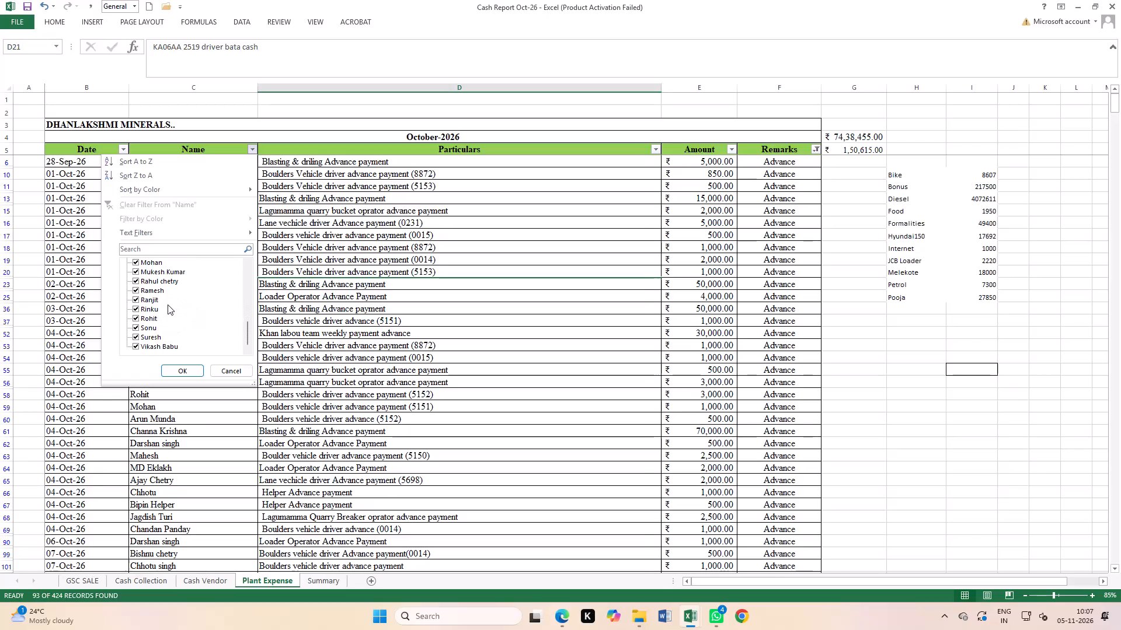
{"action": "scroll", "coordinate": [168, 304], "scroll_direction": "up", "scroll_amount": 4}
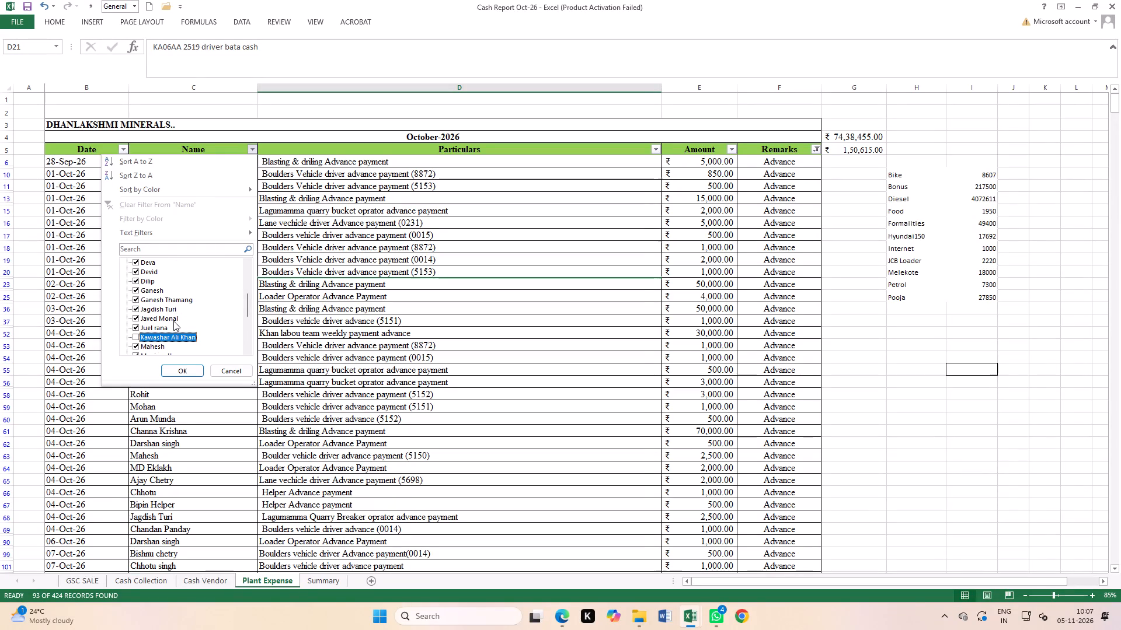
{"action": "left_click", "coordinate": [172, 321]}
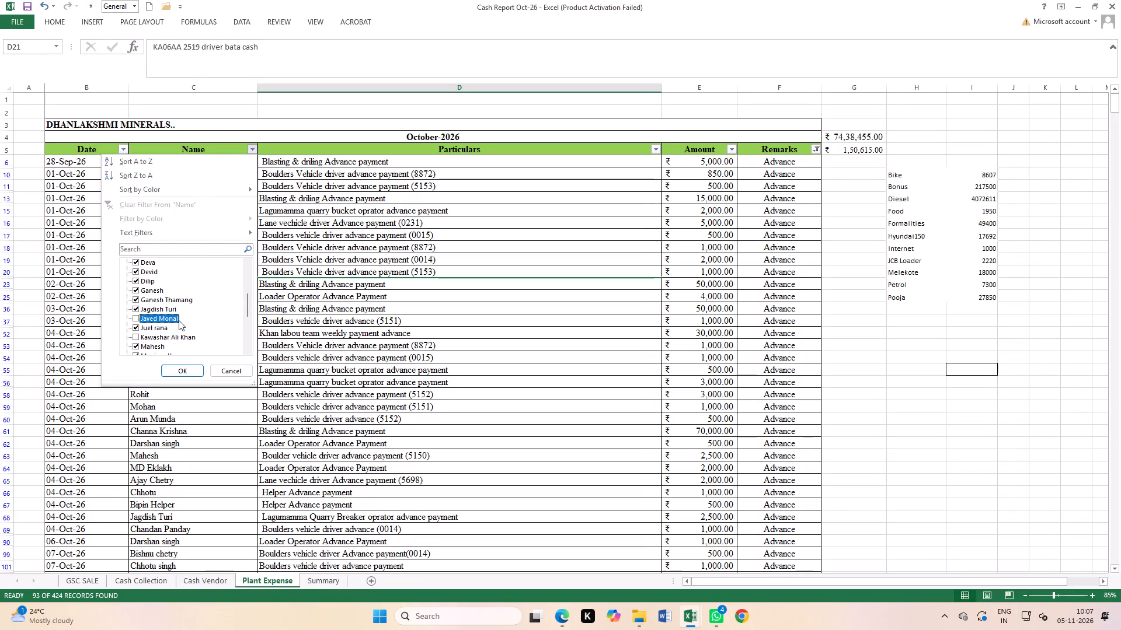
{"action": "scroll", "coordinate": [179, 320], "scroll_direction": "up", "scroll_amount": 3}
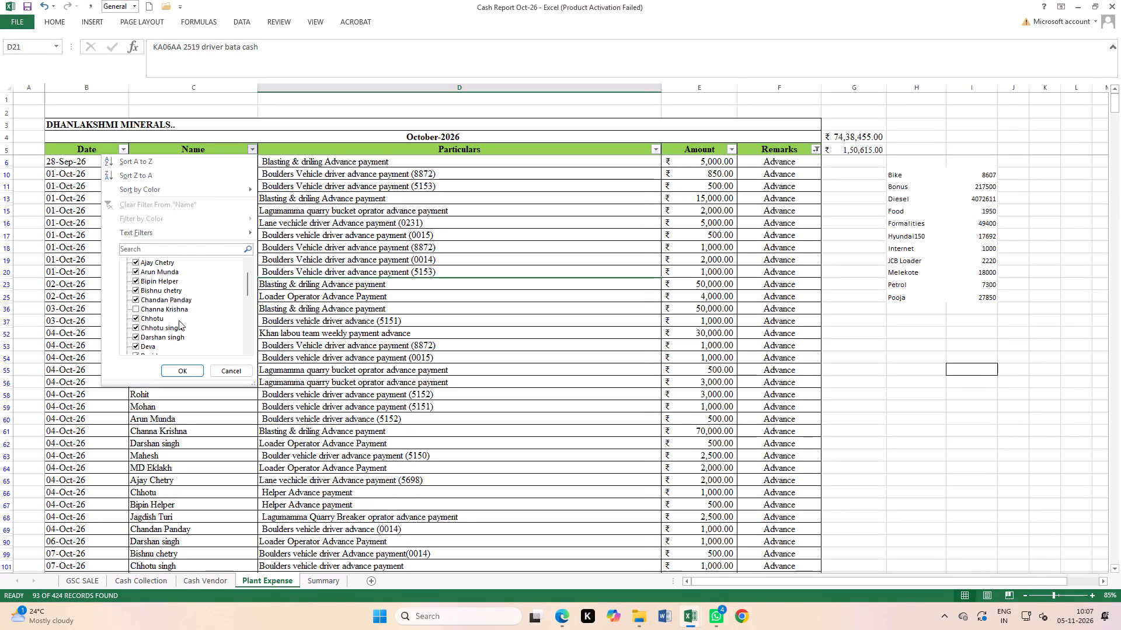
{"action": "scroll", "coordinate": [179, 318], "scroll_direction": "up", "scroll_amount": 3}
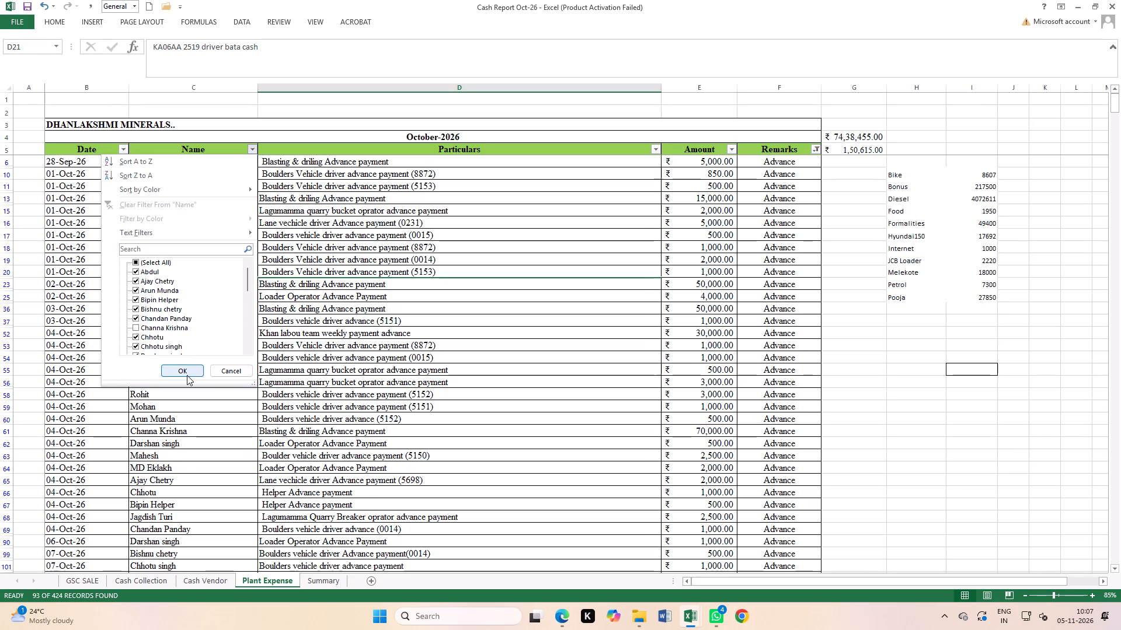
{"action": "left_click", "coordinate": [187, 374]}
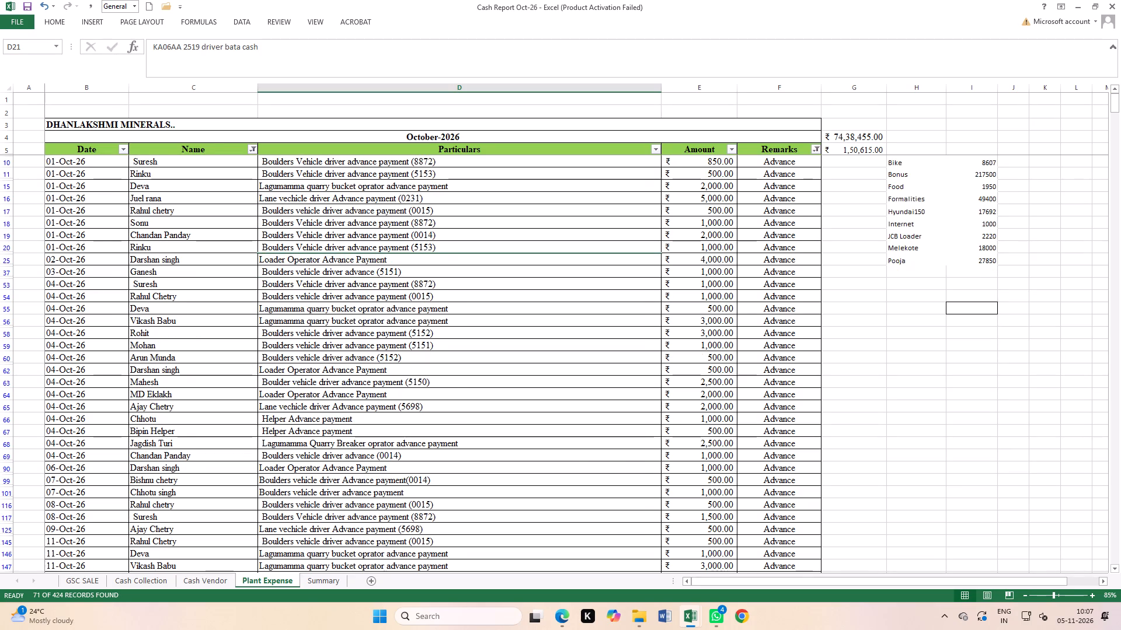
Examine the filtered advance rows and the entries in the Particulars column's filter, keeping all of them selected.
{"action": "scroll", "coordinate": [515, 299], "scroll_direction": "down", "scroll_amount": 4}
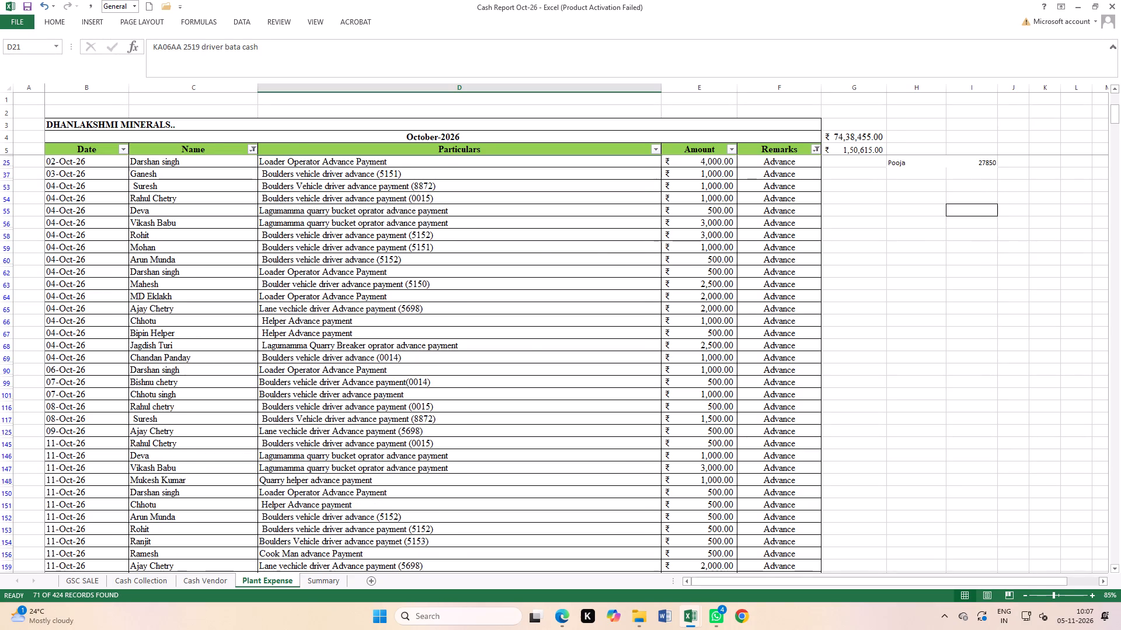
{"action": "left_click", "coordinate": [656, 148]}
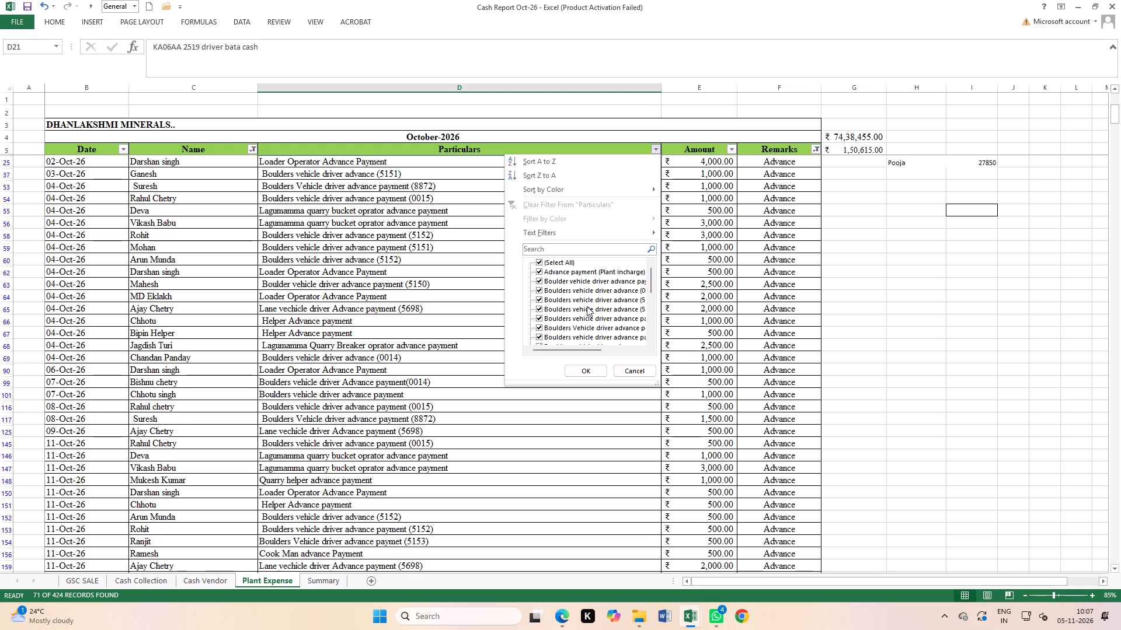
{"action": "scroll", "coordinate": [587, 306], "scroll_direction": "down", "scroll_amount": 4}
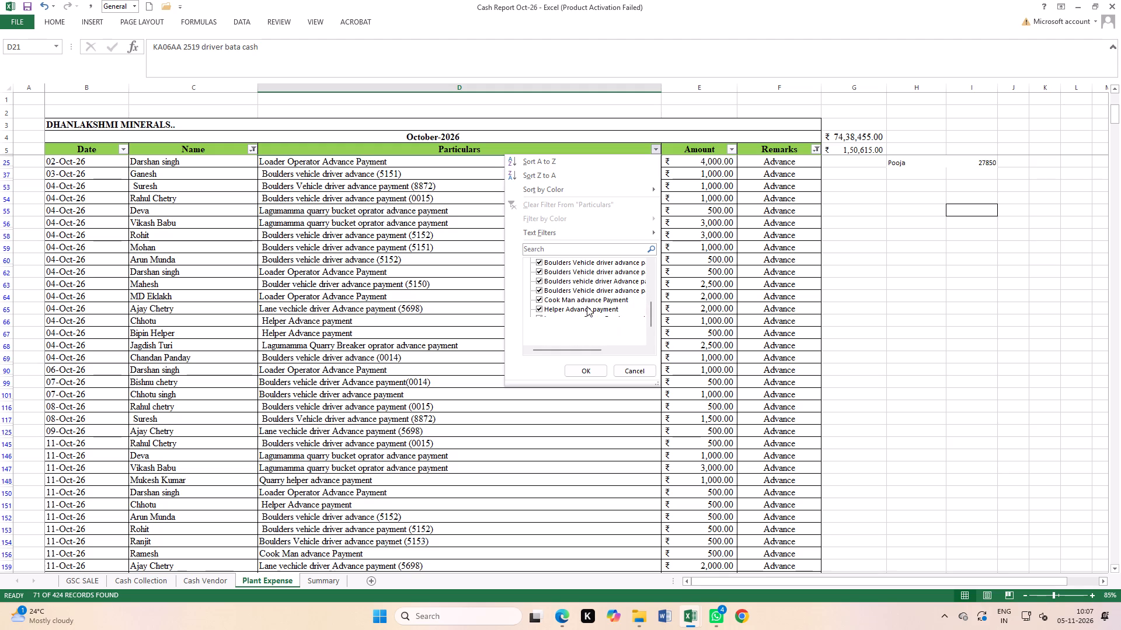
{"action": "scroll", "coordinate": [596, 323], "scroll_direction": "down", "scroll_amount": 1}
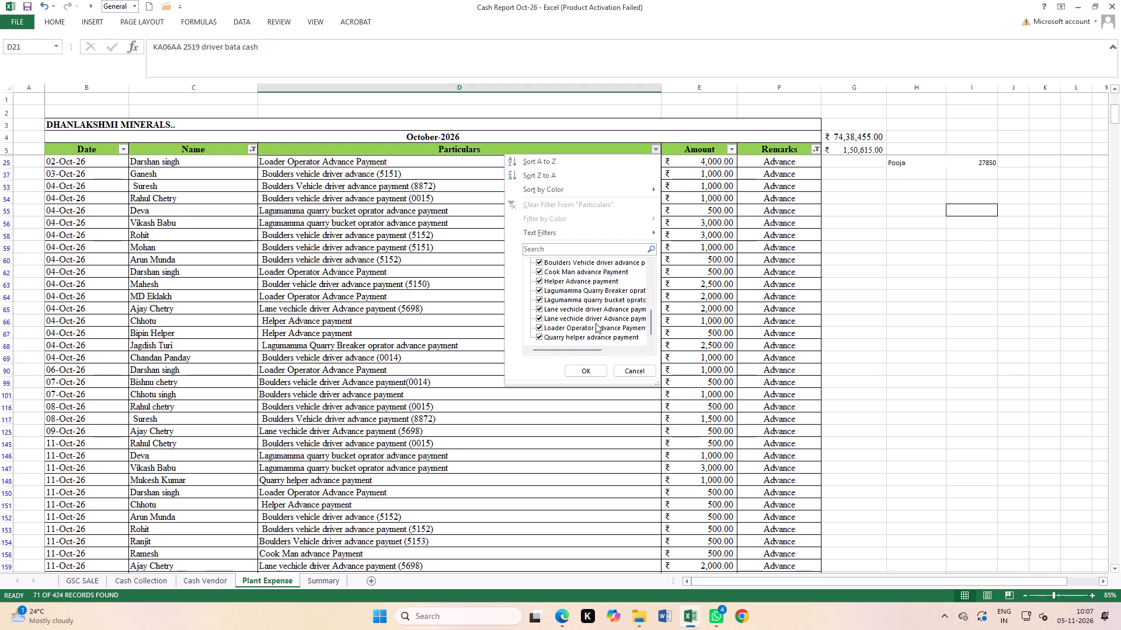
{"action": "scroll", "coordinate": [596, 323], "scroll_direction": "down", "scroll_amount": 3}
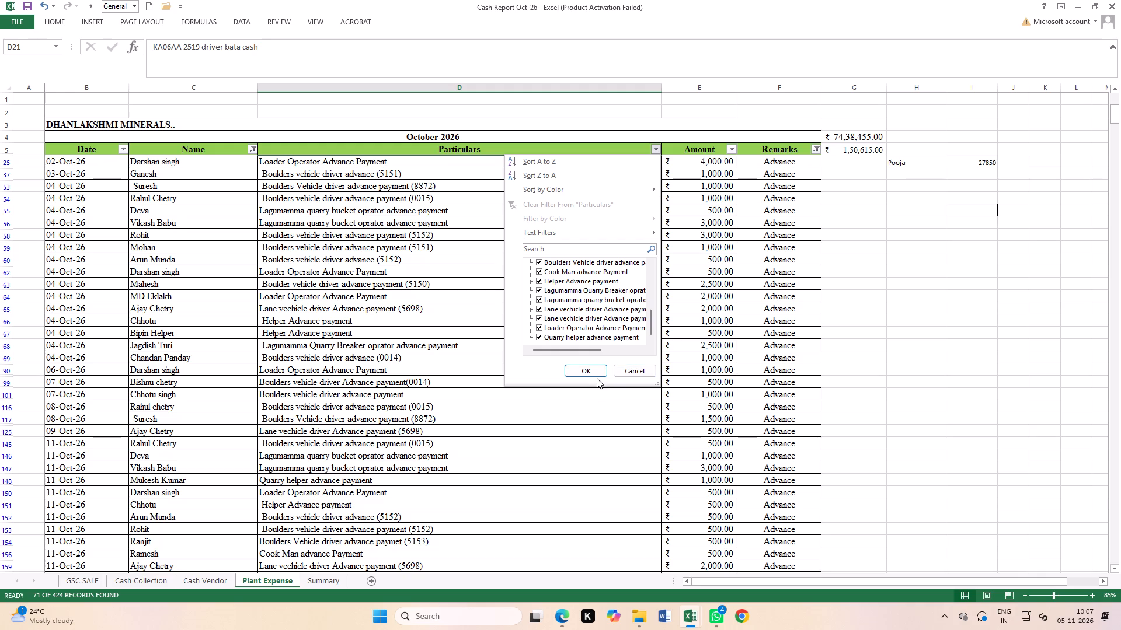
{"action": "left_click", "coordinate": [589, 370]}
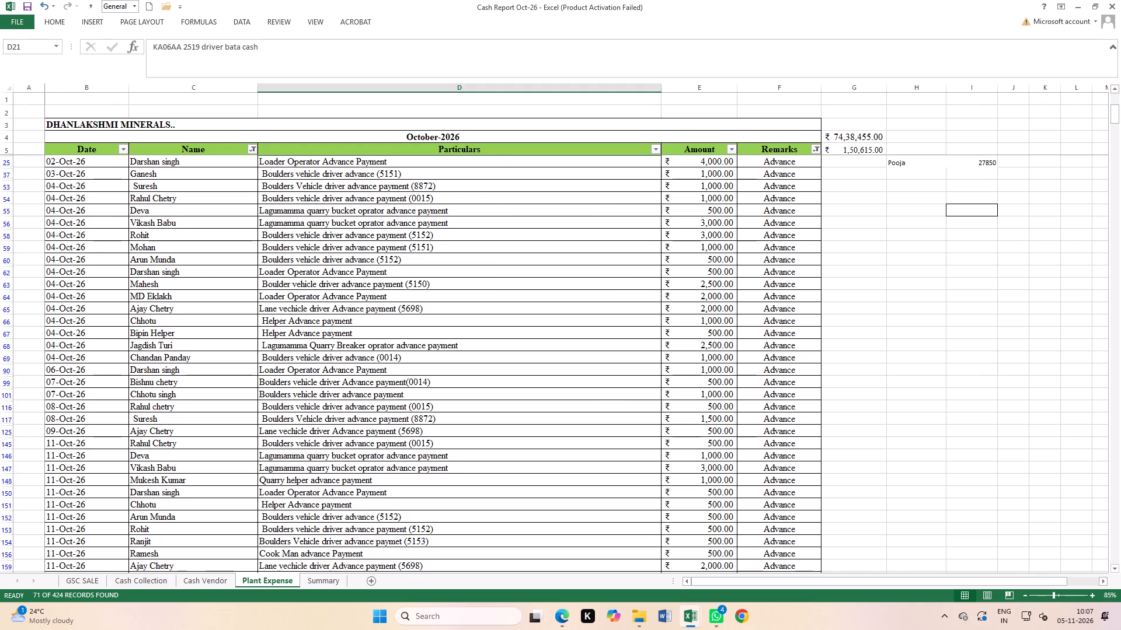
Collapse the Particulars column D to zero width so Amount sits directly beside Name.
{"action": "left_click_drag", "start_coordinate": [661, 85], "coordinate": [507, 110]}
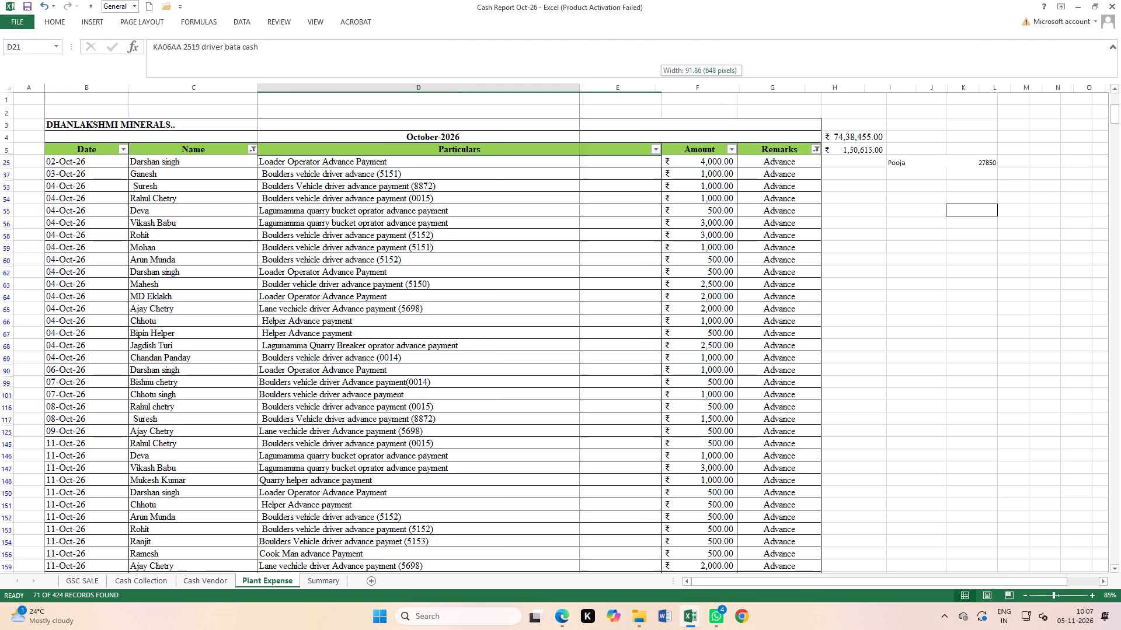
{"action": "left_click_drag", "start_coordinate": [507, 110], "coordinate": [259, 134]}
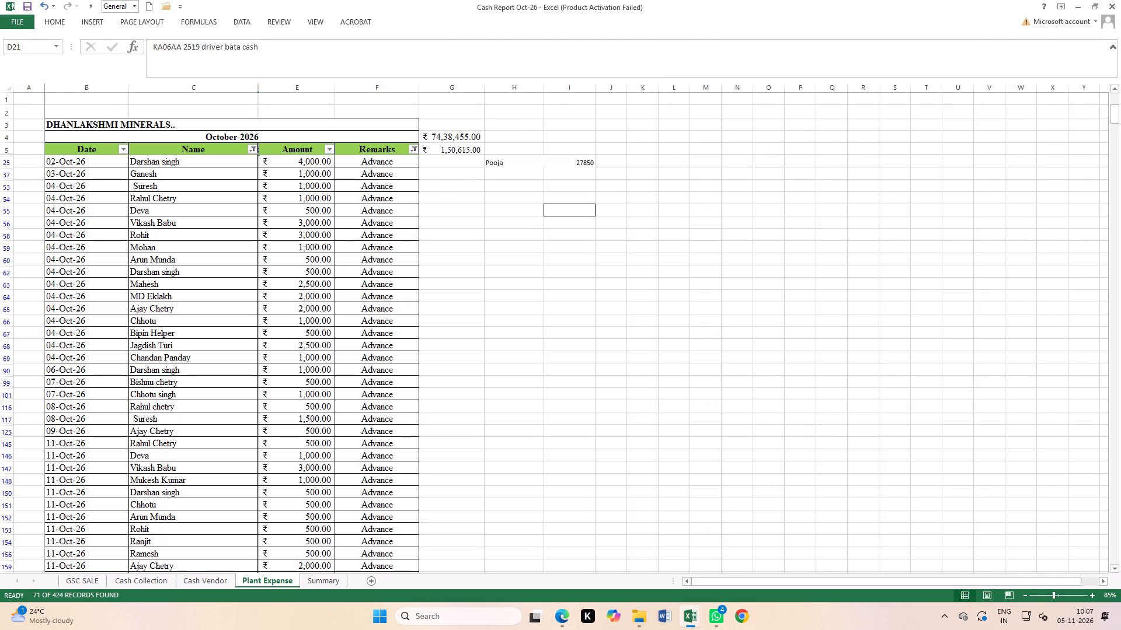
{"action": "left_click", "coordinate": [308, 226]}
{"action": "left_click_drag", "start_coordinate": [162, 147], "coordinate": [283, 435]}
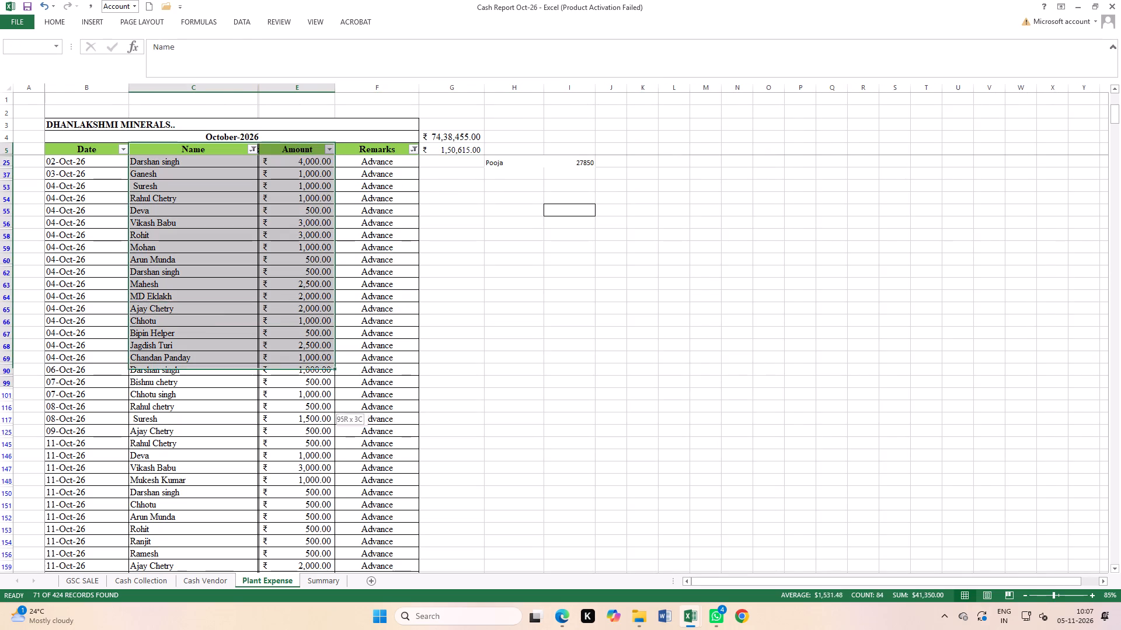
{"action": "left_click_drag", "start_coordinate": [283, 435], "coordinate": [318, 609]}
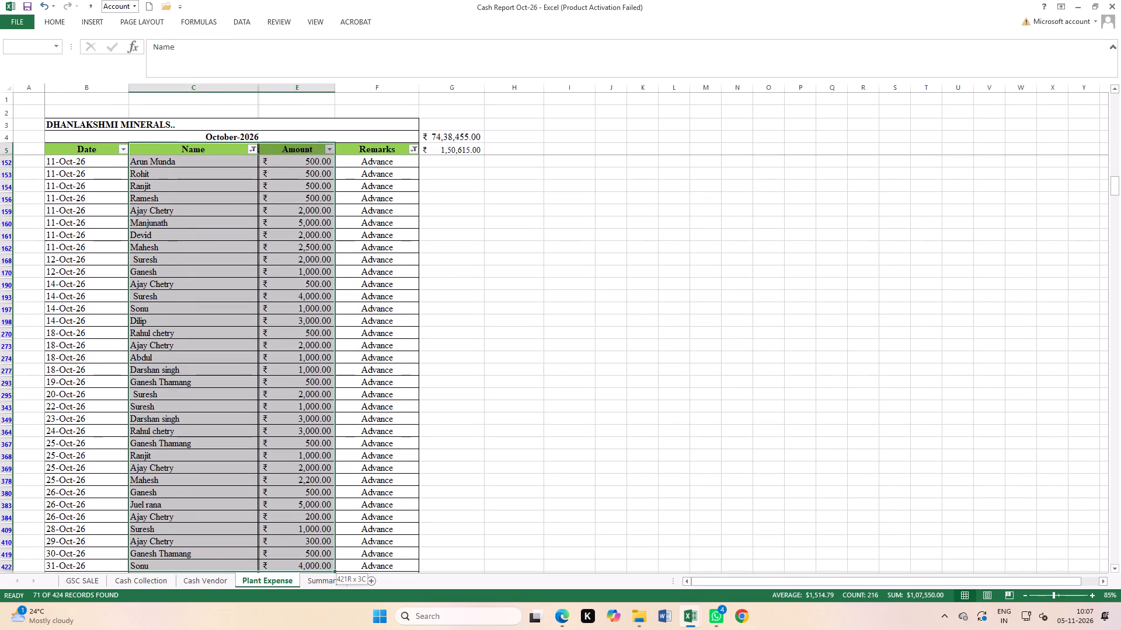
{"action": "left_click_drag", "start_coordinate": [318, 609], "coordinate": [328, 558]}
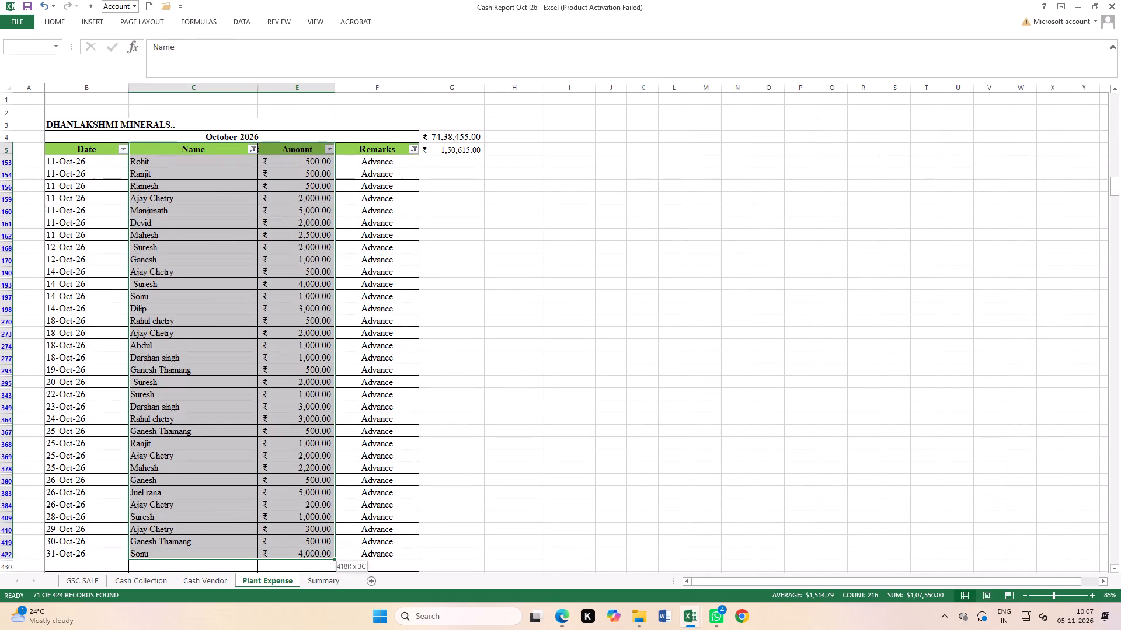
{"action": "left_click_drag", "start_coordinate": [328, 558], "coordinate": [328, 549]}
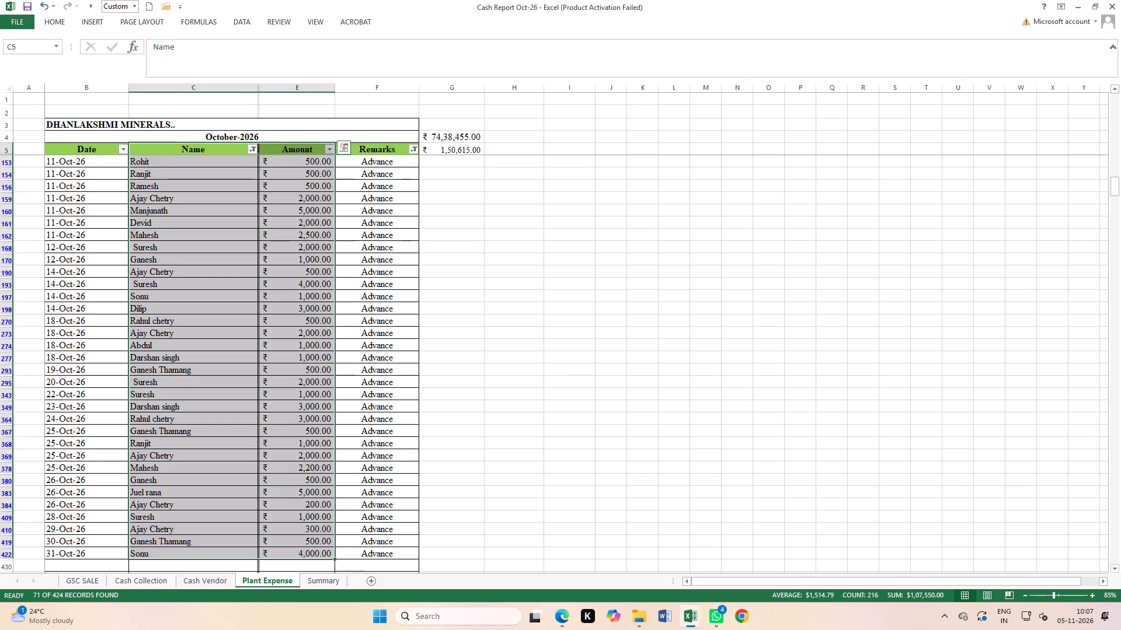
Undo the collapse of the Particulars column D.
{"action": "left_click", "coordinate": [47, 8]}
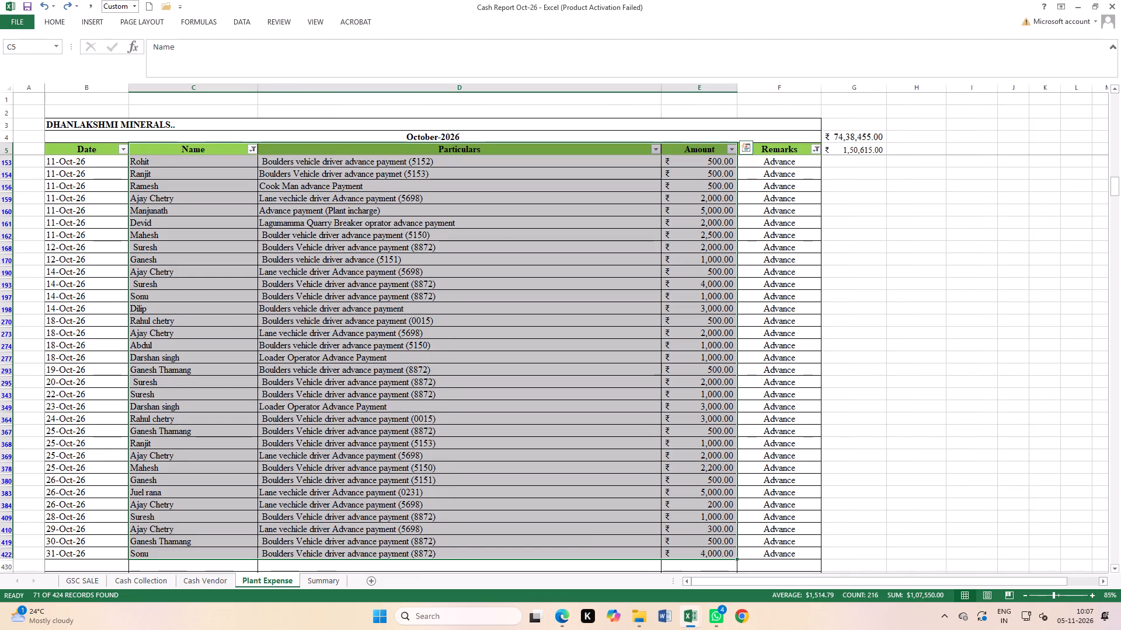
{"action": "left_click", "coordinate": [445, 329]}
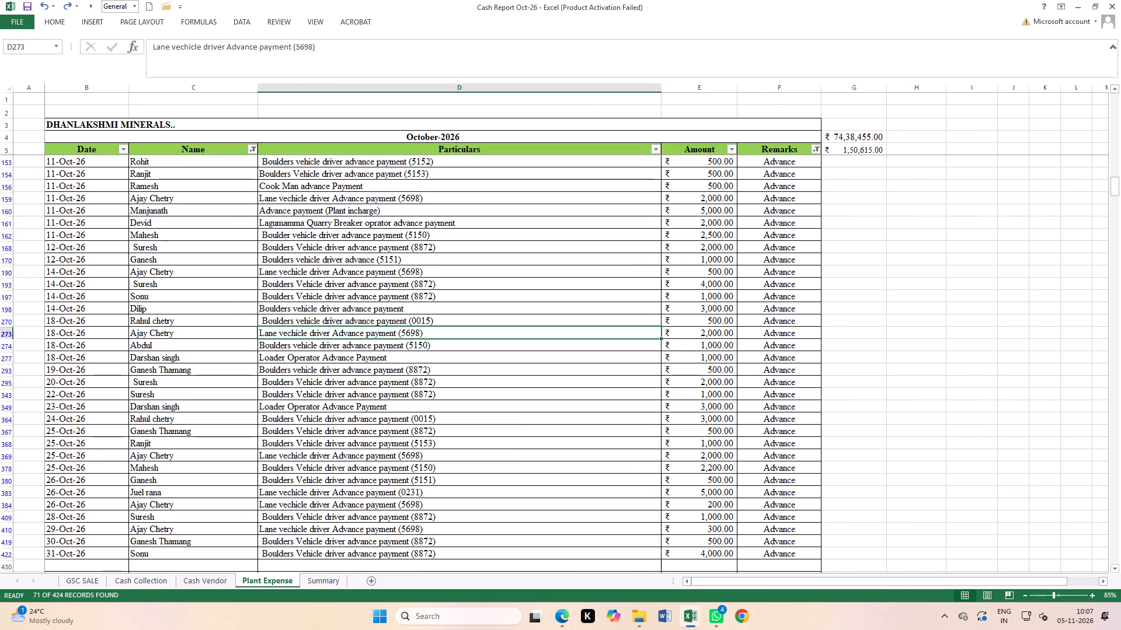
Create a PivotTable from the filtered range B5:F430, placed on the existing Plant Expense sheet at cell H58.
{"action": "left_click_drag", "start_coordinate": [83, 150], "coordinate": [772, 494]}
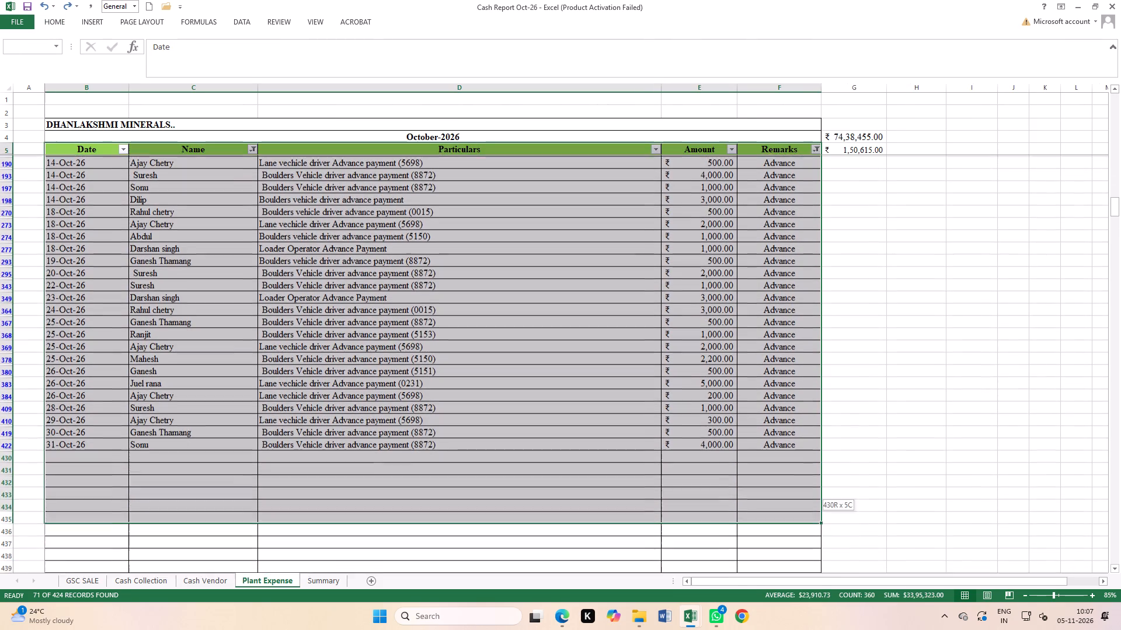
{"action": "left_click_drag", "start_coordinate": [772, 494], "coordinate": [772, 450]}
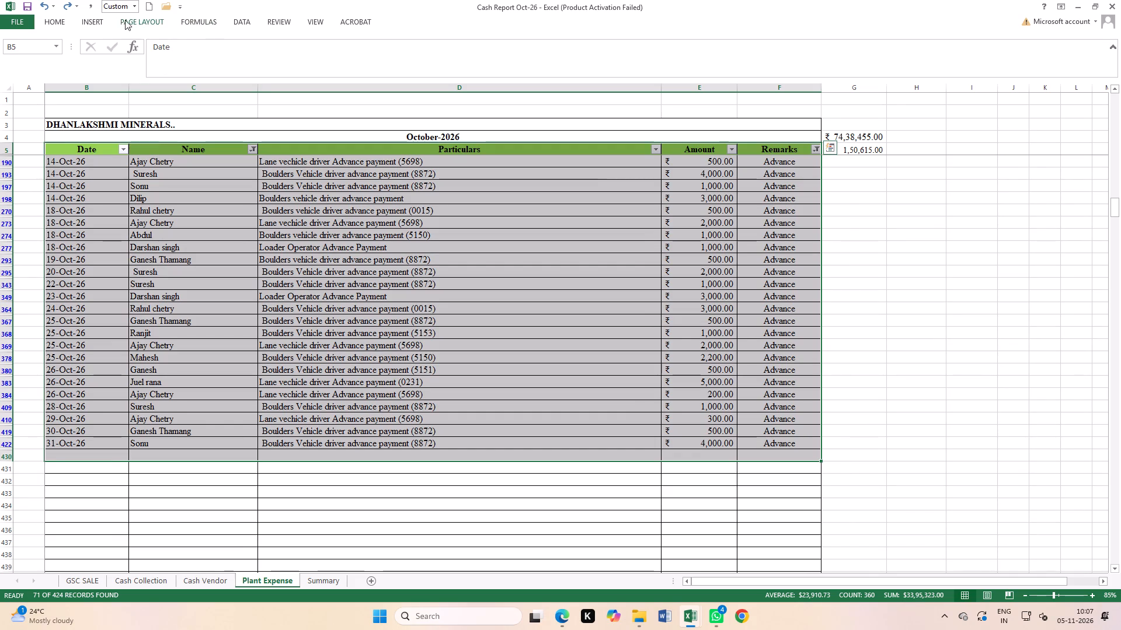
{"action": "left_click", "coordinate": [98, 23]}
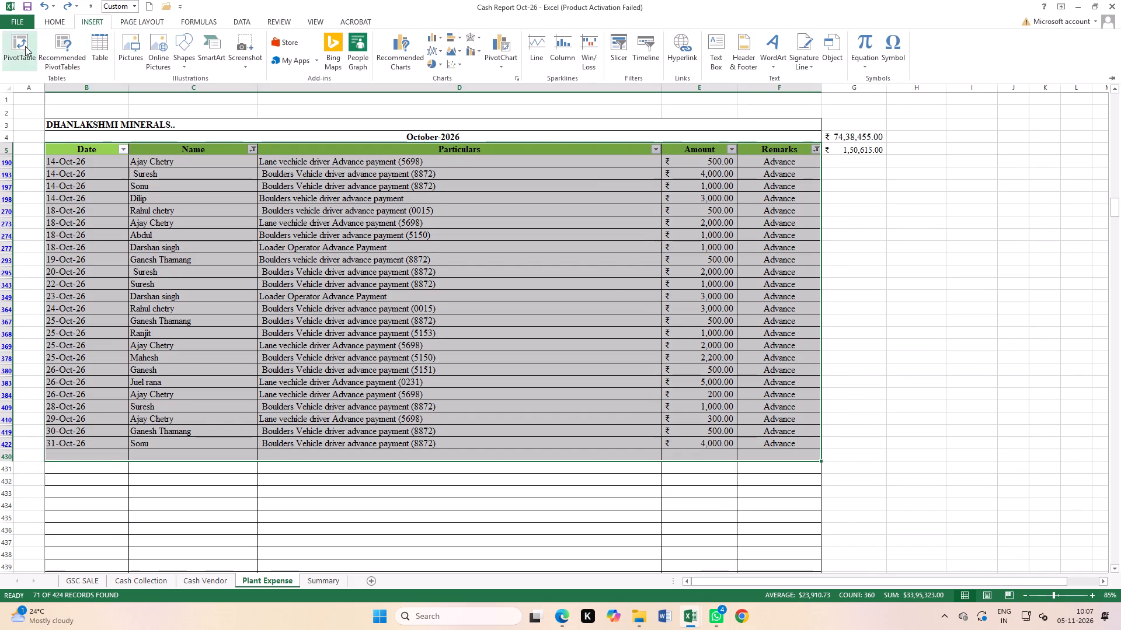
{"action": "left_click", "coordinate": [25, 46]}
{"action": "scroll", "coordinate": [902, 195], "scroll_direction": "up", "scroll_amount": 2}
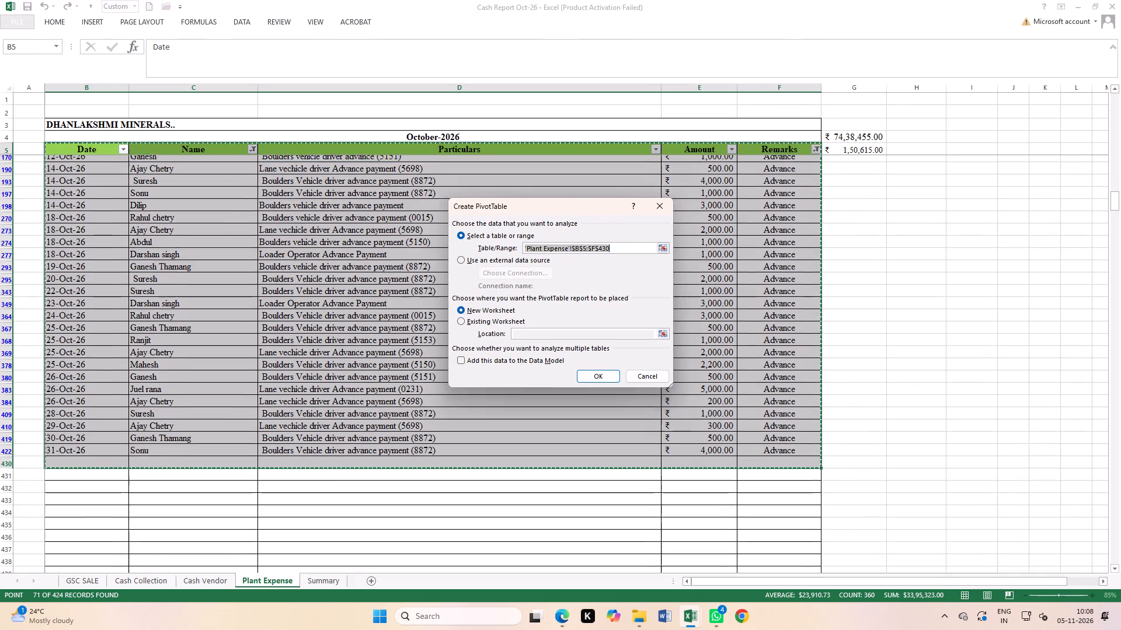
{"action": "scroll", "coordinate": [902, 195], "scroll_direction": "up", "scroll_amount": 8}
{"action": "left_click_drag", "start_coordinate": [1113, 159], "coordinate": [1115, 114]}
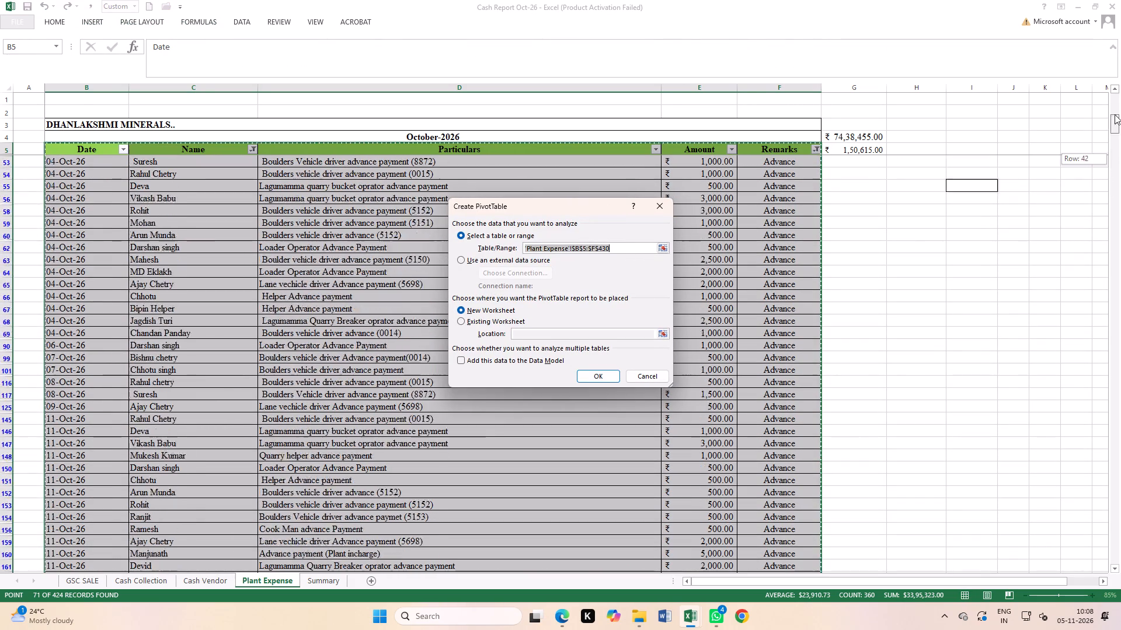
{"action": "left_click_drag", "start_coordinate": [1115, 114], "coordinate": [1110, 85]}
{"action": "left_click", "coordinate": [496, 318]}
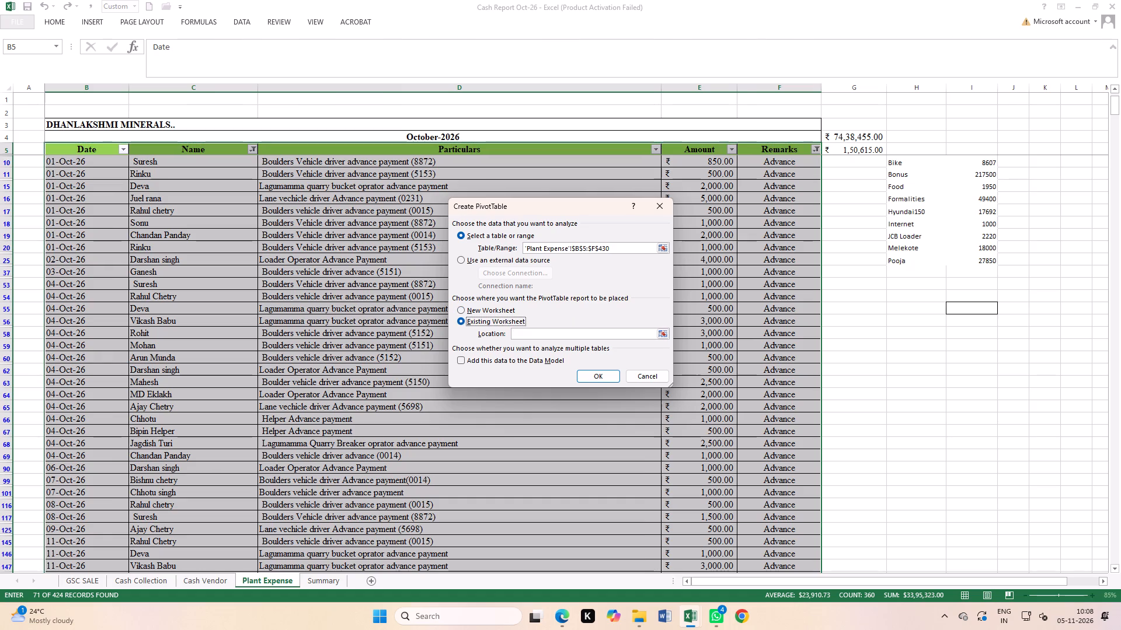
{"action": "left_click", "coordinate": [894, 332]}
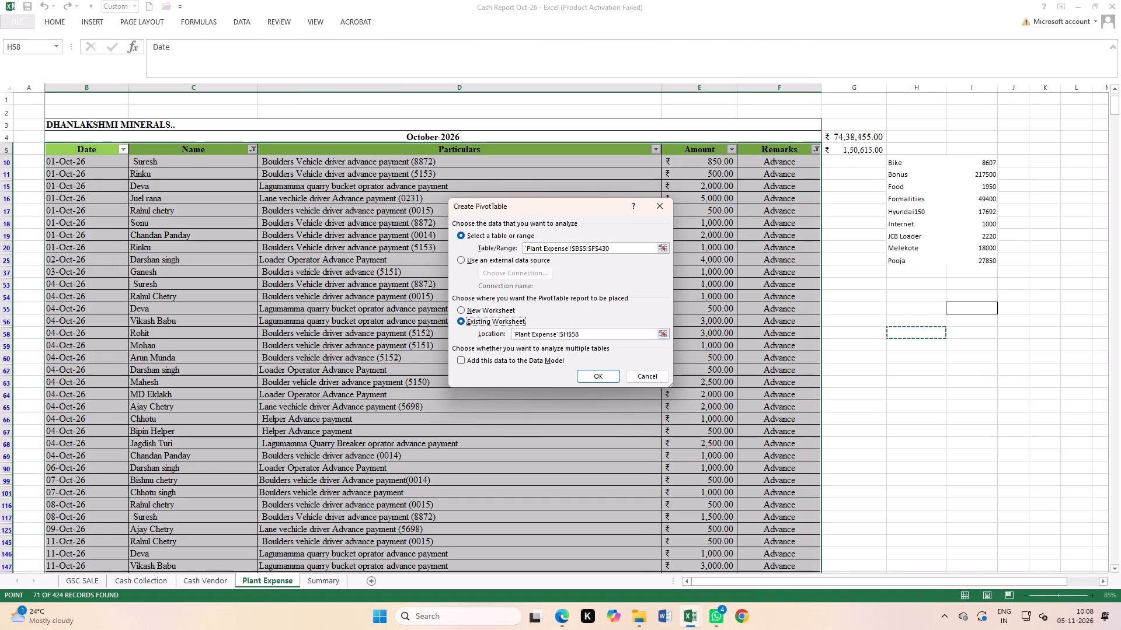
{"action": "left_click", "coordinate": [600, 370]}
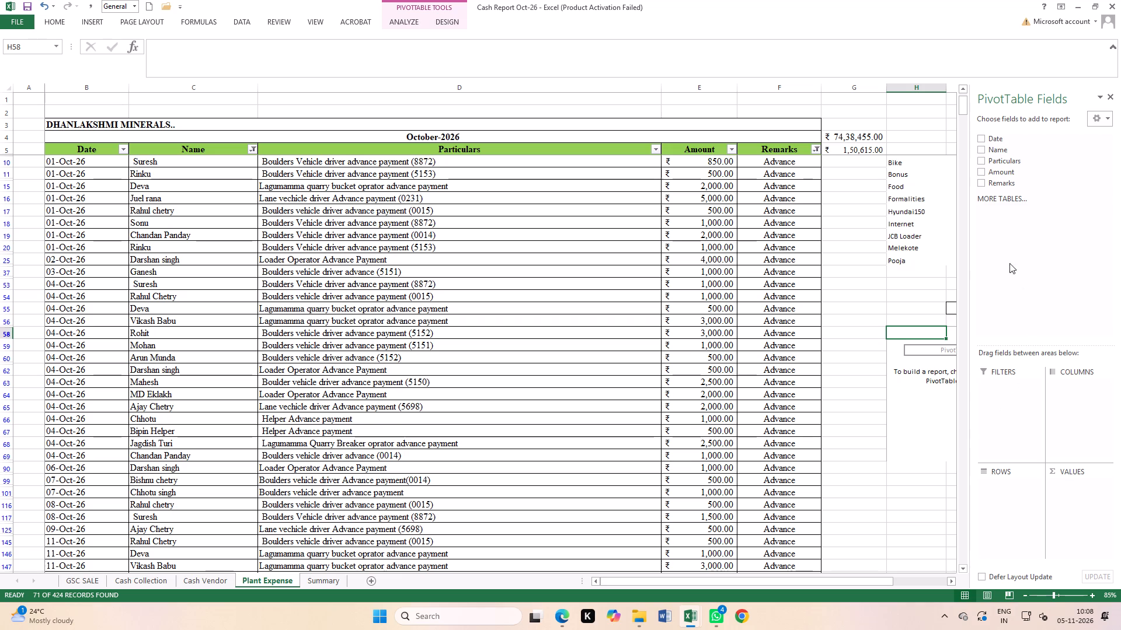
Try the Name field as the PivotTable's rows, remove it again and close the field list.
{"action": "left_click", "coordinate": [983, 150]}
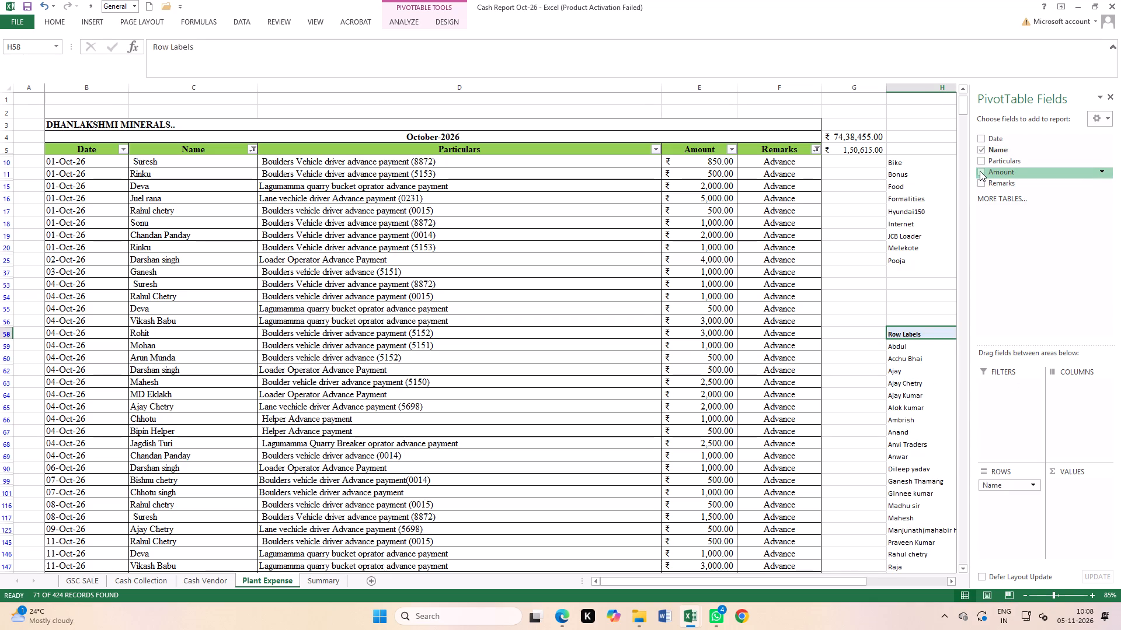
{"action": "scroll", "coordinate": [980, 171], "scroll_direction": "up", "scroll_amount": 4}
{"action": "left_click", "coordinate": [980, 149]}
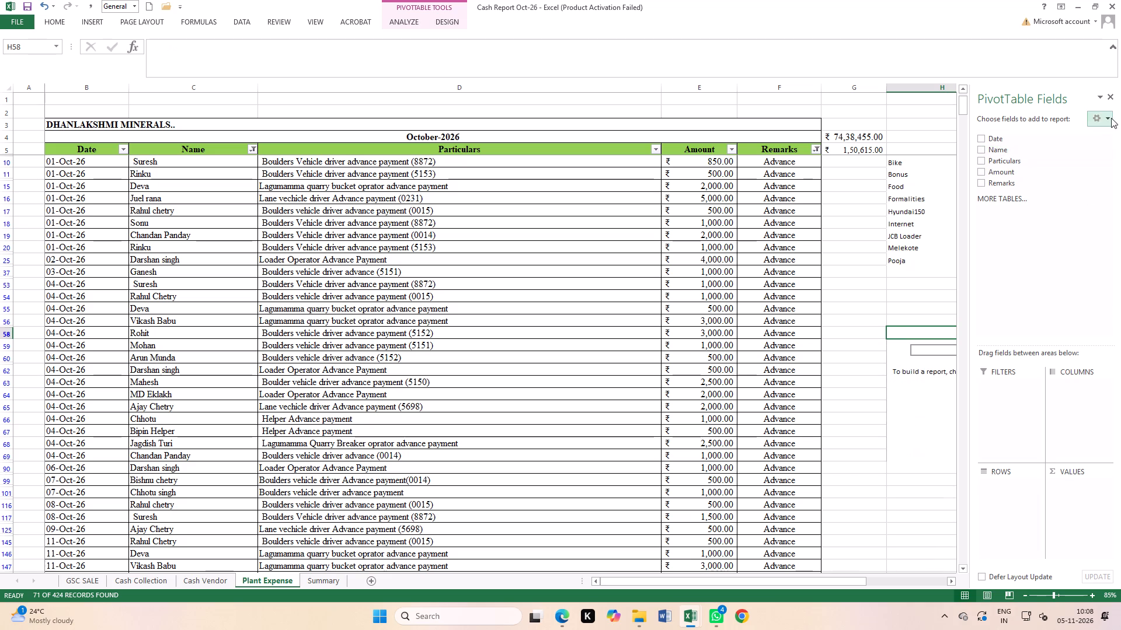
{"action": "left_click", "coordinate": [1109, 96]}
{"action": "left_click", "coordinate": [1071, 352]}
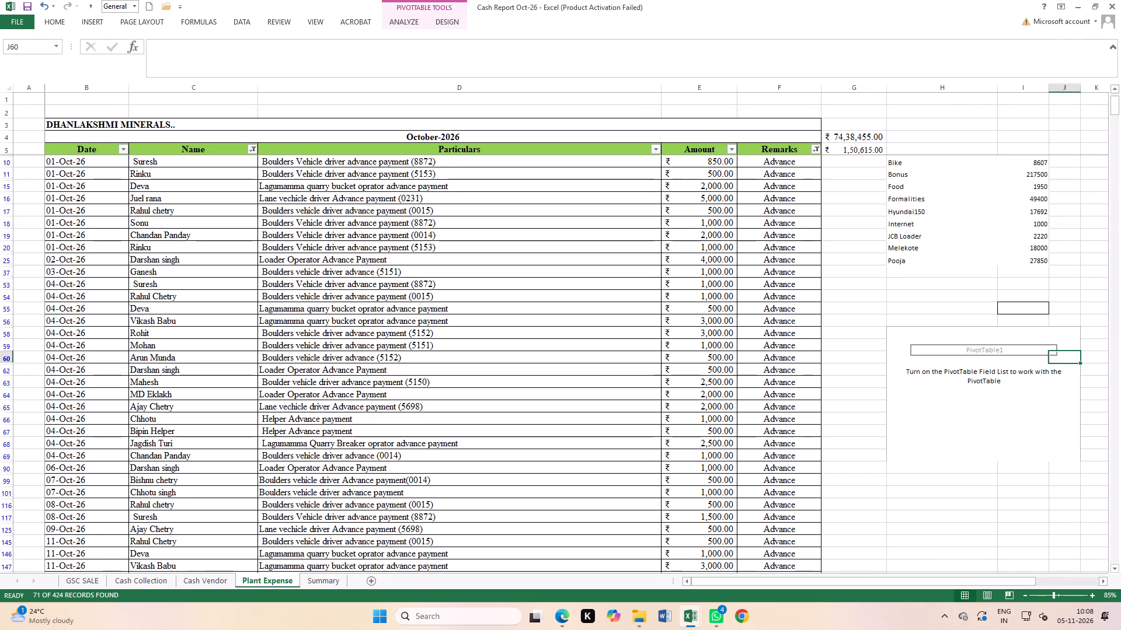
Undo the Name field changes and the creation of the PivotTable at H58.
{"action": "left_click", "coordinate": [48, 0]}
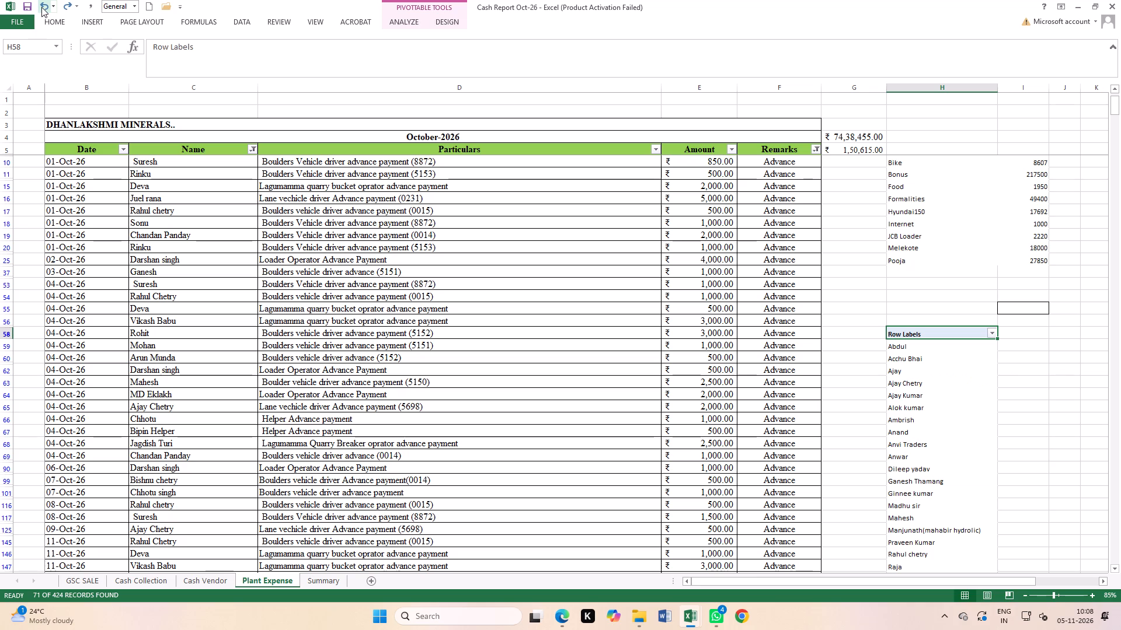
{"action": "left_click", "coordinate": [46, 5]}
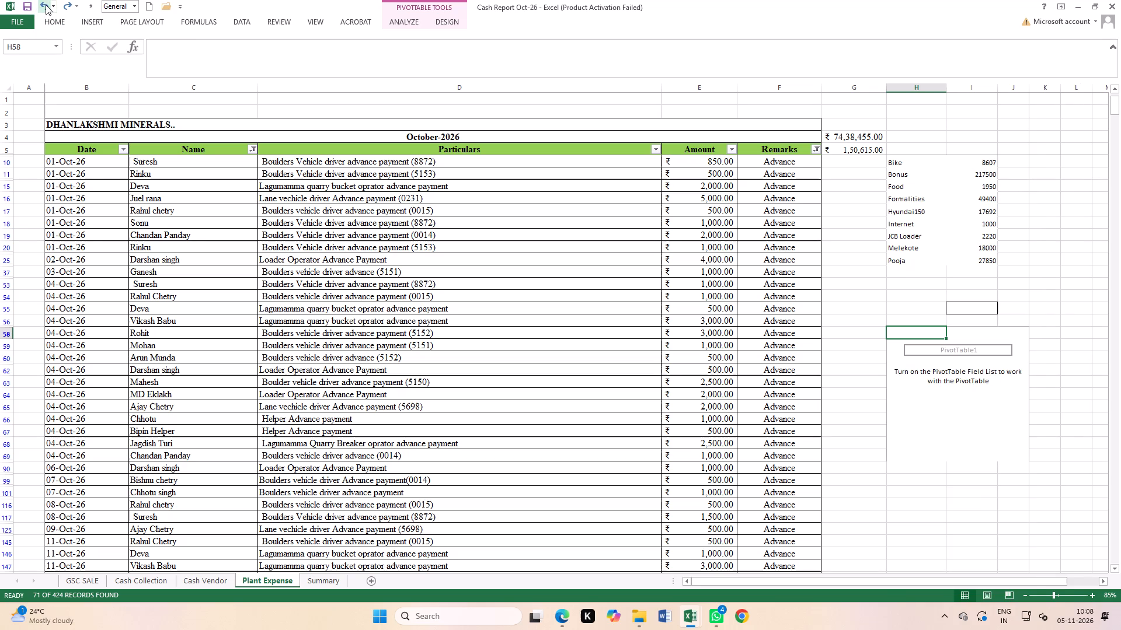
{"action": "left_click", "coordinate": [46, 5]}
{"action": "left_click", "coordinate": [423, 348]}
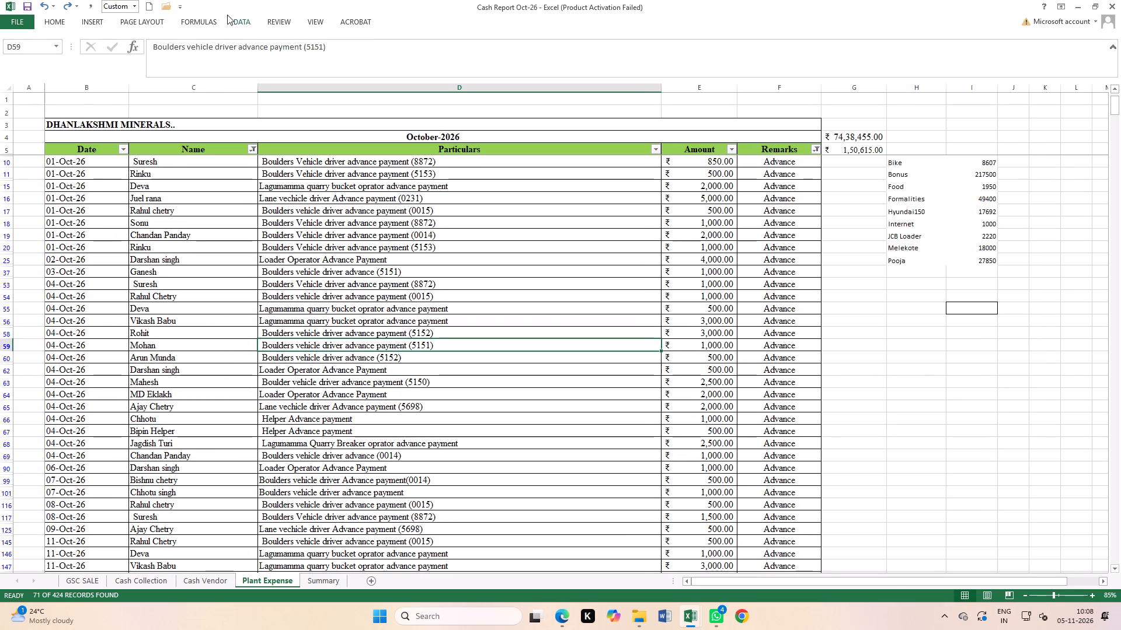
Turn off the filters on the expense table so that all of its rows are included.
{"action": "left_click", "coordinate": [246, 21]}
{"action": "left_click", "coordinate": [307, 46]}
{"action": "left_click", "coordinate": [297, 312]}
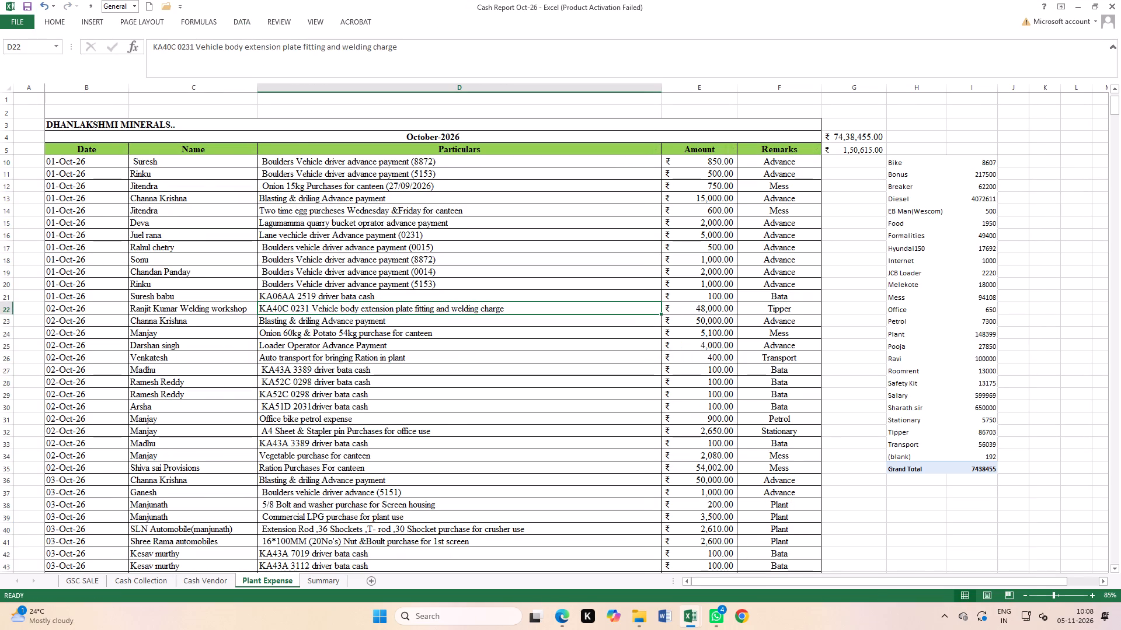
Create a PivotTable from the unfiltered range B5:F429, placed on the existing Plant Expense sheet at cell H42.
{"action": "left_click_drag", "start_coordinate": [72, 148], "coordinate": [777, 629]}
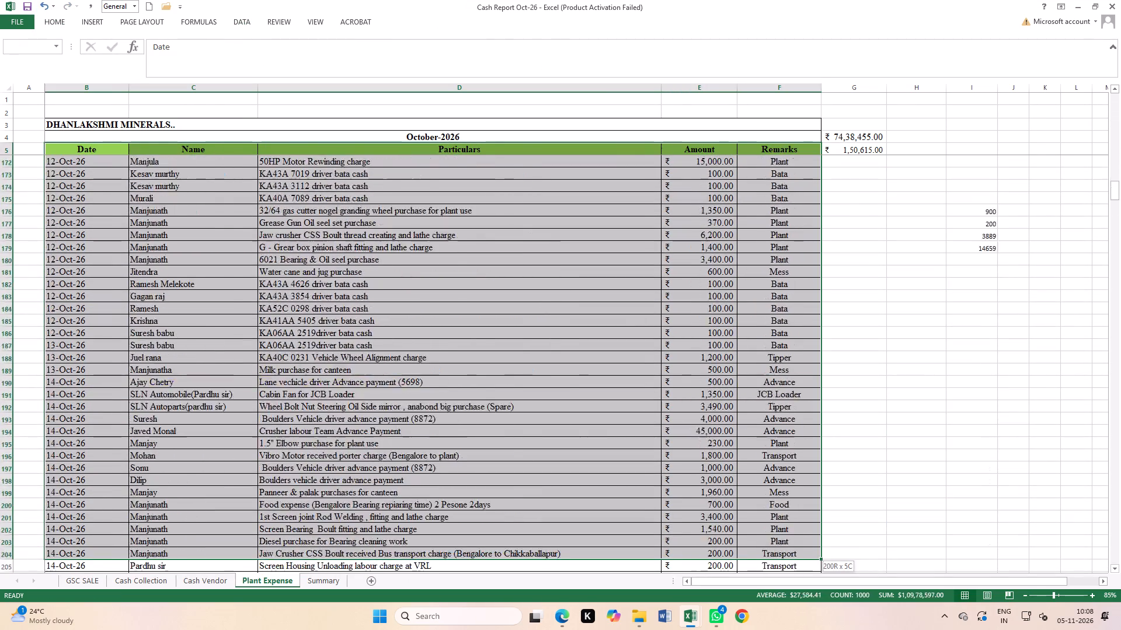
{"action": "left_click_drag", "start_coordinate": [777, 629], "coordinate": [778, 559]}
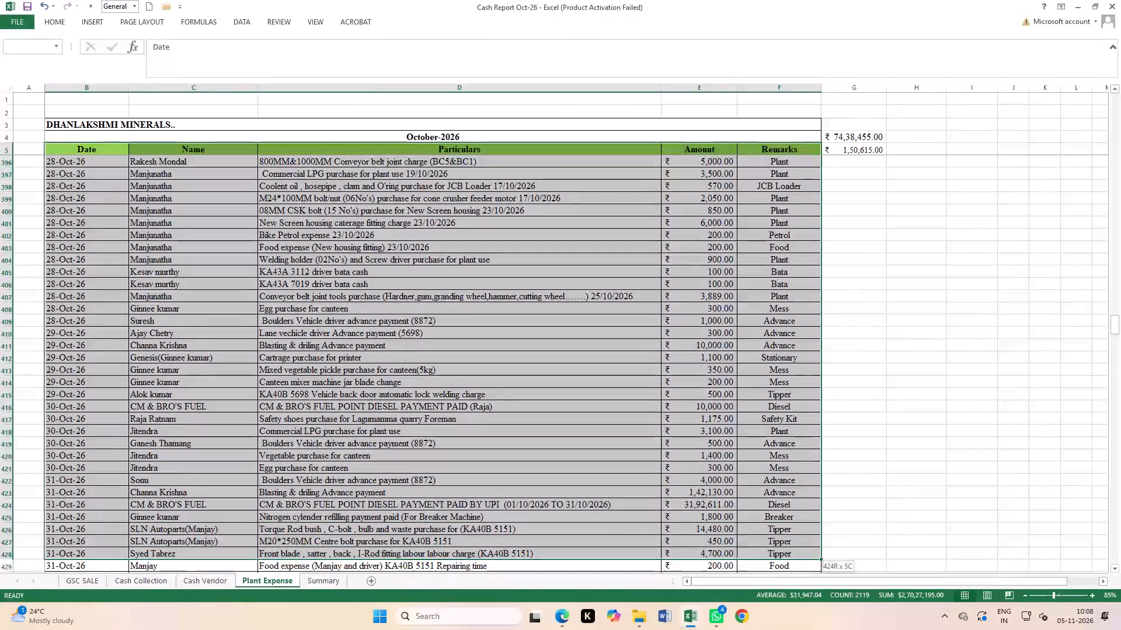
{"action": "left_click_drag", "start_coordinate": [778, 559], "coordinate": [779, 569]}
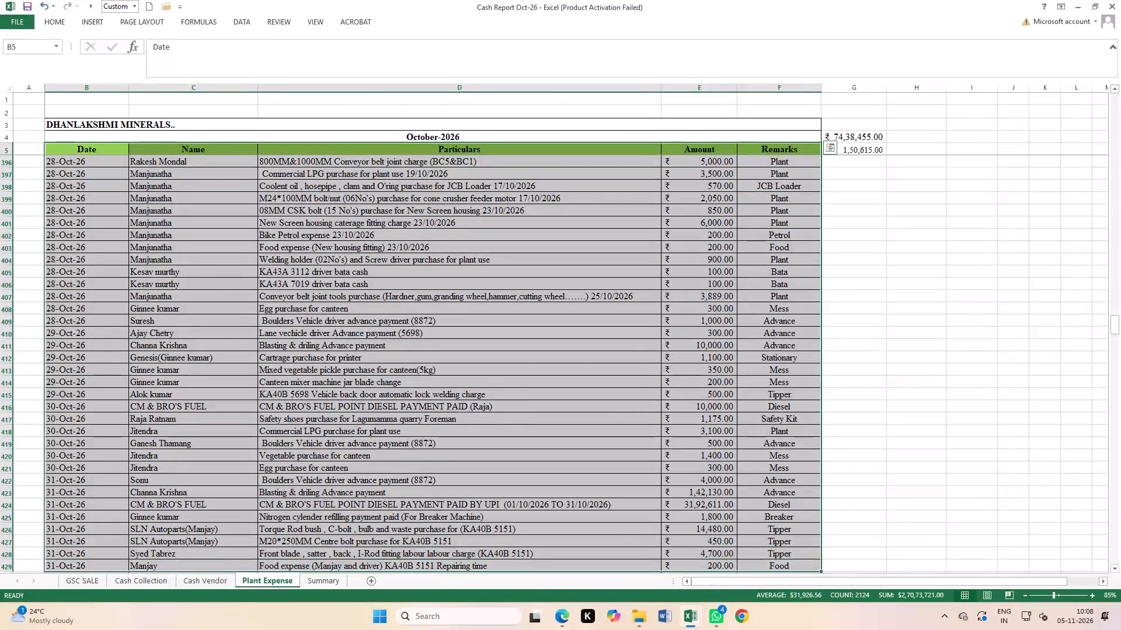
{"action": "left_click", "coordinate": [98, 24]}
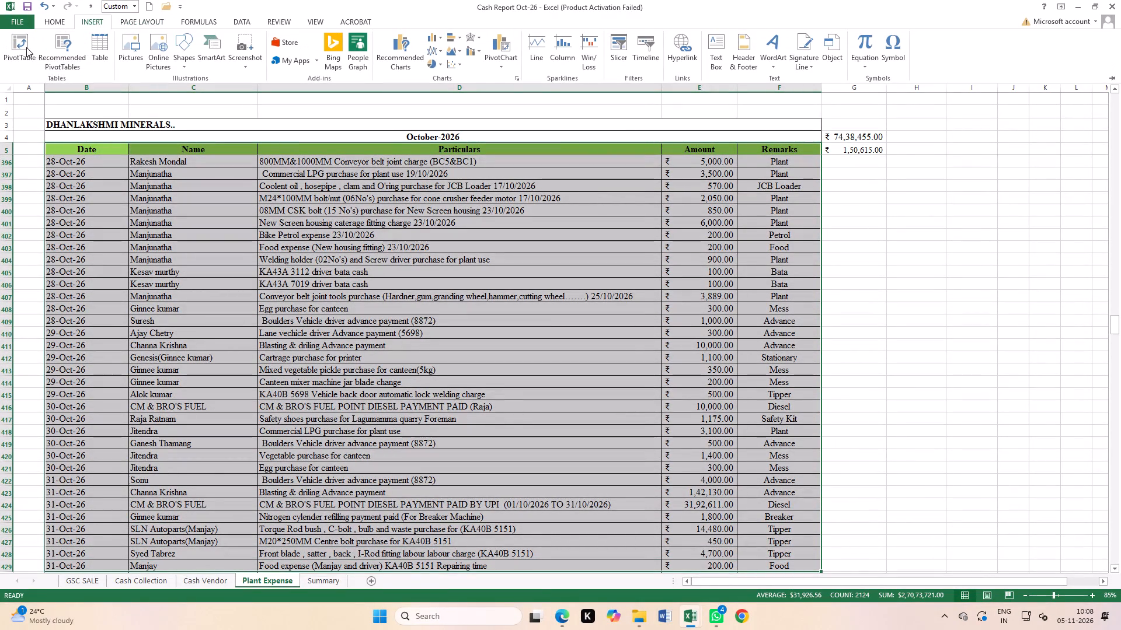
{"action": "left_click", "coordinate": [26, 47]}
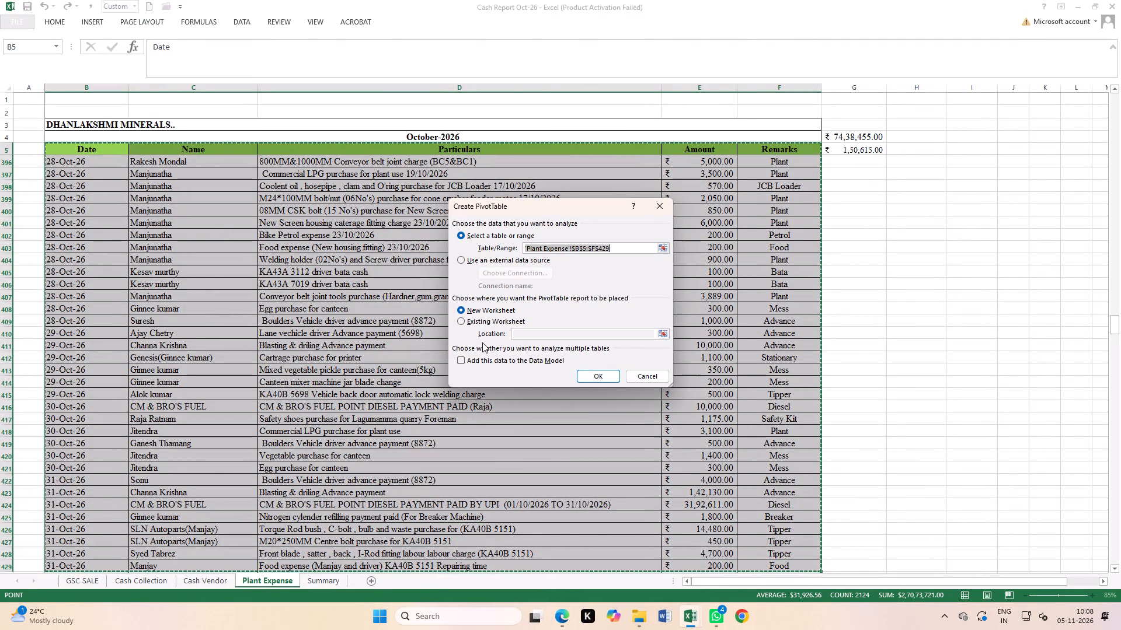
{"action": "left_click", "coordinate": [479, 320]}
{"action": "left_click_drag", "start_coordinate": [1117, 325], "coordinate": [1117, 264]}
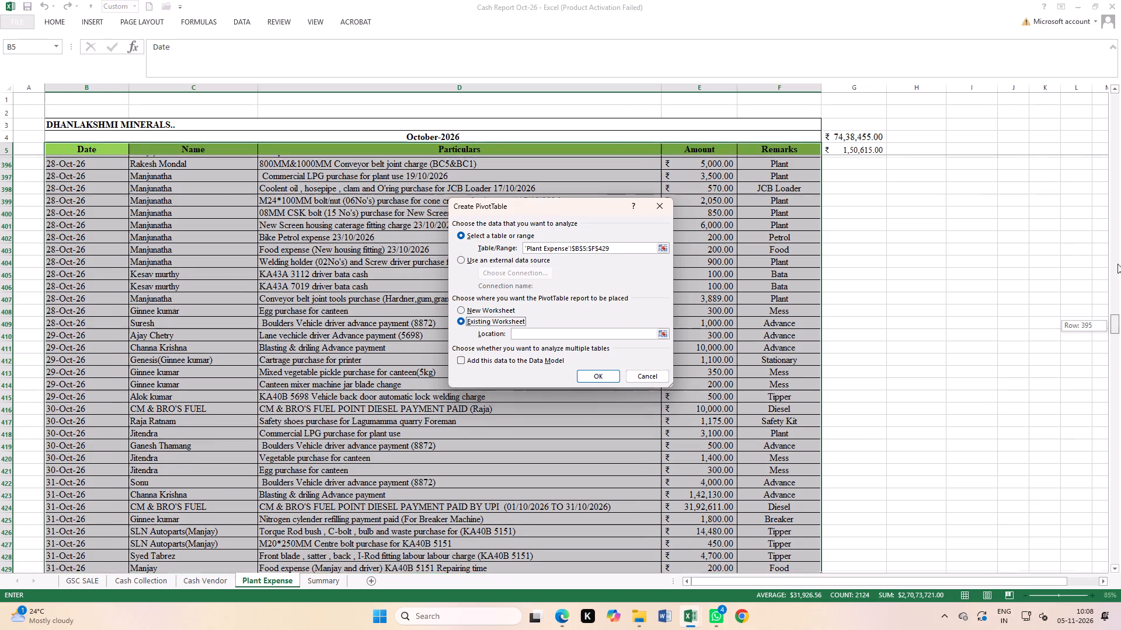
{"action": "left_click_drag", "start_coordinate": [1117, 264], "coordinate": [1120, 56]}
{"action": "scroll", "coordinate": [1012, 345], "scroll_direction": "down", "scroll_amount": 6}
{"action": "left_click", "coordinate": [904, 382]}
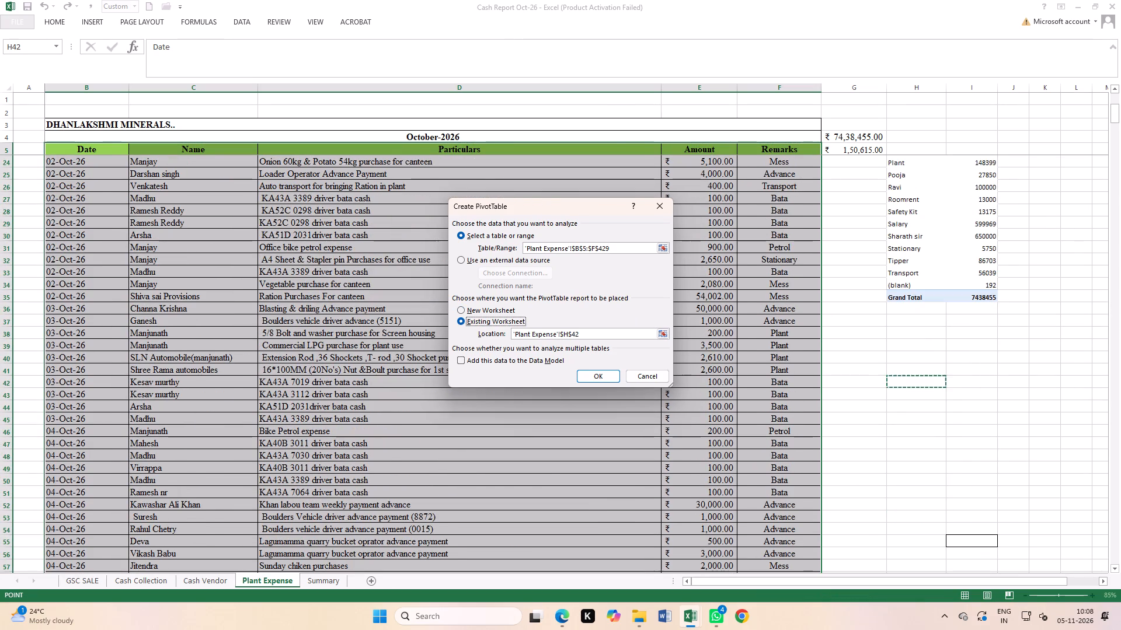
{"action": "left_click", "coordinate": [590, 381]}
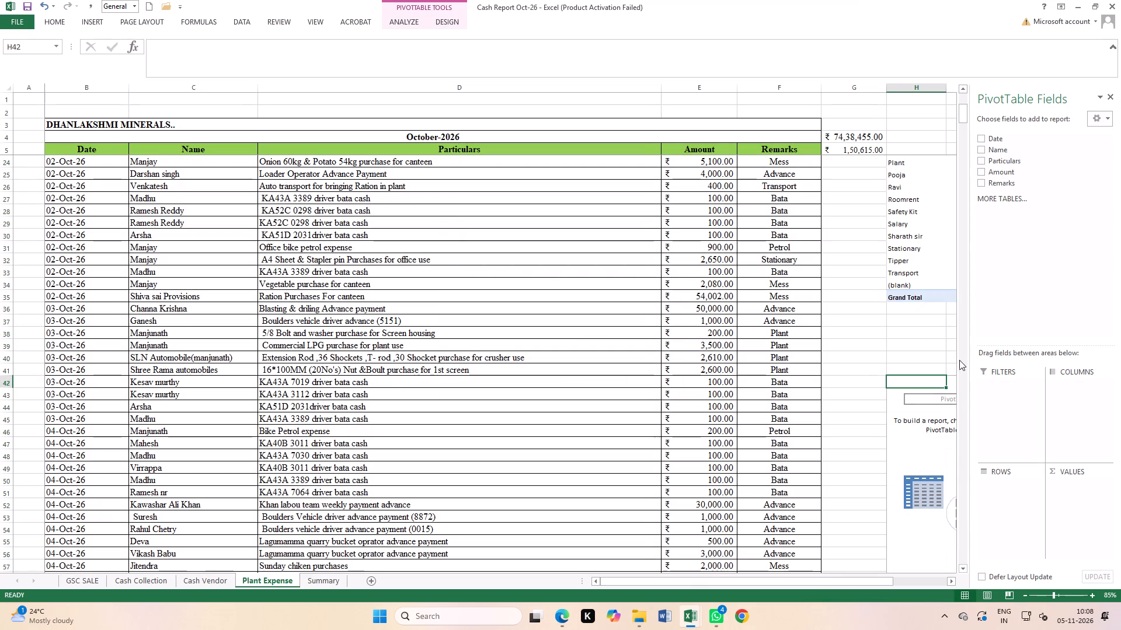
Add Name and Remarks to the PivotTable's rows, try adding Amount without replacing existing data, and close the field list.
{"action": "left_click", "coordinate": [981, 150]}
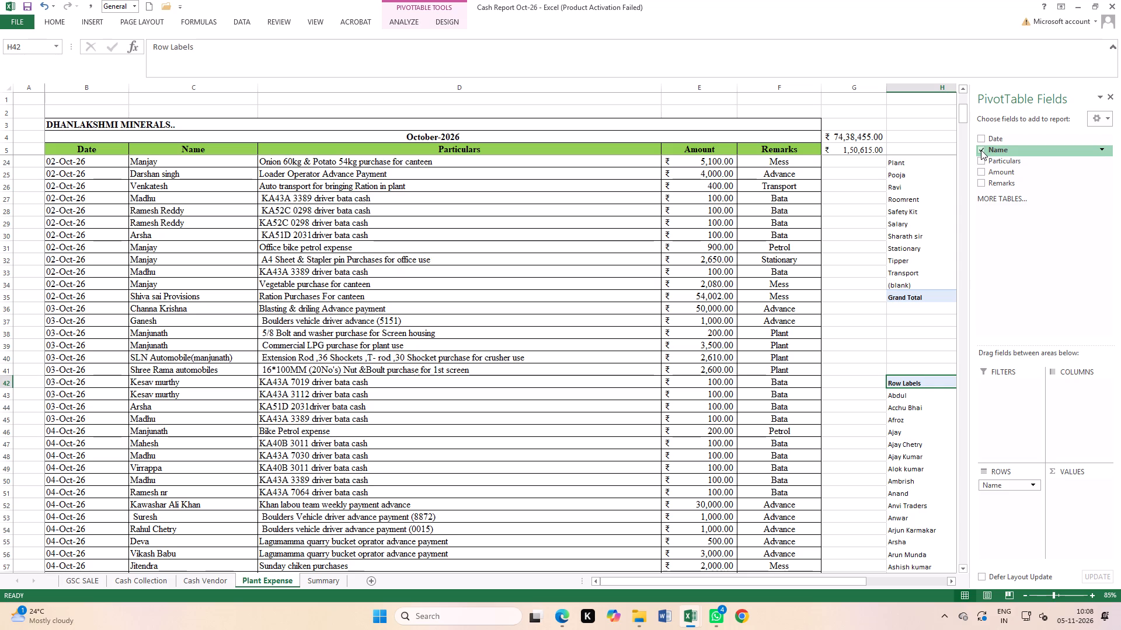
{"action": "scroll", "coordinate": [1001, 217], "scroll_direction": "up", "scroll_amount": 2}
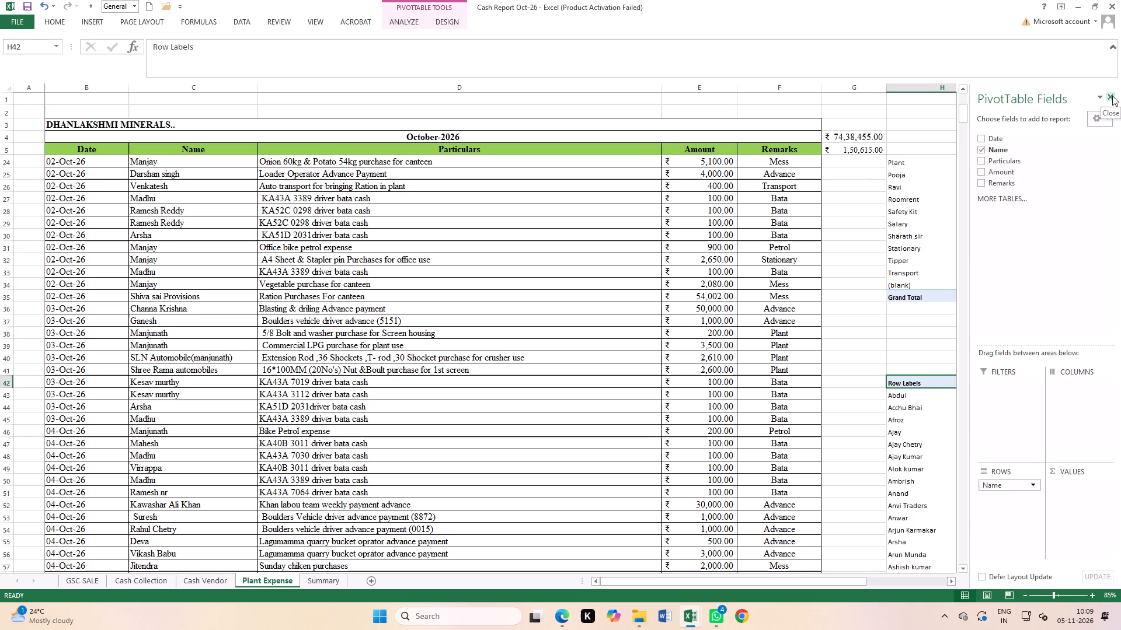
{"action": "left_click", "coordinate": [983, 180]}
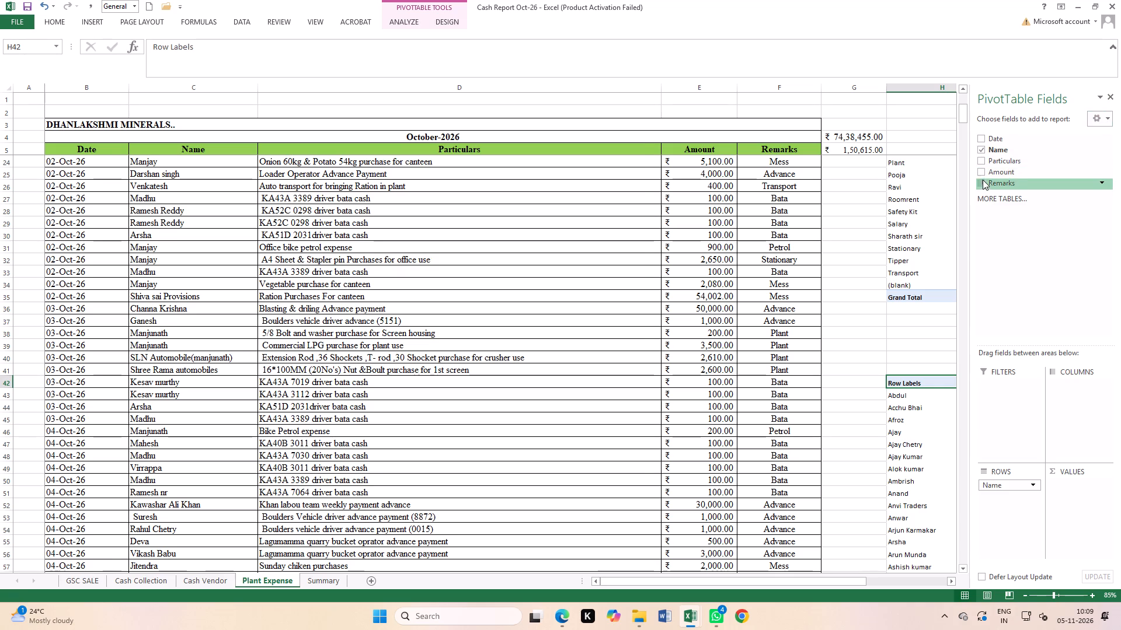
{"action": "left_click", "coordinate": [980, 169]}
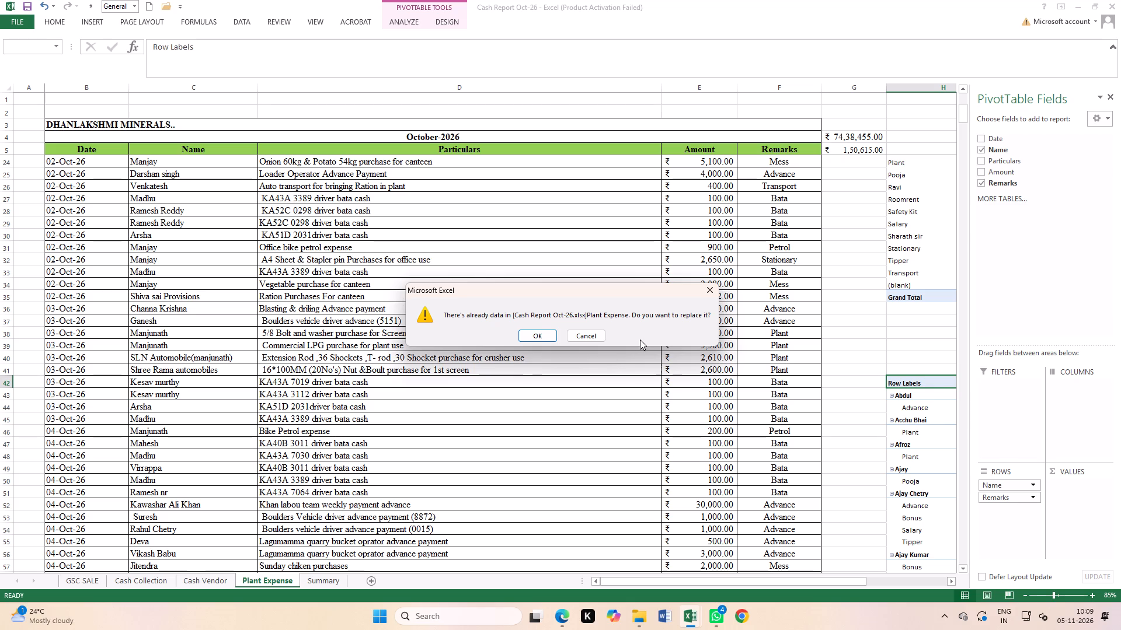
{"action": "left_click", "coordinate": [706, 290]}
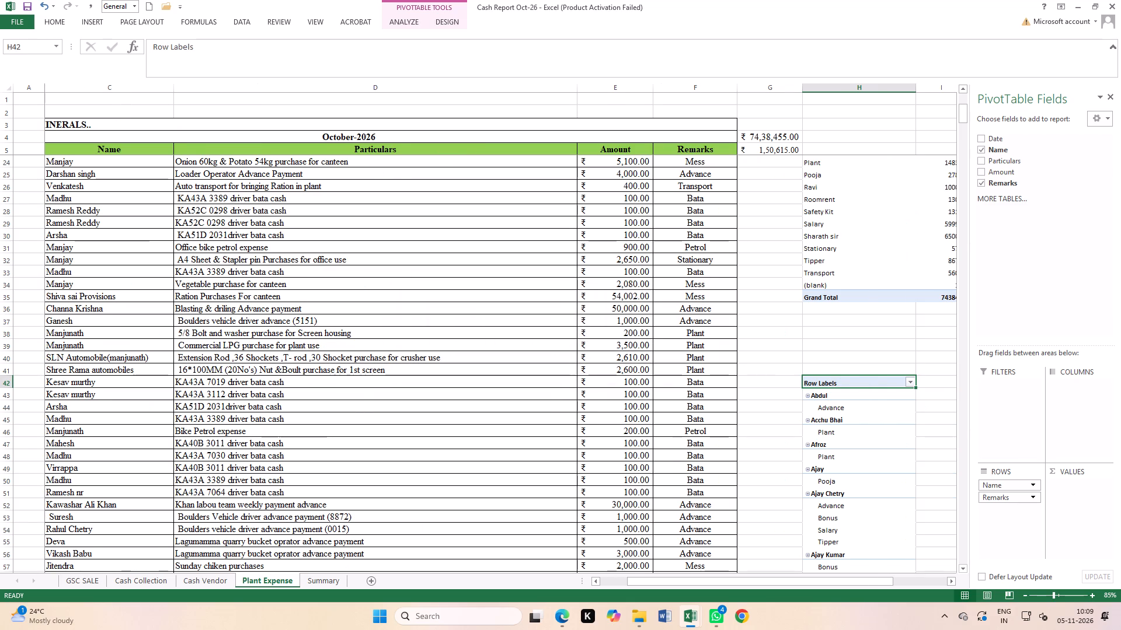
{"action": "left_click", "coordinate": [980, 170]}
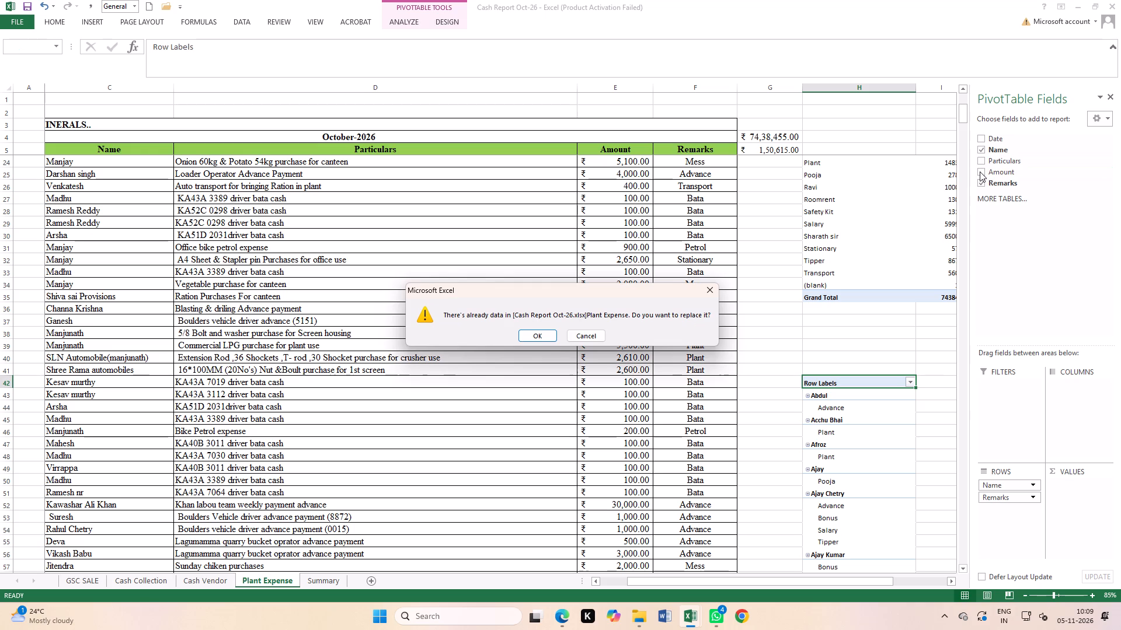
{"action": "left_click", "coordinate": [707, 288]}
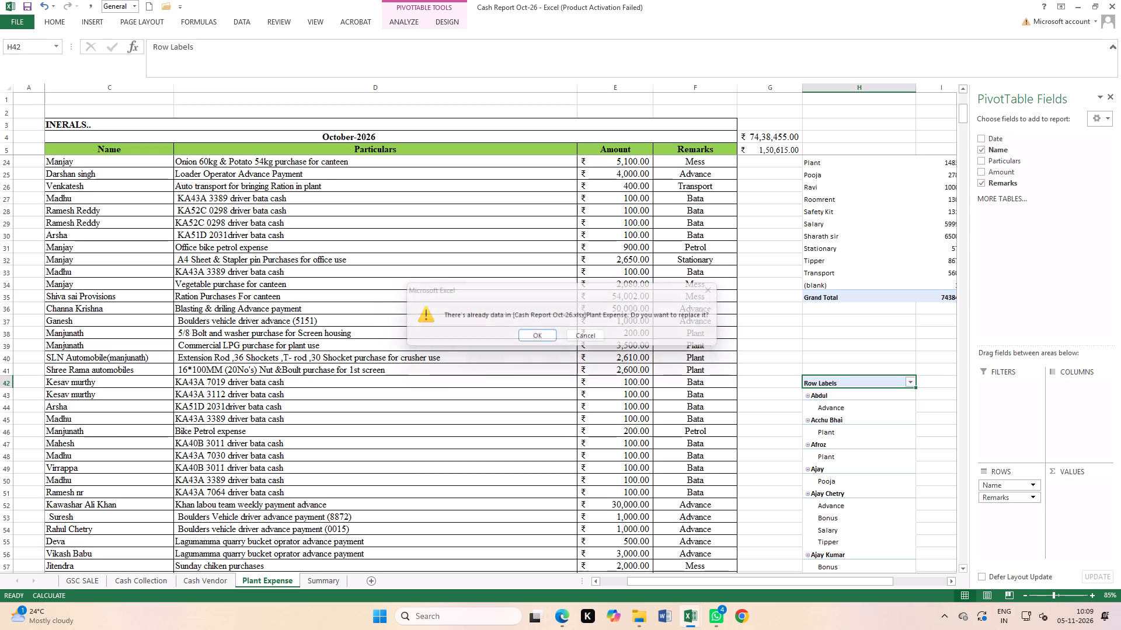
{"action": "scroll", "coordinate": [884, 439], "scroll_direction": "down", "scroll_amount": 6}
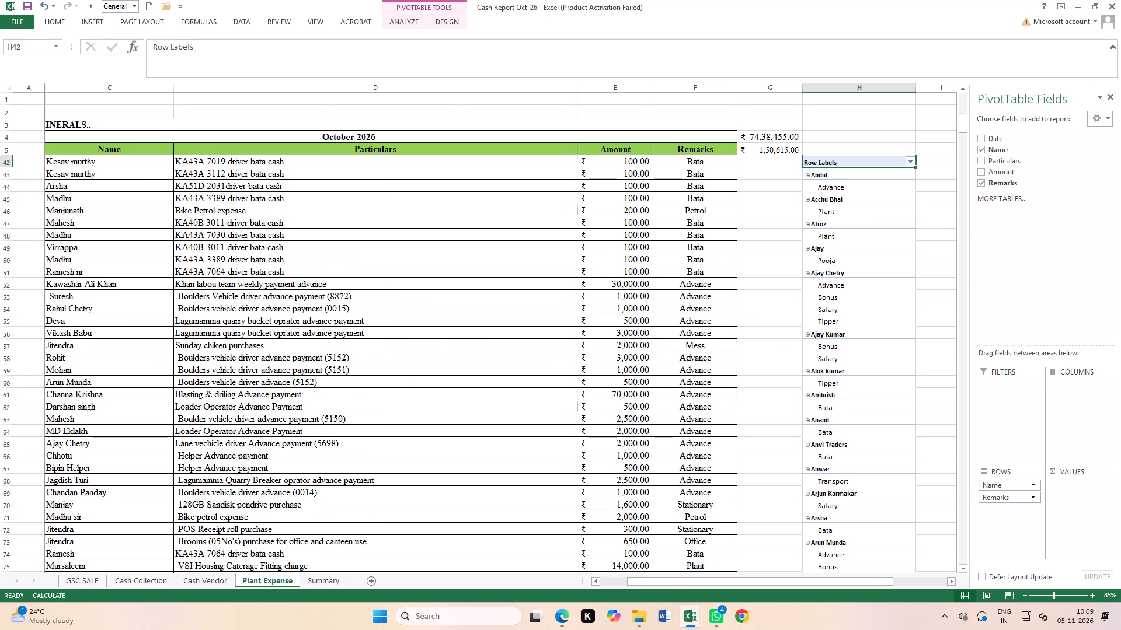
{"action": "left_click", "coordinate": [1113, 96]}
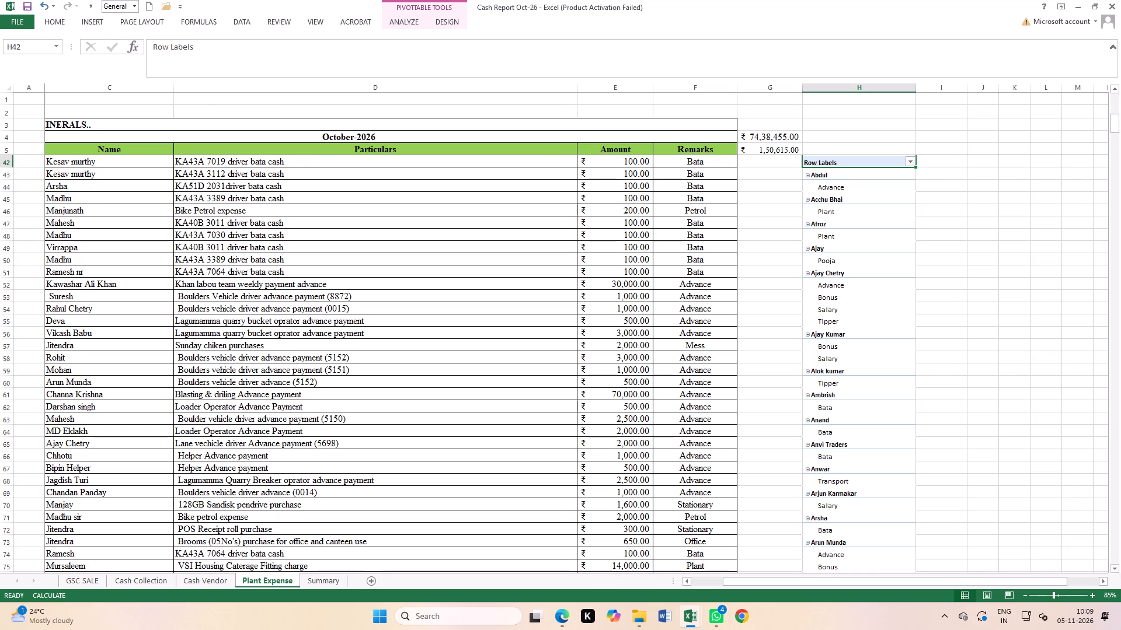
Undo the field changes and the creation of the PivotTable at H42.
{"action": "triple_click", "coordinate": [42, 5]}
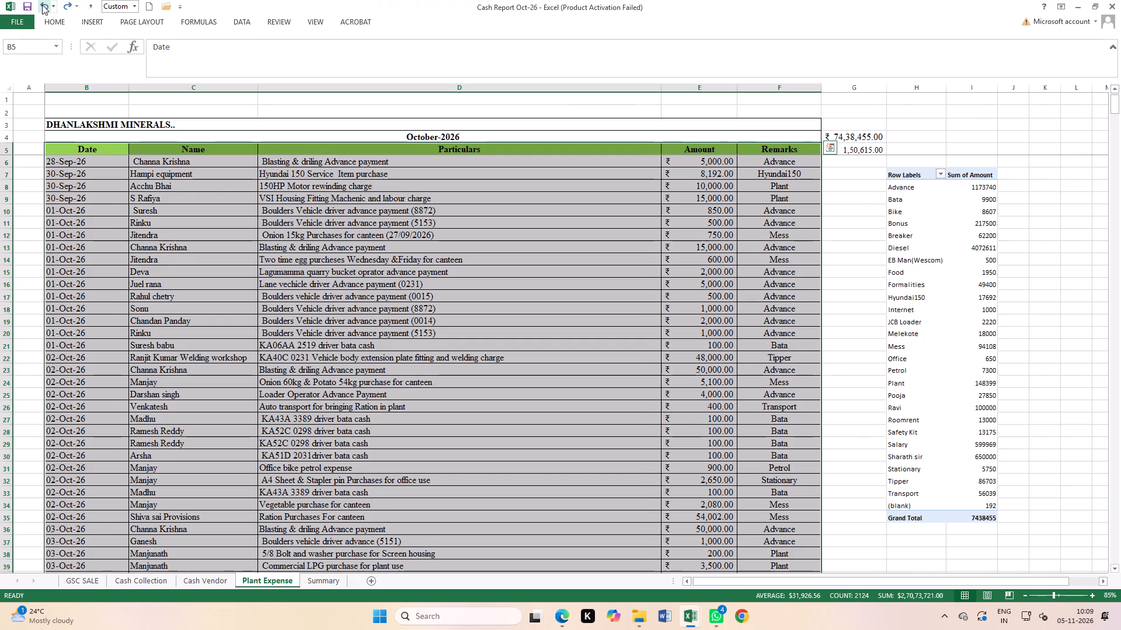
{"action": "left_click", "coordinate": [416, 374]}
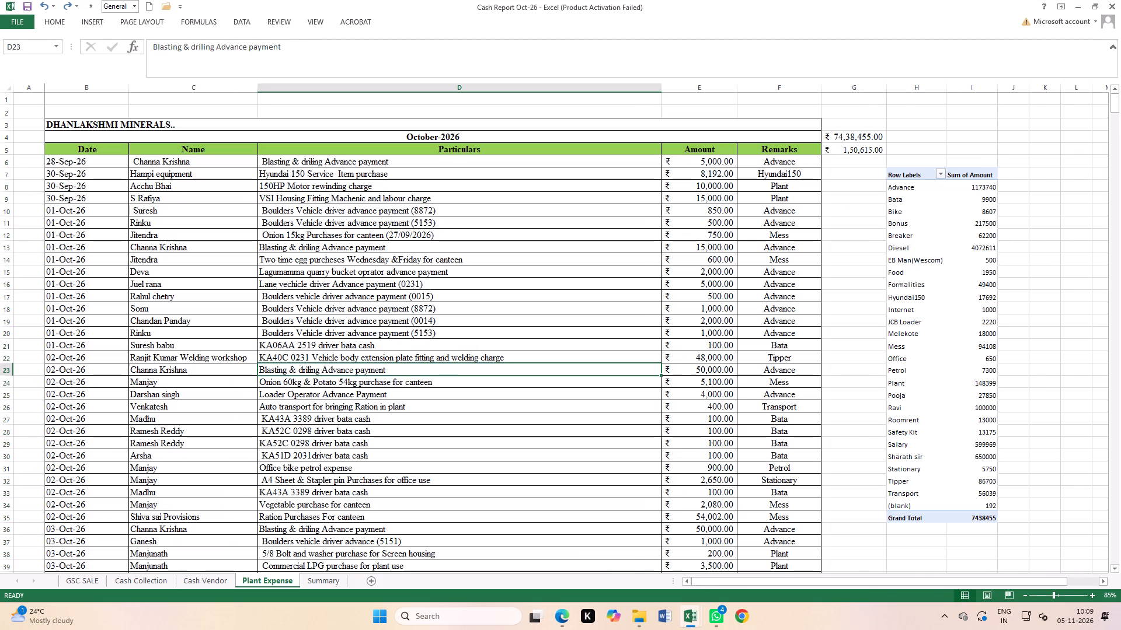
Turn on filters for header row 5 of the expense table and filter Remarks to show only Advance.
{"action": "left_click", "coordinate": [0, 146]}
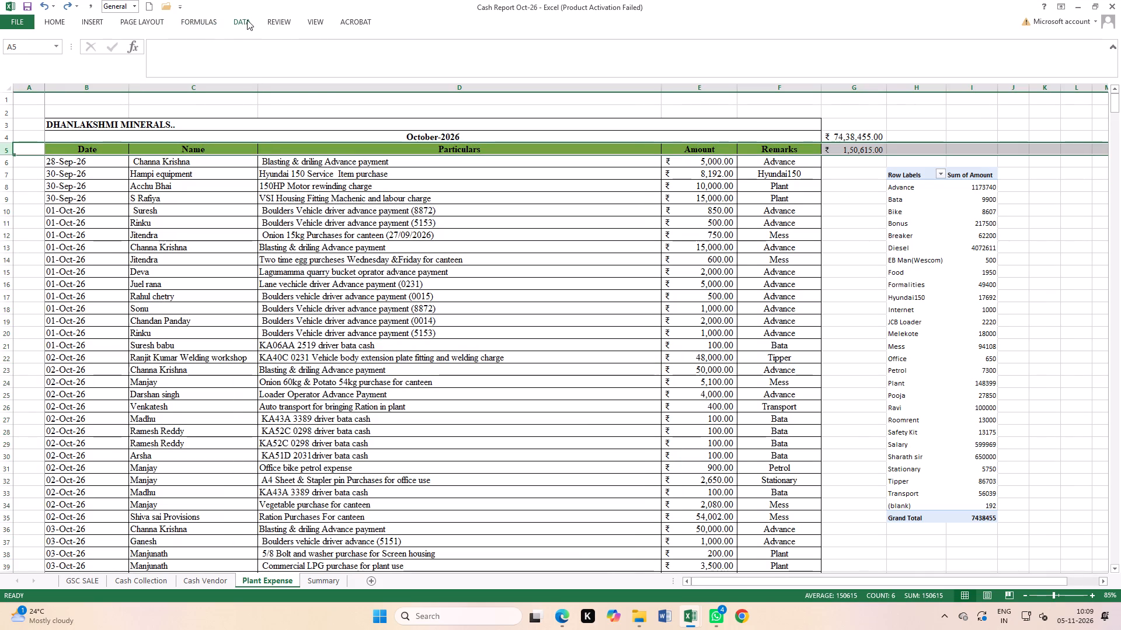
{"action": "left_click", "coordinate": [247, 20]}
{"action": "left_click", "coordinate": [313, 45]}
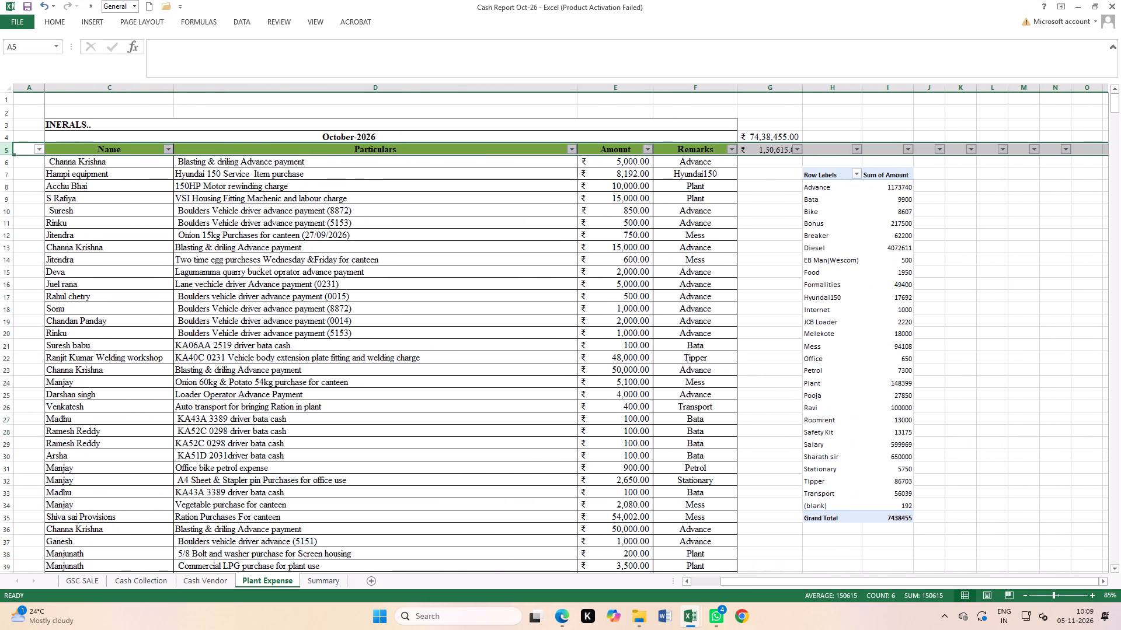
{"action": "left_click", "coordinate": [528, 230]}
{"action": "left_click_drag", "start_coordinate": [771, 577], "coordinate": [698, 584]}
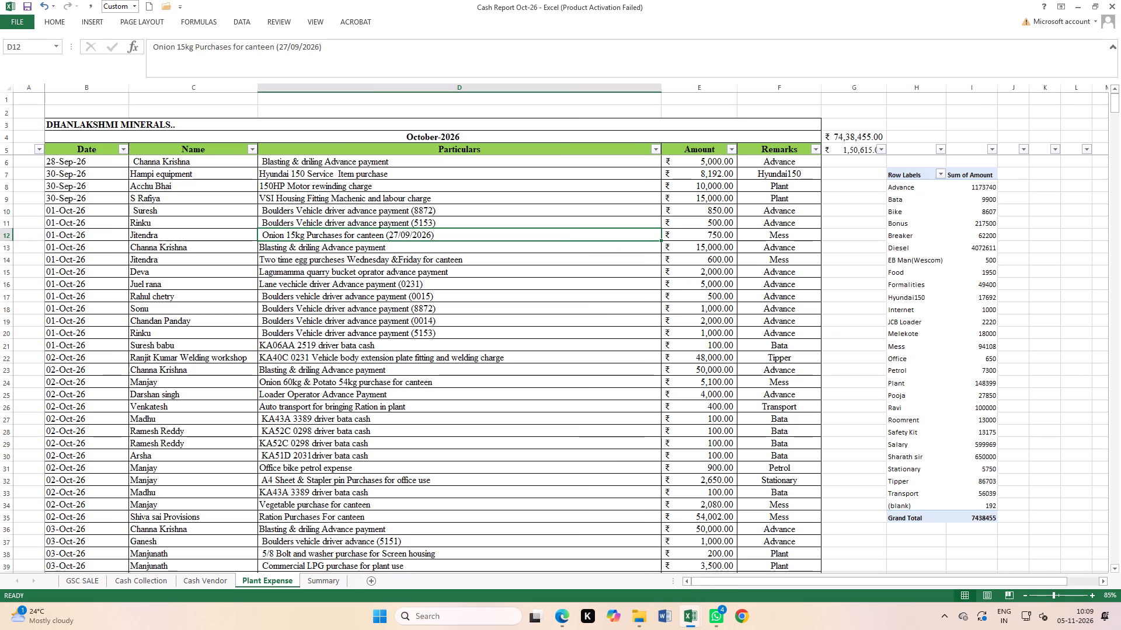
{"action": "left_click", "coordinate": [656, 146]}
{"action": "left_click", "coordinate": [338, 275]}
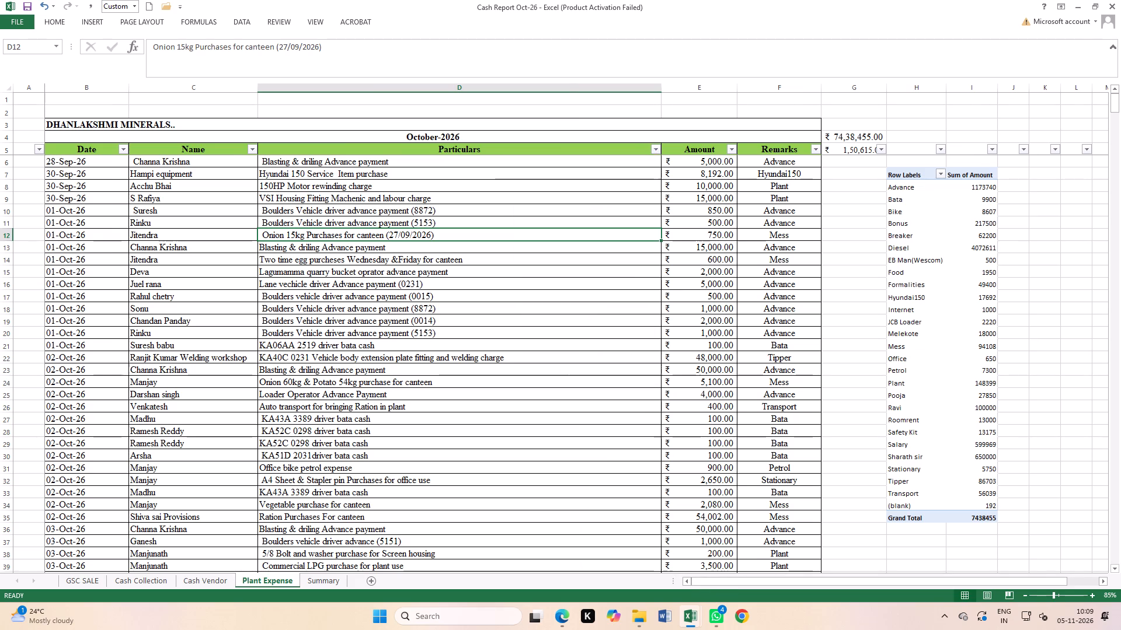
{"action": "left_click", "coordinate": [813, 150]}
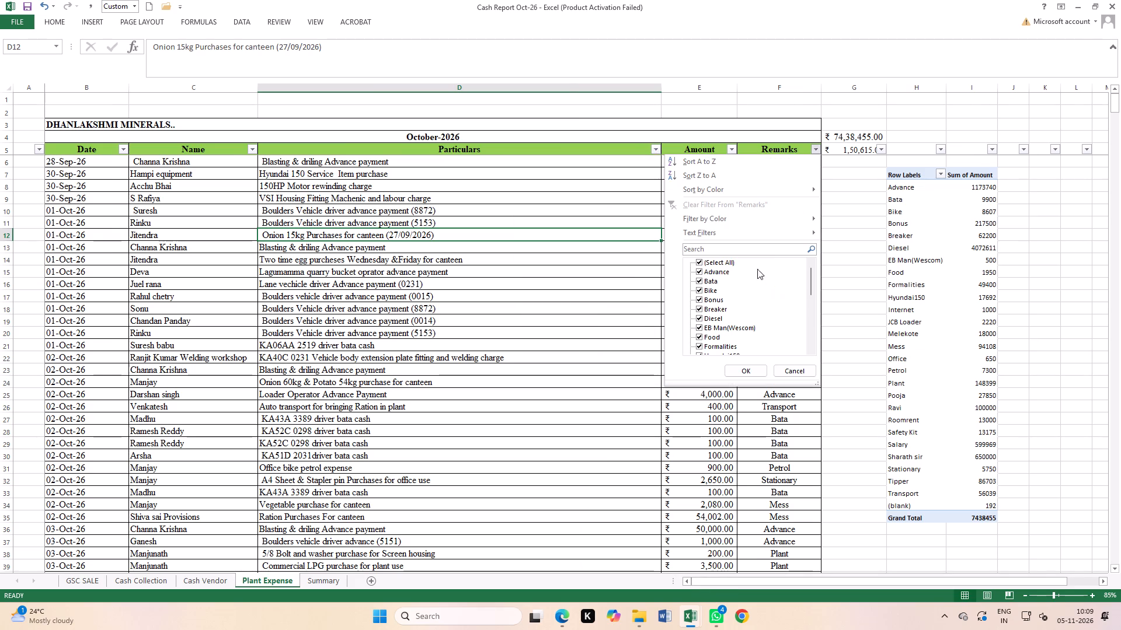
{"action": "left_click", "coordinate": [725, 265]}
{"action": "left_click", "coordinate": [721, 268]}
{"action": "left_click", "coordinate": [743, 370]}
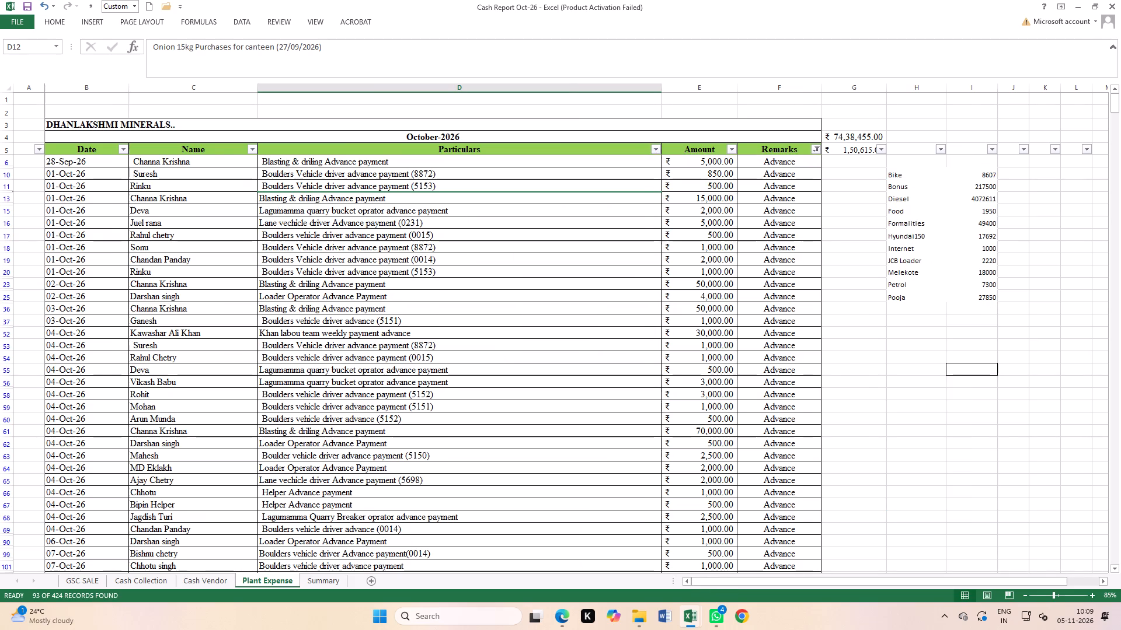
Filter the Name column to leave out the blasting advance payee, Javed and the Khan labour team payee.
{"action": "left_click", "coordinate": [252, 149]}
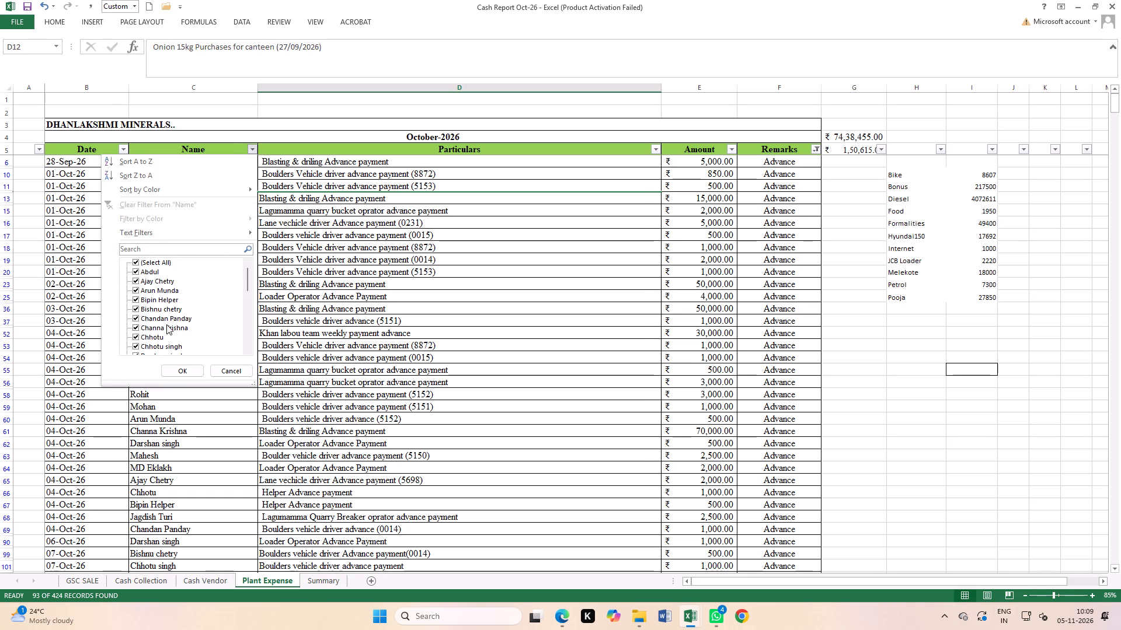
{"action": "left_click", "coordinate": [169, 329]}
{"action": "scroll", "coordinate": [171, 327], "scroll_direction": "down", "scroll_amount": 3}
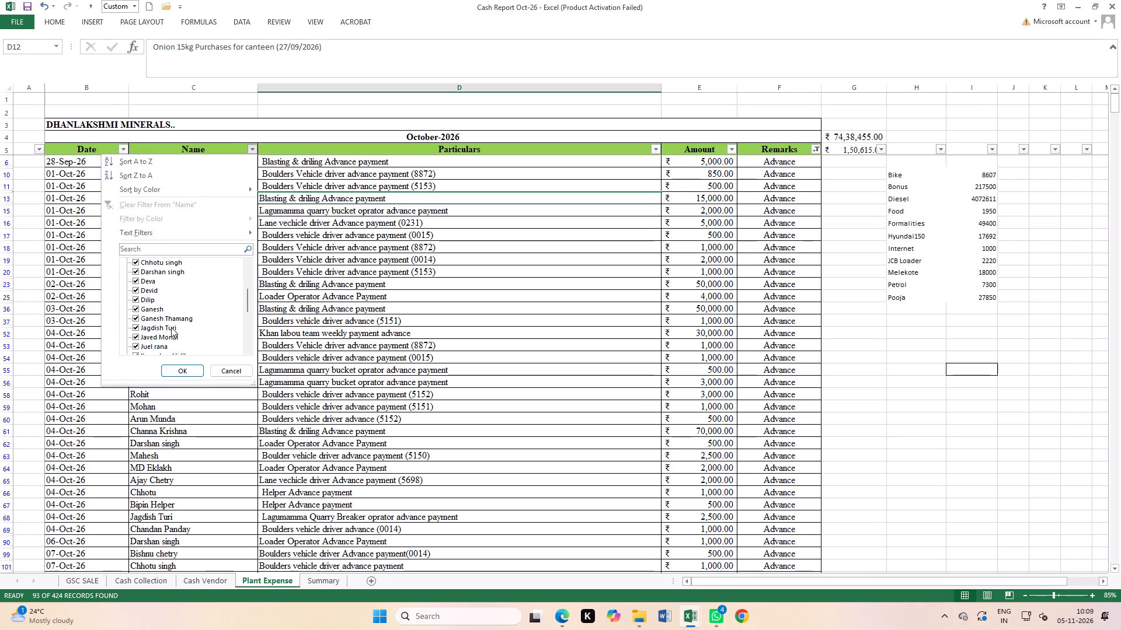
{"action": "scroll", "coordinate": [171, 327], "scroll_direction": "down", "scroll_amount": 1}
{"action": "left_click", "coordinate": [168, 304]}
{"action": "scroll", "coordinate": [173, 330], "scroll_direction": "down", "scroll_amount": 6}
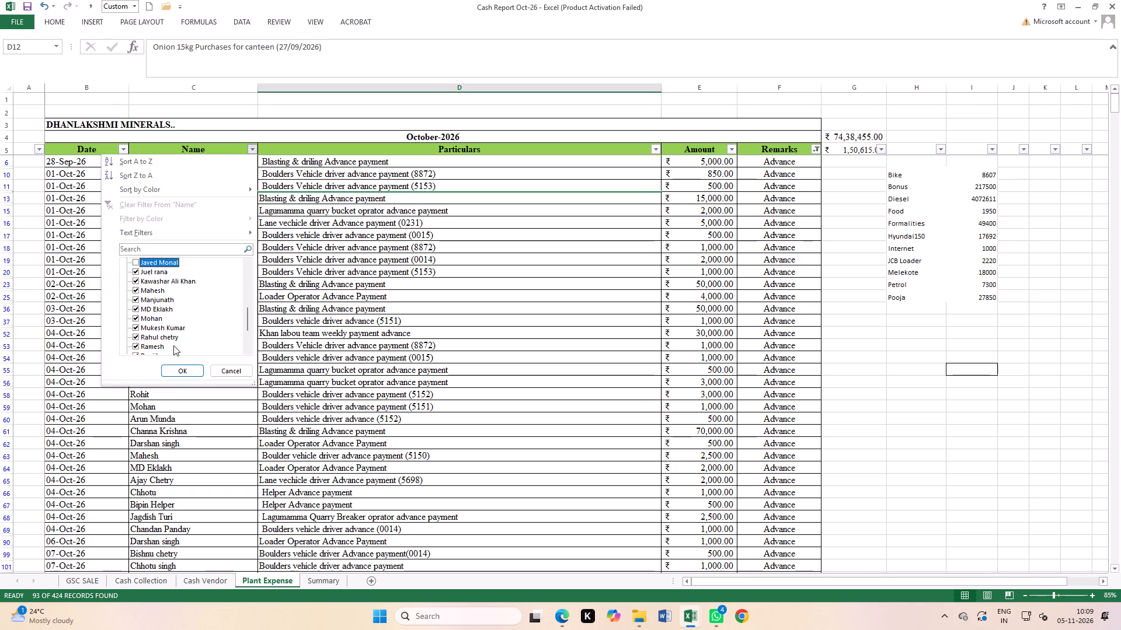
{"action": "left_click", "coordinate": [166, 281]}
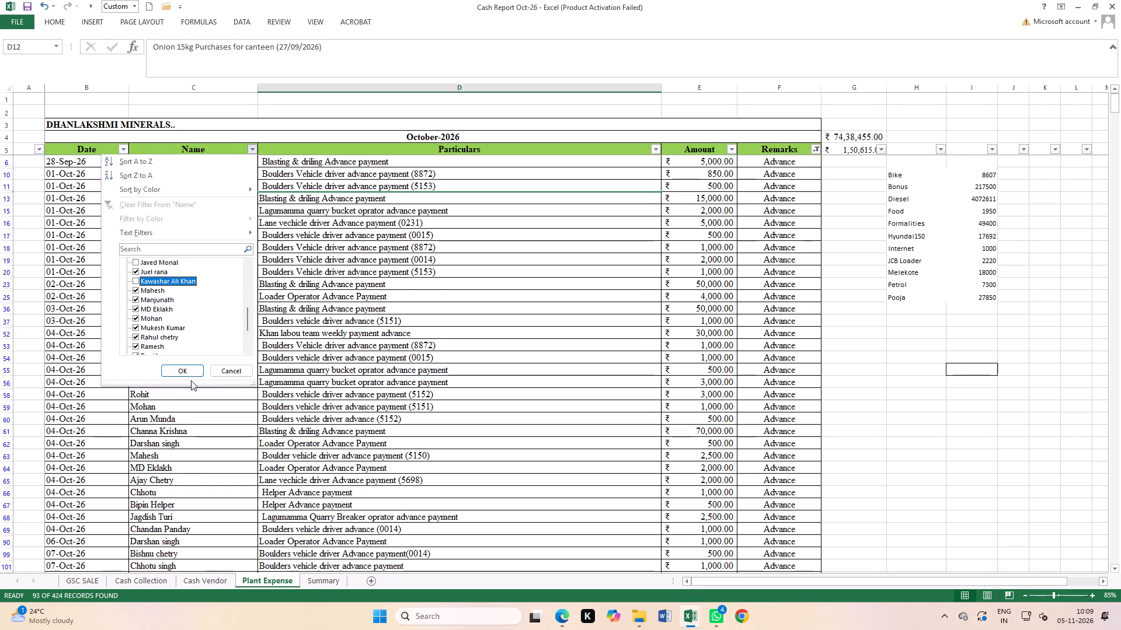
{"action": "left_click", "coordinate": [191, 372]}
Collapse the Particulars column D until it is hidden, leaving Date, Name, Amount and Remarks side by side.
{"action": "left_click", "coordinate": [403, 337]}
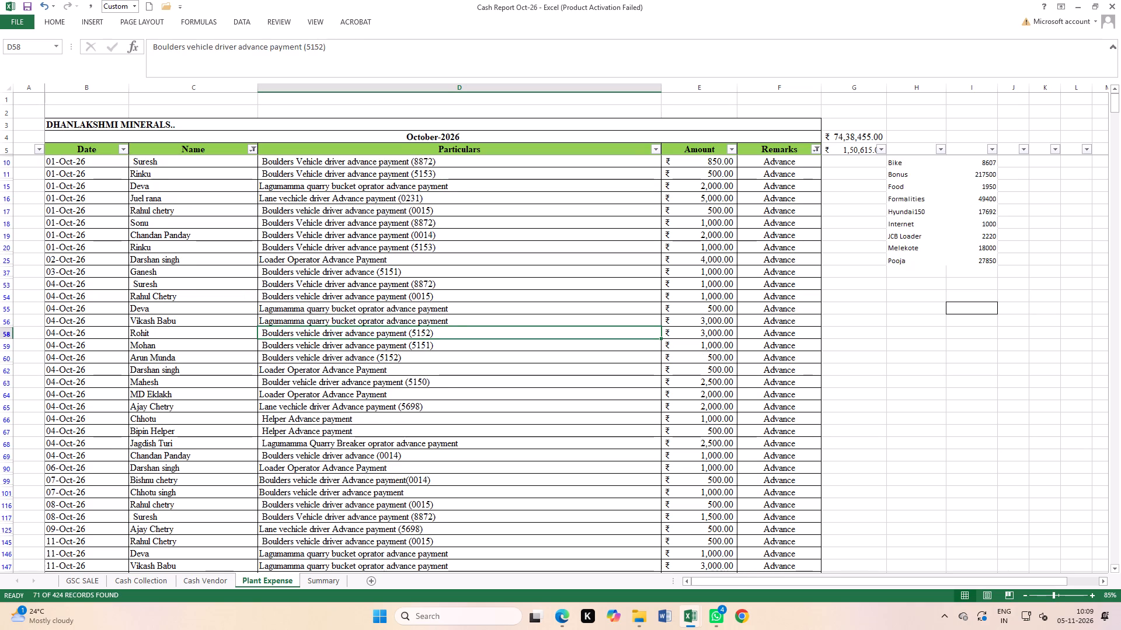
{"action": "left_click_drag", "start_coordinate": [660, 86], "coordinate": [267, 150]}
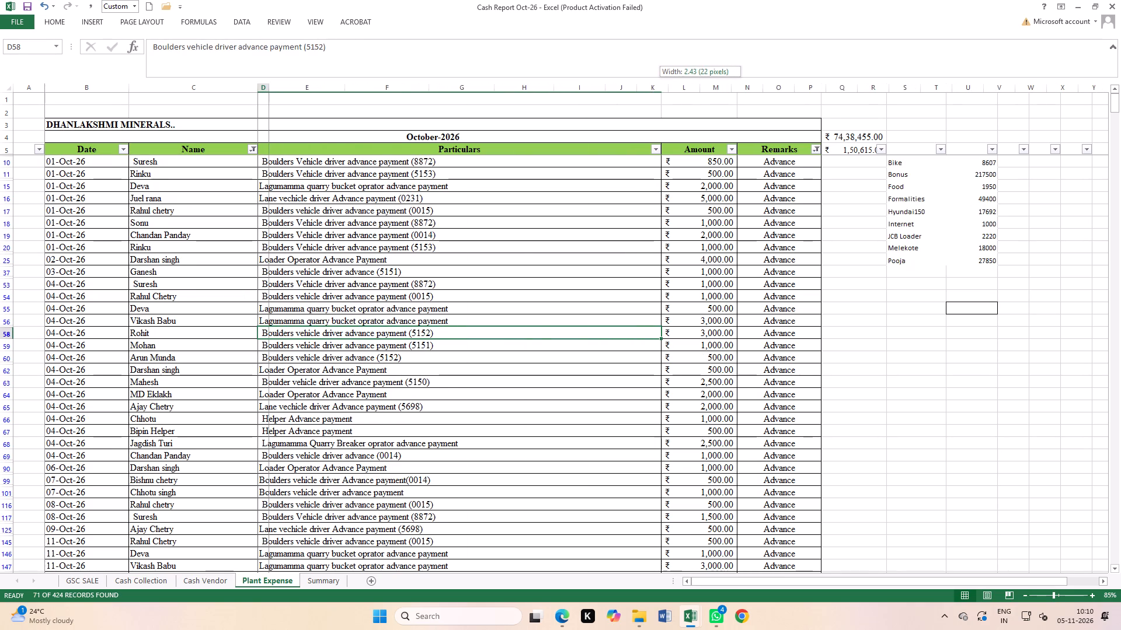
{"action": "left_click_drag", "start_coordinate": [267, 150], "coordinate": [261, 150]}
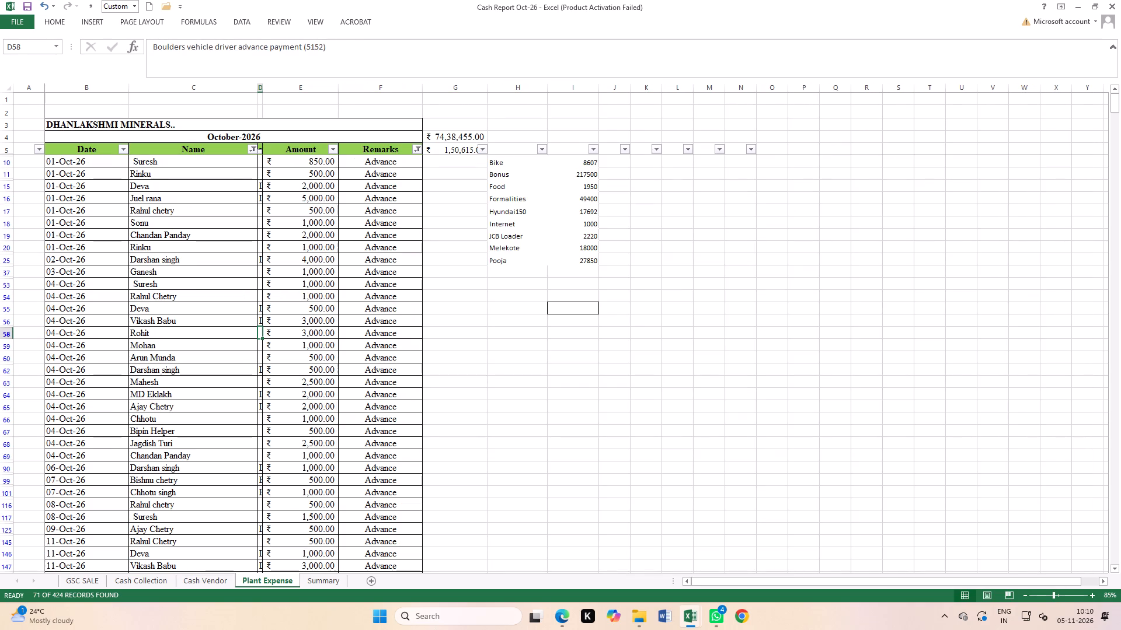
{"action": "left_click", "coordinate": [262, 89]}
{"action": "left_click", "coordinate": [281, 181]}
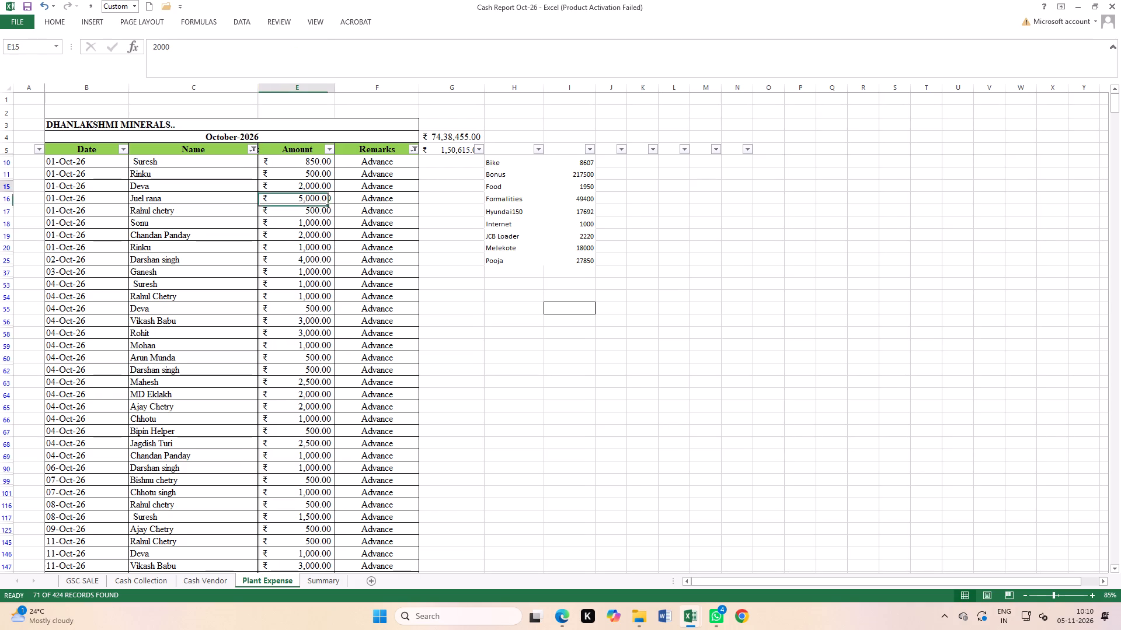
Select the filtered advances from the header row down to row 430 (B5:F430) and set printing to Print Selection.
{"action": "left_click_drag", "start_coordinate": [68, 147], "coordinate": [357, 614]}
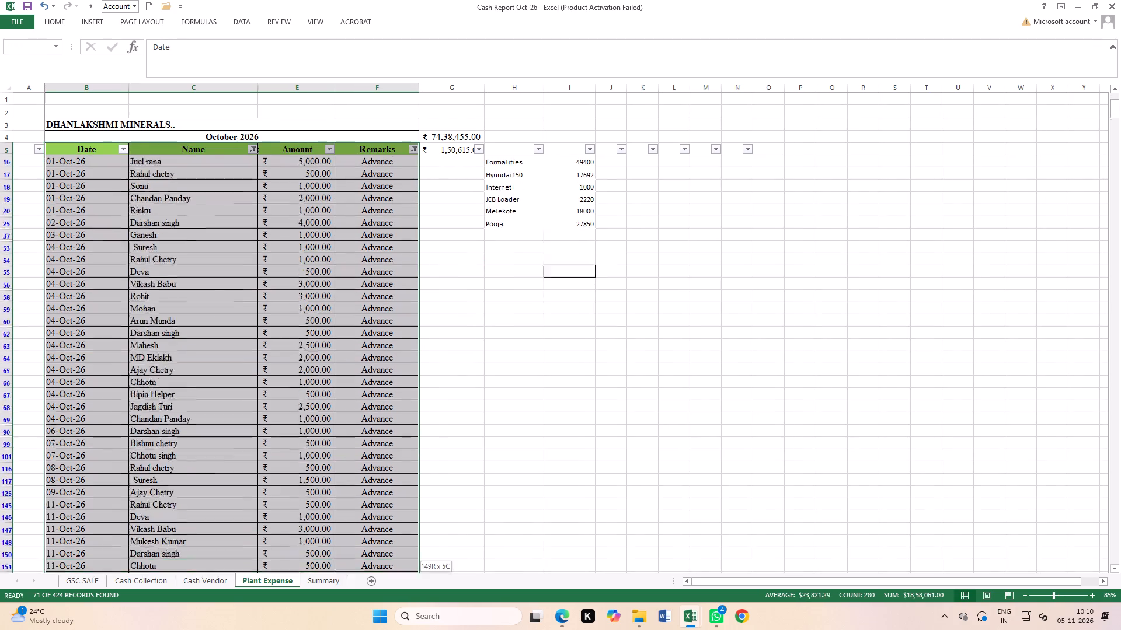
{"action": "left_click_drag", "start_coordinate": [357, 614], "coordinate": [408, 576]}
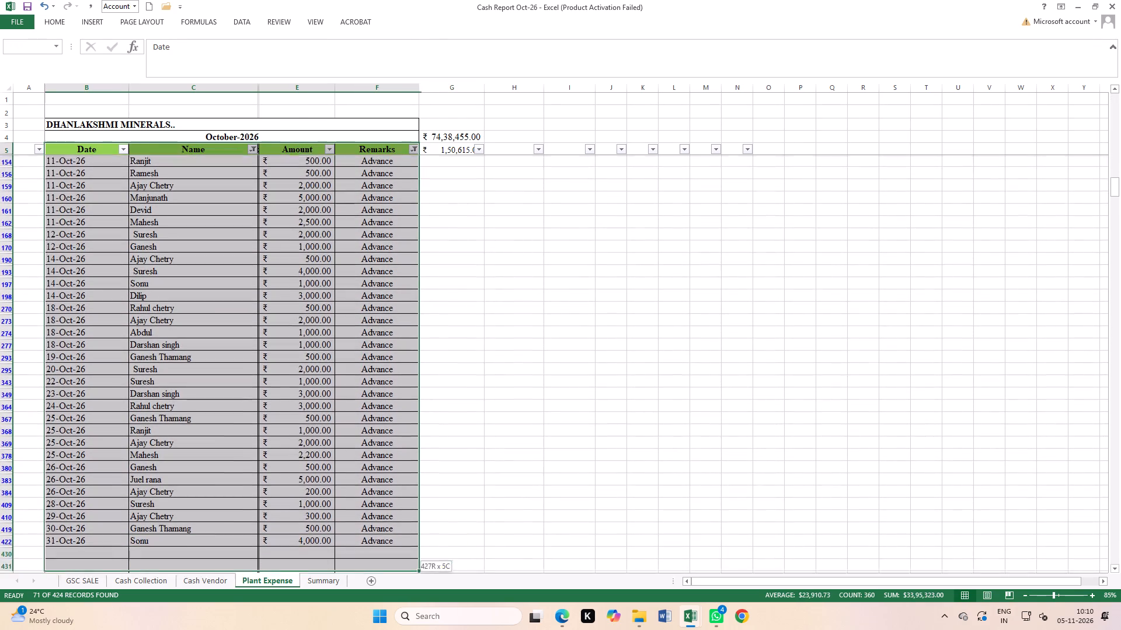
{"action": "left_click_drag", "start_coordinate": [408, 576], "coordinate": [409, 546]}
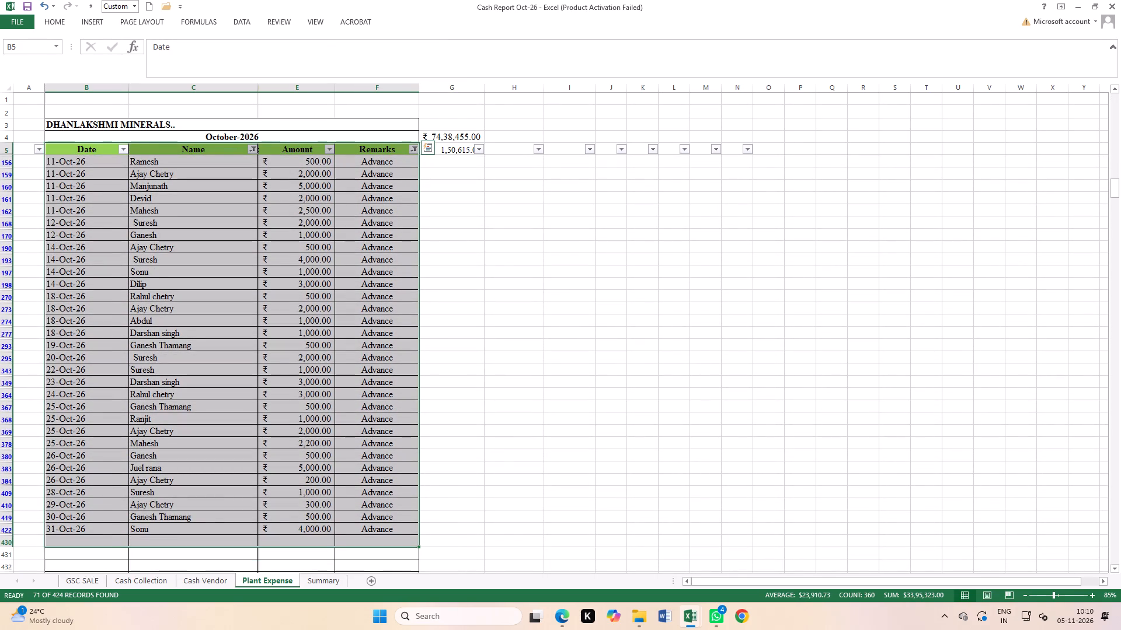
{"action": "key", "text": "ctrl+p"}
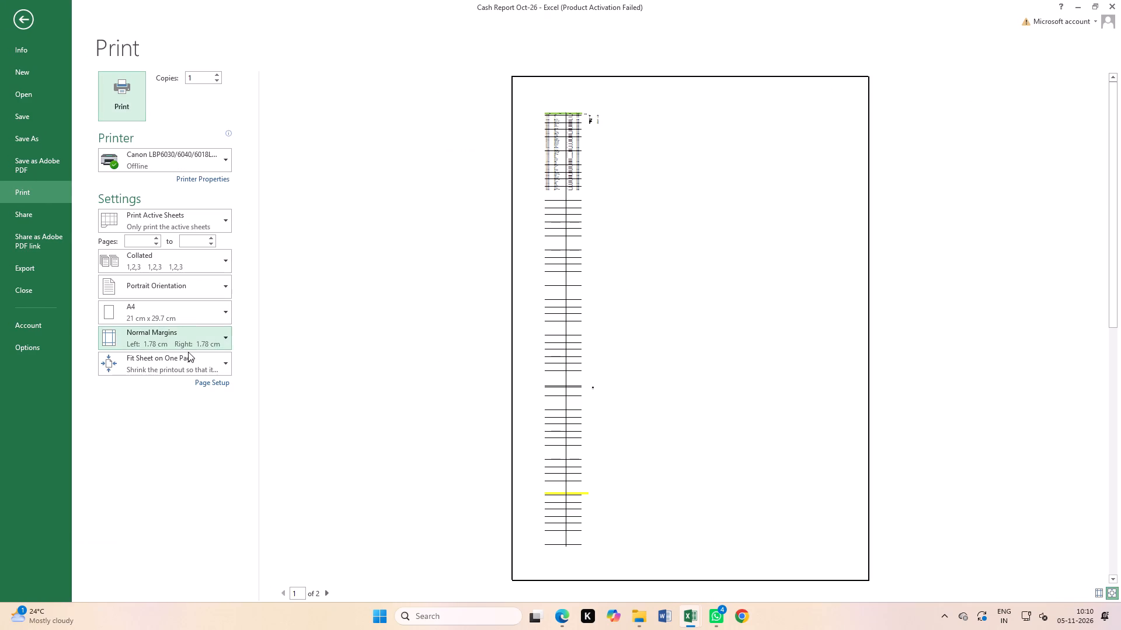
{"action": "left_click", "coordinate": [181, 225]}
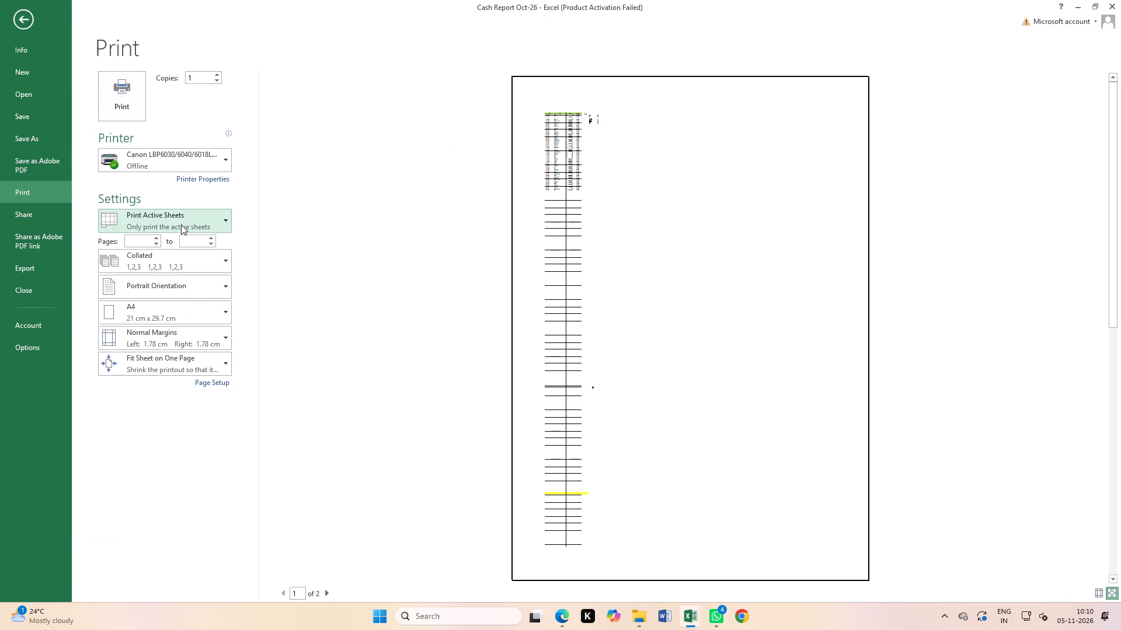
{"action": "left_click", "coordinate": [177, 298]}
Check the print preview and print the selected advances on A4 in portrait with Fit Sheet on One Page.
{"action": "scroll", "coordinate": [636, 374], "scroll_direction": "down", "scroll_amount": 6}
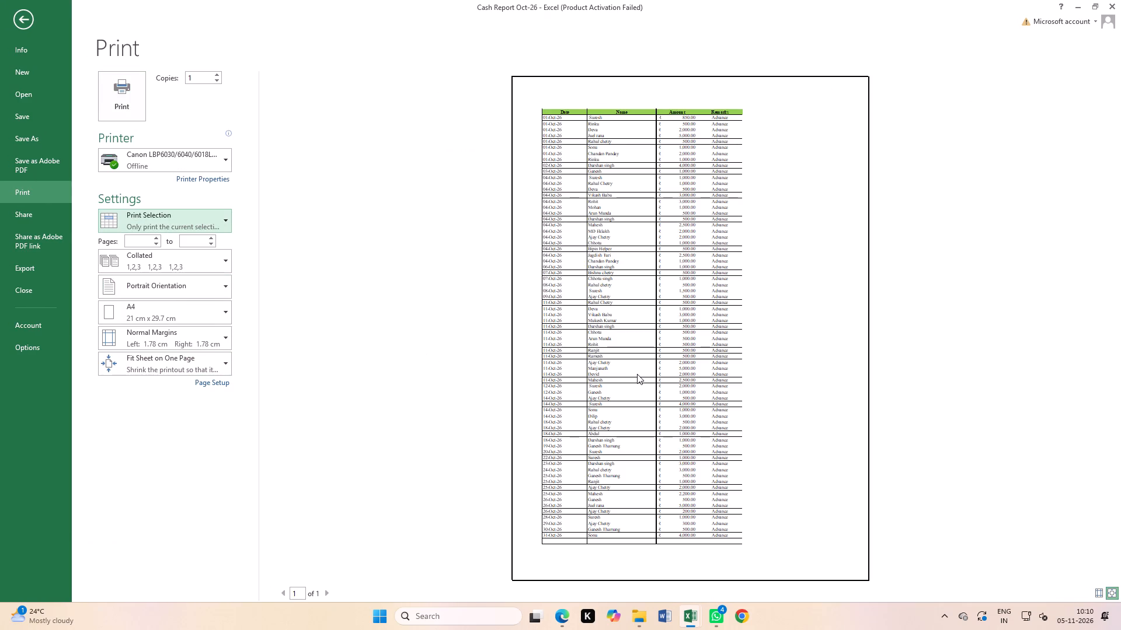
{"action": "scroll", "coordinate": [637, 374], "scroll_direction": "down", "scroll_amount": 7}
{"action": "scroll", "coordinate": [639, 374], "scroll_direction": "up", "scroll_amount": 5}
{"action": "scroll", "coordinate": [639, 374], "scroll_direction": "down", "scroll_amount": 14}
{"action": "scroll", "coordinate": [640, 375], "scroll_direction": "up", "scroll_amount": 6}
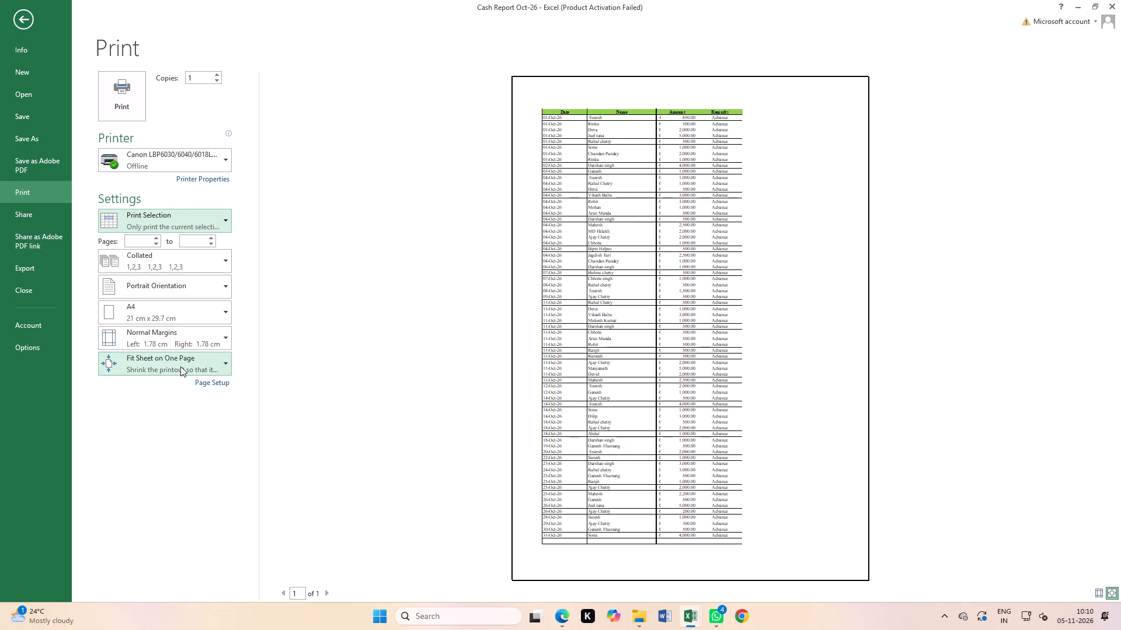
{"action": "left_click", "coordinate": [164, 362]}
{"action": "left_click", "coordinate": [164, 362]}
{"action": "scroll", "coordinate": [579, 345], "scroll_direction": "down", "scroll_amount": 6}
{"action": "scroll", "coordinate": [579, 345], "scroll_direction": "up", "scroll_amount": 4}
{"action": "scroll", "coordinate": [579, 345], "scroll_direction": "down", "scroll_amount": 6}
{"action": "left_click", "coordinate": [121, 94]}
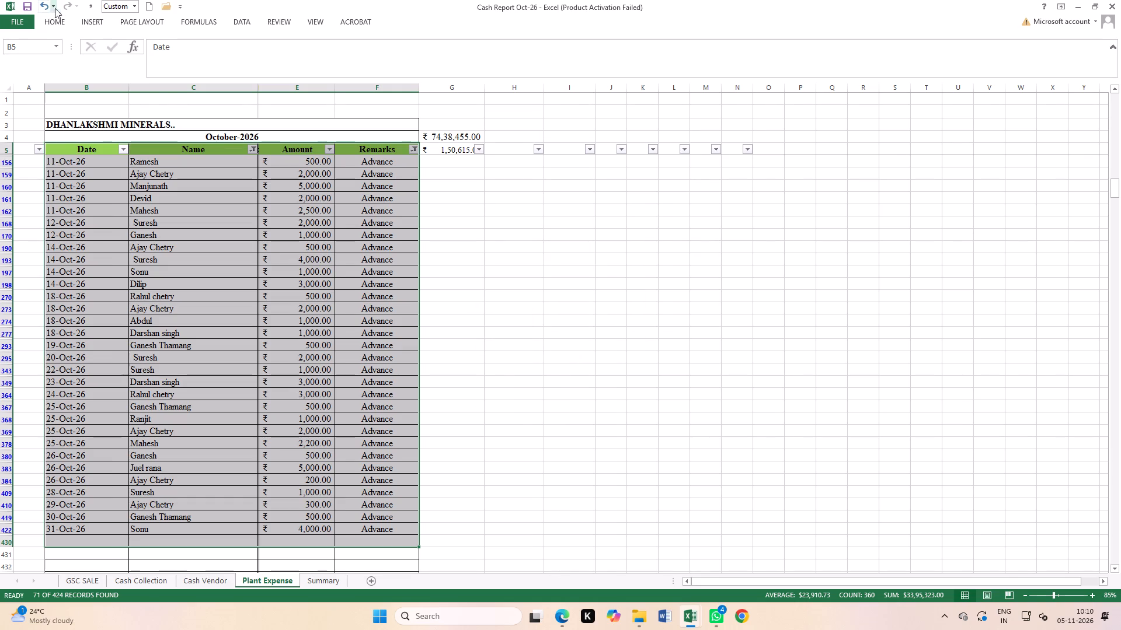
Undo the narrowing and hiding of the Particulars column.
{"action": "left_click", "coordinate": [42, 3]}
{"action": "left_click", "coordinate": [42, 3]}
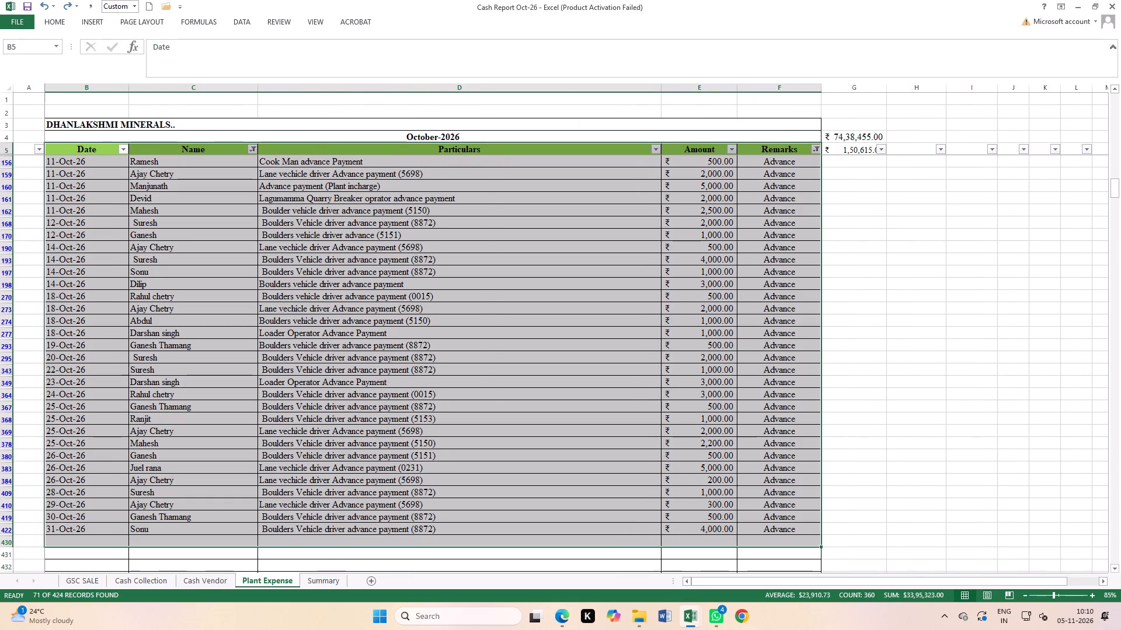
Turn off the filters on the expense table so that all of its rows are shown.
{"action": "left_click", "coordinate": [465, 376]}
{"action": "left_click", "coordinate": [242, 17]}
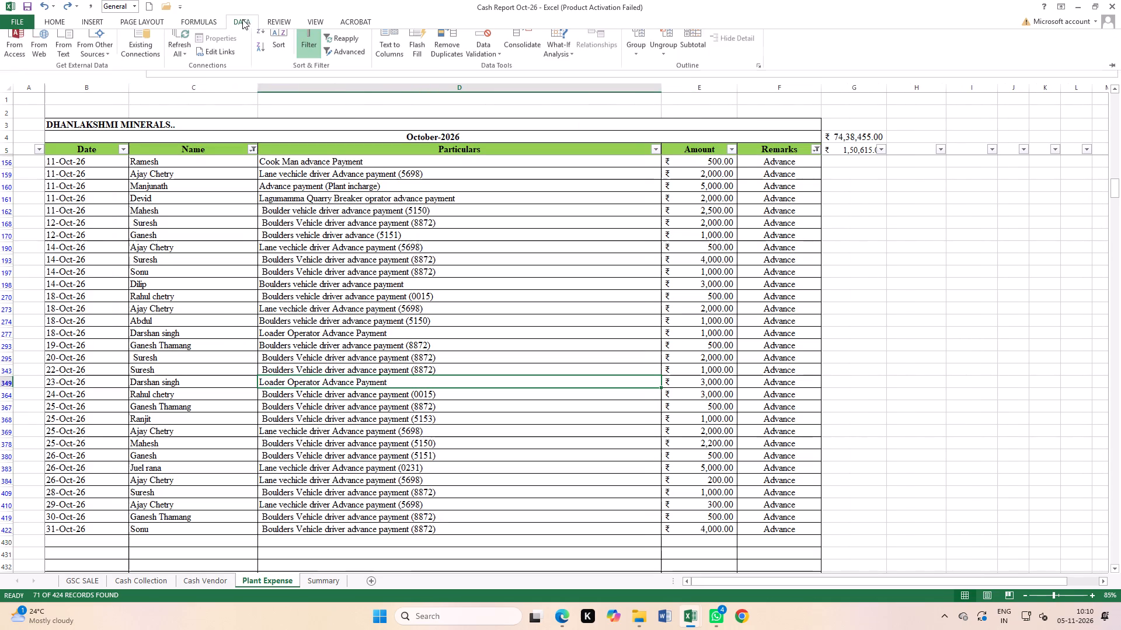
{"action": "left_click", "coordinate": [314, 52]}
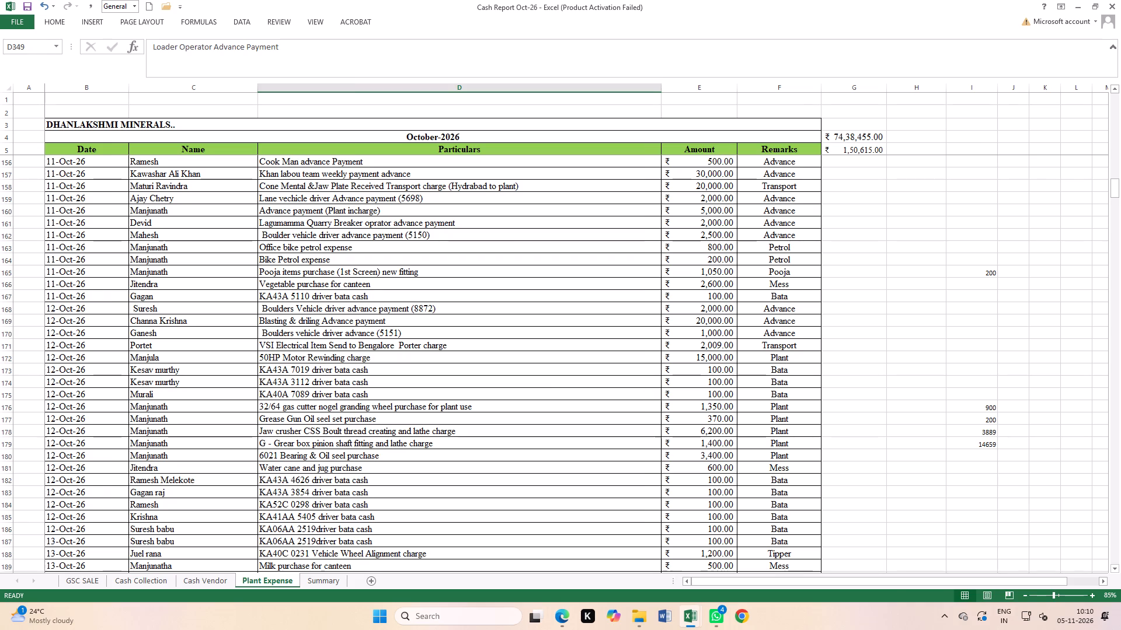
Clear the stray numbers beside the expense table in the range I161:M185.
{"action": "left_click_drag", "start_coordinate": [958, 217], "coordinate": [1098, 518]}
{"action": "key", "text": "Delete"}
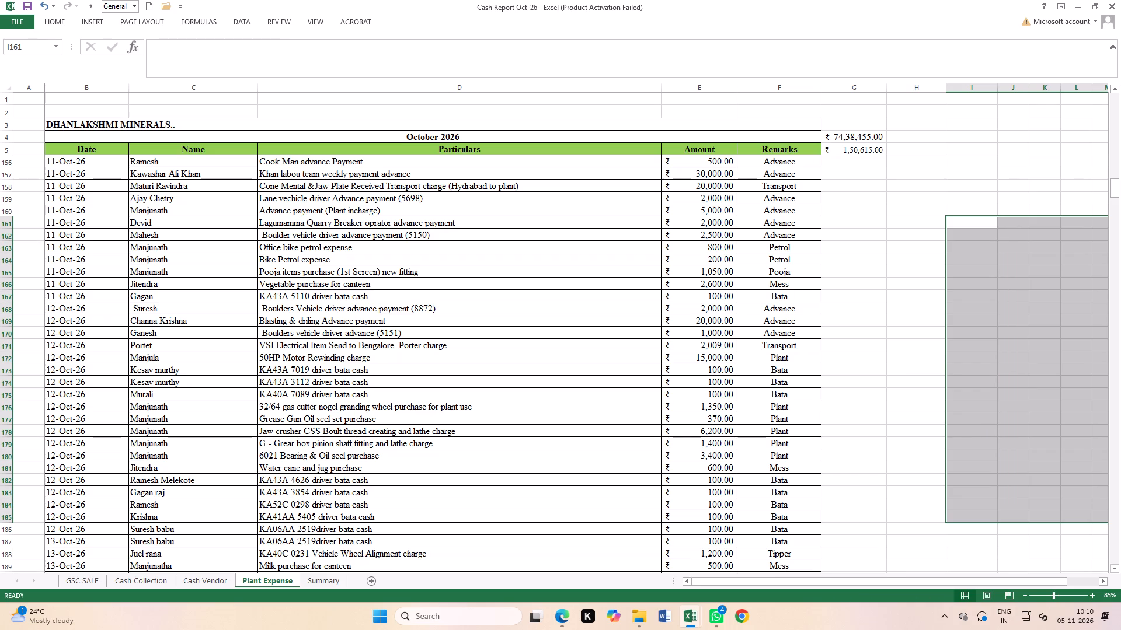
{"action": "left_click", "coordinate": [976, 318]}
Close the Cash Report Oct-26 workbook without saving its changes.
{"action": "left_click", "coordinate": [1111, 3]}
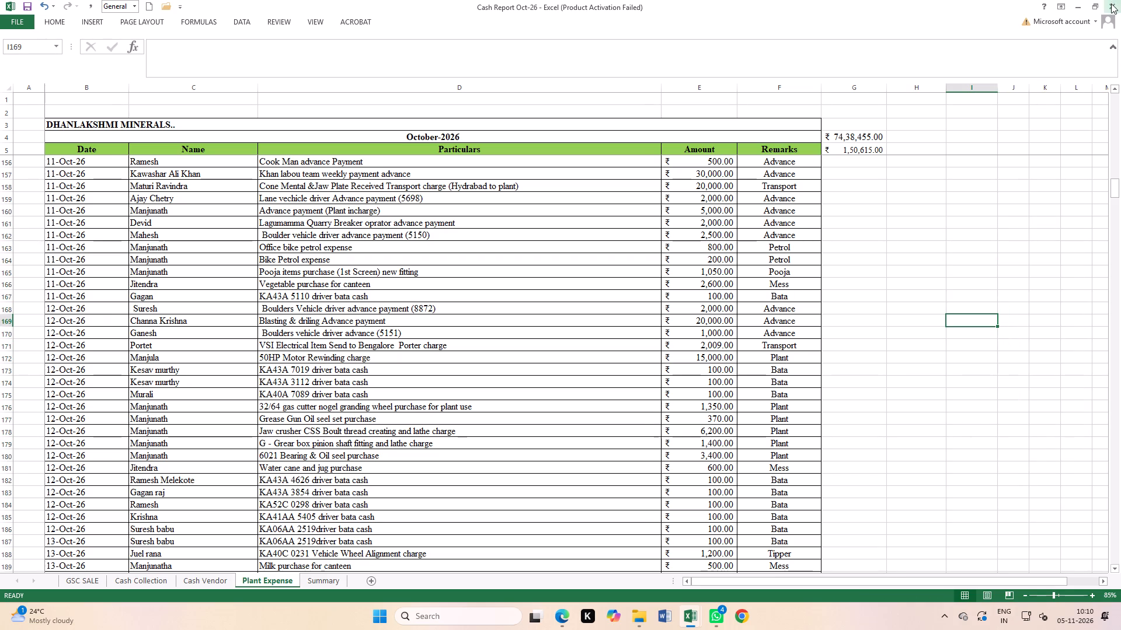
{"action": "left_click", "coordinate": [571, 321]}
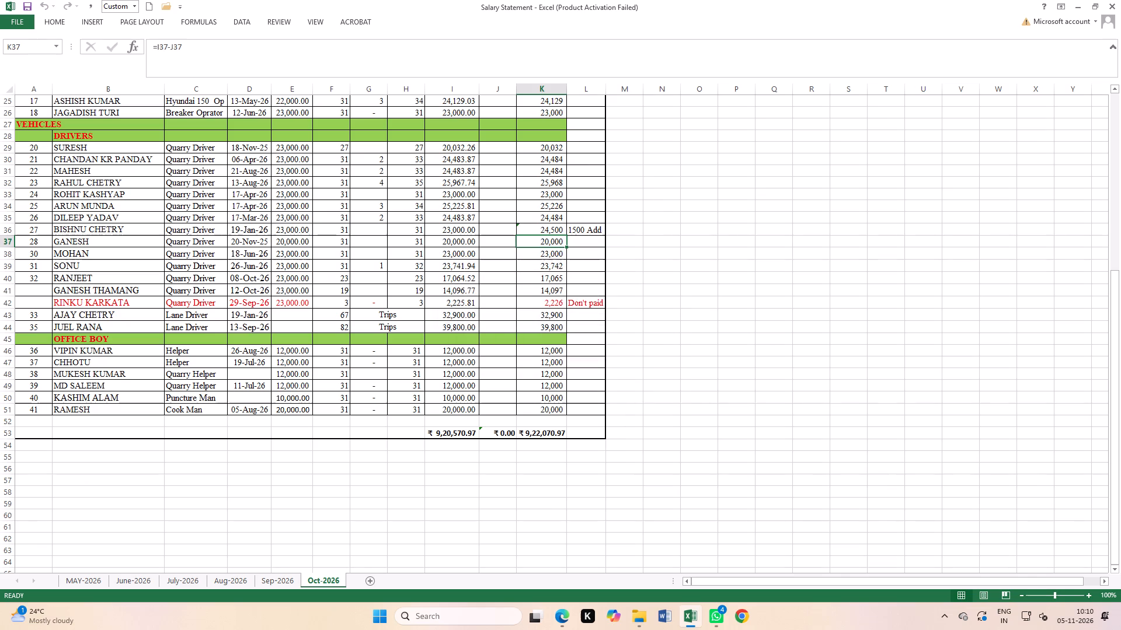
Glance over the Oct-2026 pay sheet and close the Salary Statement workbook.
{"action": "scroll", "coordinate": [867, 358], "scroll_direction": "up", "scroll_amount": 3}
{"action": "scroll", "coordinate": [834, 353], "scroll_direction": "down", "scroll_amount": 3}
{"action": "left_click", "coordinate": [1115, 7]}
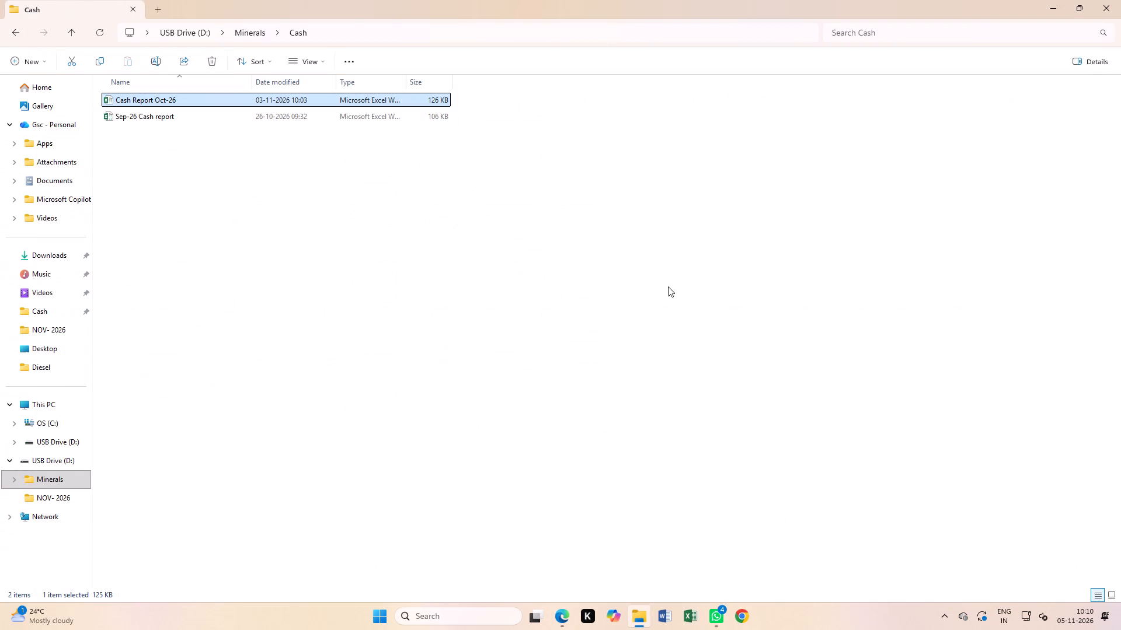
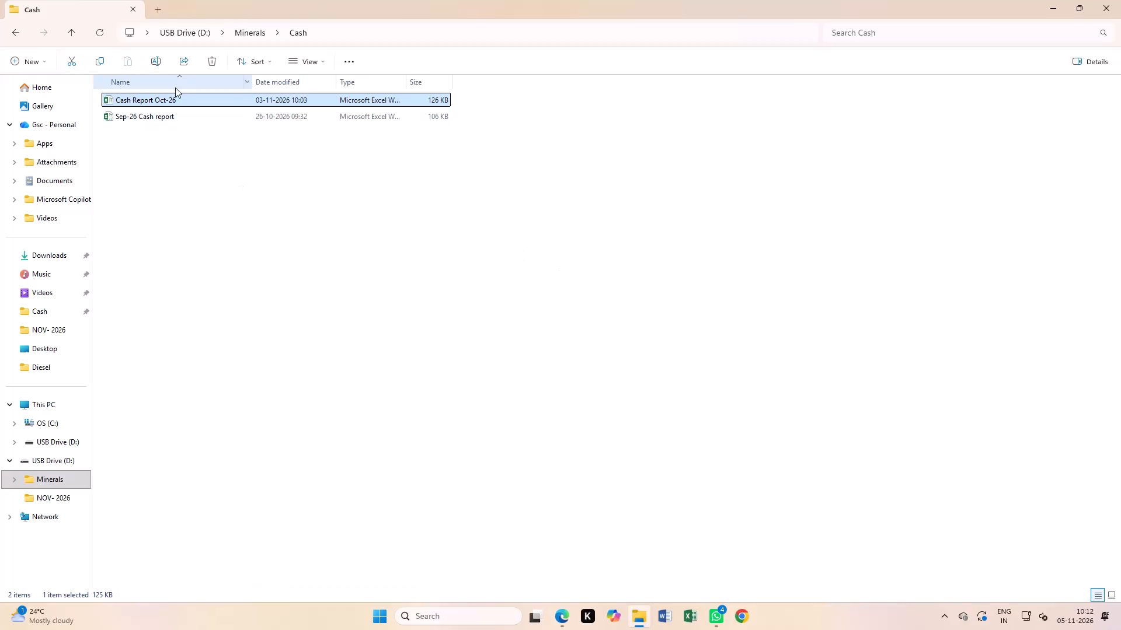
Open the Cash Report Oct-26 workbook without updating its external links and dismiss the activation wizard.
{"action": "double_click", "coordinate": [175, 100]}
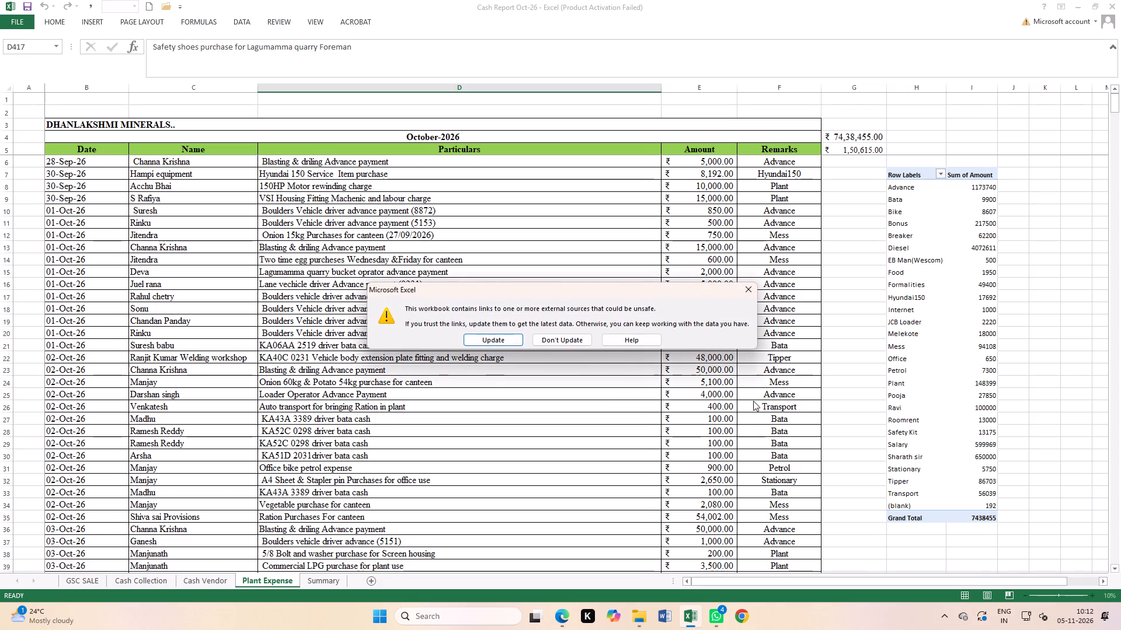
{"action": "left_click", "coordinate": [751, 289]}
{"action": "left_click_drag", "start_coordinate": [806, 243], "coordinate": [807, 251]}
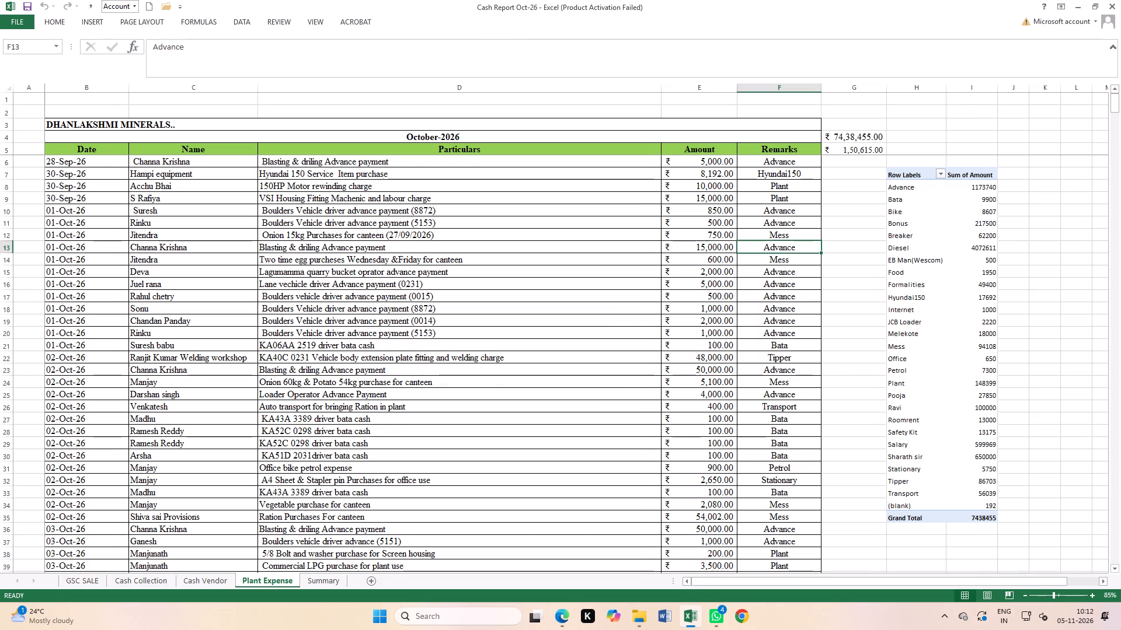
{"action": "left_click", "coordinate": [1, 153]}
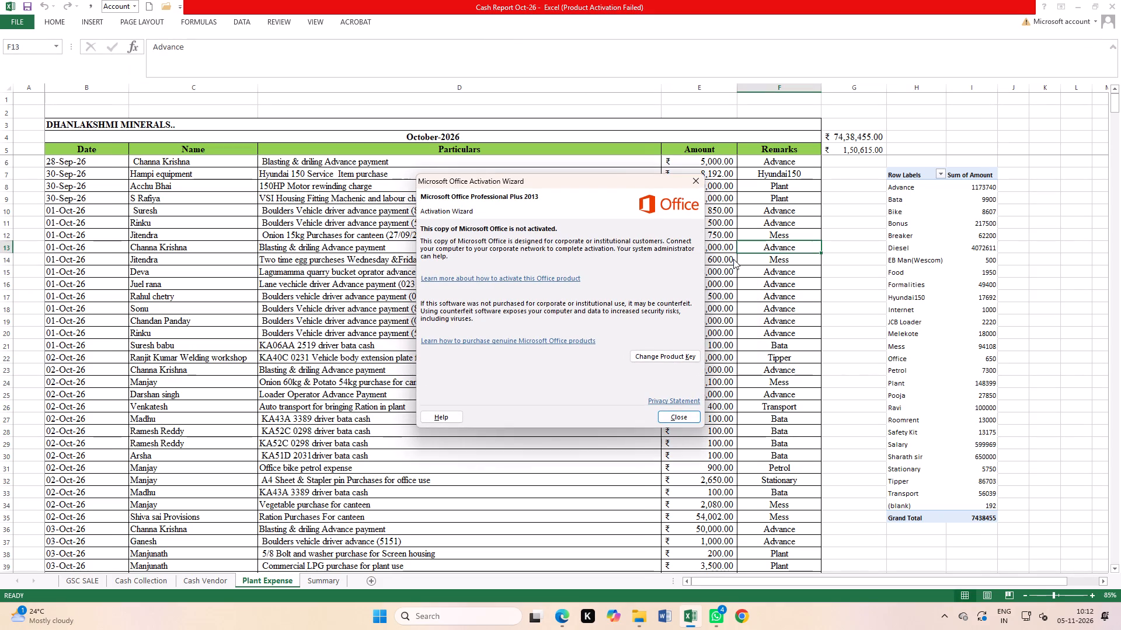
{"action": "left_click", "coordinate": [694, 184]}
Add filters to the Plant Expense table's header row, B5:F5.
{"action": "left_click", "coordinate": [208, 242]}
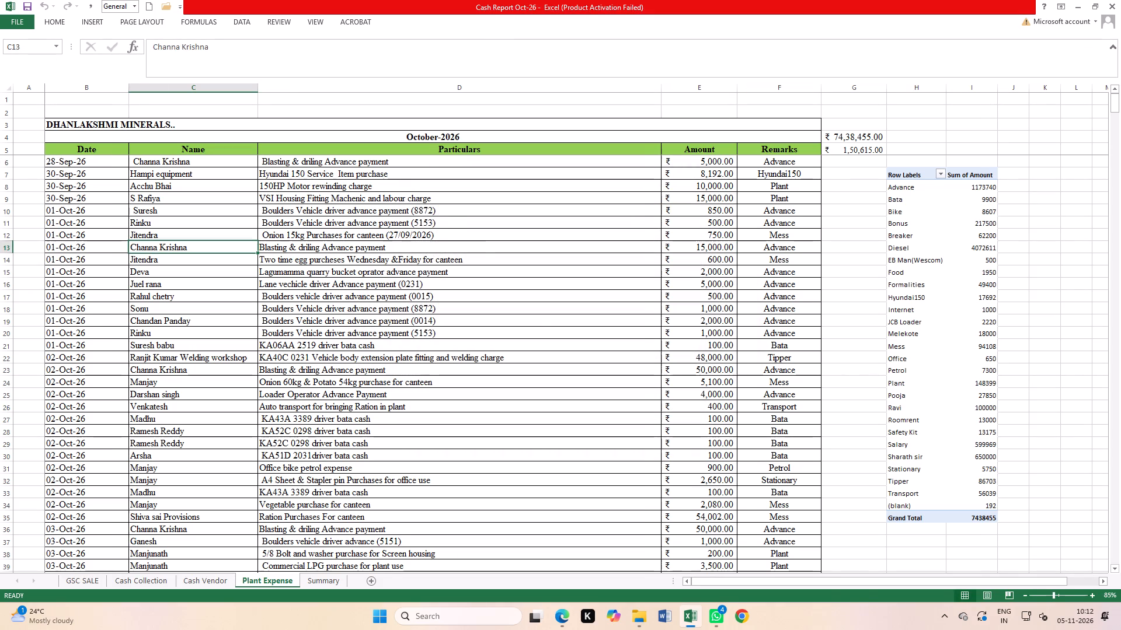
{"action": "left_click_drag", "start_coordinate": [68, 142], "coordinate": [432, 159]}
{"action": "left_click", "coordinate": [434, 157]}
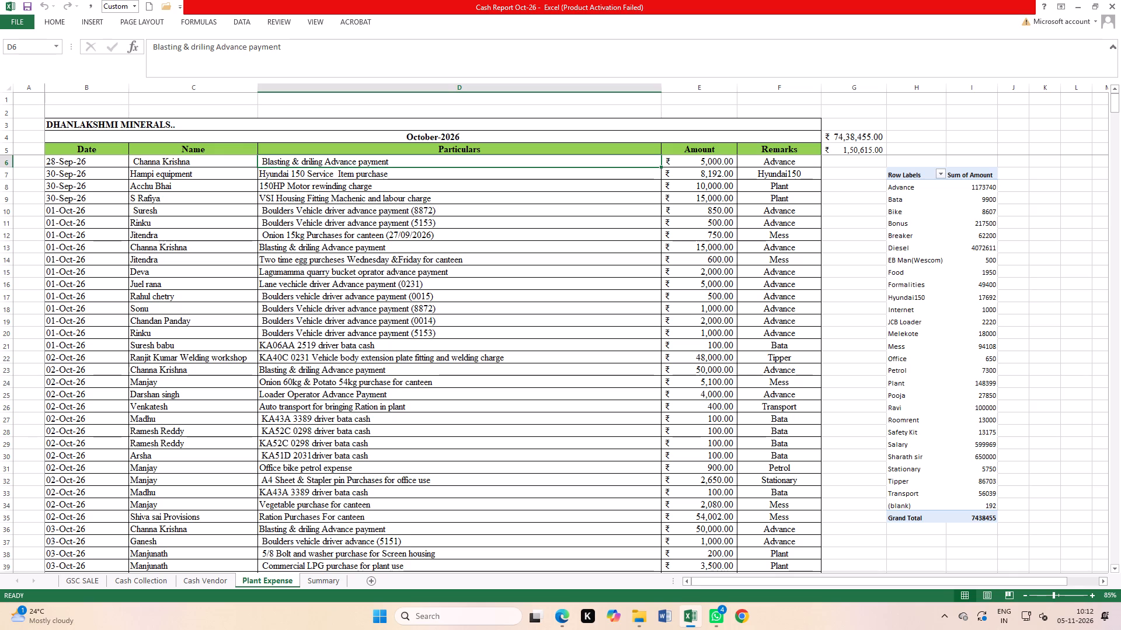
{"action": "left_click_drag", "start_coordinate": [89, 146], "coordinate": [741, 146]}
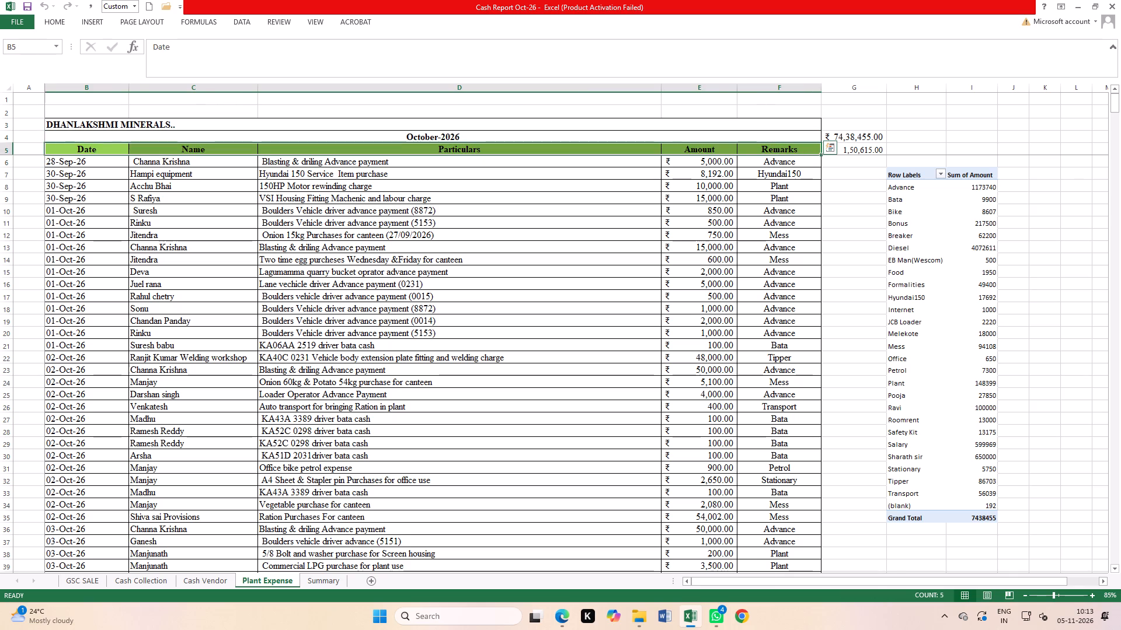
{"action": "left_click", "coordinate": [241, 30]}
{"action": "left_click", "coordinate": [241, 22]}
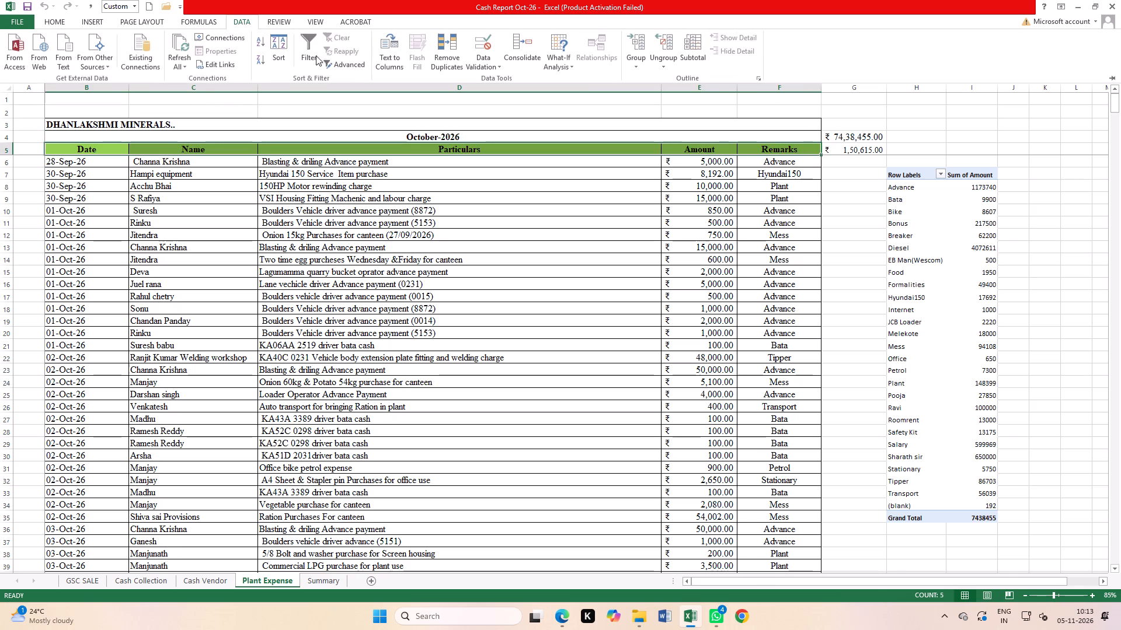
{"action": "left_click", "coordinate": [312, 48]}
Filter the Remarks column of the expense table to show only Advance entries.
{"action": "left_click", "coordinate": [506, 328]}
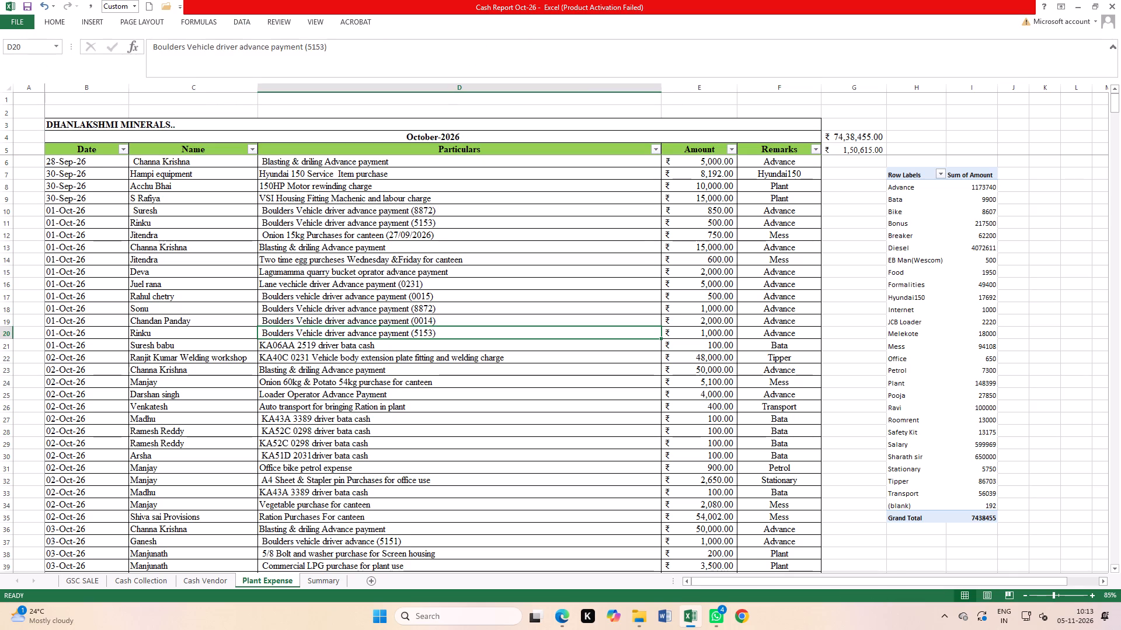
{"action": "left_click", "coordinate": [814, 150]}
{"action": "left_click", "coordinate": [723, 259]}
{"action": "left_click", "coordinate": [724, 269]}
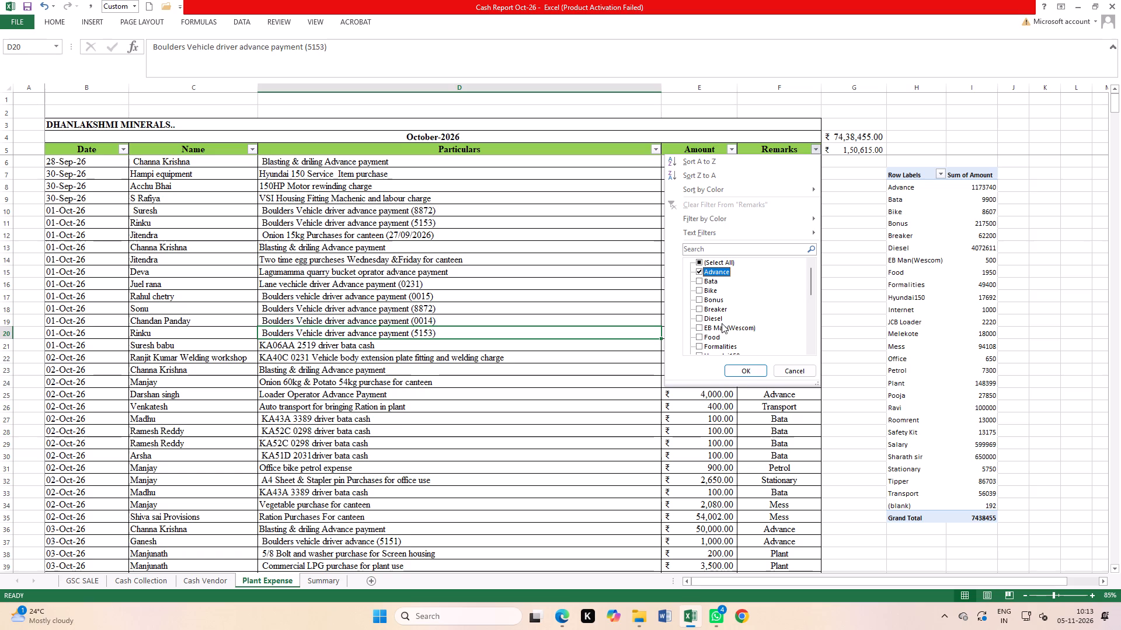
{"action": "left_click", "coordinate": [747, 373]}
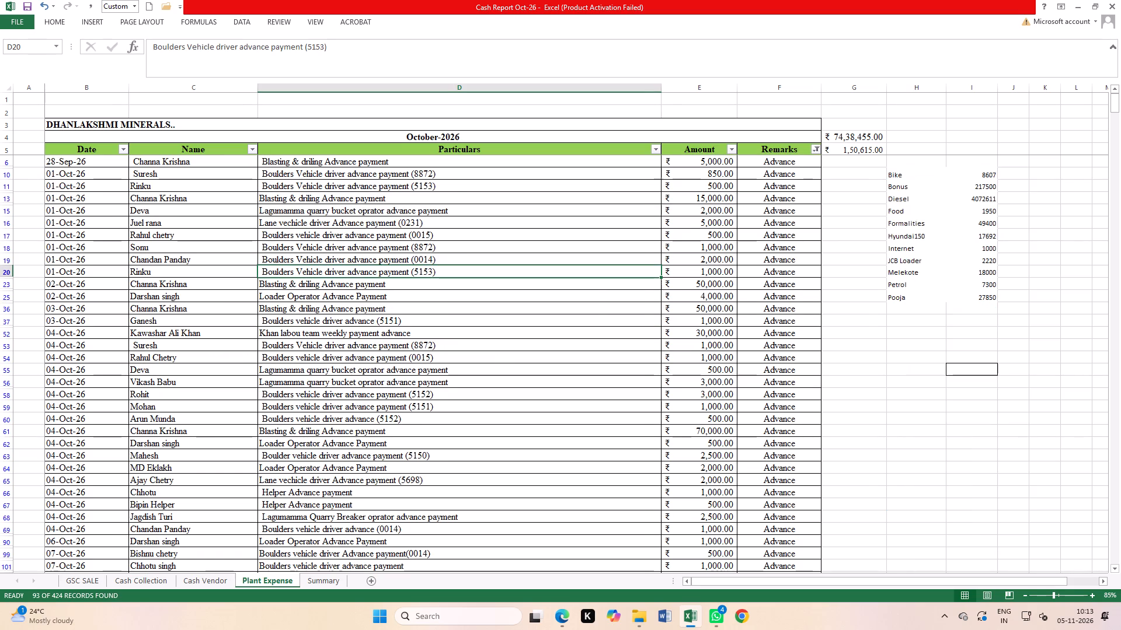
Exclude Channa, Javed and Kawashar through the Name filter and select the remaining advance amounts to total them.
{"action": "left_click", "coordinate": [255, 149]}
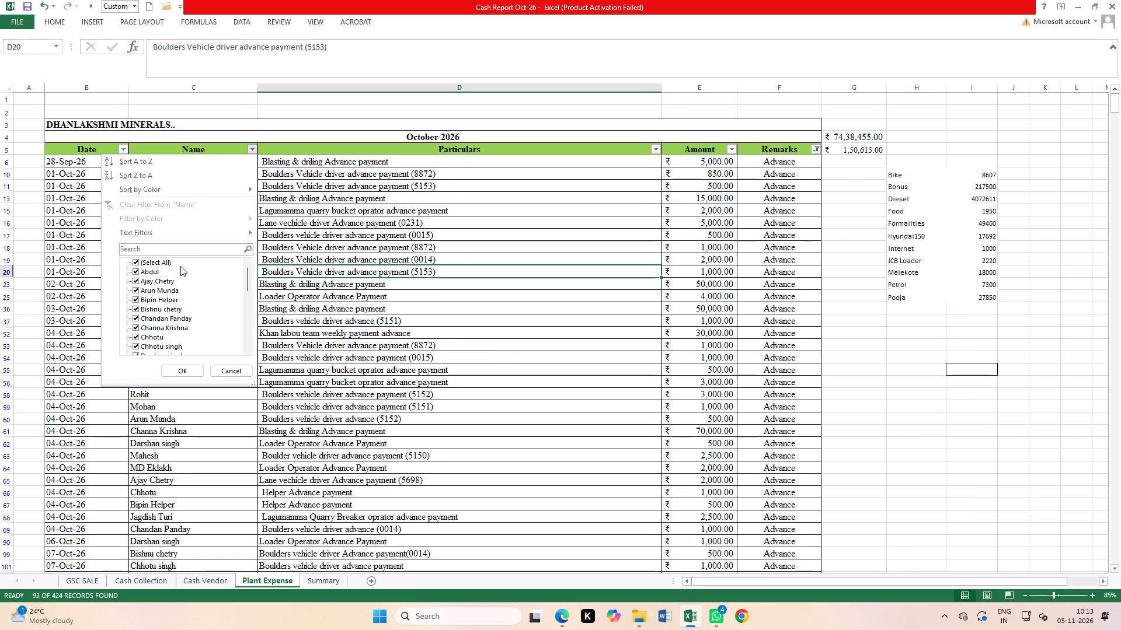
{"action": "left_click", "coordinate": [171, 327]}
{"action": "scroll", "coordinate": [171, 327], "scroll_direction": "down", "scroll_amount": 3}
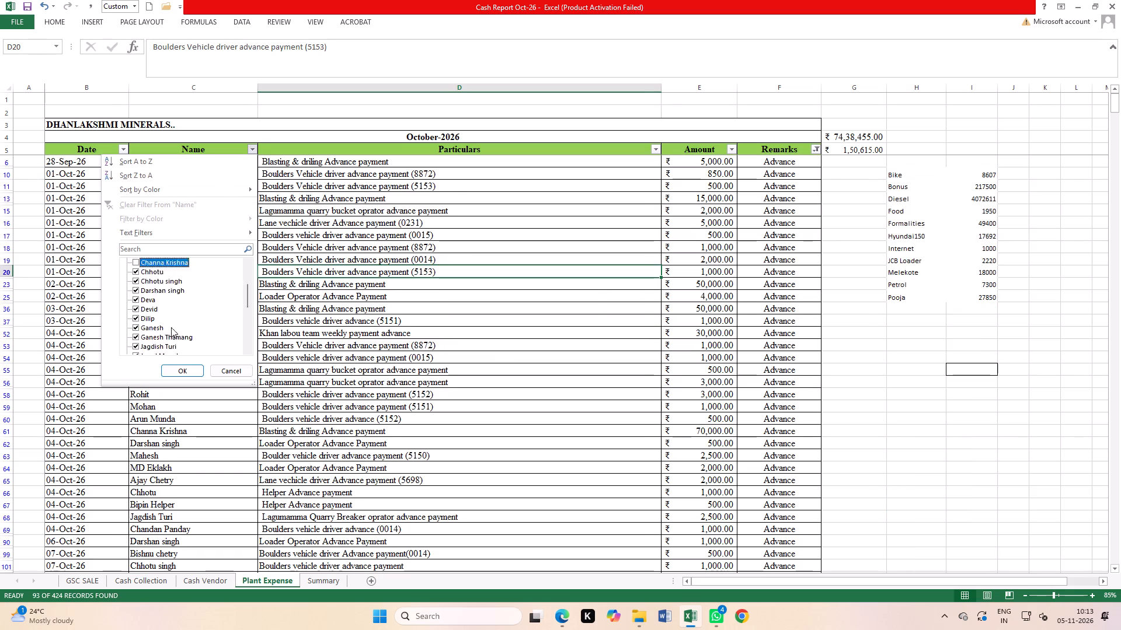
{"action": "scroll", "coordinate": [171, 327], "scroll_direction": "down", "scroll_amount": 2}
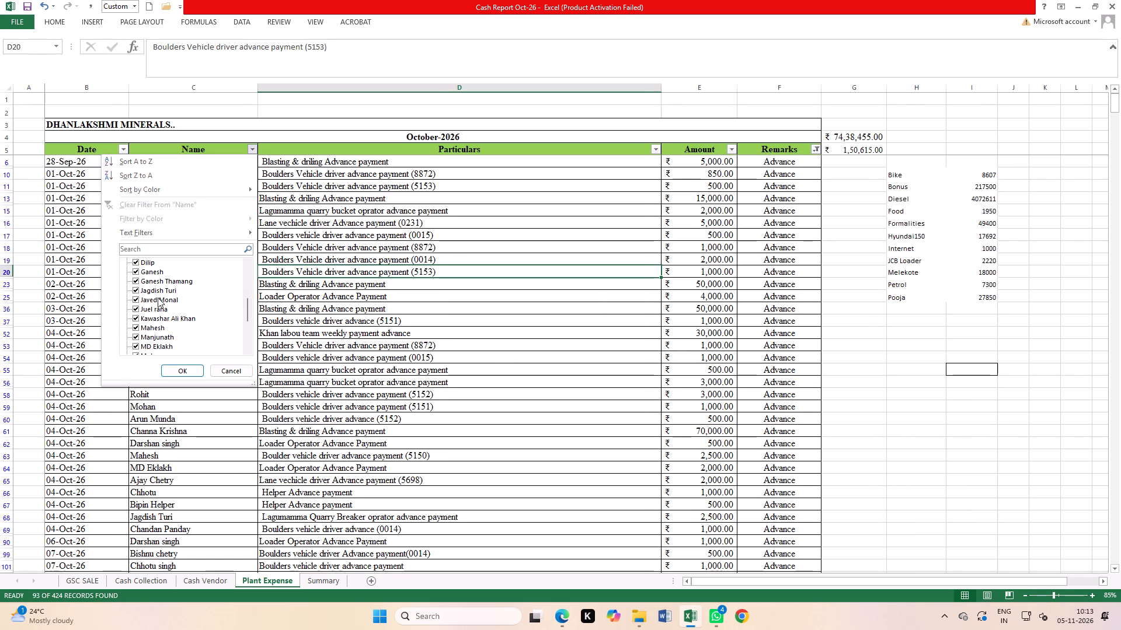
{"action": "left_click", "coordinate": [158, 299]}
{"action": "scroll", "coordinate": [158, 333], "scroll_direction": "down", "scroll_amount": 1}
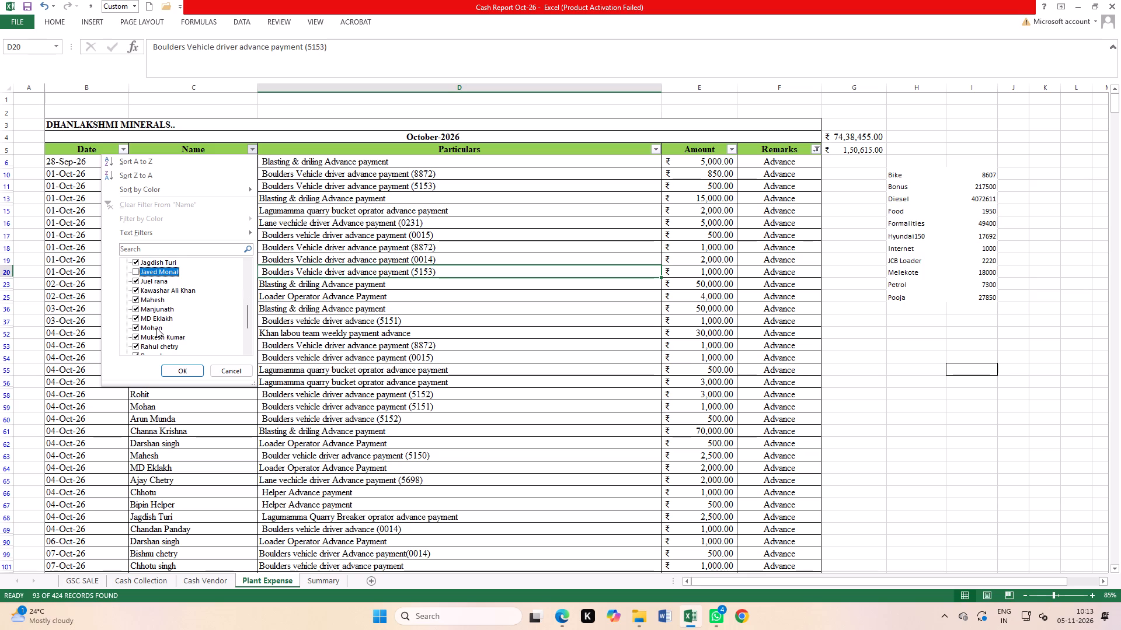
{"action": "left_click", "coordinate": [159, 288]}
{"action": "left_click", "coordinate": [179, 369]}
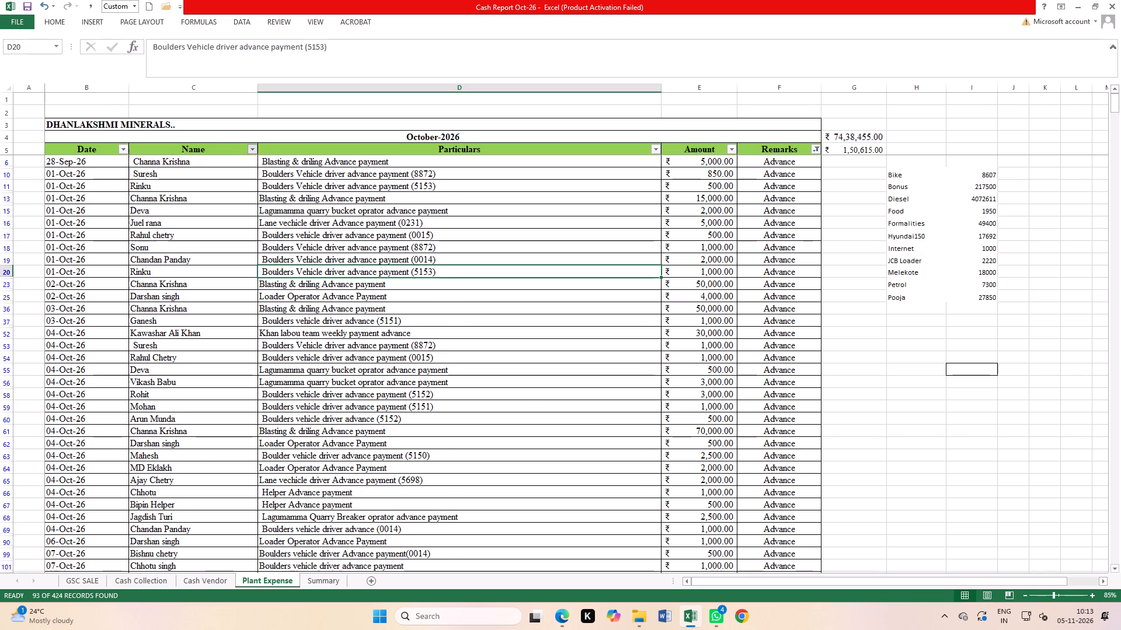
{"action": "left_click", "coordinate": [736, 348]}
{"action": "left_click_drag", "start_coordinate": [702, 158], "coordinate": [723, 629]}
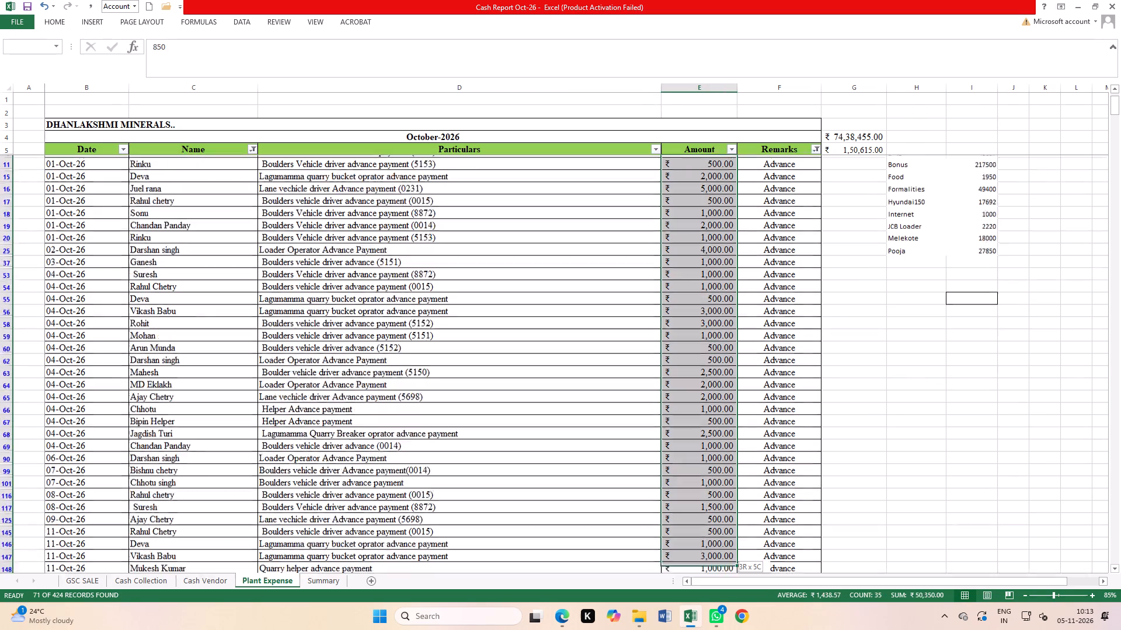
{"action": "left_click_drag", "start_coordinate": [723, 629], "coordinate": [721, 552]}
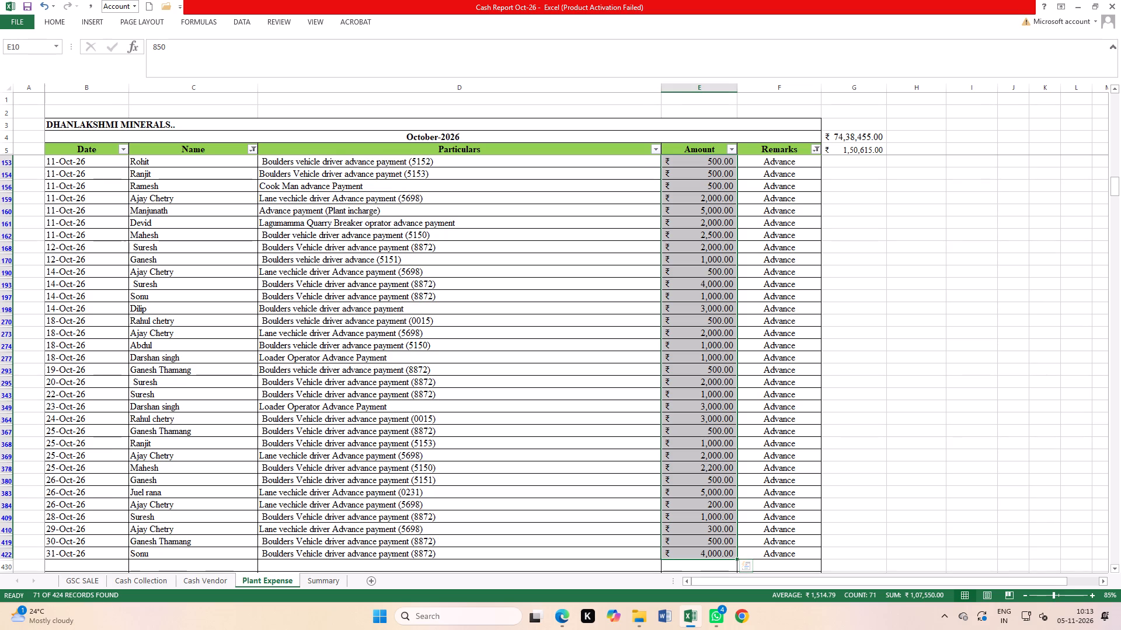
{"action": "scroll", "coordinate": [715, 441], "scroll_direction": "up", "scroll_amount": 3}
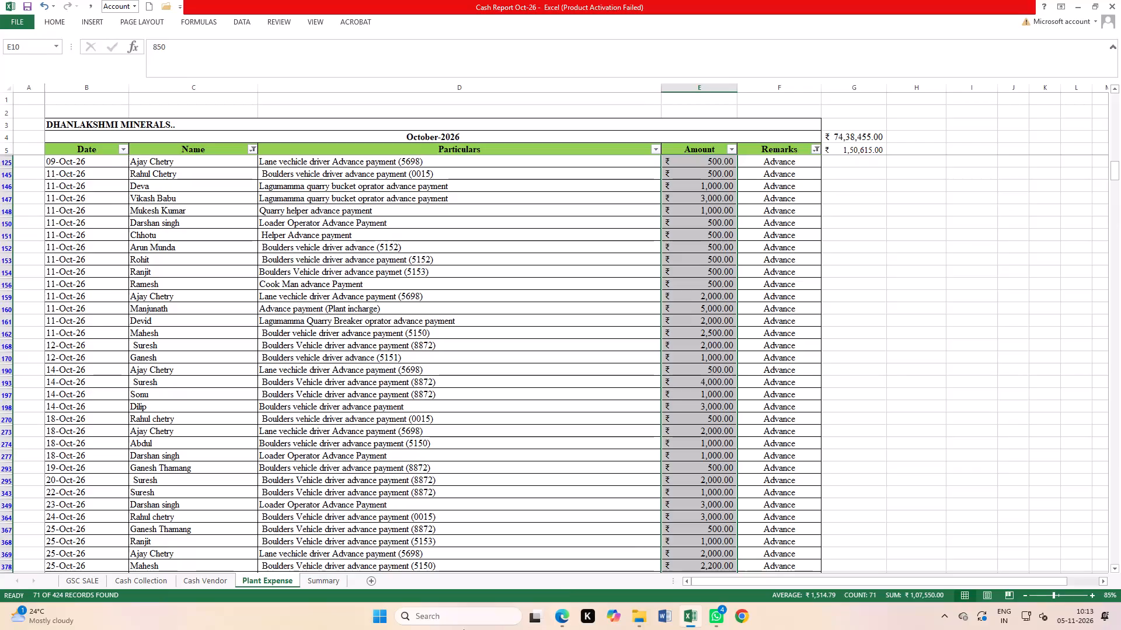
{"action": "left_click", "coordinate": [957, 307]}
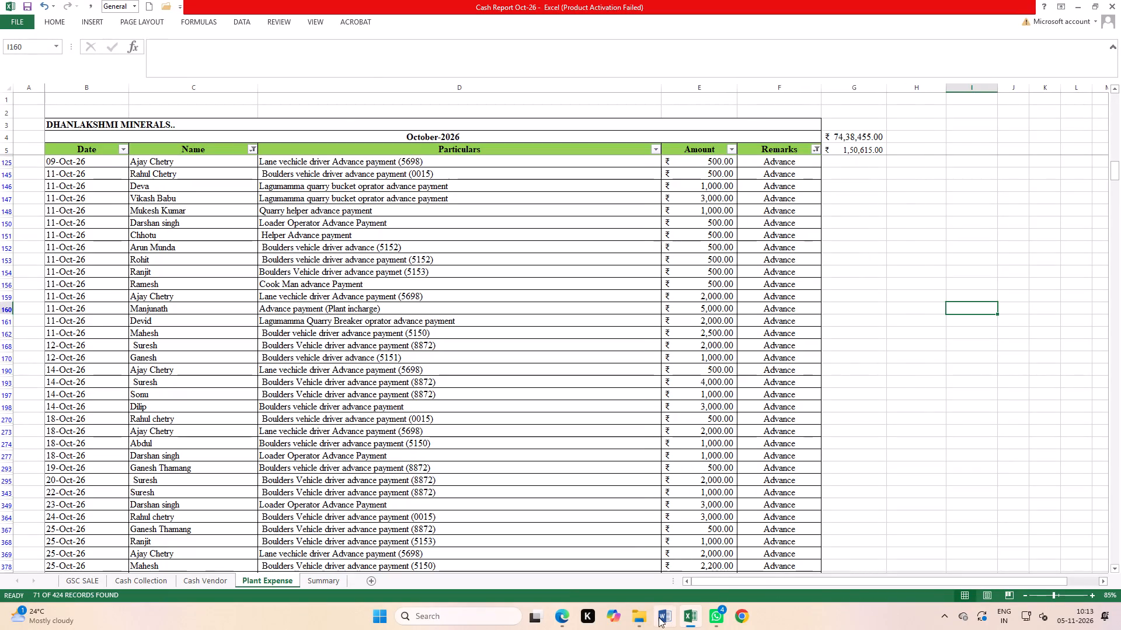
Open the Salary Statement workbook from the Minerals folder on the USB drive.
{"action": "left_click", "coordinate": [643, 618]}
{"action": "left_click", "coordinate": [60, 478]}
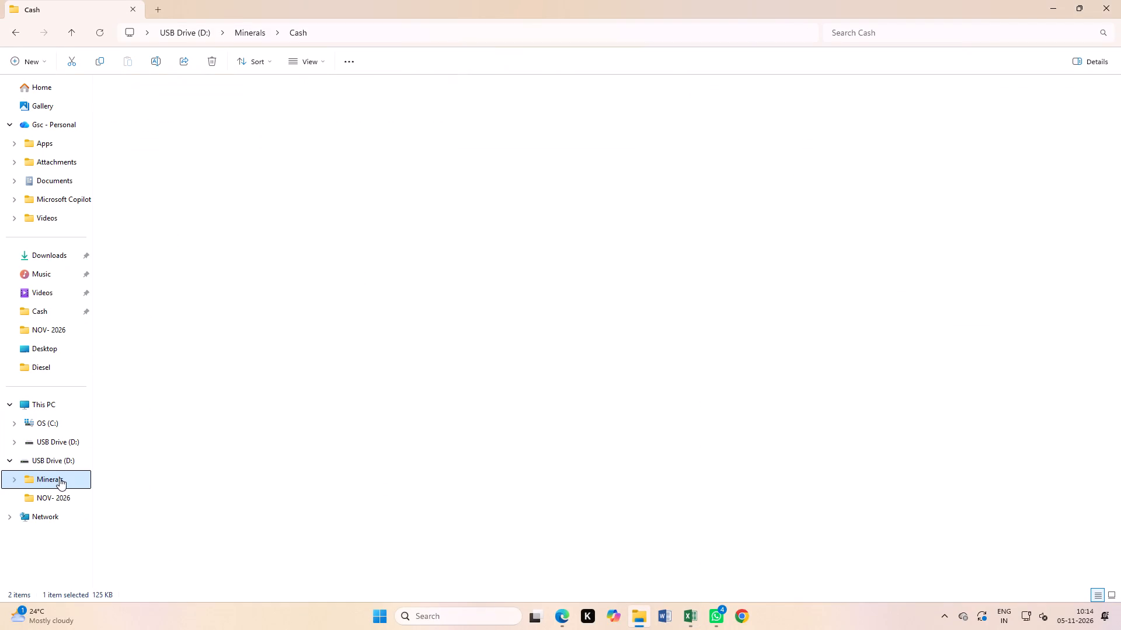
{"action": "double_click", "coordinate": [159, 98]}
{"action": "double_click", "coordinate": [171, 116]}
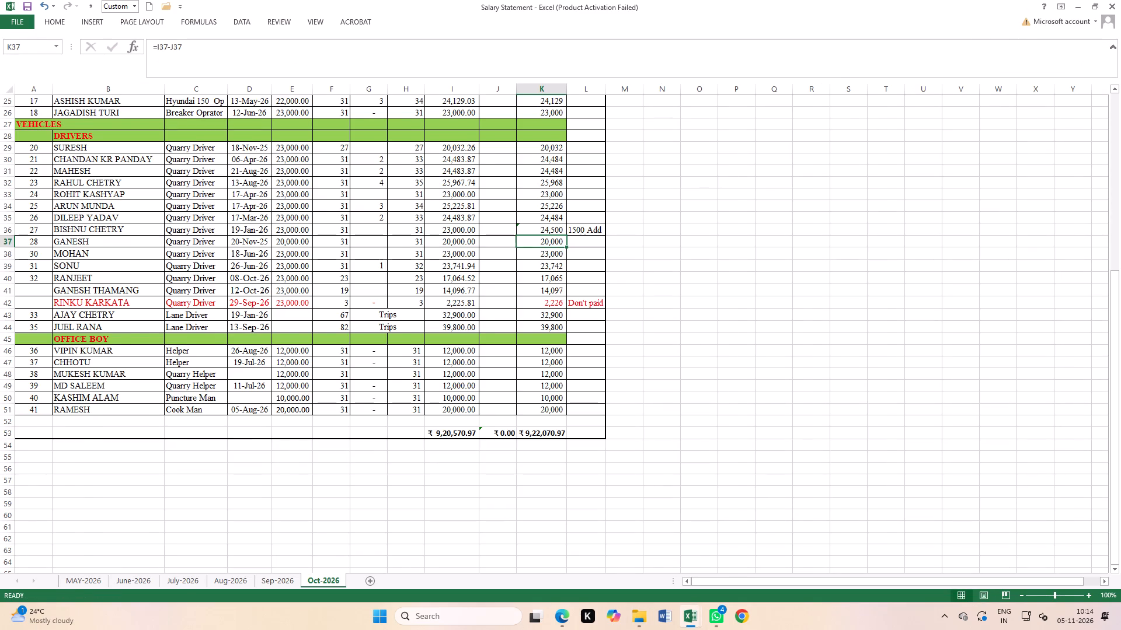
{"action": "key", "text": "ctrl+Tab"}
{"action": "left_click", "coordinate": [249, 146]}
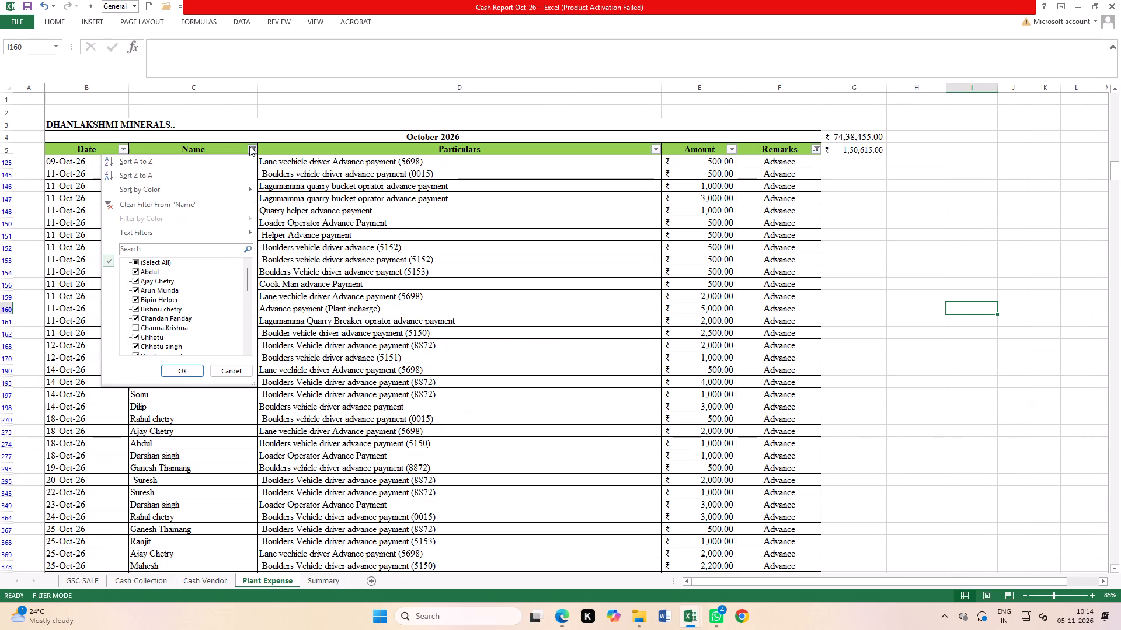
{"action": "left_click", "coordinate": [164, 259]}
{"action": "left_click", "coordinate": [164, 263]}
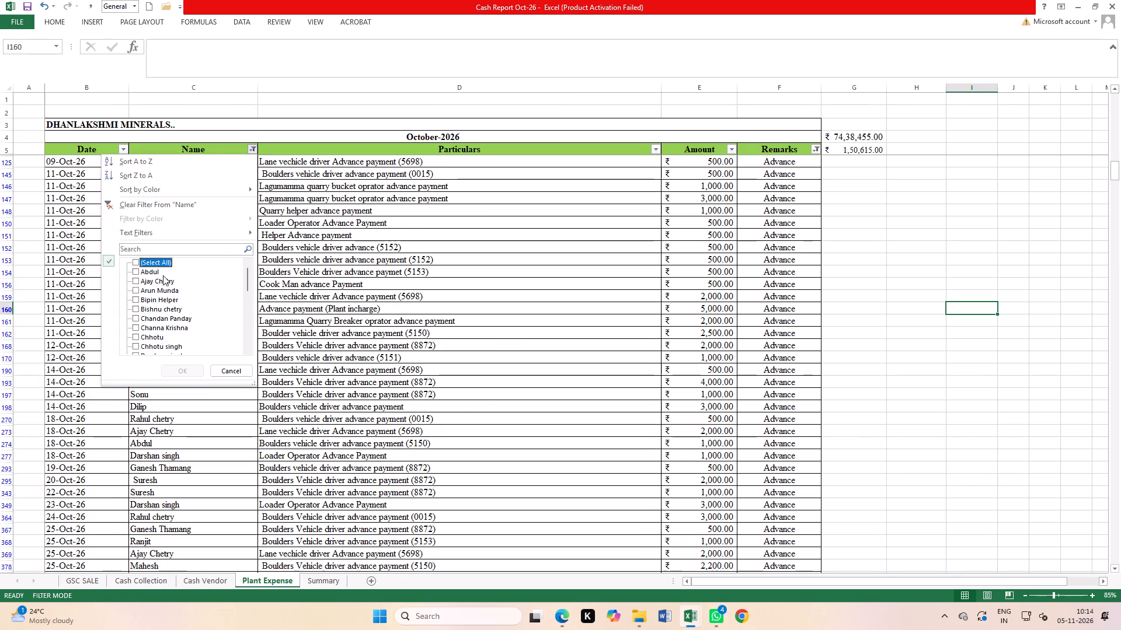
{"action": "left_click", "coordinate": [161, 280]}
{"action": "left_click", "coordinate": [182, 369]}
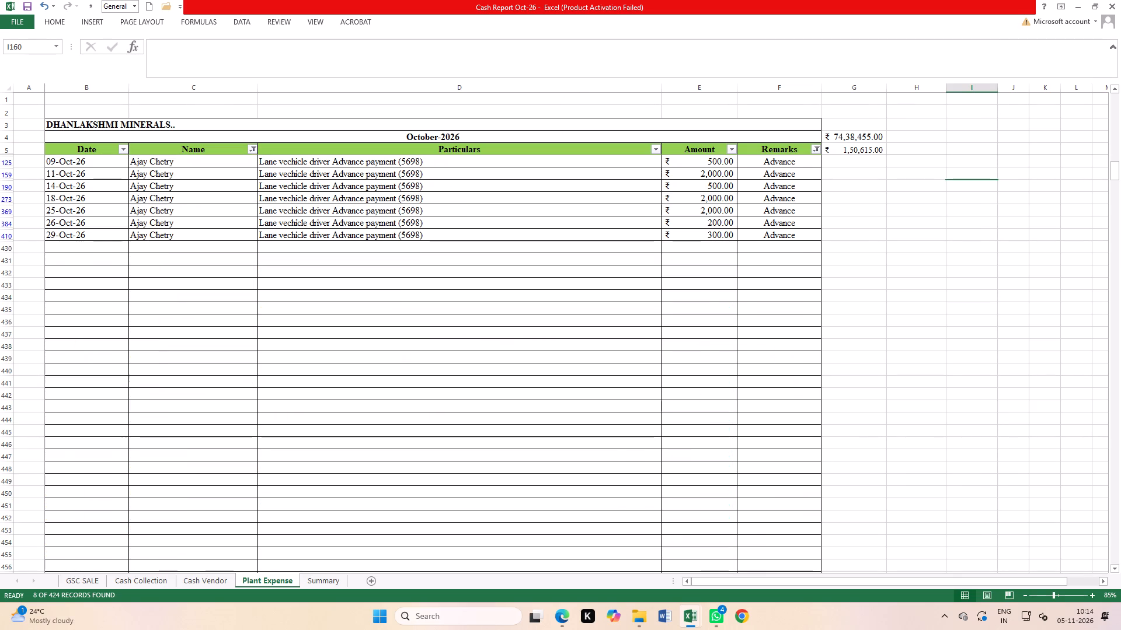
{"action": "left_click", "coordinate": [726, 351]}
{"action": "left_click_drag", "start_coordinate": [706, 165], "coordinate": [711, 215]}
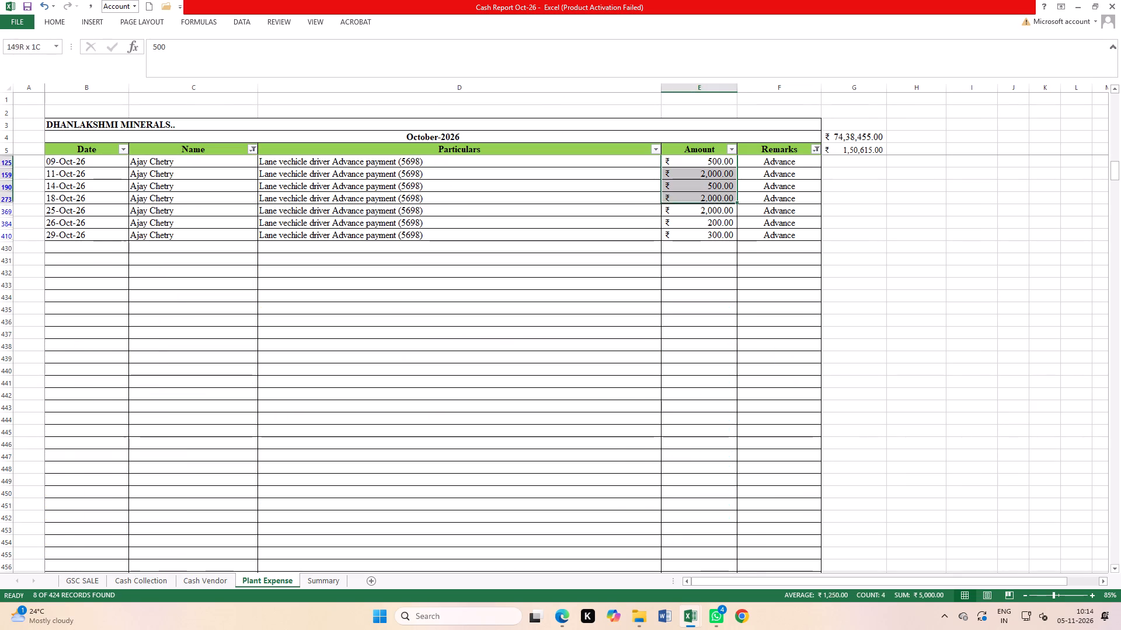
{"action": "left_click_drag", "start_coordinate": [711, 215], "coordinate": [713, 233]}
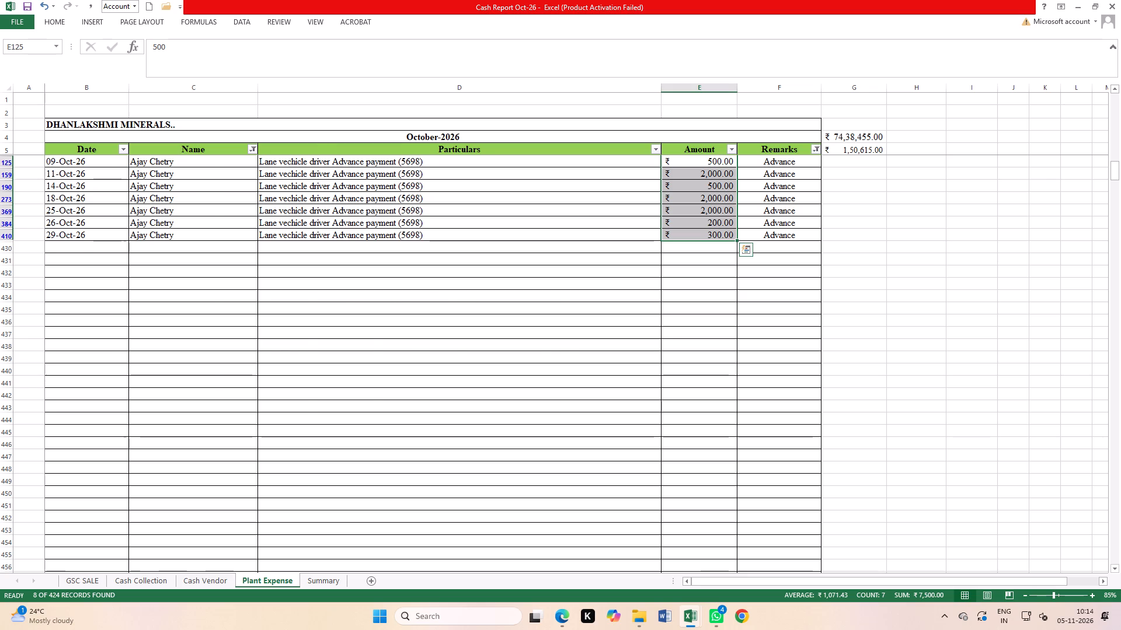
In the Oct-2026 pay sheet, enter an advance of 7500 in column J of Ajay's row, cell J43.
{"action": "key", "text": "ctrl+Tab"}
{"action": "left_click", "coordinate": [3, 317]}
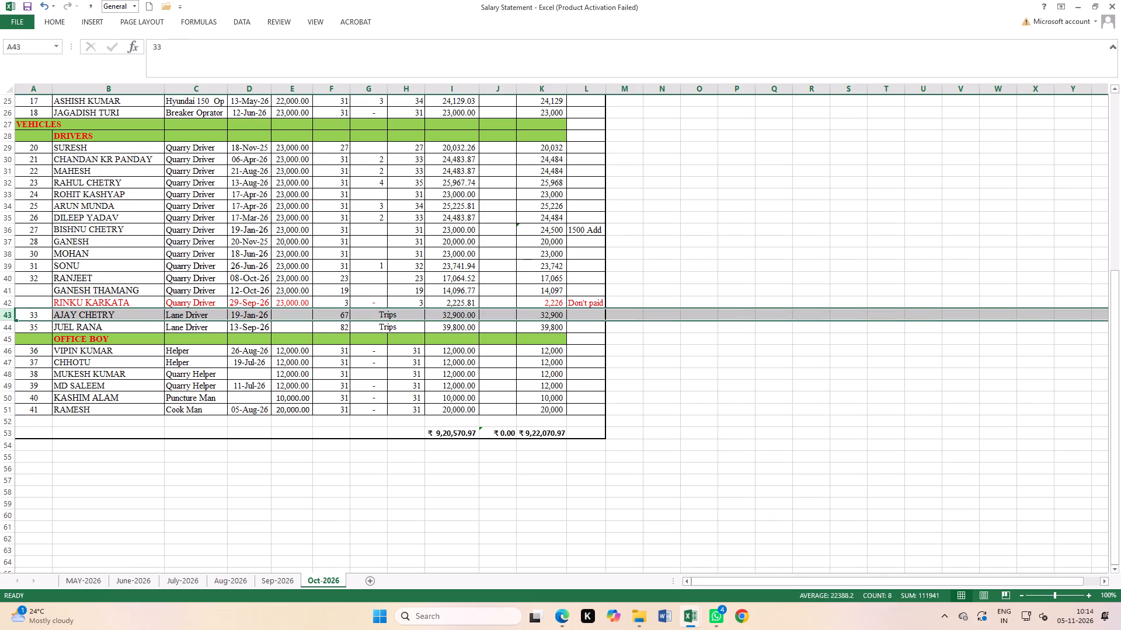
{"action": "left_click", "coordinate": [509, 312]}
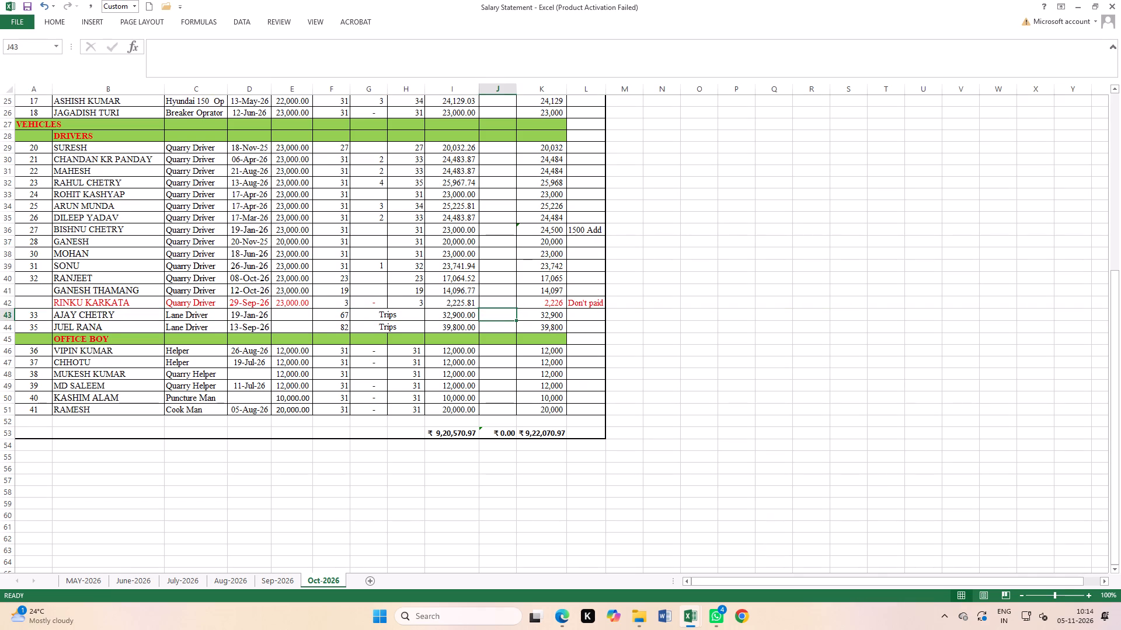
{"action": "type", "text": "7500"}
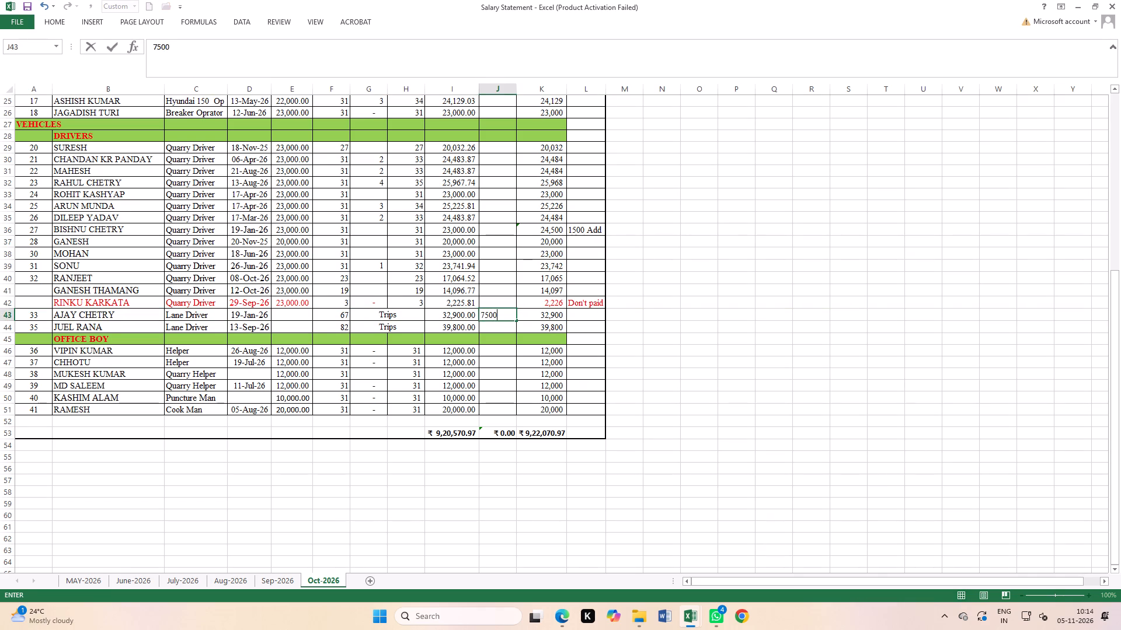
{"action": "key", "text": "Return"}
{"action": "left_click", "coordinate": [770, 387]}
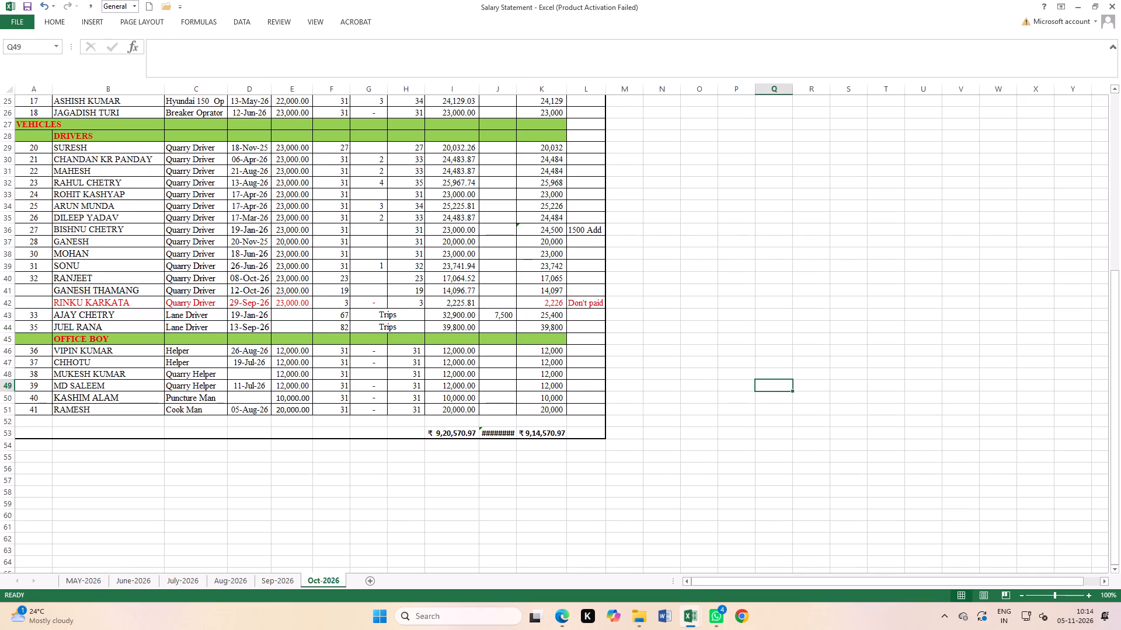
Fit the width of the pay sheet's column J to its contents.
{"action": "double_click", "coordinate": [517, 92]}
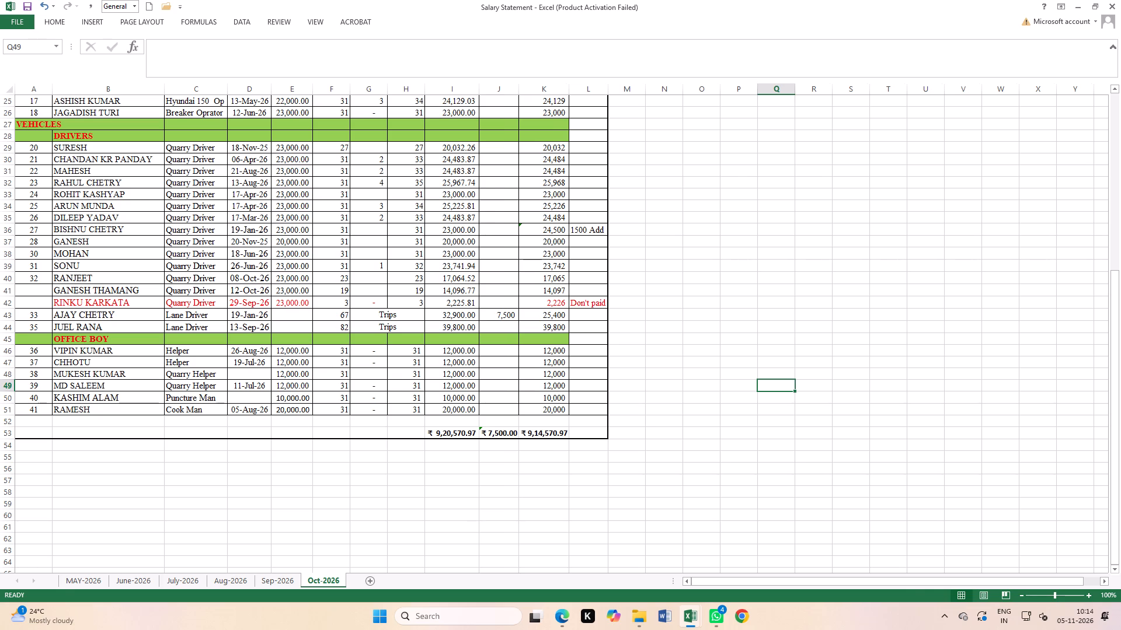
In Cash Report Oct-26, change the Name filter from Ajay to only Arun to check his advances.
{"action": "key", "text": "ctrl+Tab"}
{"action": "left_click", "coordinate": [253, 145]}
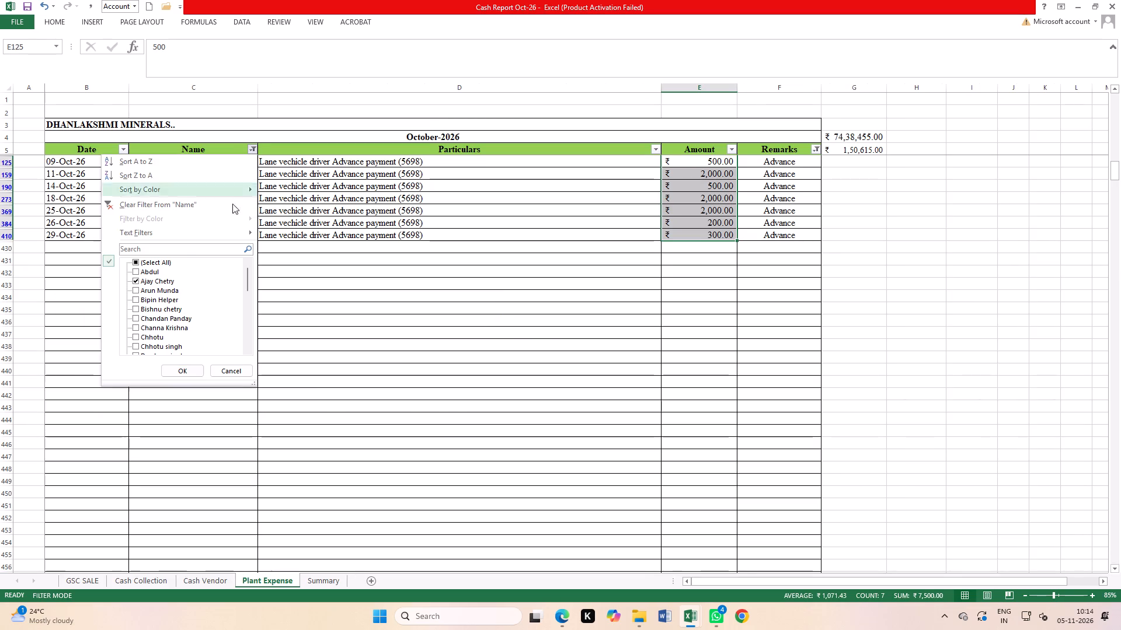
{"action": "left_click", "coordinate": [159, 281]}
{"action": "left_click", "coordinate": [159, 289]}
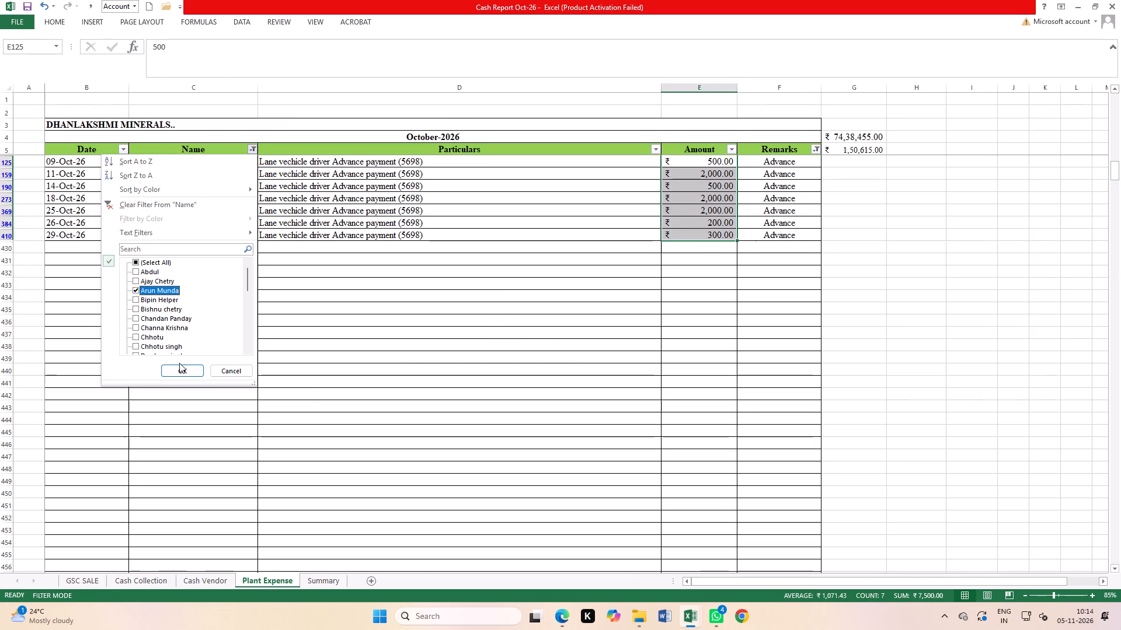
{"action": "left_click", "coordinate": [181, 366]}
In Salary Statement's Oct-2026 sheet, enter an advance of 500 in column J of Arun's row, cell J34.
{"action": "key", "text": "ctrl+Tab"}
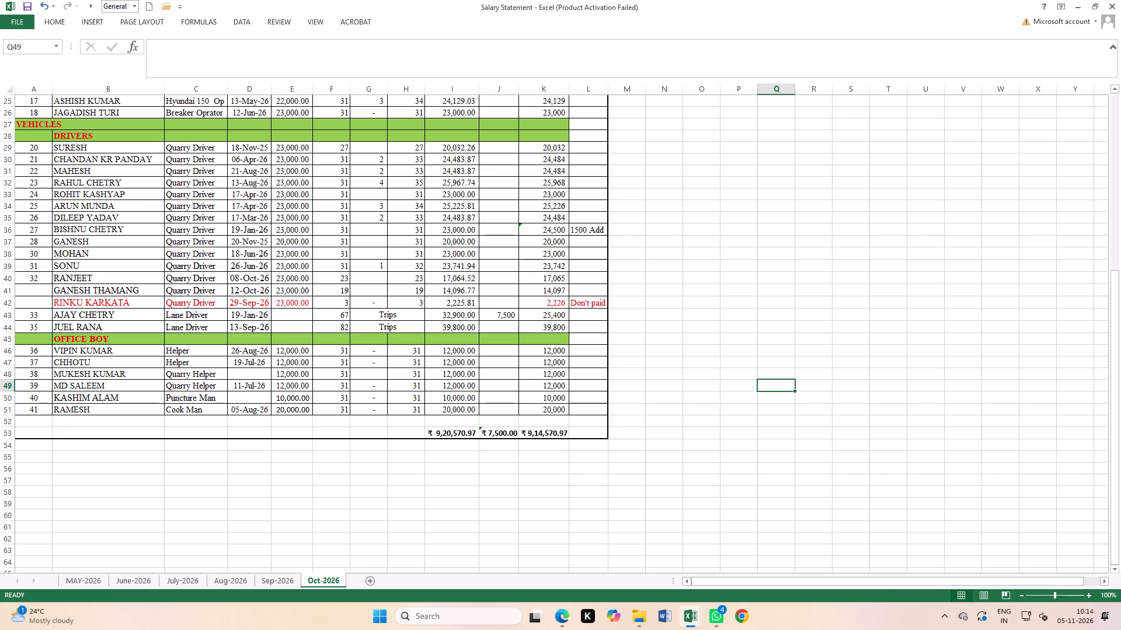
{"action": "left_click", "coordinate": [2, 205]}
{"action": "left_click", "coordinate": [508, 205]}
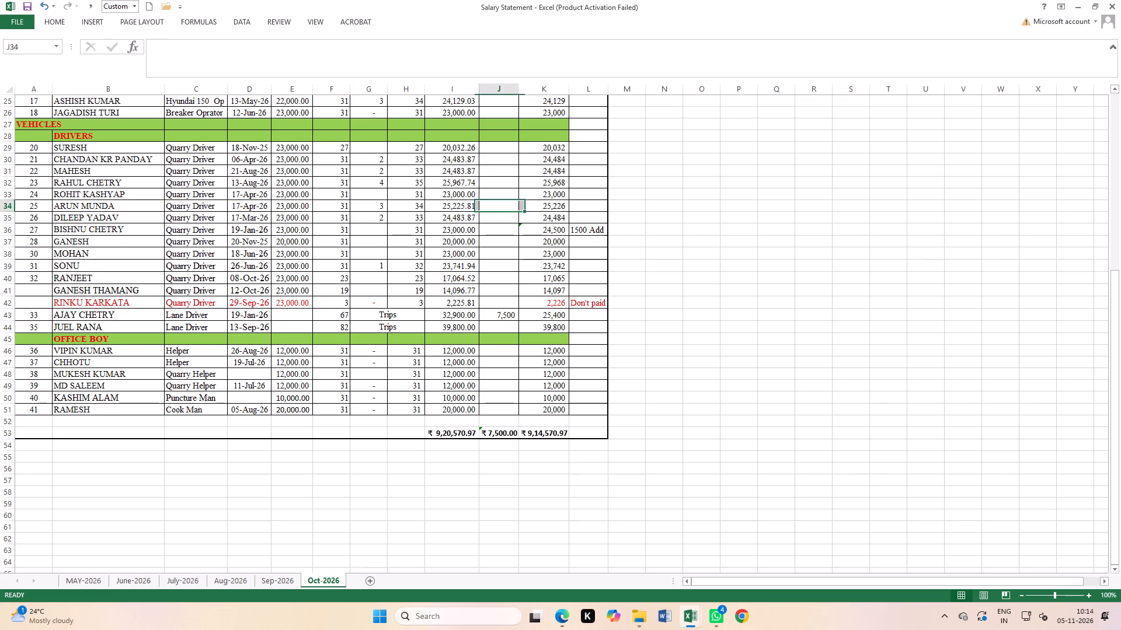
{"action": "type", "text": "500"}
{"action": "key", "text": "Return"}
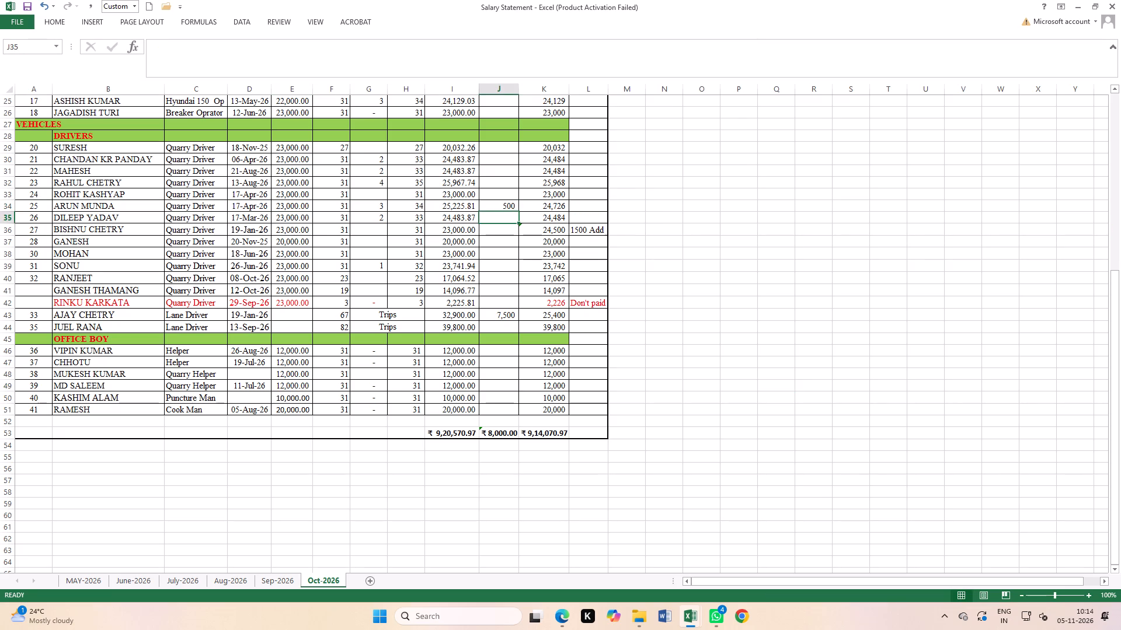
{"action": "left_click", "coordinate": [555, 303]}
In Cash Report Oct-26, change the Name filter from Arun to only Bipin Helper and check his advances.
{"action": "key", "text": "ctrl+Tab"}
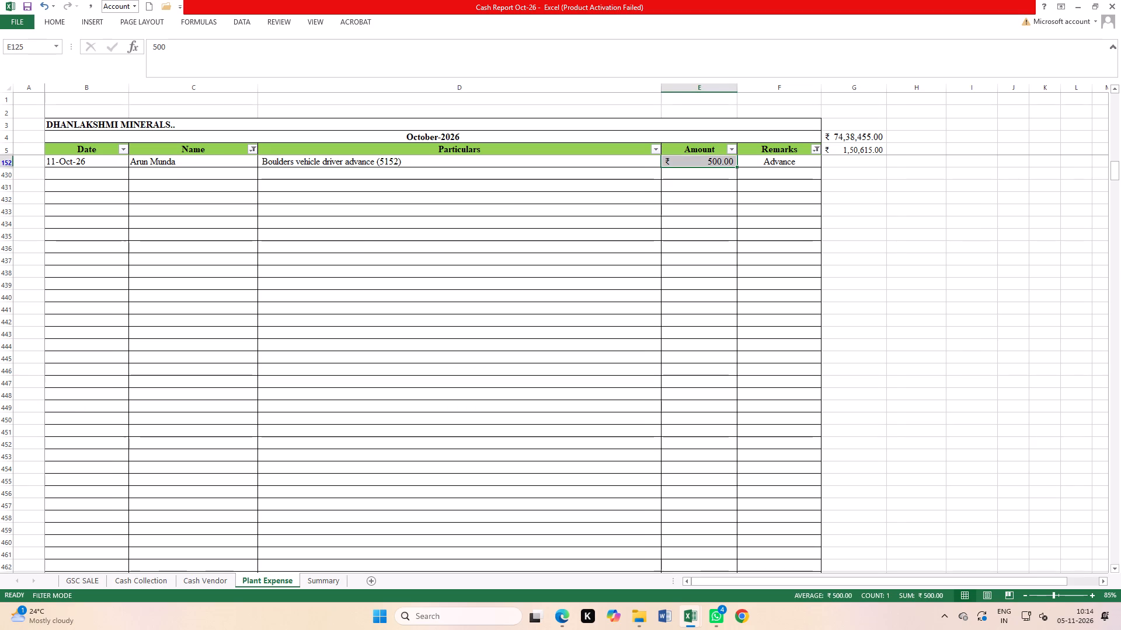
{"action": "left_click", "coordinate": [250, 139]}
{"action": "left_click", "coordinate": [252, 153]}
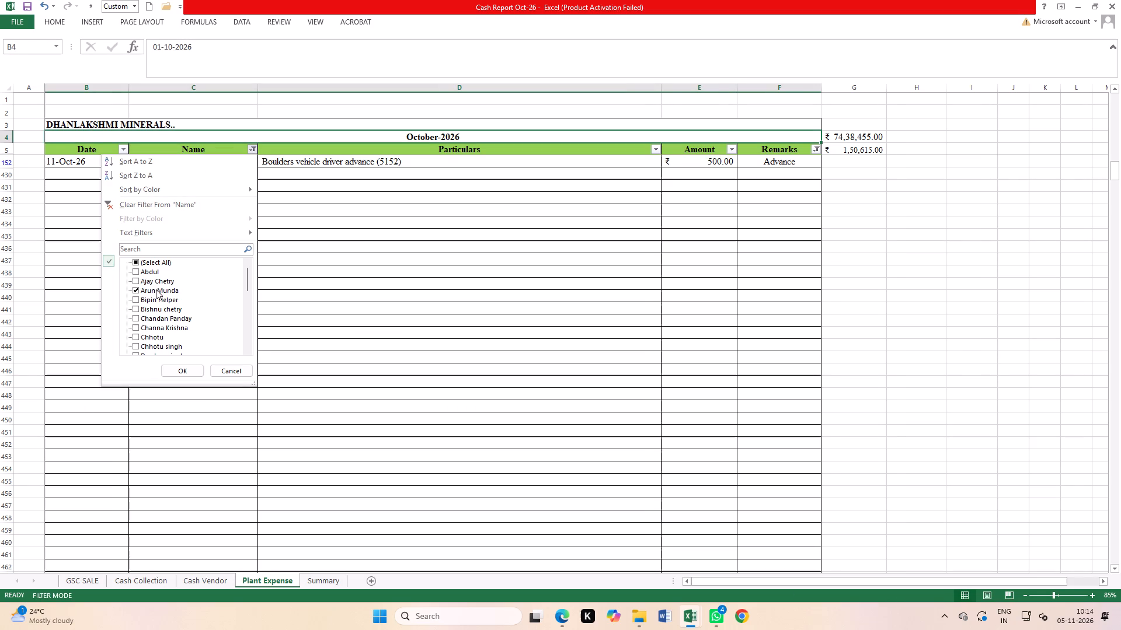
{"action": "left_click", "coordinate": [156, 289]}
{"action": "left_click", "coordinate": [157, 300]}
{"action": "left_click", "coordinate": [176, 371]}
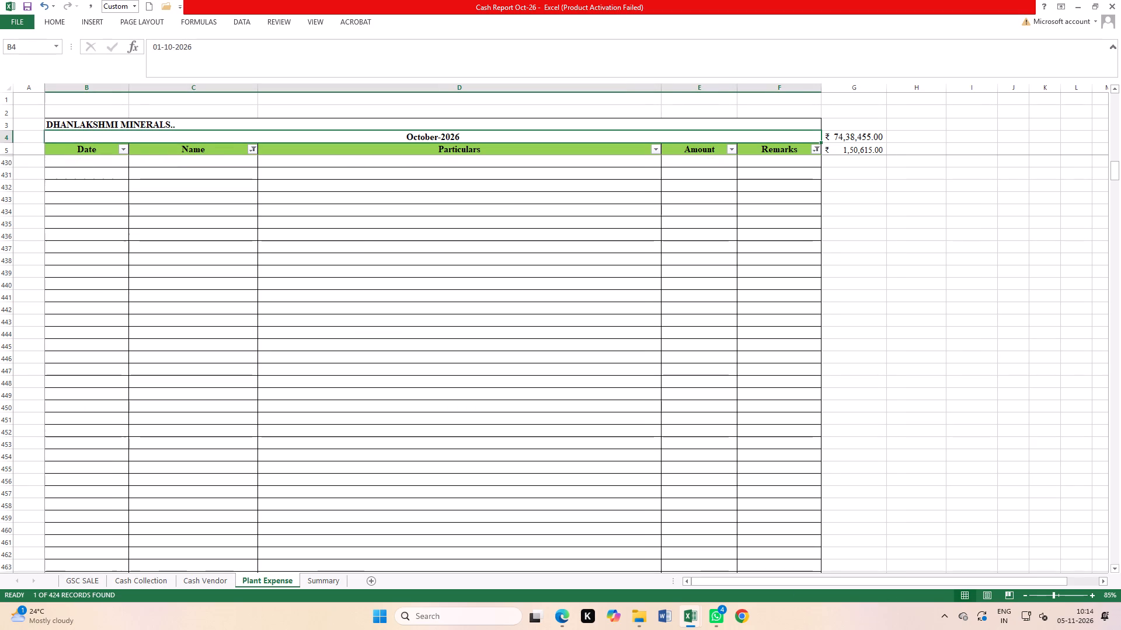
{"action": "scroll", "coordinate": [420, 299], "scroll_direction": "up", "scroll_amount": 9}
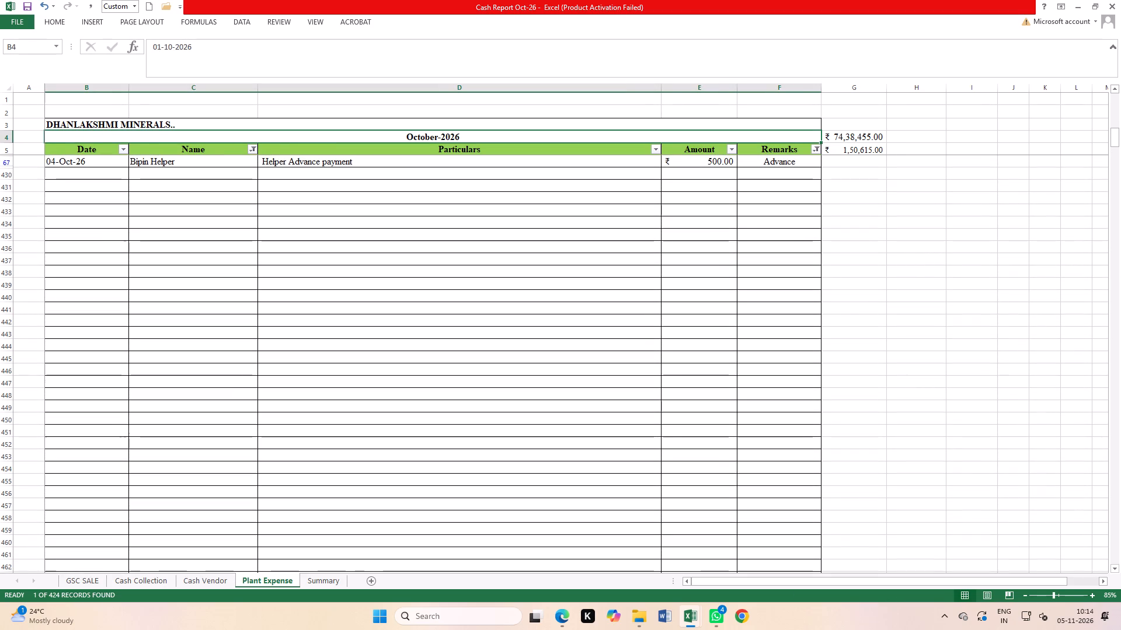
Switch the Name filter back from Bipin Helper to only Arun and check all his October advances.
{"action": "left_click", "coordinate": [246, 150]}
{"action": "left_click", "coordinate": [252, 149]}
{"action": "left_click", "coordinate": [154, 300]}
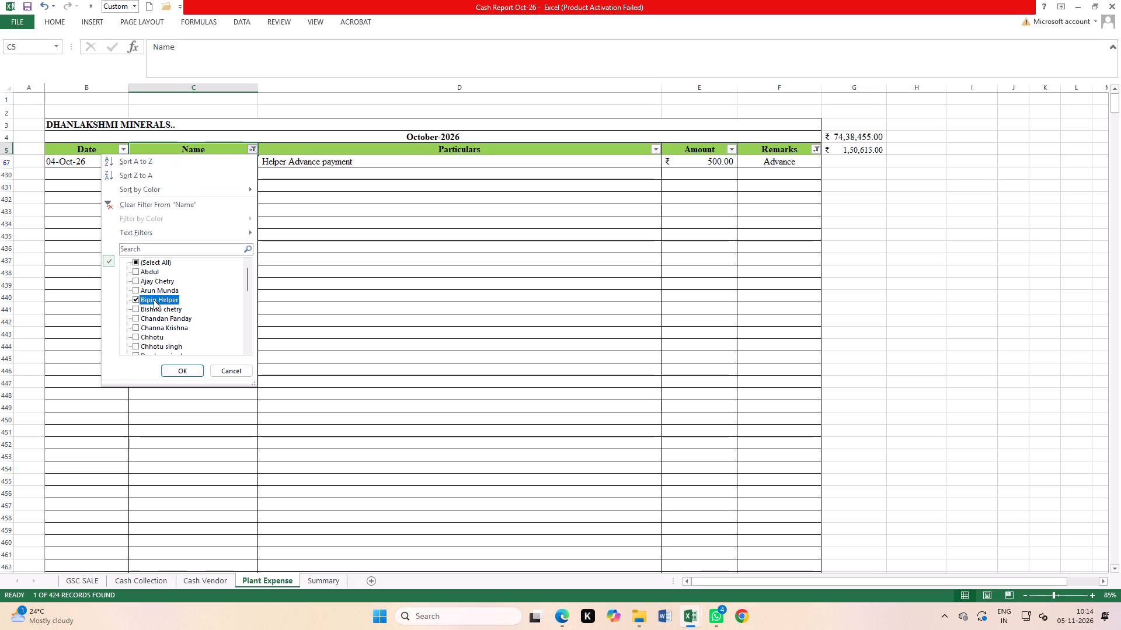
{"action": "left_click", "coordinate": [158, 292]}
{"action": "left_click", "coordinate": [179, 366]}
{"action": "scroll", "coordinate": [358, 352], "scroll_direction": "up", "scroll_amount": 5}
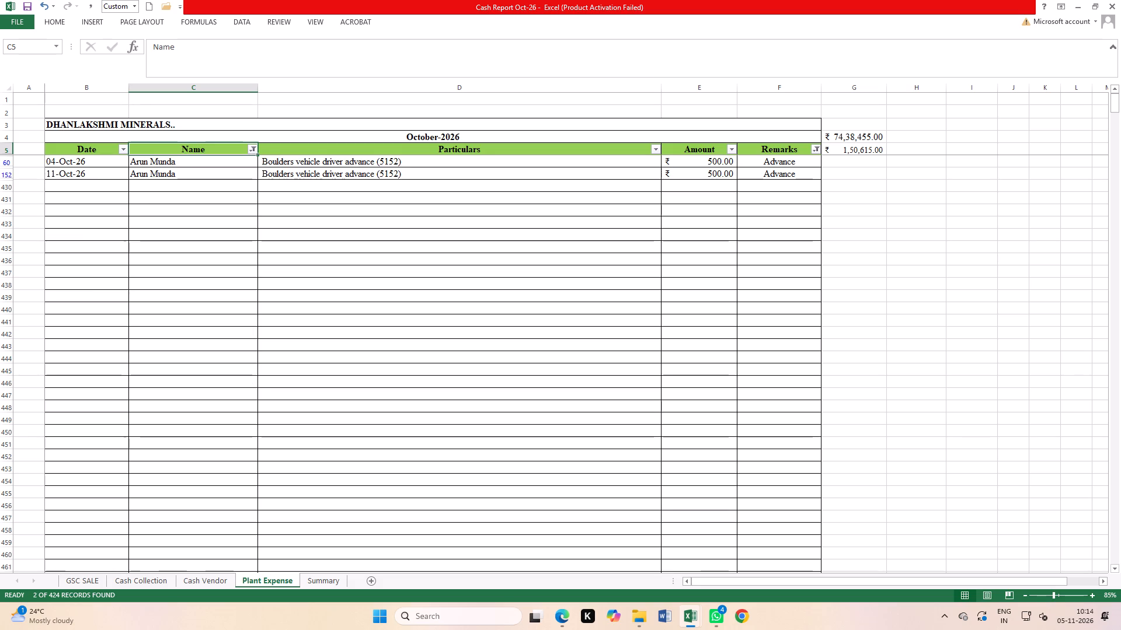
{"action": "scroll", "coordinate": [366, 351], "scroll_direction": "up", "scroll_amount": 1}
In the Oct-2026 pay sheet, set the advance in Arun's row, cell J34, to 1000.
{"action": "key", "text": "ctrl+Tab"}
{"action": "left_click", "coordinate": [503, 202]}
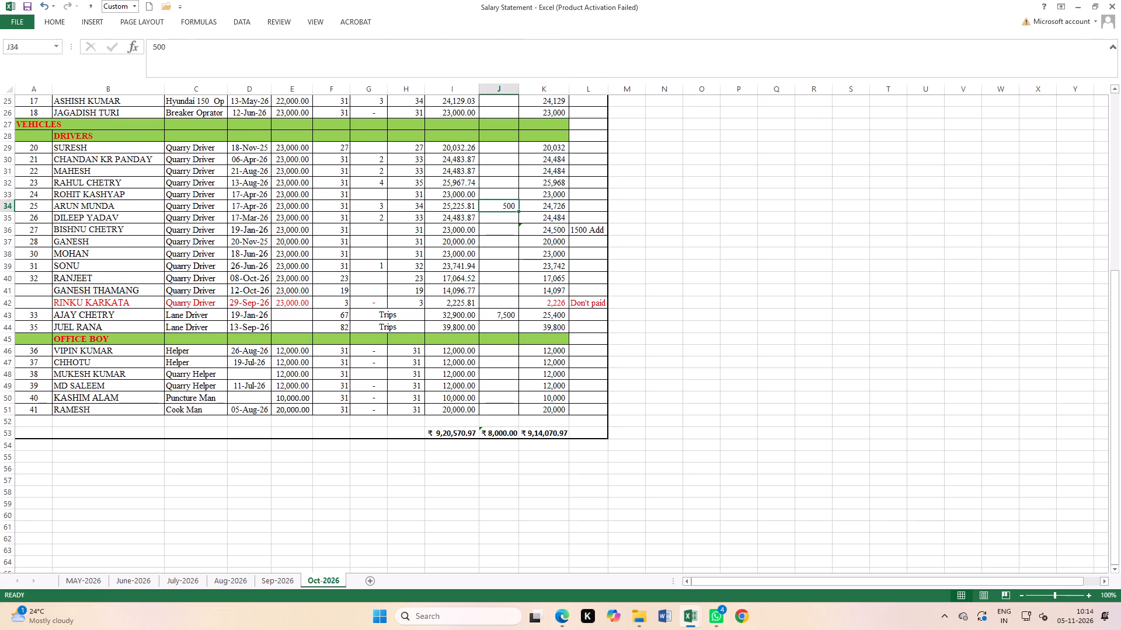
{"action": "type", "text": "100"}
{"action": "key", "text": "0"}
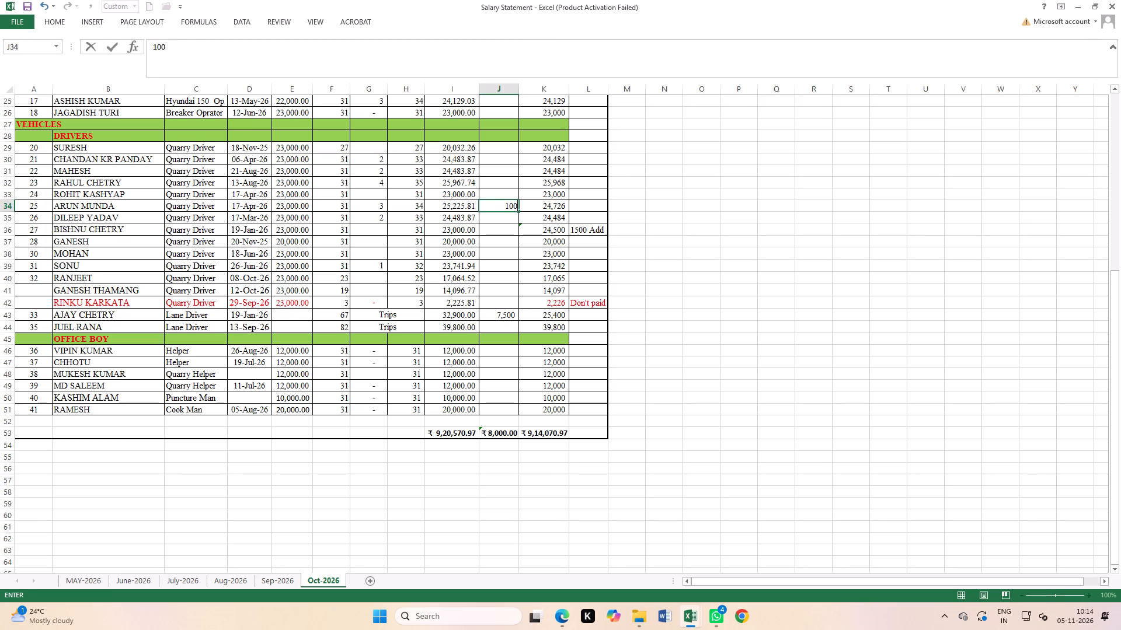
{"action": "key", "text": "Return"}
{"action": "left_click", "coordinate": [524, 290]}
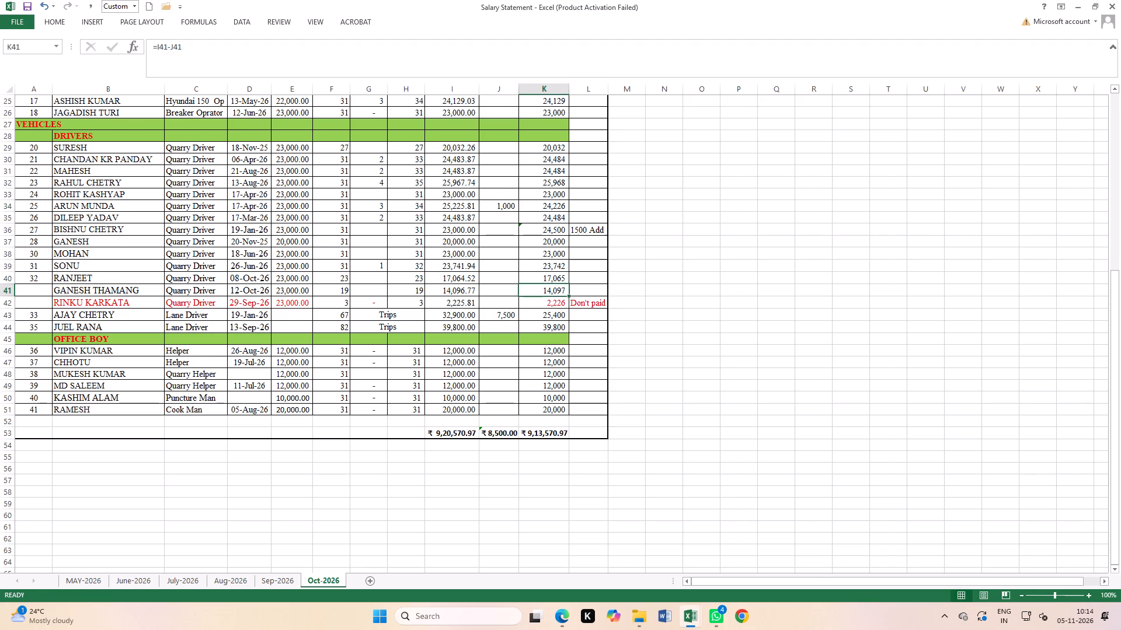
In Cash Report Oct-26, change the Name filter from Arun to only Bipin Helper to check his advances.
{"action": "key", "text": "ctrl+Tab"}
{"action": "left_click", "coordinate": [253, 149]}
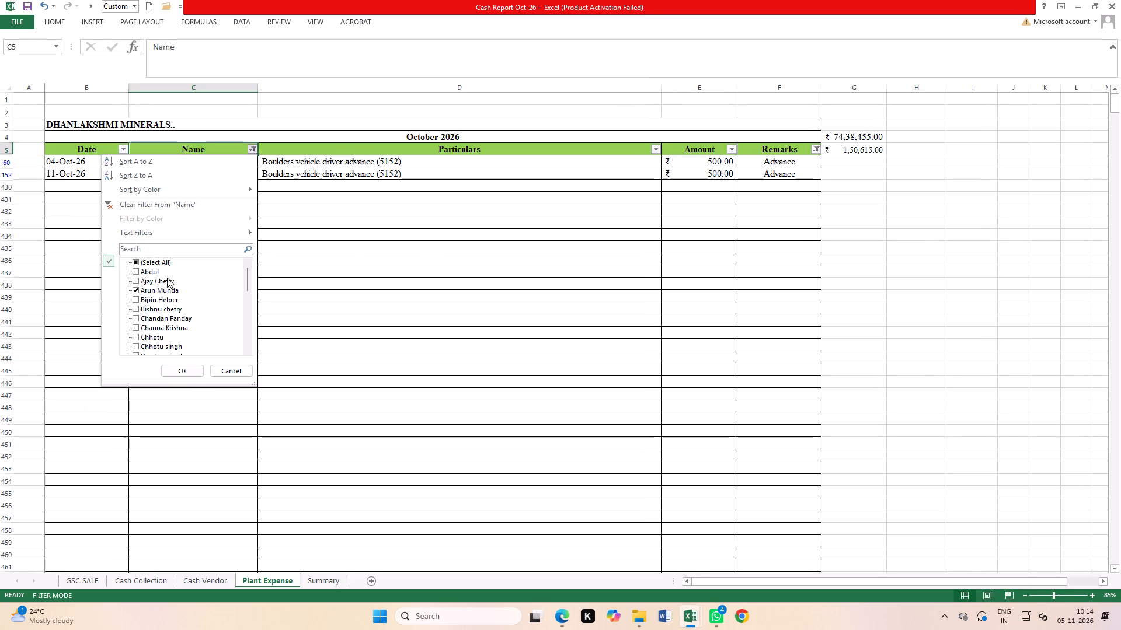
{"action": "left_click", "coordinate": [155, 289]}
{"action": "left_click", "coordinate": [159, 295]}
{"action": "left_click", "coordinate": [160, 292]}
{"action": "left_click", "coordinate": [163, 299]}
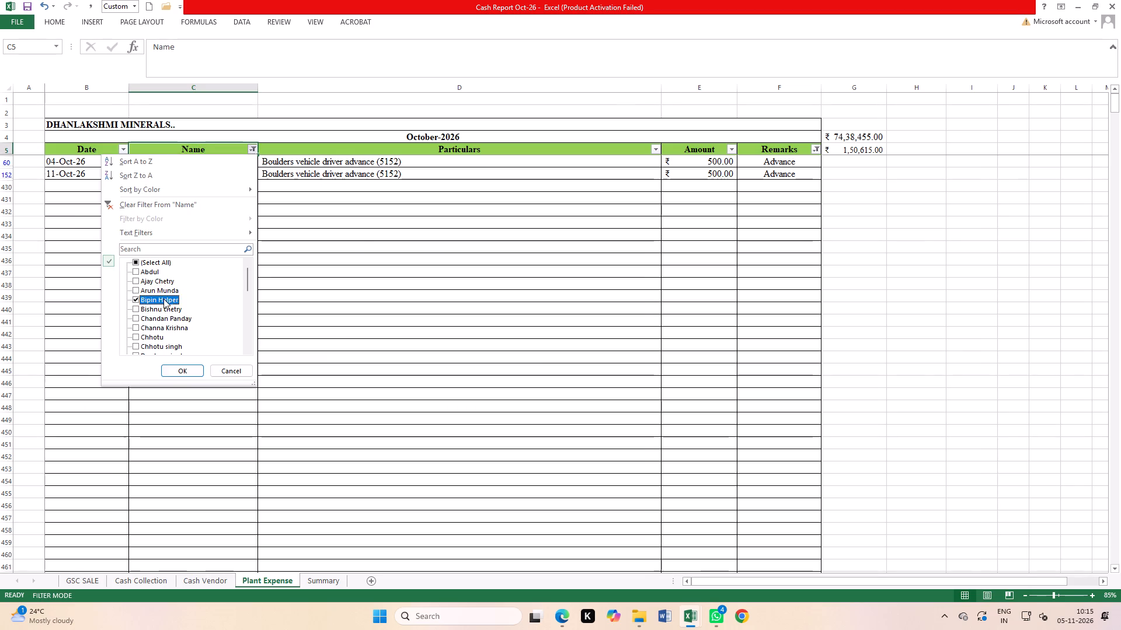
{"action": "left_click", "coordinate": [182, 367]}
{"action": "scroll", "coordinate": [356, 341], "scroll_direction": "up", "scroll_amount": 6}
In the Oct-2026 pay sheet, enter an advance of 500 in column J of helper Vipin's row, cell J46.
{"action": "key", "text": "ctrl+Tab"}
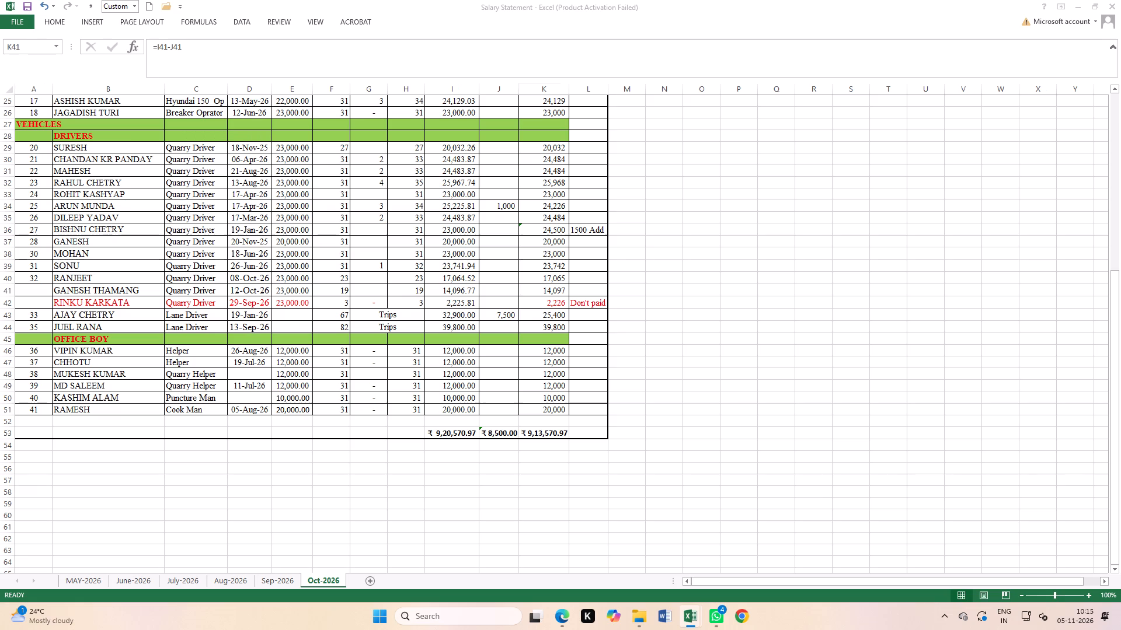
{"action": "left_click", "coordinate": [502, 350]}
{"action": "type", "text": "500"}
{"action": "key", "text": "Return"}
{"action": "left_click", "coordinate": [571, 435]}
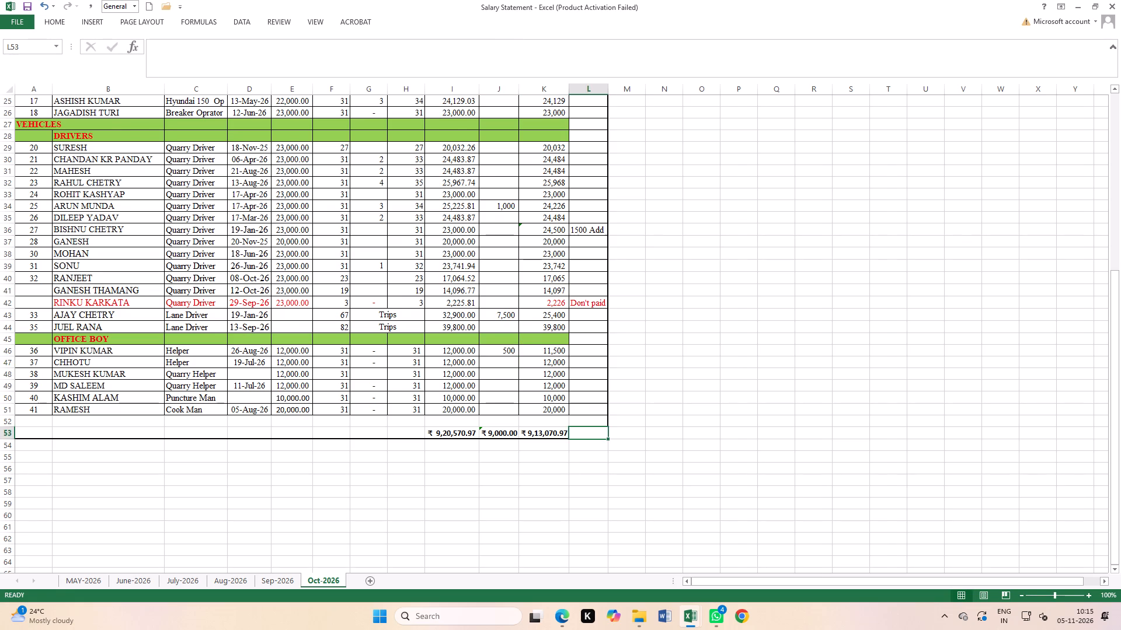
In Cash Report Oct-26, change the Name filter from Bipin Helper to only Bishnu and check his advances.
{"action": "key", "text": "ctrl+Tab"}
{"action": "left_click", "coordinate": [253, 153]}
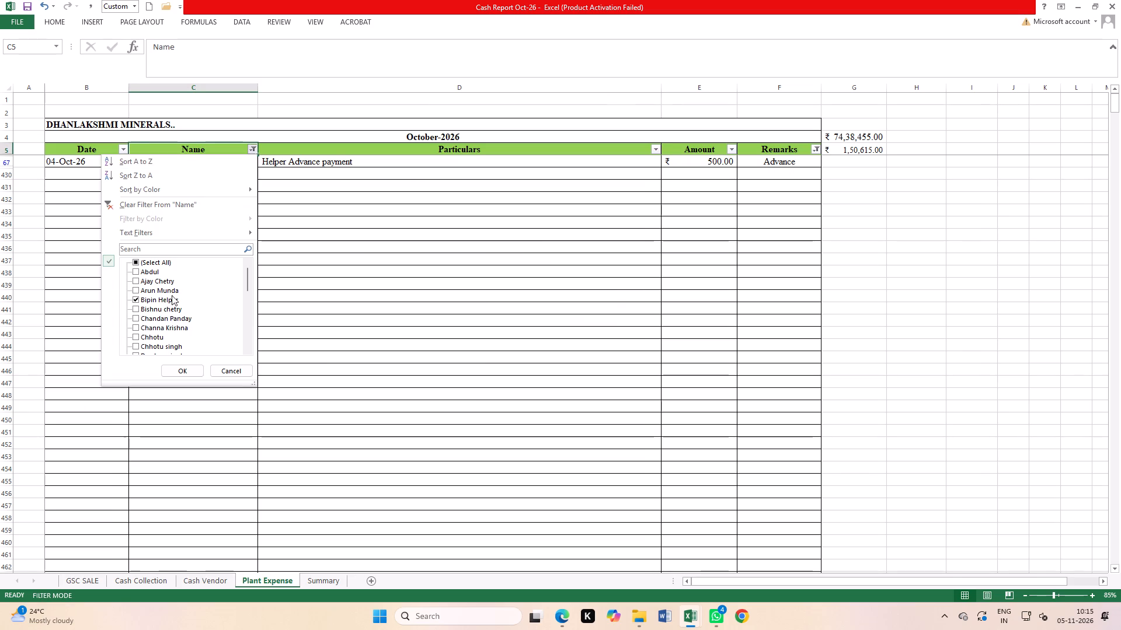
{"action": "left_click", "coordinate": [156, 299]}
{"action": "left_click", "coordinate": [158, 308]}
{"action": "left_click", "coordinate": [183, 367]}
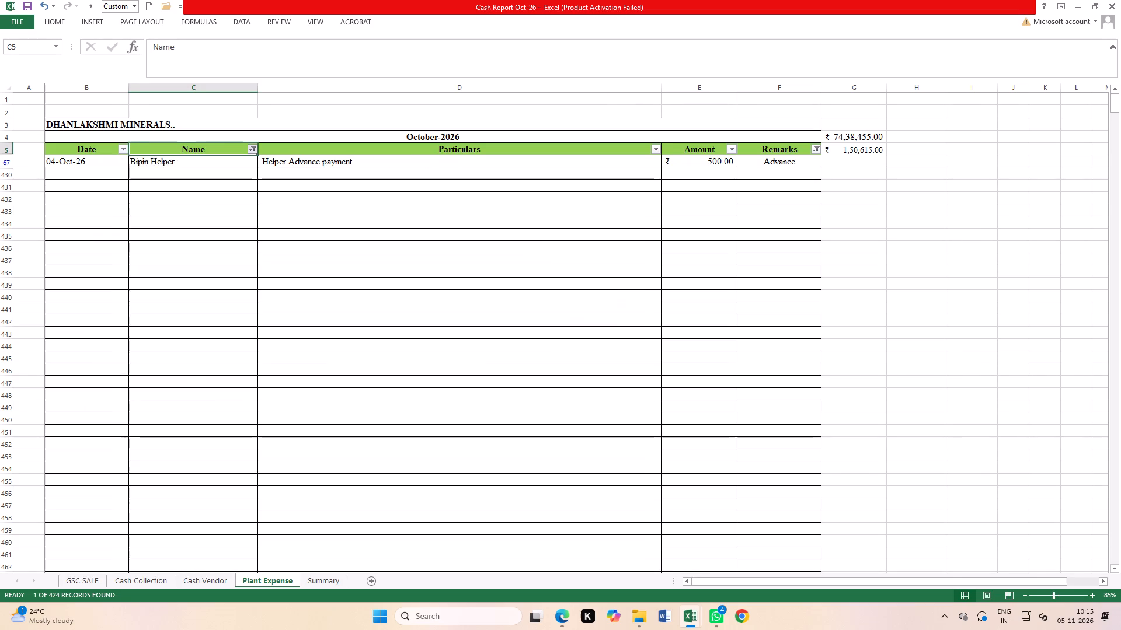
{"action": "scroll", "coordinate": [468, 352], "scroll_direction": "up", "scroll_amount": 8}
{"action": "scroll", "coordinate": [474, 352], "scroll_direction": "down", "scroll_amount": 6}
{"action": "scroll", "coordinate": [474, 352], "scroll_direction": "up", "scroll_amount": 7}
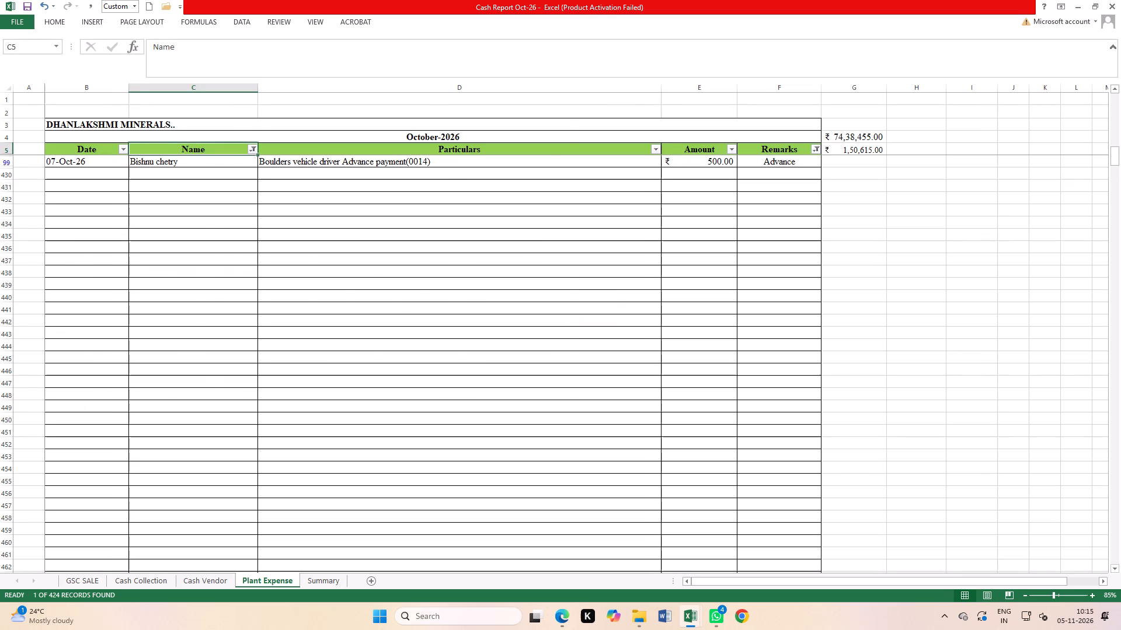
In the Oct-2026 pay sheet, enter an advance of 500 in column J of Bishnu's row, cell J36.
{"action": "key", "text": "ctrl+Tab"}
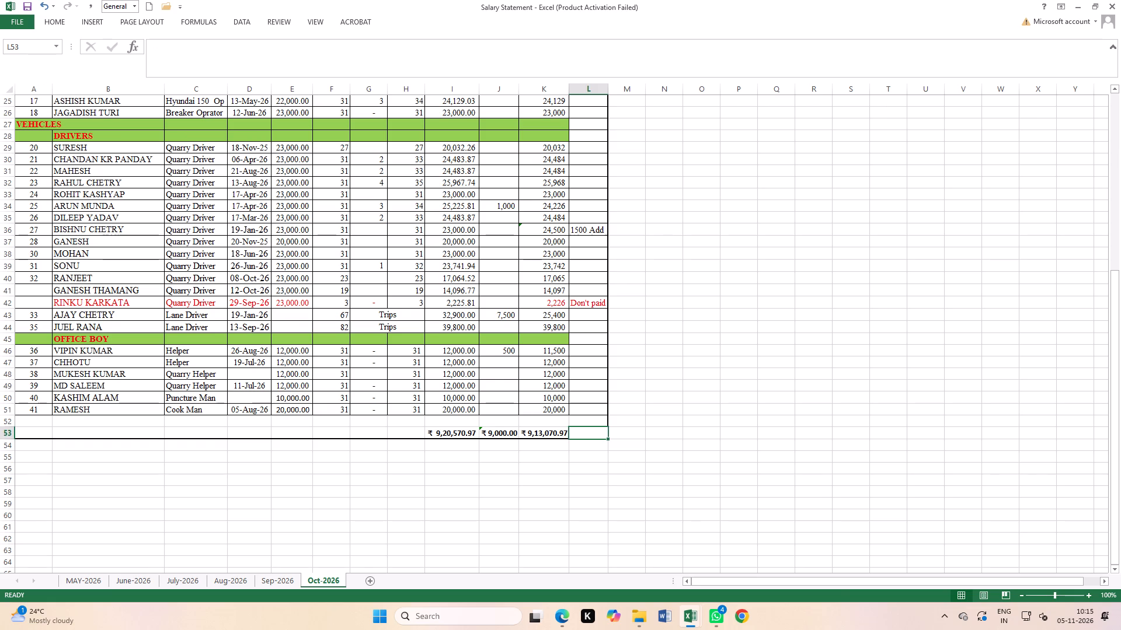
{"action": "left_click", "coordinate": [502, 229]}
{"action": "type", "text": "500"}
{"action": "key", "text": "Return"}
{"action": "left_click", "coordinate": [648, 286]}
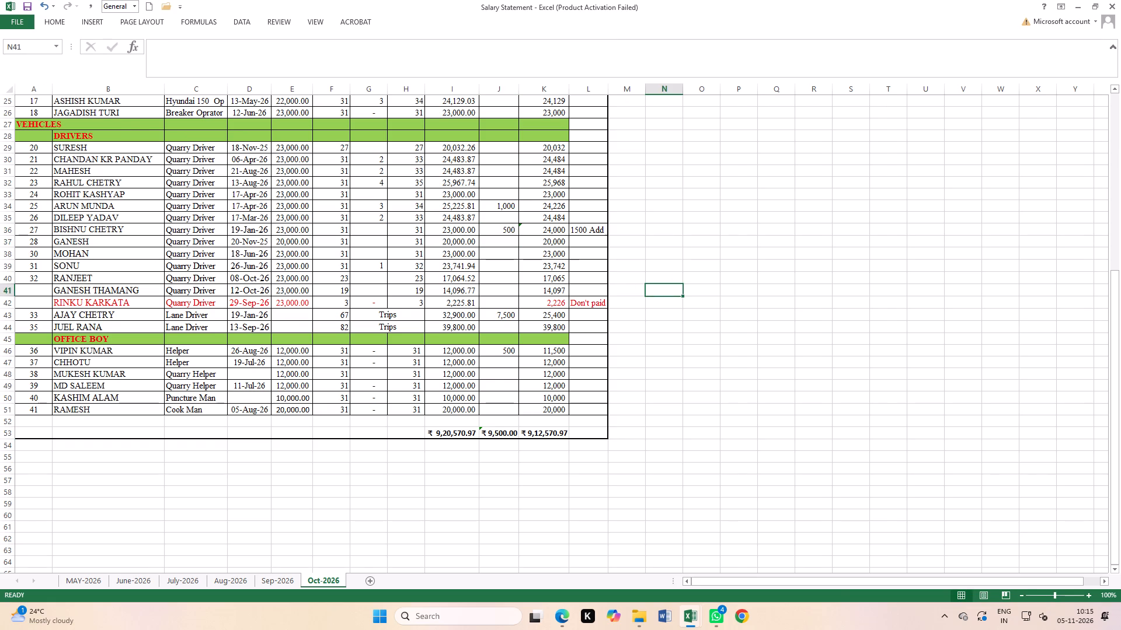
In Cash Report Oct-26, change the Name filter from Bishnu to only Chandan and check his advances.
{"action": "key", "text": "ctrl+Tab"}
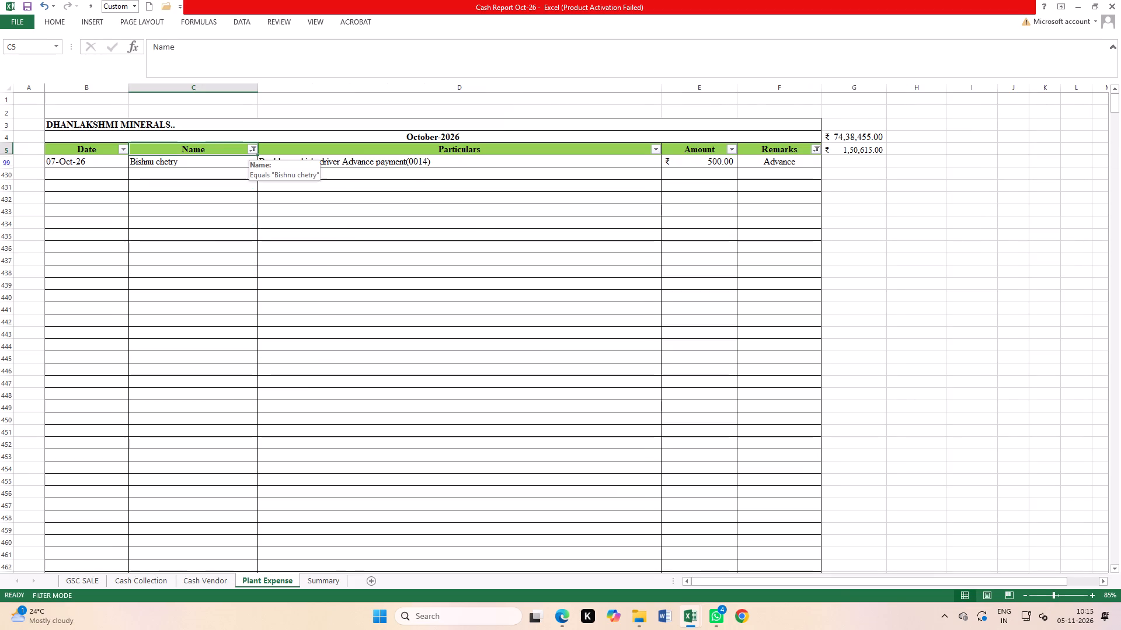
{"action": "left_click", "coordinate": [253, 148]}
{"action": "left_click", "coordinate": [165, 309]}
{"action": "left_click", "coordinate": [165, 320]}
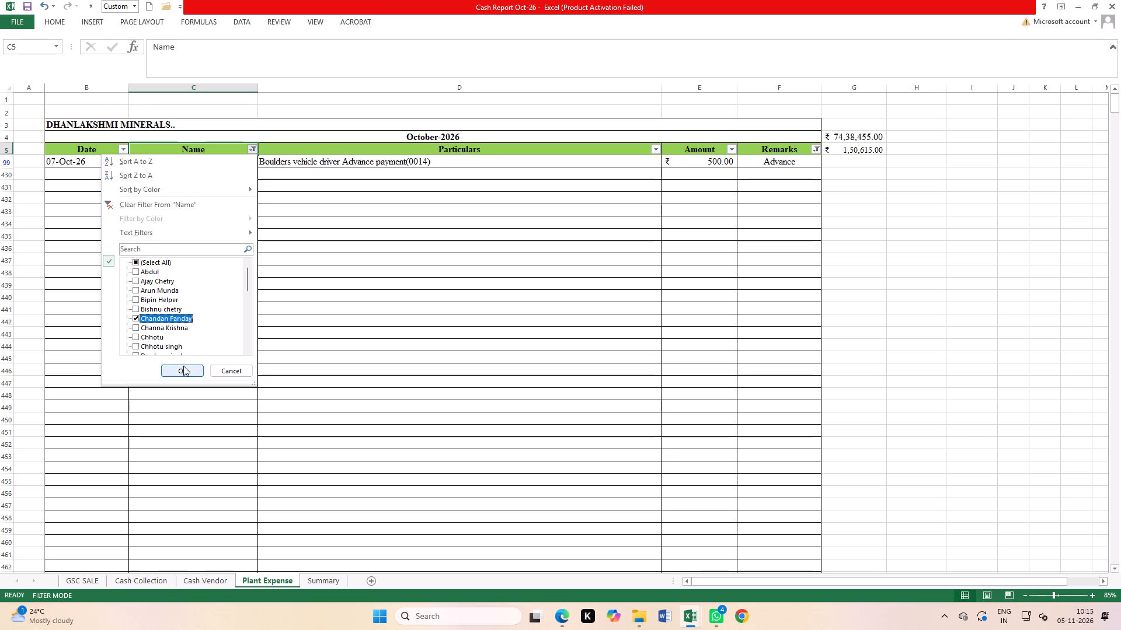
{"action": "left_click", "coordinate": [183, 369]}
{"action": "scroll", "coordinate": [552, 346], "scroll_direction": "up", "scroll_amount": 5}
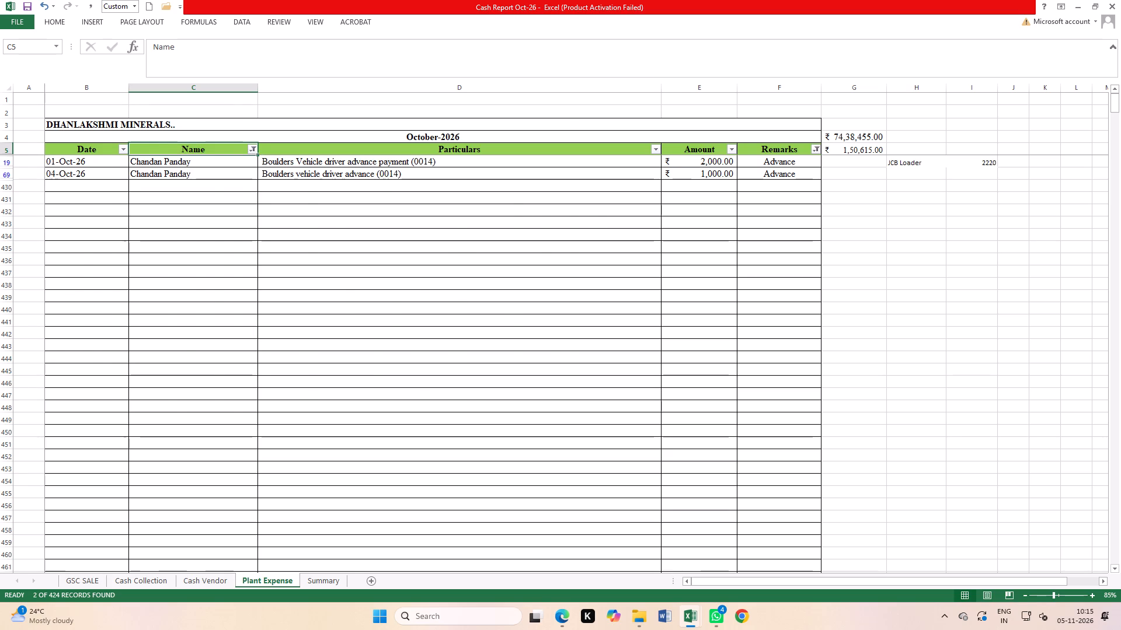
In the Oct-2026 pay sheet, enter an advance of 3000 in column J of Chandan's row, cell J30.
{"action": "key", "text": "ctrl+Tab"}
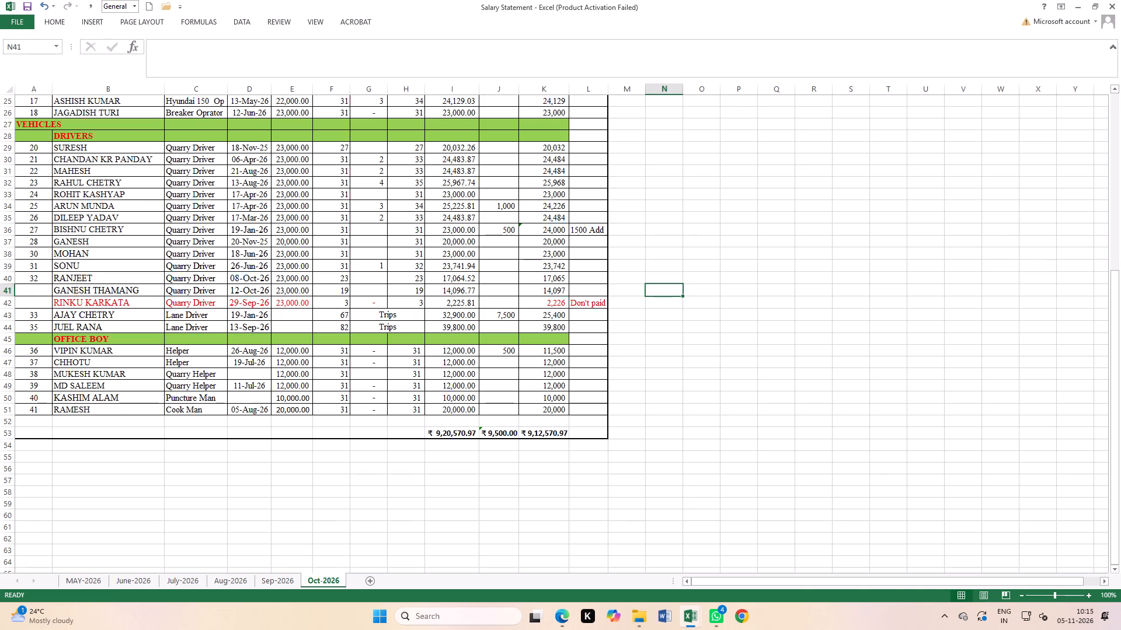
{"action": "left_click", "coordinate": [5, 160]}
{"action": "left_click", "coordinate": [505, 159]}
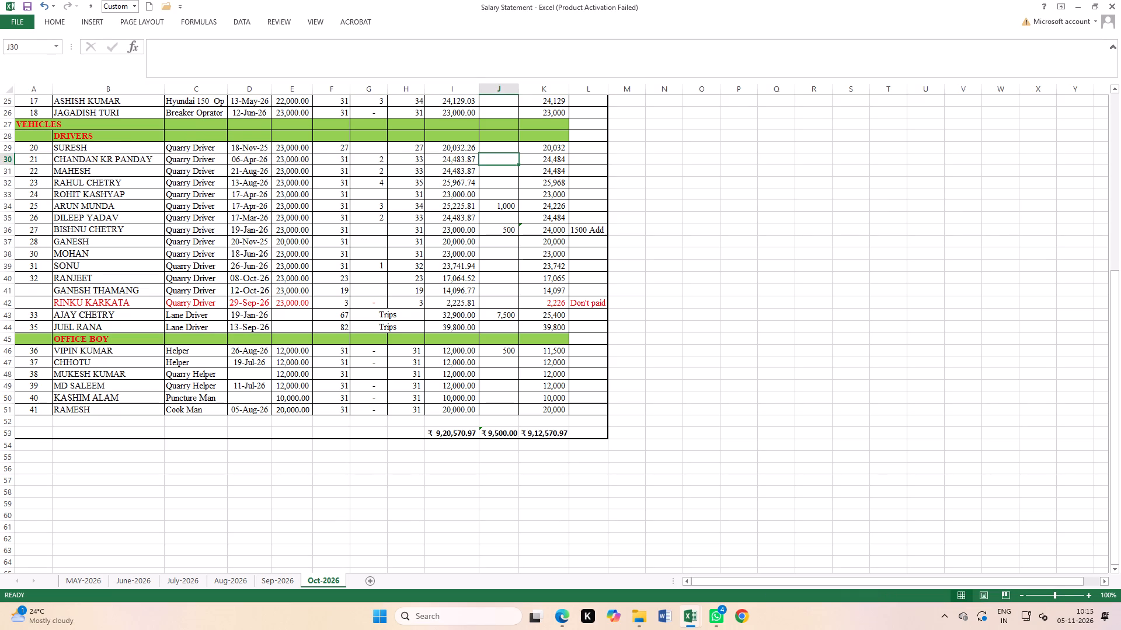
{"action": "type", "text": "3000"}
{"action": "key", "text": "Return"}
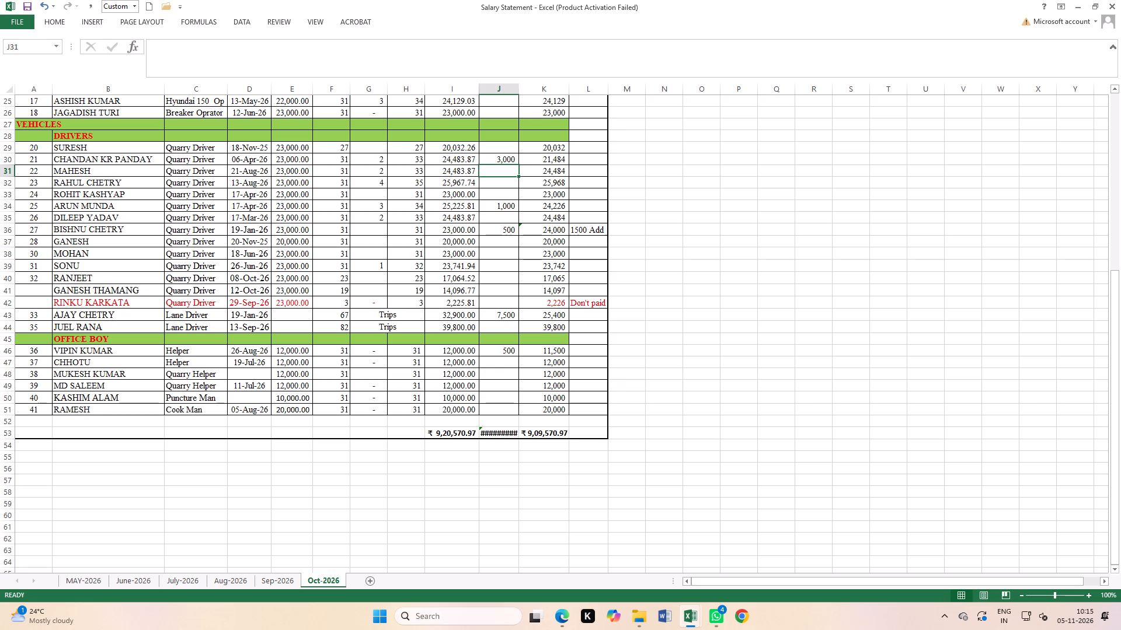
In Cash Report Oct-26, change the Name filter from Chandan to only the entry Chhotu and check his advances.
{"action": "key", "text": "ctrl+Tab"}
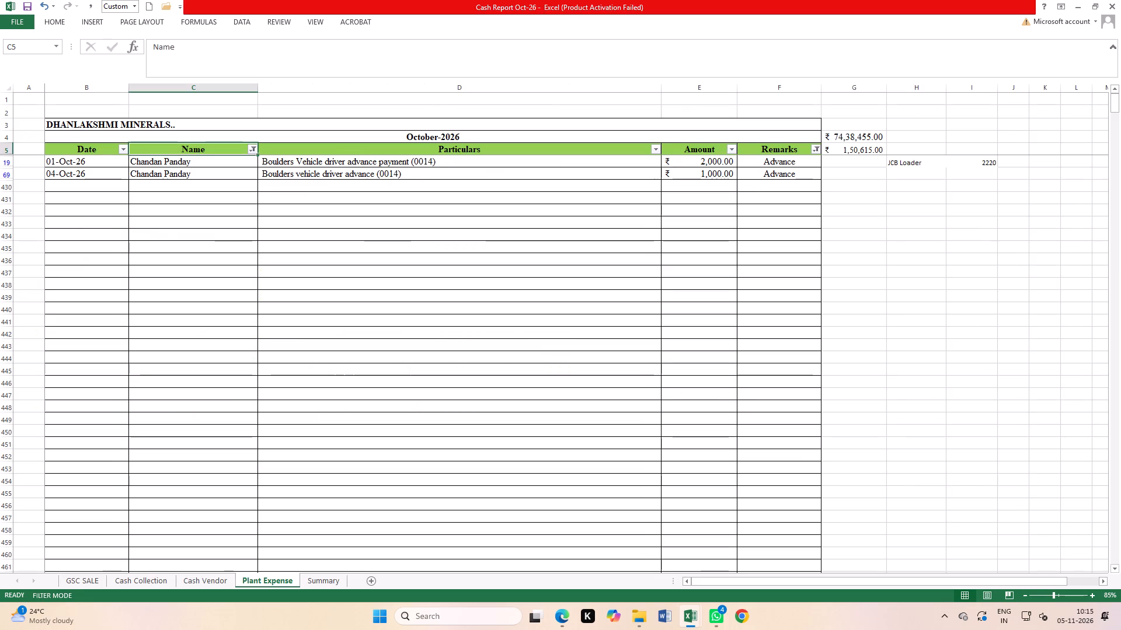
{"action": "left_click", "coordinate": [252, 148]}
{"action": "left_click", "coordinate": [161, 316]}
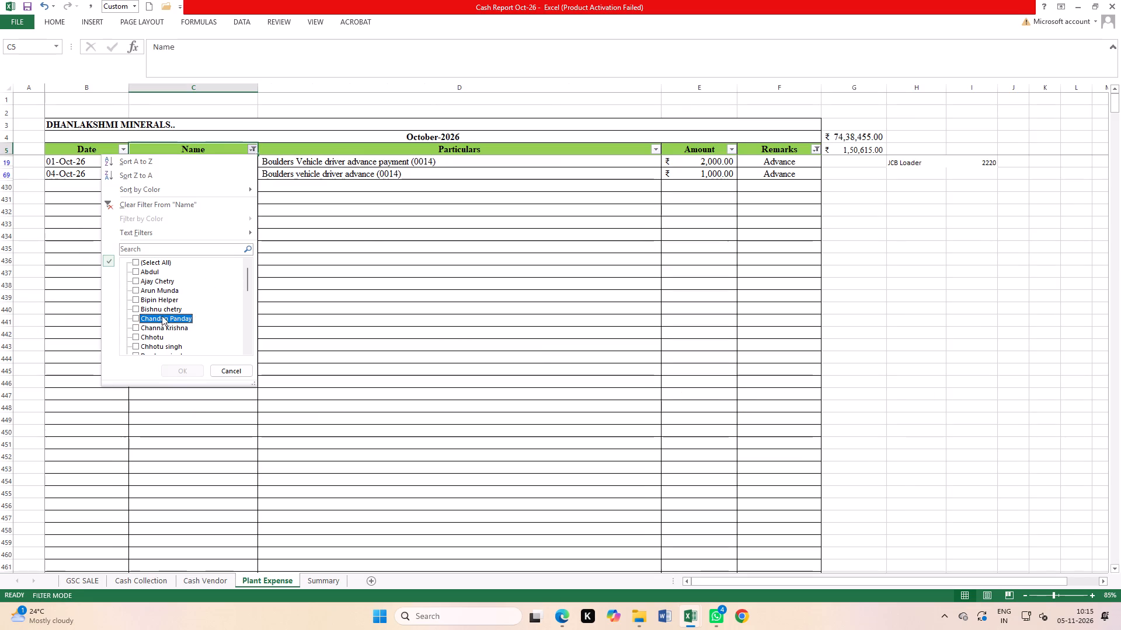
{"action": "left_click", "coordinate": [165, 326]}
{"action": "left_click", "coordinate": [165, 326]}
{"action": "left_click", "coordinate": [159, 336]}
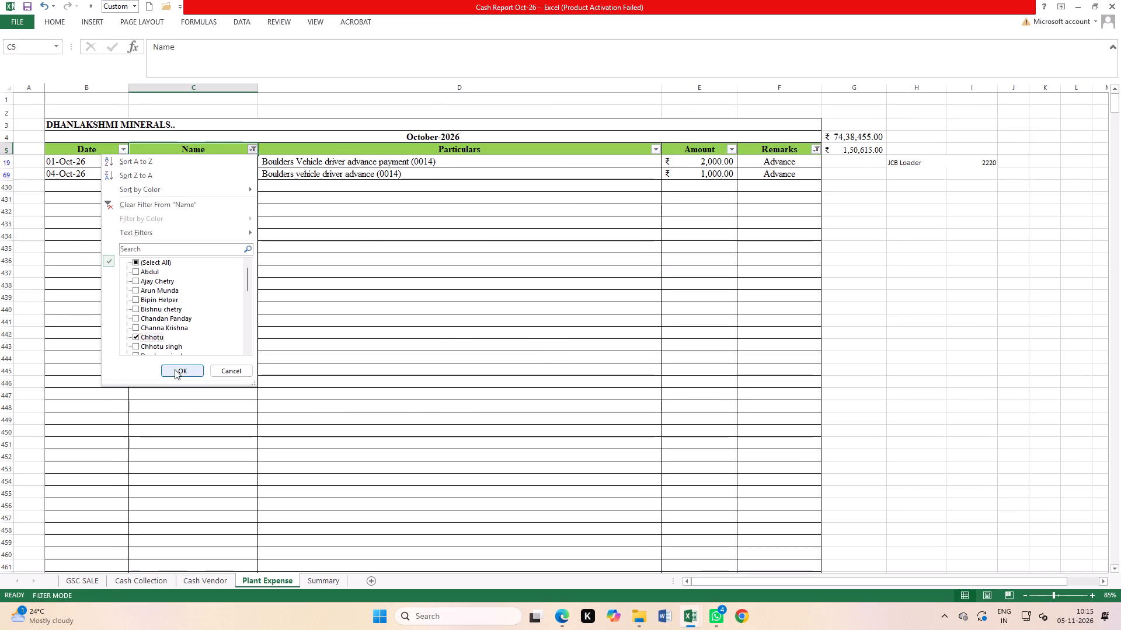
{"action": "left_click", "coordinate": [176, 371]}
{"action": "scroll", "coordinate": [597, 303], "scroll_direction": "up", "scroll_amount": 5}
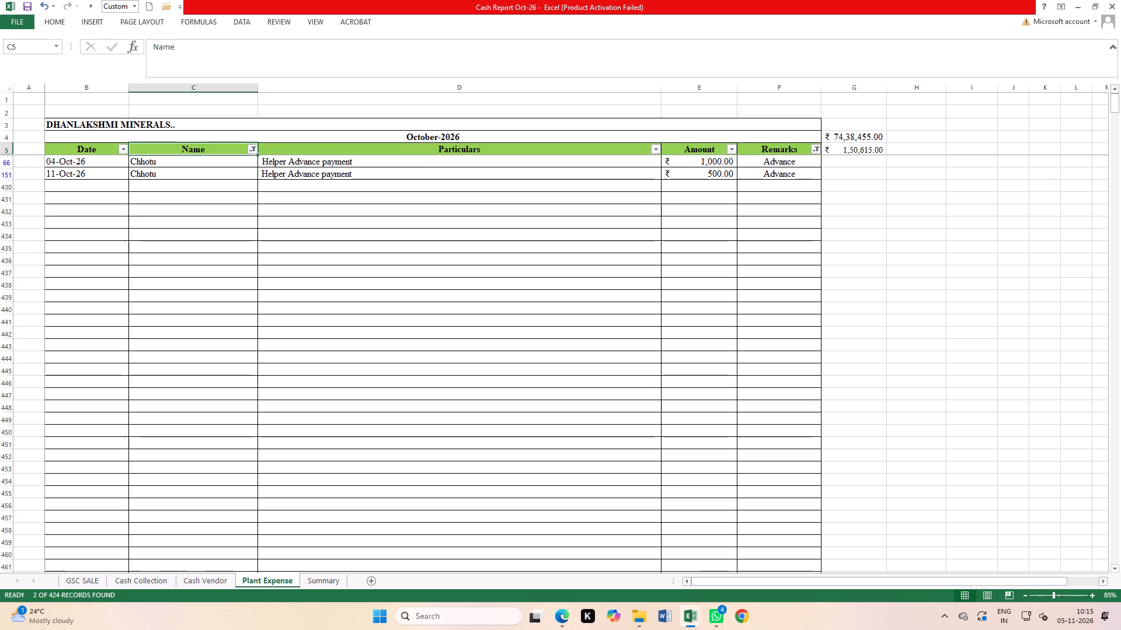
In Salary Statement's Oct-2026 sheet, widen column J slightly beyond the fit of its contents.
{"action": "key", "text": "ctrl+Tab"}
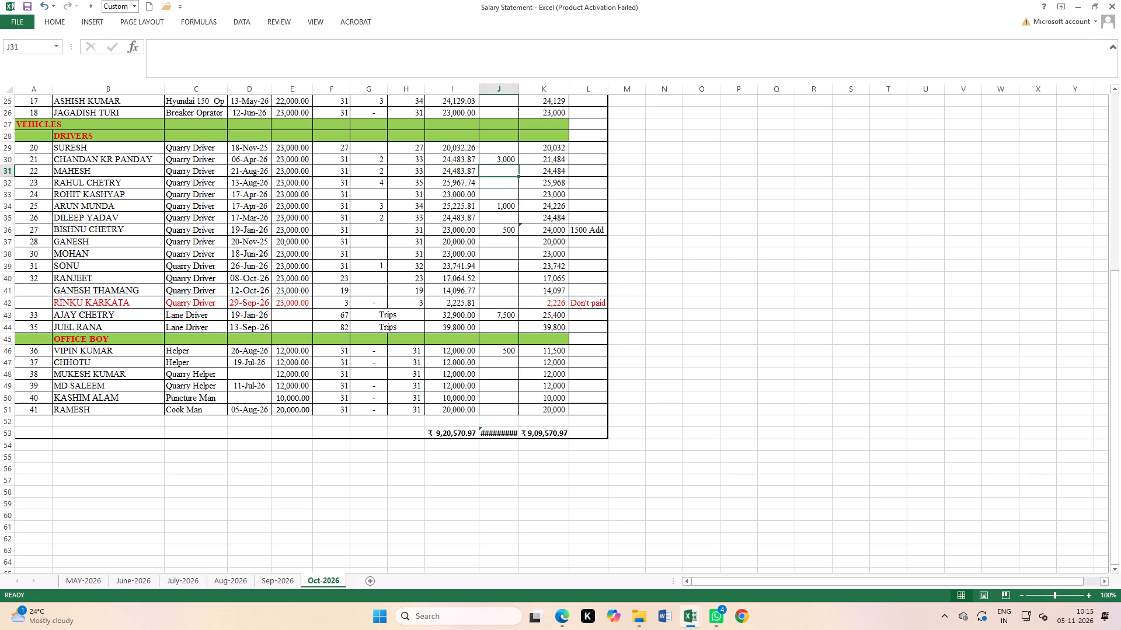
{"action": "double_click", "coordinate": [520, 89]}
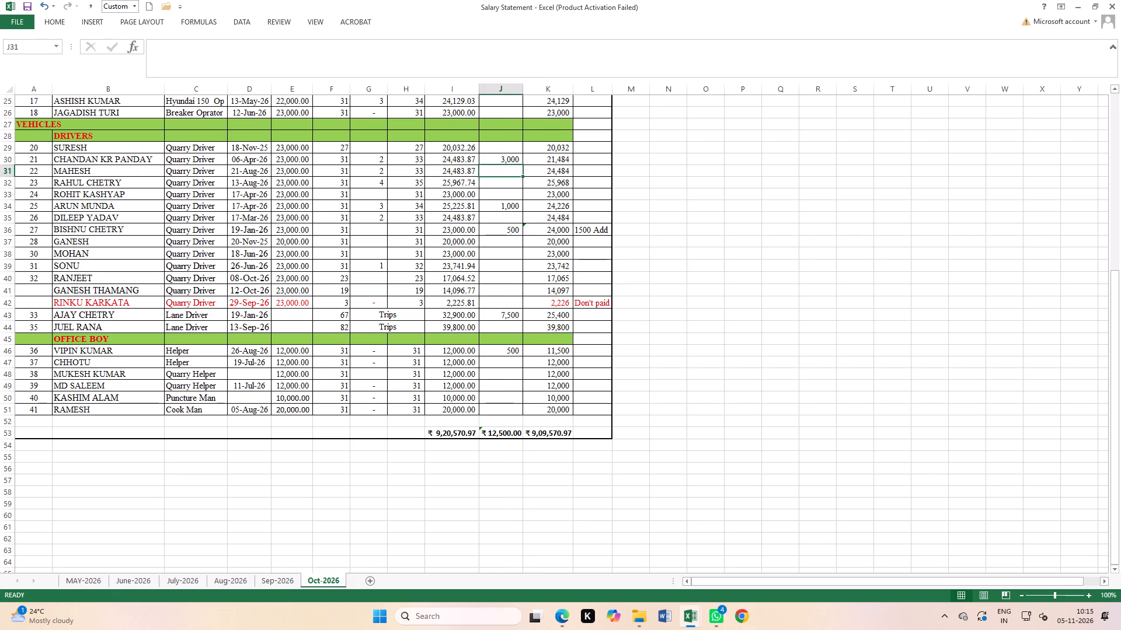
{"action": "left_click_drag", "start_coordinate": [521, 90], "coordinate": [535, 94]}
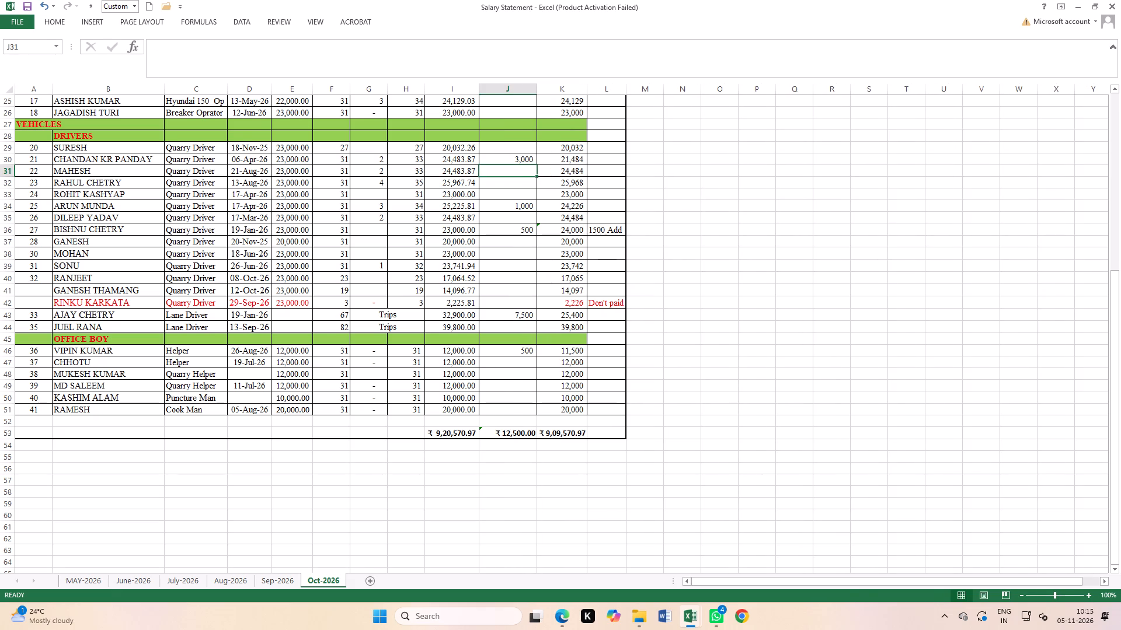
In the Oct-2026 pay sheet, enter an advance of 1500 in column J of Chhotu's row, cell J47.
{"action": "left_click", "coordinate": [0, 363]}
{"action": "left_click", "coordinate": [518, 360]}
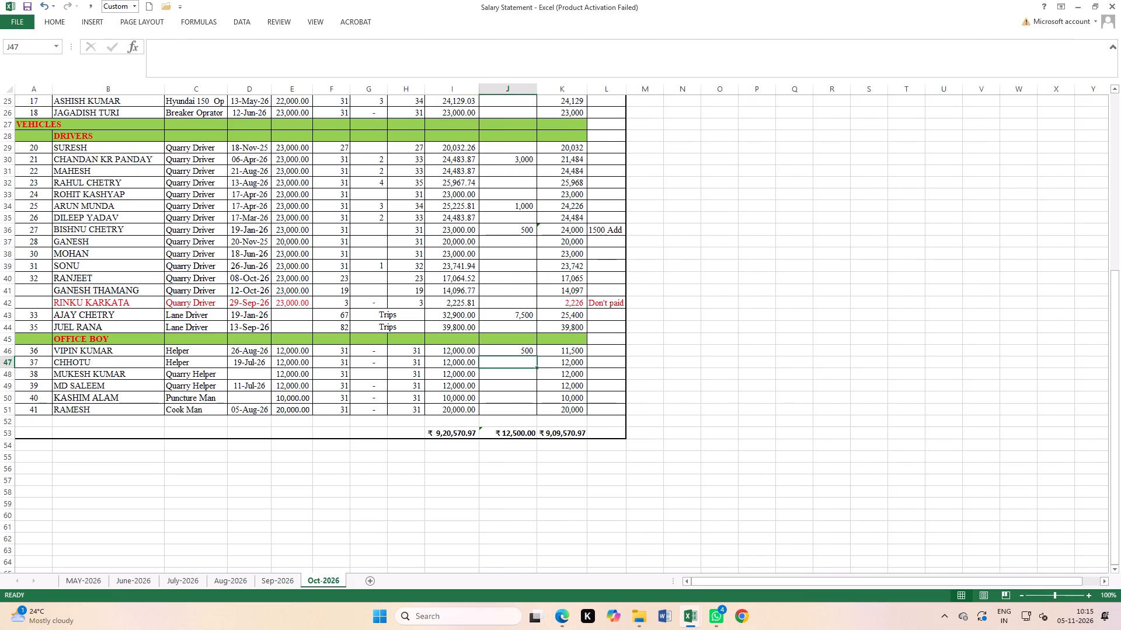
{"action": "type", "text": "1500"}
{"action": "key", "text": "Return"}
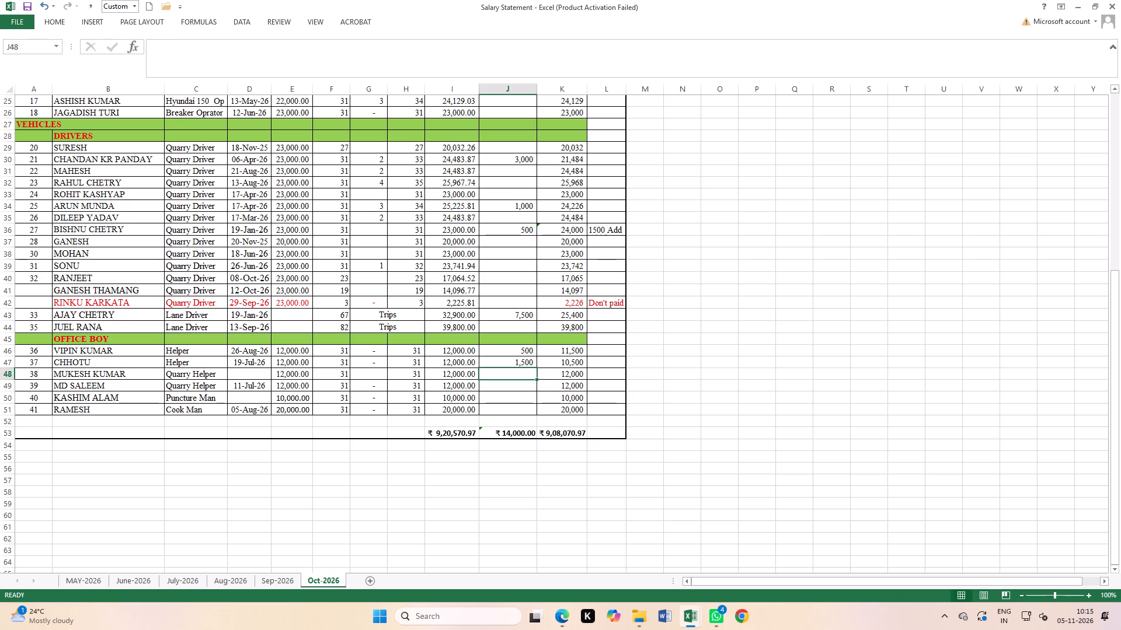
In Cash Report Oct-26, filter the Name column to only the Chhotu entry with a surname and compare it with the pay sheet.
{"action": "key", "text": "ctrl+Tab"}
{"action": "left_click", "coordinate": [413, 280]}
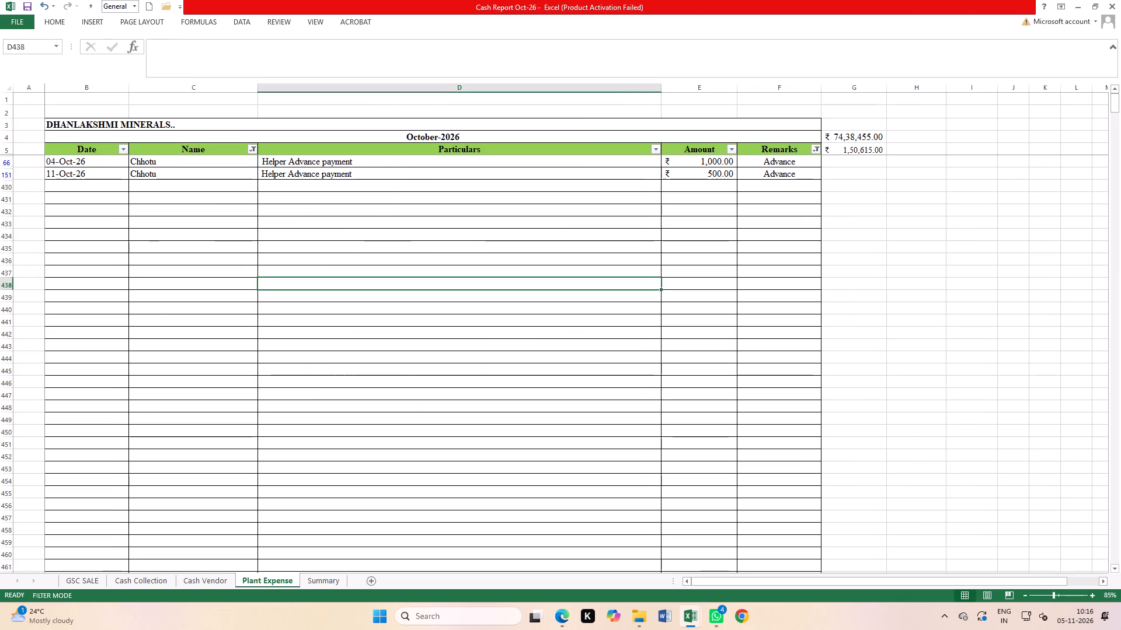
{"action": "left_click", "coordinate": [255, 150]}
{"action": "left_click", "coordinate": [157, 336]}
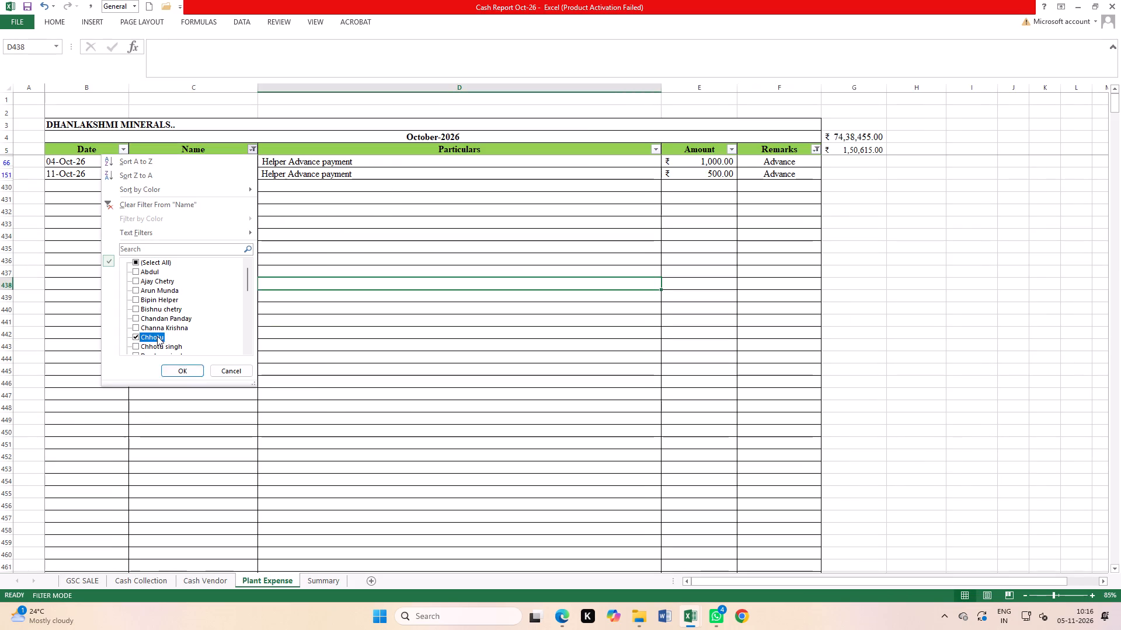
{"action": "left_click", "coordinate": [157, 344]}
{"action": "left_click", "coordinate": [184, 372]}
{"action": "scroll", "coordinate": [275, 342], "scroll_direction": "up", "scroll_amount": 4}
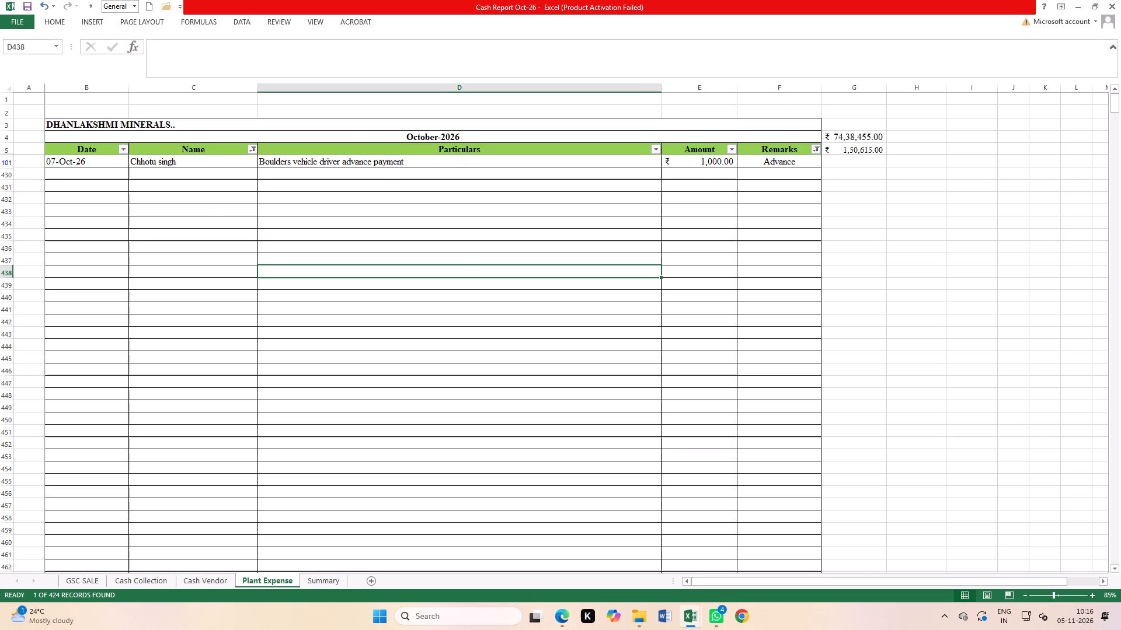
{"action": "key", "text": "ctrl+Tab"}
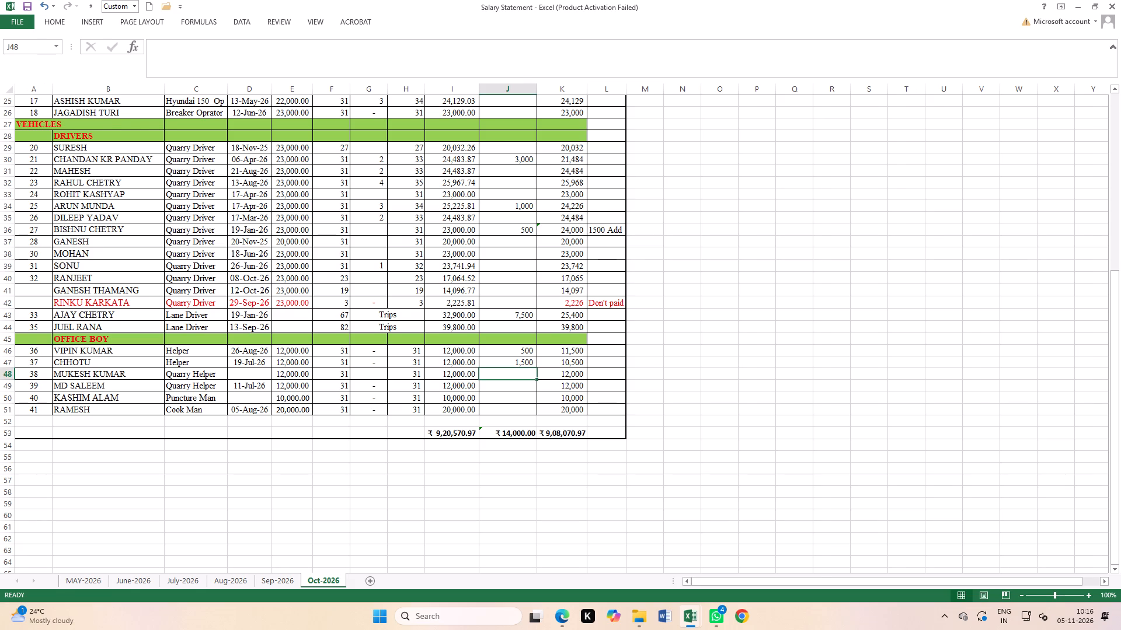
In Cash Report Oct-26, filter the Name column to only Darshan and select all his advance amounts to check their sum.
{"action": "key", "text": "ctrl+Tab"}
{"action": "left_click", "coordinate": [250, 148]}
{"action": "scroll", "coordinate": [168, 310], "scroll_direction": "down", "scroll_amount": 1}
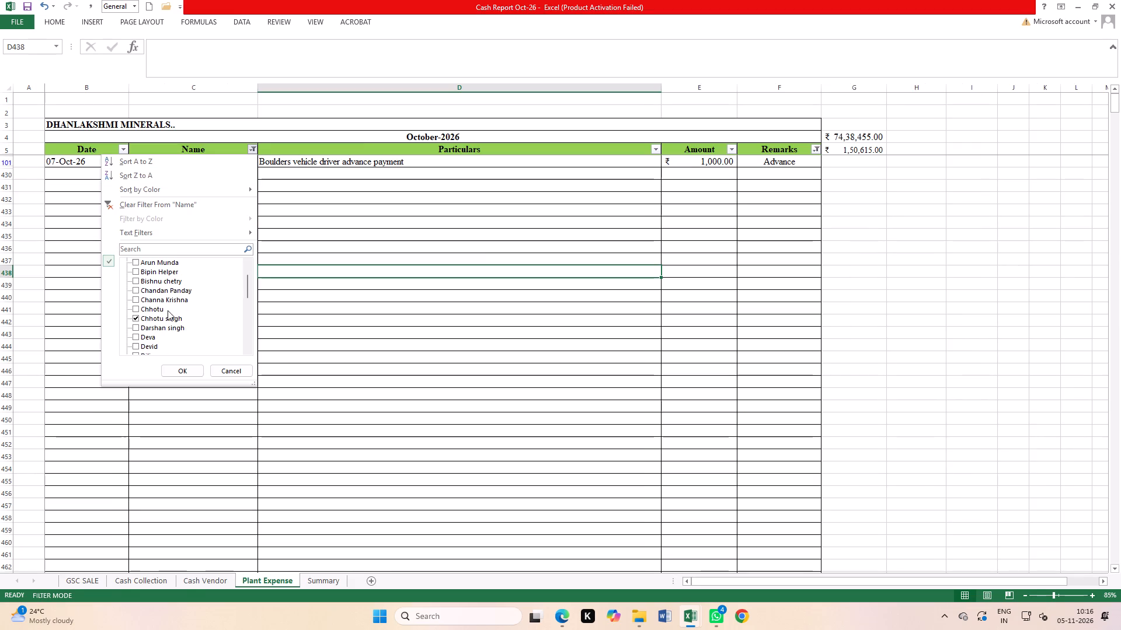
{"action": "left_click", "coordinate": [151, 318]}
{"action": "left_click", "coordinate": [153, 331]}
{"action": "left_click", "coordinate": [179, 370]}
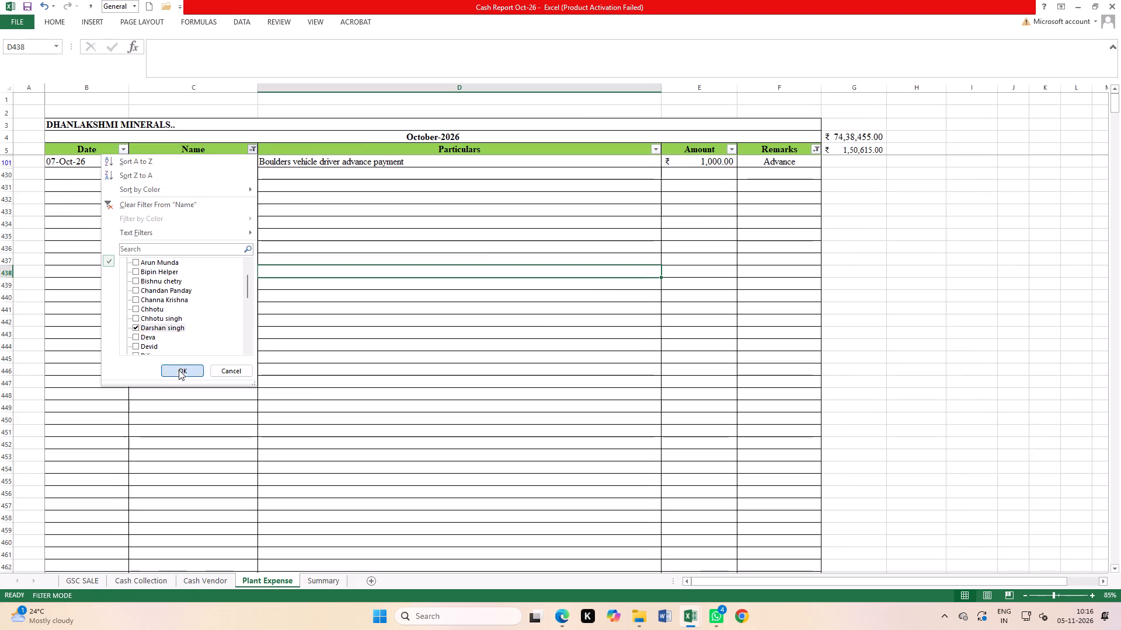
{"action": "scroll", "coordinate": [423, 359], "scroll_direction": "up", "scroll_amount": 5}
{"action": "left_click_drag", "start_coordinate": [692, 160], "coordinate": [696, 213]}
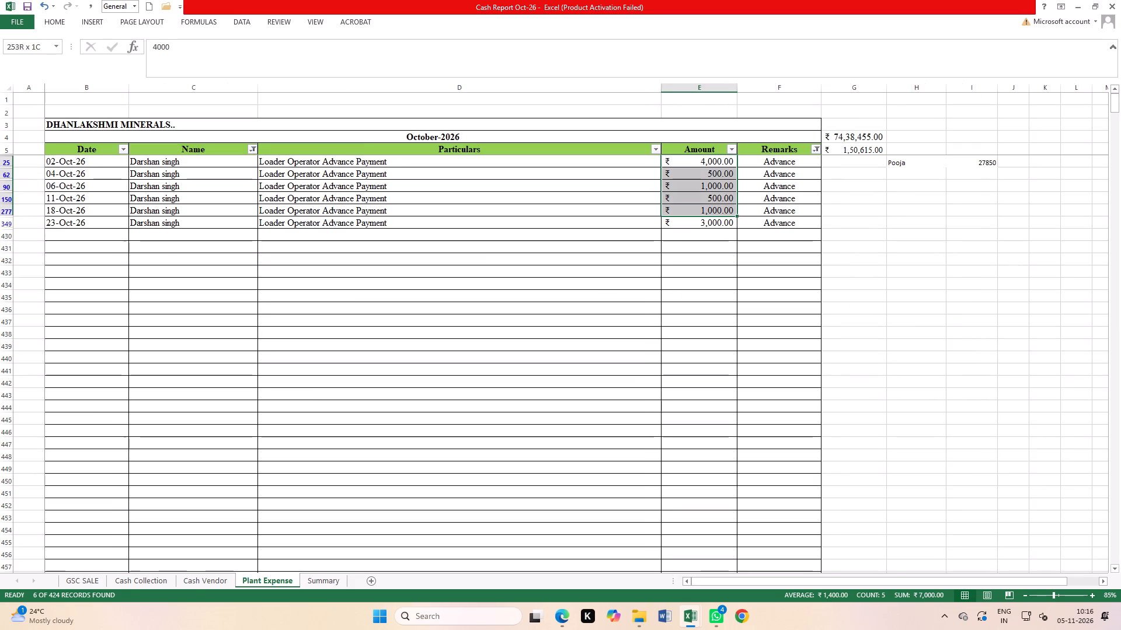
{"action": "left_click_drag", "start_coordinate": [696, 213], "coordinate": [697, 220]}
In the Oct-2026 pay sheet, enter an advance of 10000 in column J of Darshan's row, cell J18.
{"action": "key", "text": "ctrl+Tab"}
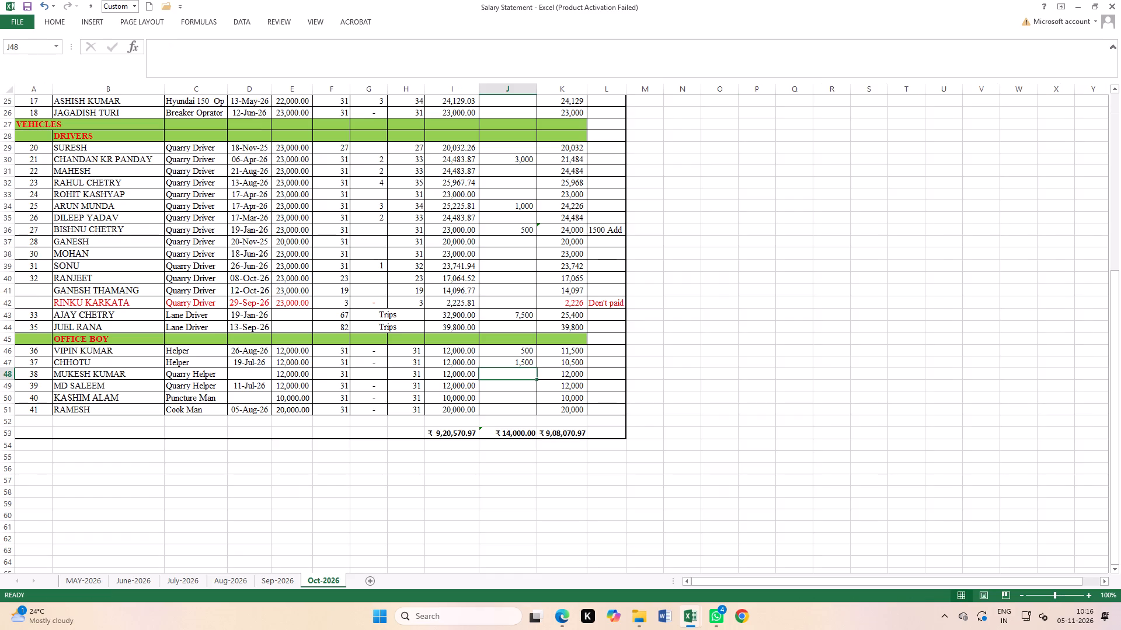
{"action": "scroll", "coordinate": [190, 175], "scroll_direction": "up", "scroll_amount": 3}
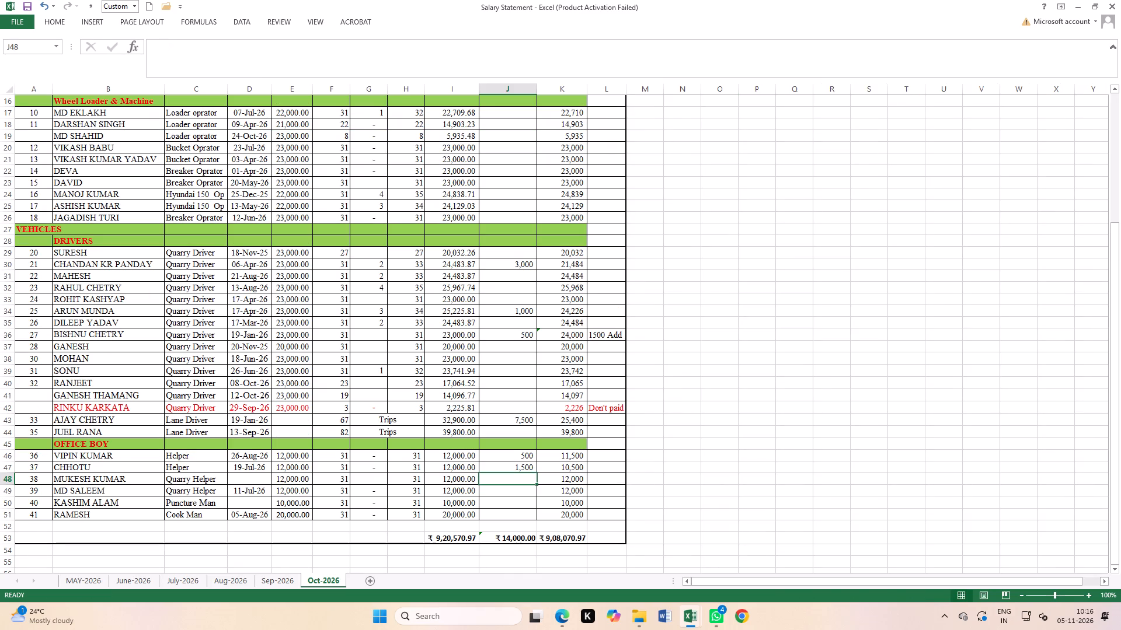
{"action": "left_click", "coordinate": [2, 125]}
{"action": "left_click", "coordinate": [500, 119]}
{"action": "left_click", "coordinate": [502, 124]}
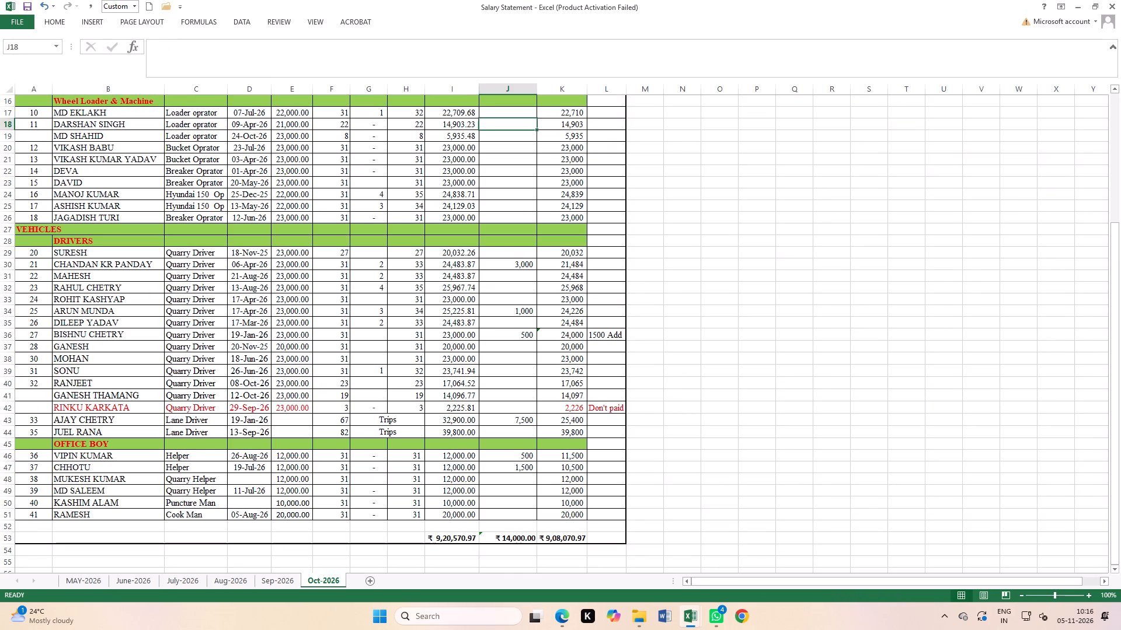
{"action": "type", "text": "10000"}
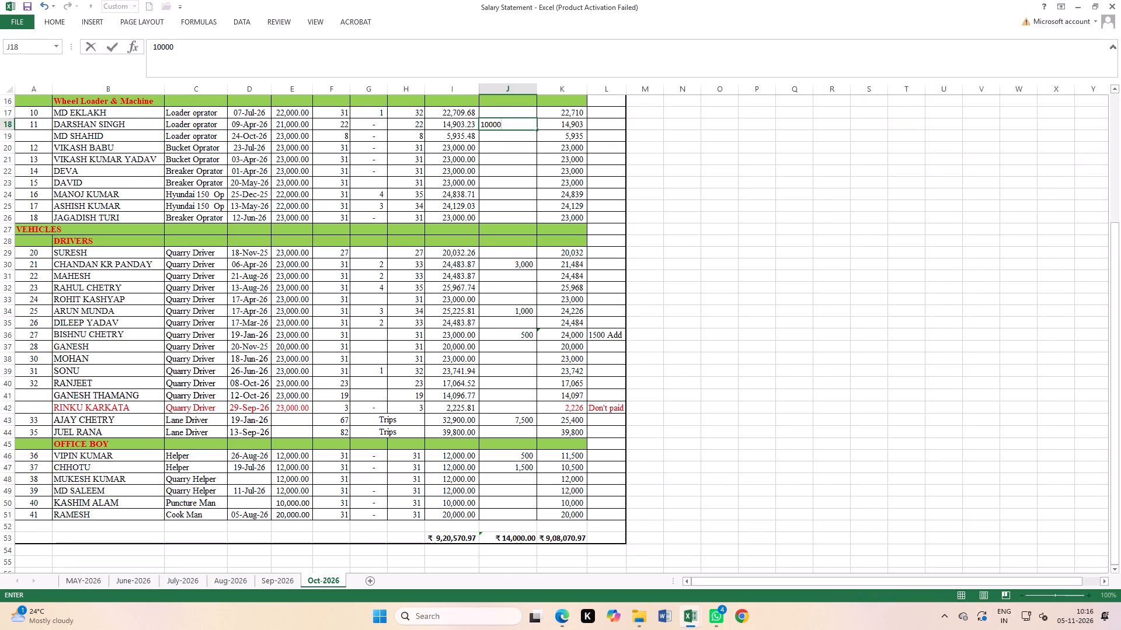
{"action": "key", "text": "Return"}
{"action": "left_click", "coordinate": [707, 176]}
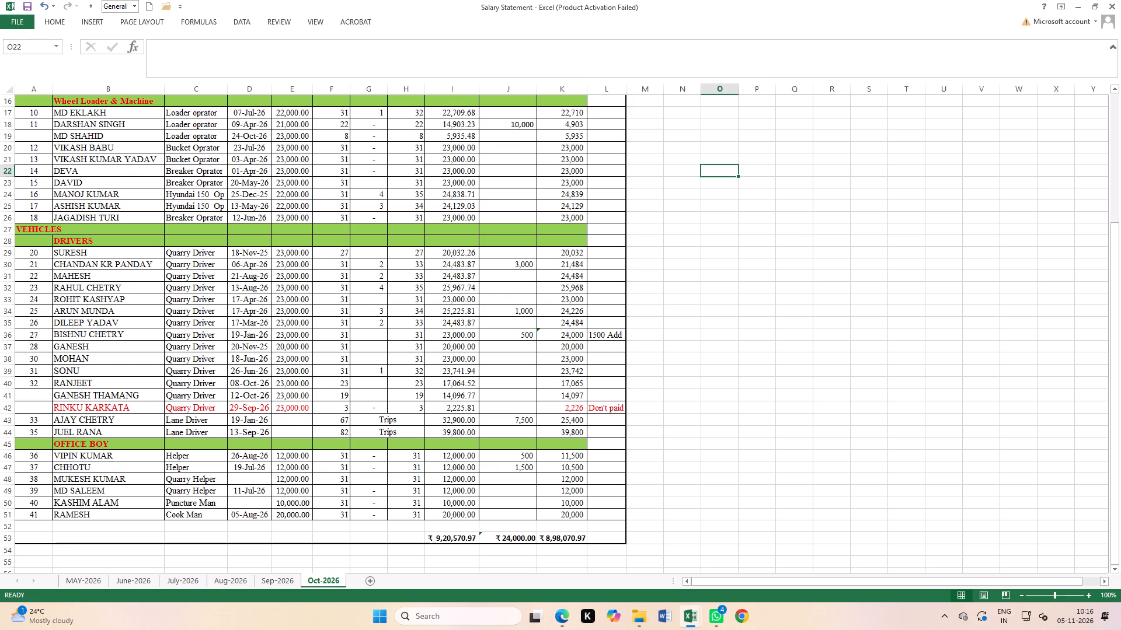
In Cash Report Oct-26, filter the Name column to only Deva and select all his advance amounts to check their sum.
{"action": "key", "text": "ctrl+Tab"}
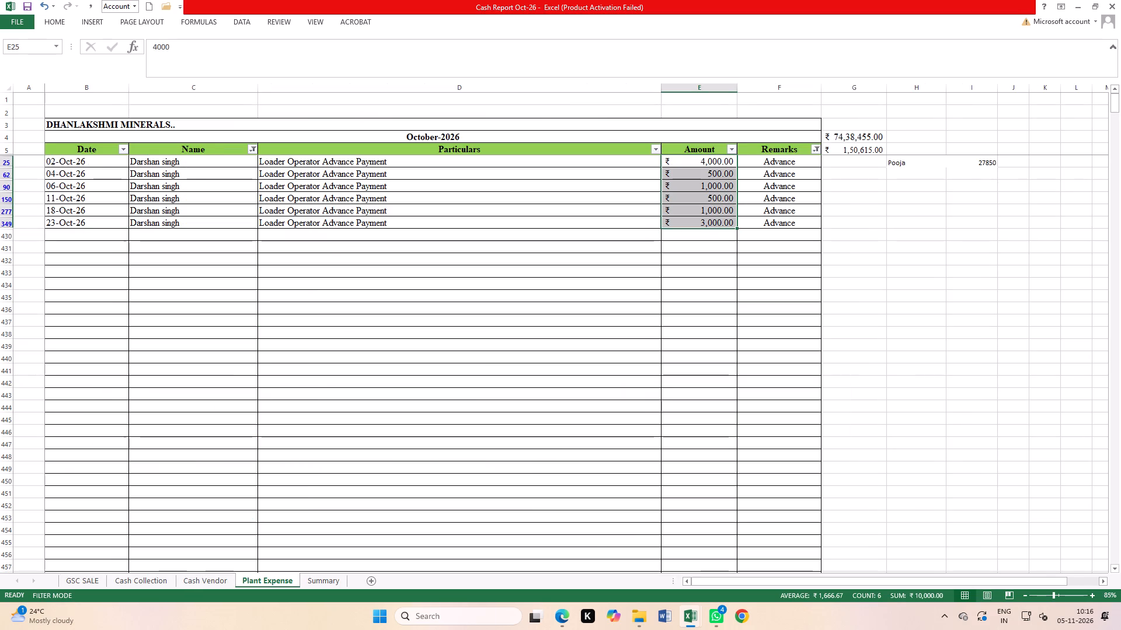
{"action": "left_click", "coordinate": [252, 149]}
{"action": "scroll", "coordinate": [207, 290], "scroll_direction": "down", "scroll_amount": 3}
{"action": "left_click", "coordinate": [158, 272]}
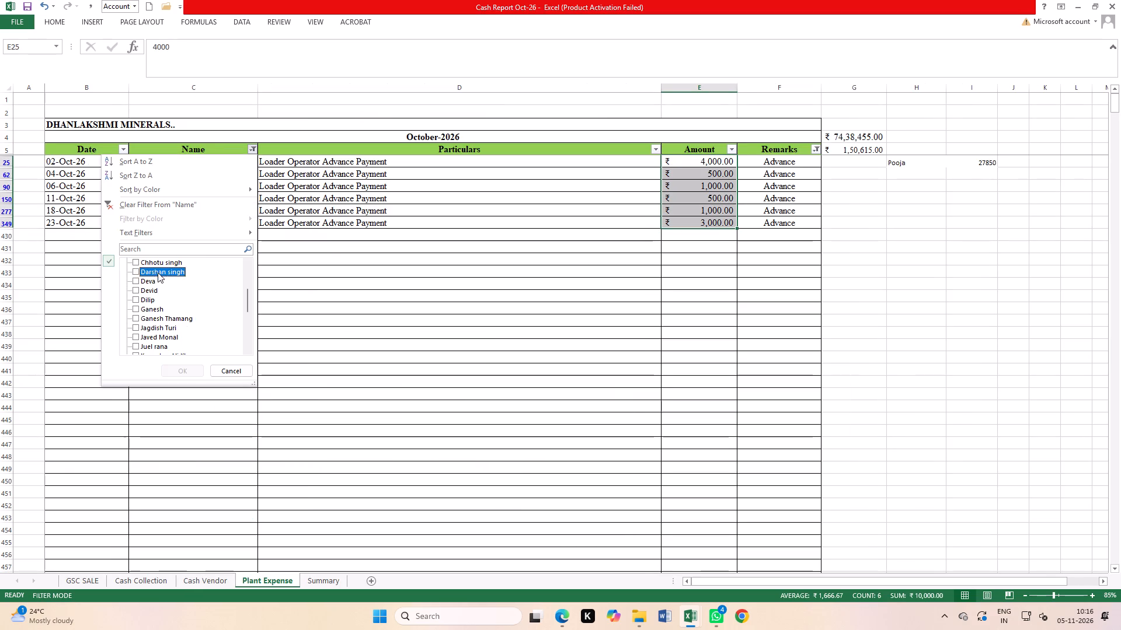
{"action": "left_click", "coordinate": [151, 282]}
{"action": "left_click", "coordinate": [181, 367]}
{"action": "scroll", "coordinate": [452, 355], "scroll_direction": "up", "scroll_amount": 5}
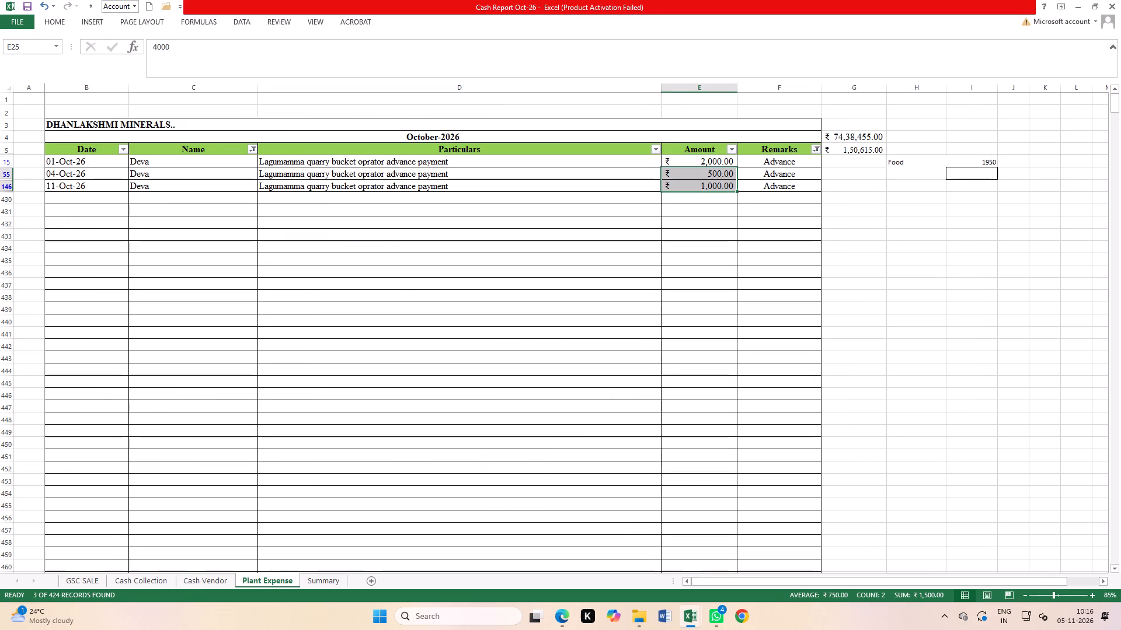
{"action": "left_click_drag", "start_coordinate": [691, 161], "coordinate": [693, 185]}
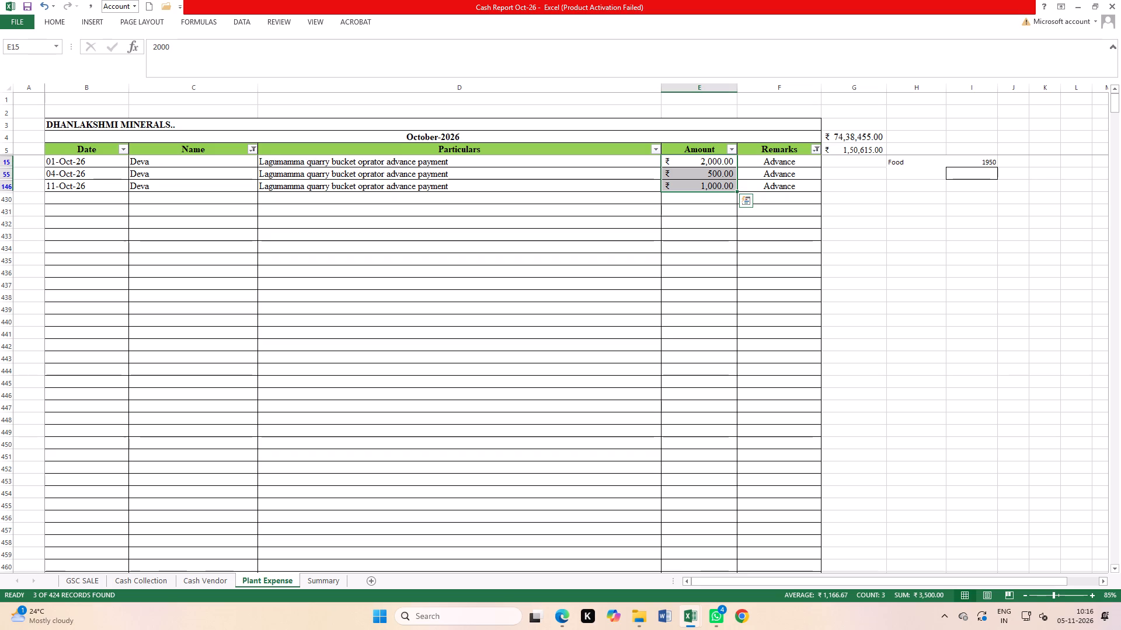
In the Oct-2026 pay sheet, enter an advance of 3500 in column J of Deva's row, cell J22.
{"action": "key", "text": "ctrl+Tab"}
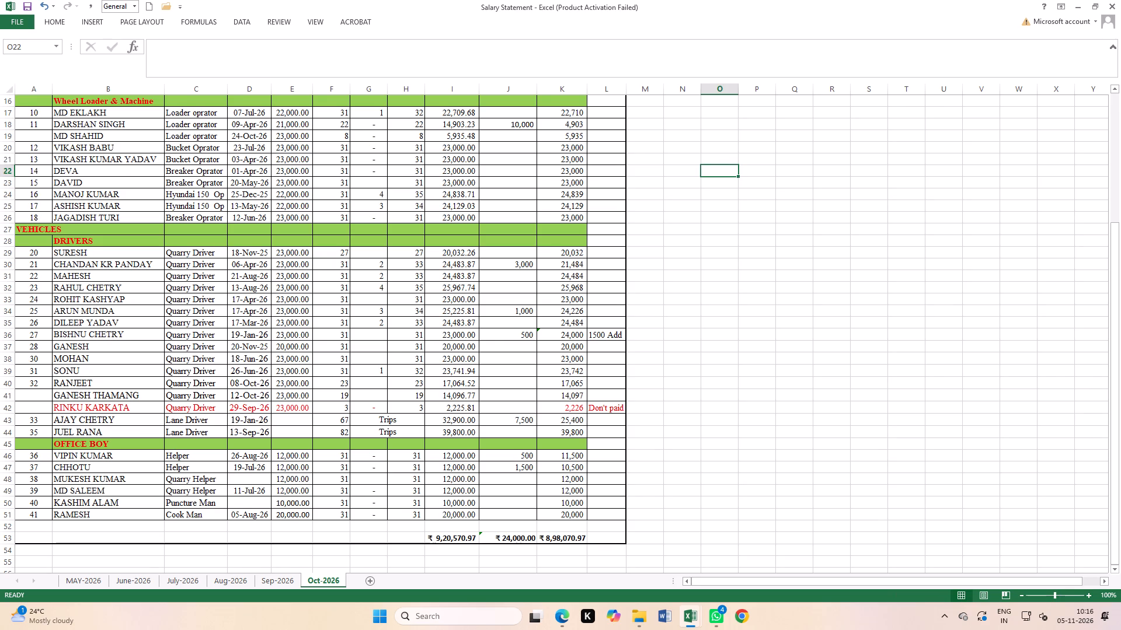
{"action": "left_click", "coordinate": [4, 171]}
{"action": "left_click", "coordinate": [508, 168]}
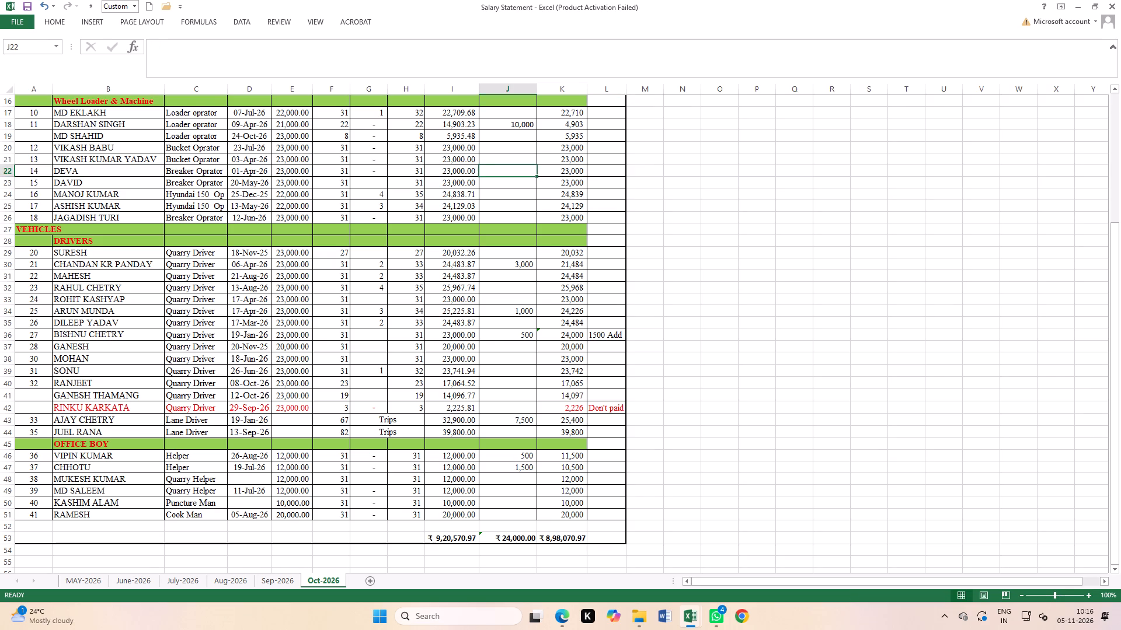
{"action": "type", "text": "3500"}
{"action": "key", "text": "Return"}
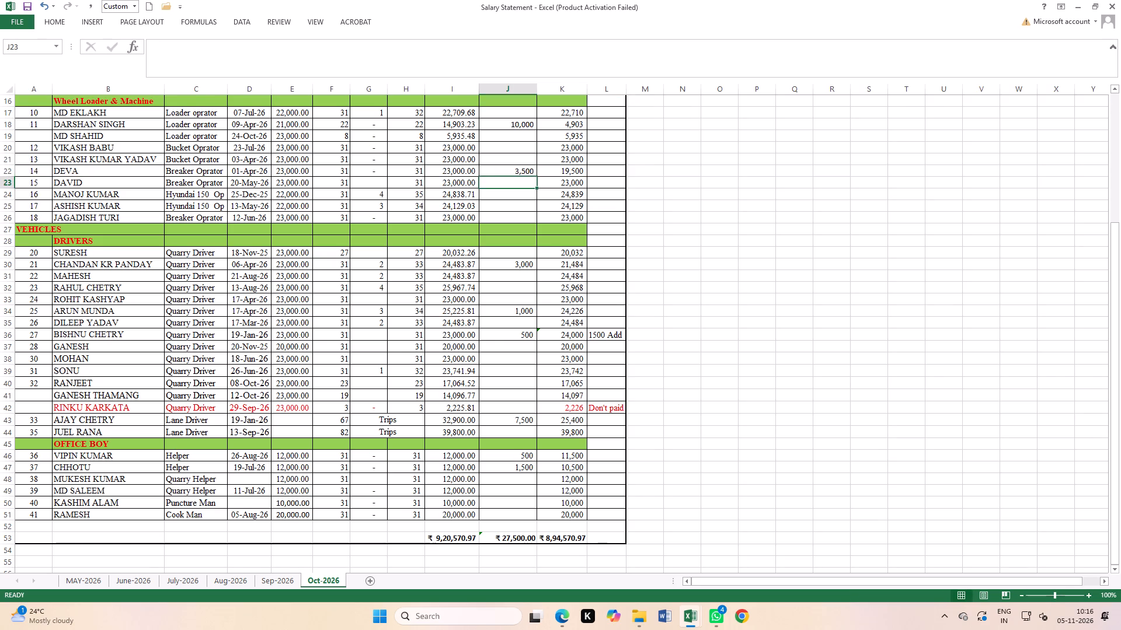
In Cash Report Oct-26, filter the Name column to only Devid and check his advances.
{"action": "key", "text": "ctrl+Tab"}
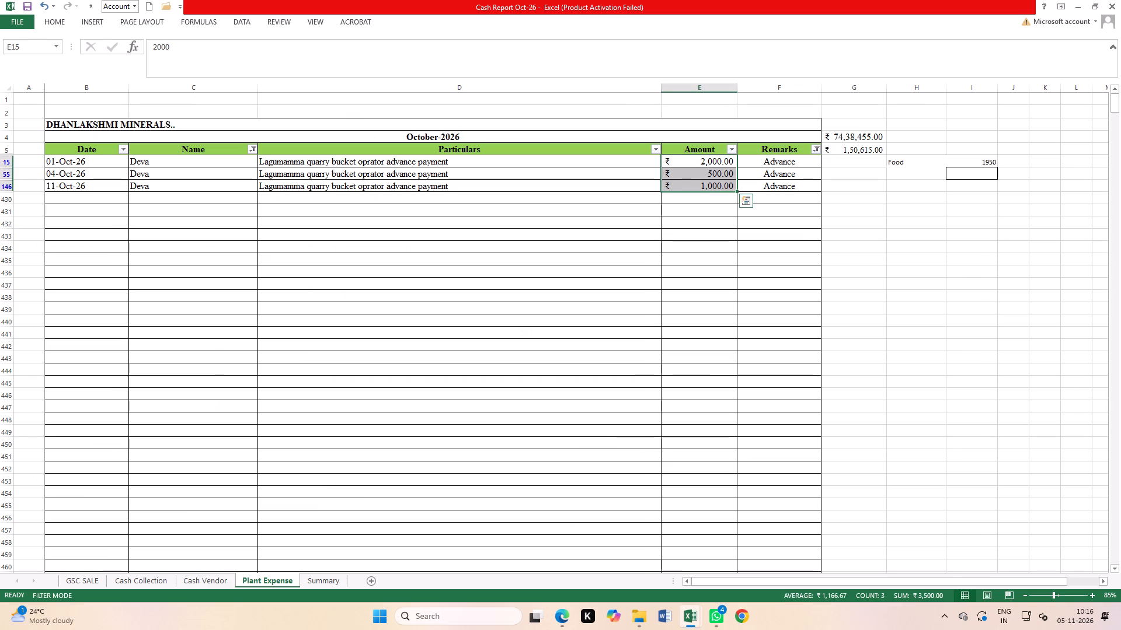
{"action": "left_click", "coordinate": [255, 148]}
{"action": "scroll", "coordinate": [193, 311], "scroll_direction": "down", "scroll_amount": 3}
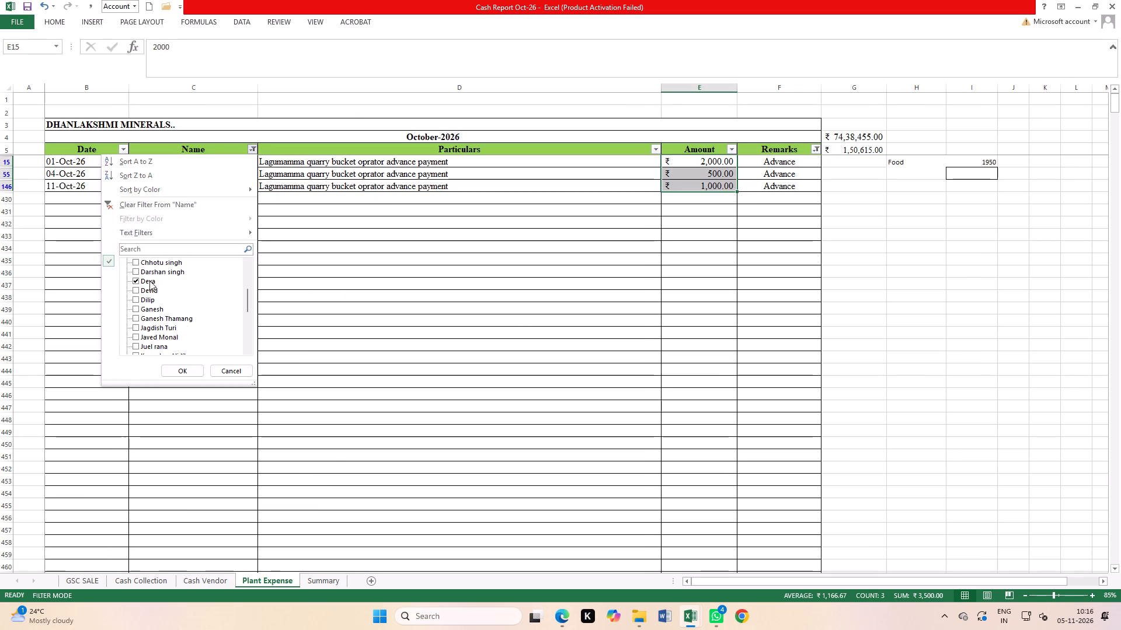
{"action": "left_click", "coordinate": [149, 282]}
{"action": "left_click", "coordinate": [148, 292]}
{"action": "left_click", "coordinate": [176, 368]}
{"action": "scroll", "coordinate": [592, 326], "scroll_direction": "up", "scroll_amount": 9}
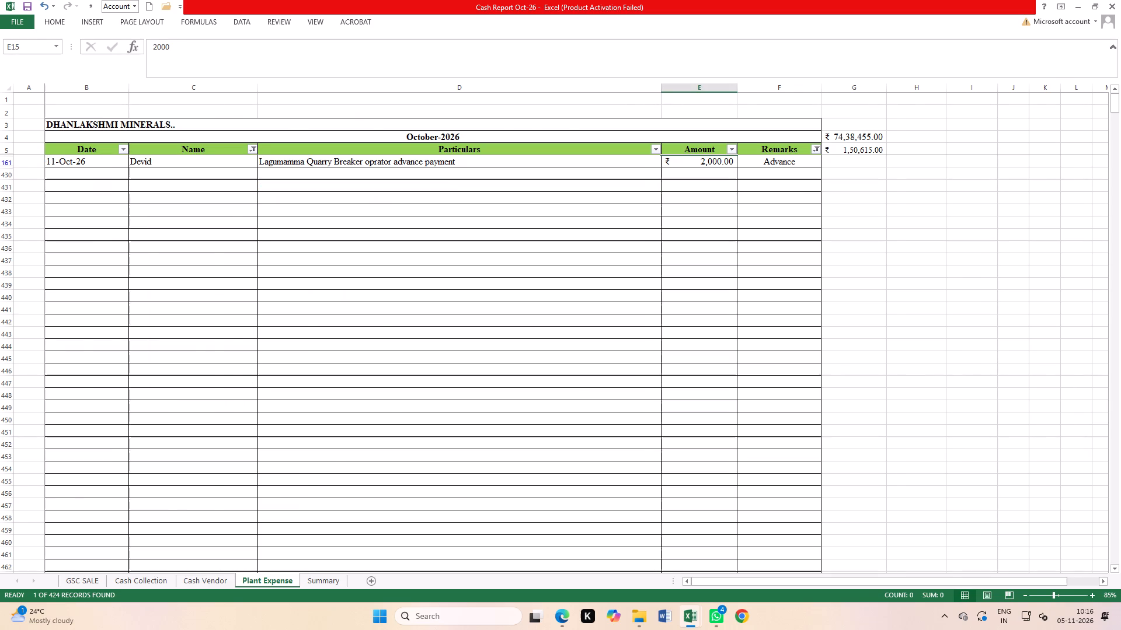
In the Oct-2026 pay sheet, enter an advance of 2000 in column J of David's row, cell J23.
{"action": "key", "text": "ctrl+Tab"}
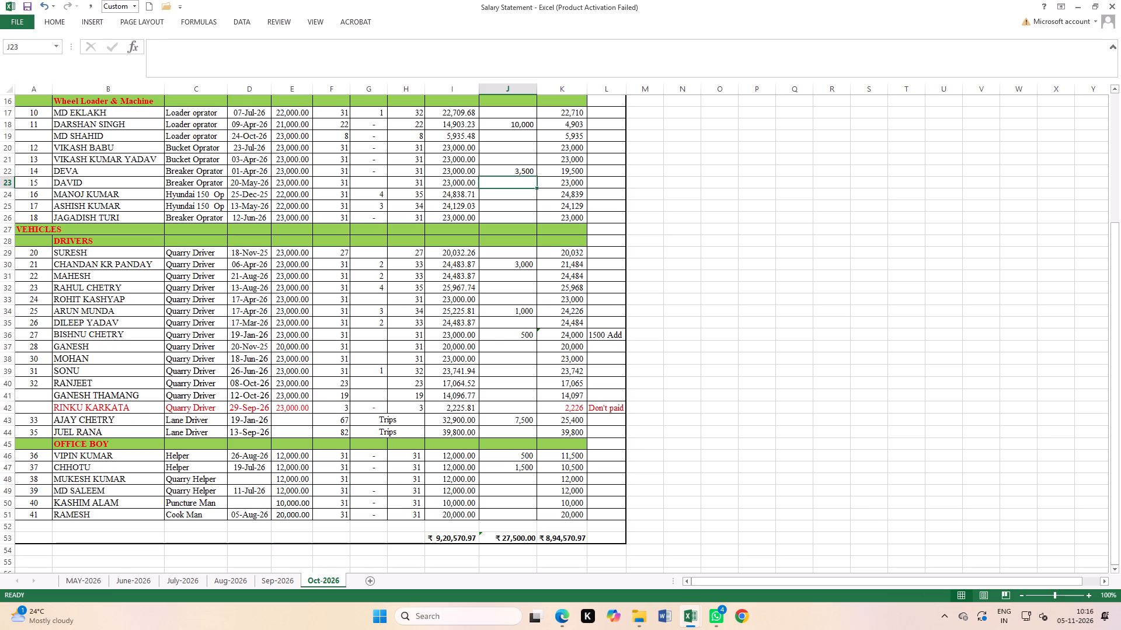
{"action": "left_click", "coordinate": [0, 184]}
{"action": "left_click", "coordinate": [520, 181]}
{"action": "type", "text": "2000"}
{"action": "key", "text": "Return"}
In Cash Report Oct-26, filter the Name column to only Dilip and check his advances.
{"action": "key", "text": "ctrl+Tab"}
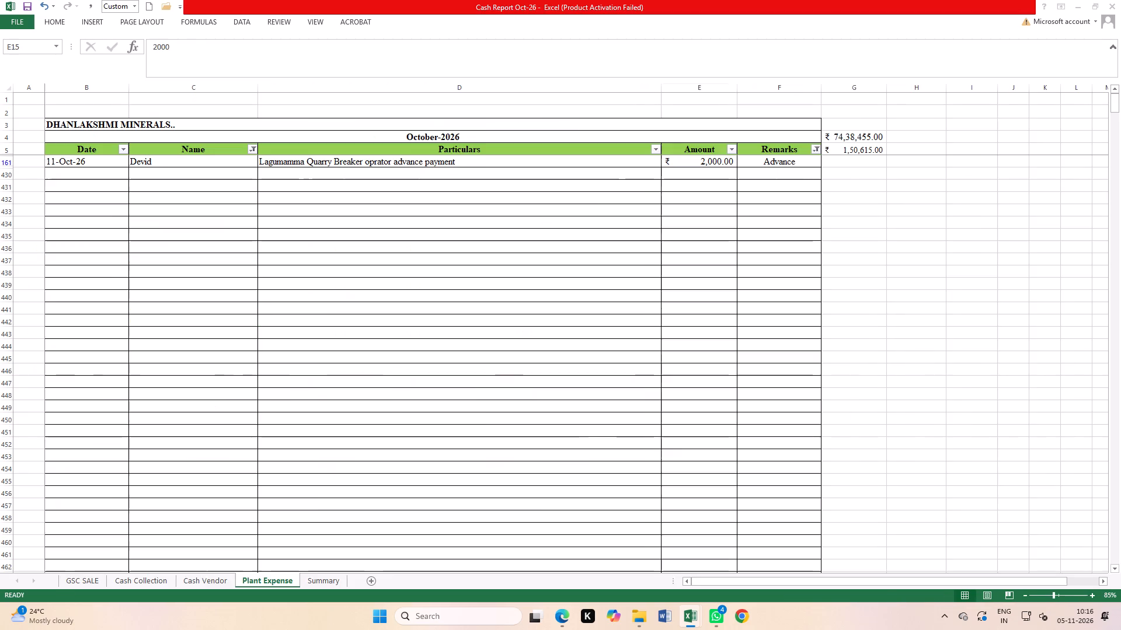
{"action": "left_click", "coordinate": [255, 148]}
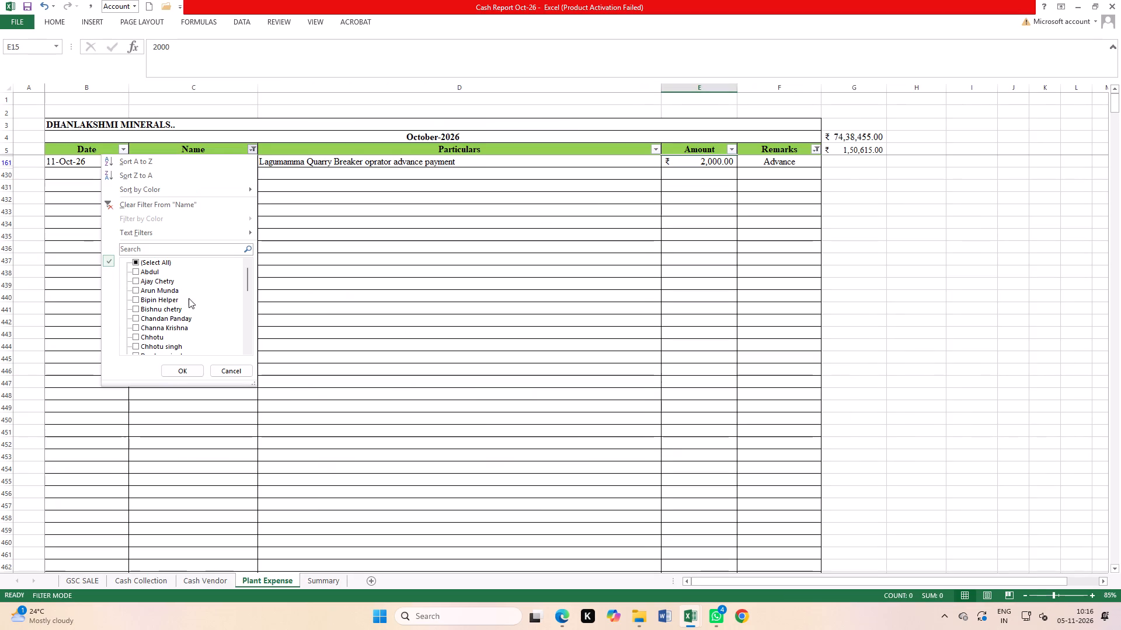
{"action": "scroll", "coordinate": [184, 298], "scroll_direction": "down", "scroll_amount": 3}
{"action": "left_click", "coordinate": [151, 291]}
{"action": "left_click", "coordinate": [149, 297]}
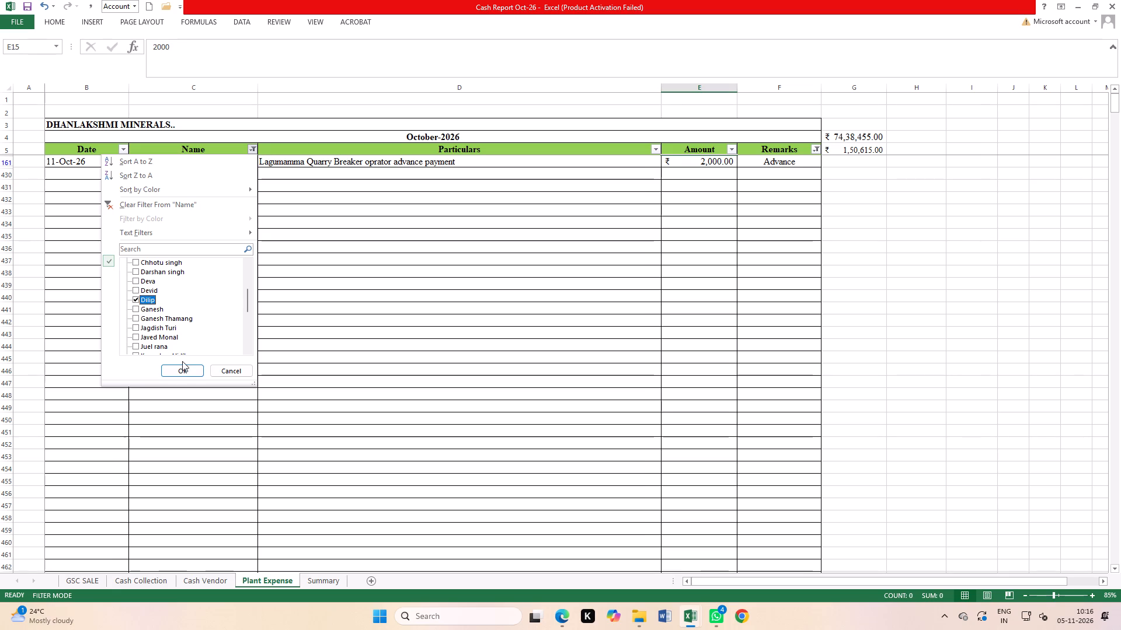
{"action": "left_click", "coordinate": [182, 370]}
{"action": "scroll", "coordinate": [294, 324], "scroll_direction": "up", "scroll_amount": 5}
In the Oct-2026 pay sheet, enter an advance of 3000 in column J of Dileep's row, cell J35.
{"action": "key", "text": "ctrl+Tab"}
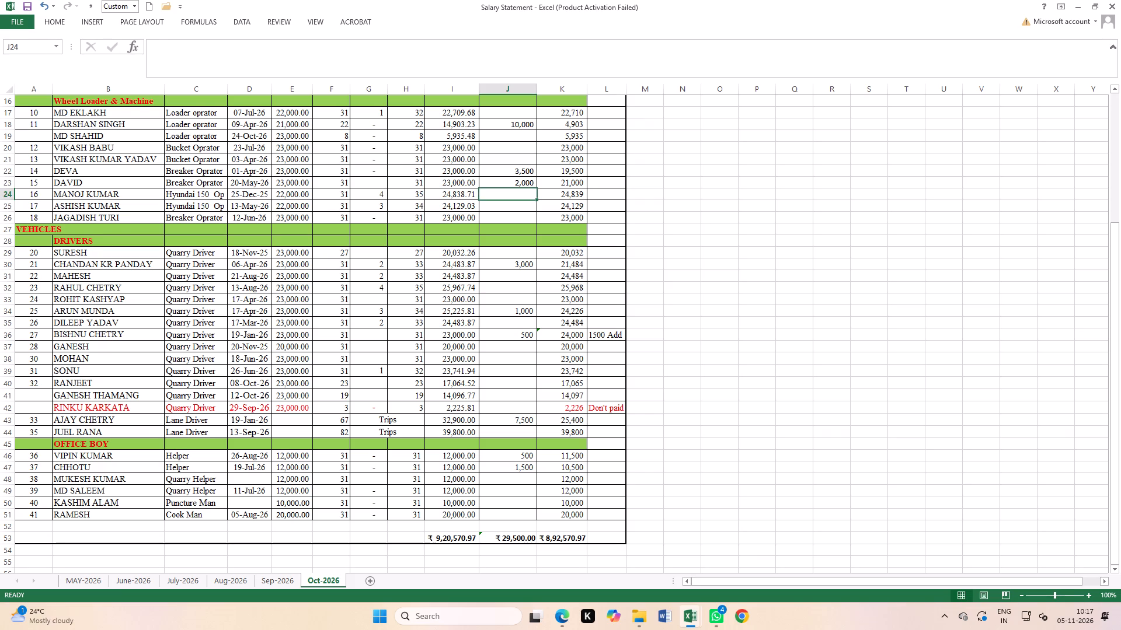
{"action": "left_click", "coordinate": [0, 322]}
{"action": "left_click", "coordinate": [520, 324]}
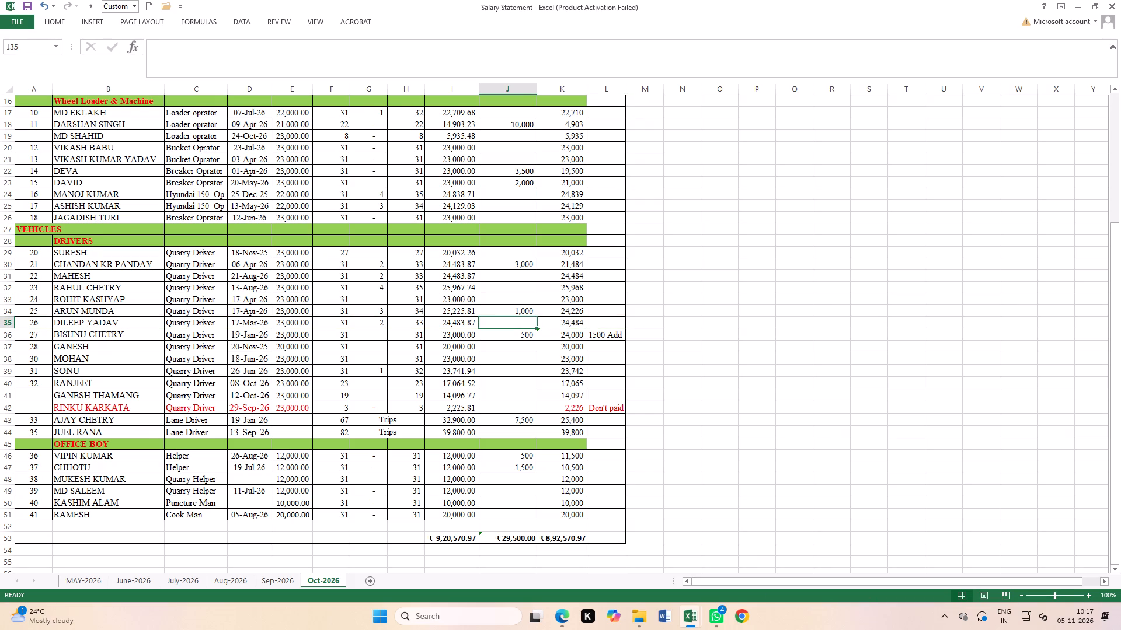
{"action": "type", "text": "3000"}
{"action": "key", "text": "Return"}
In Cash Report Oct-26, filter the Name column to only the Ganesh entry without a surname and check his advances.
{"action": "key", "text": "ctrl+Tab"}
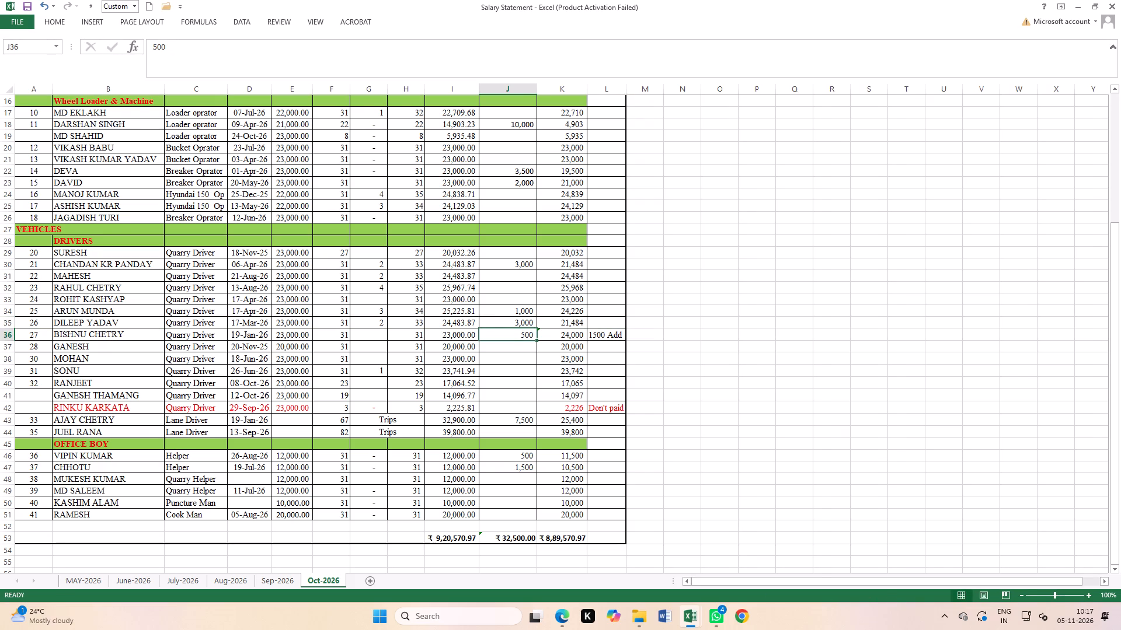
{"action": "left_click", "coordinate": [253, 146]}
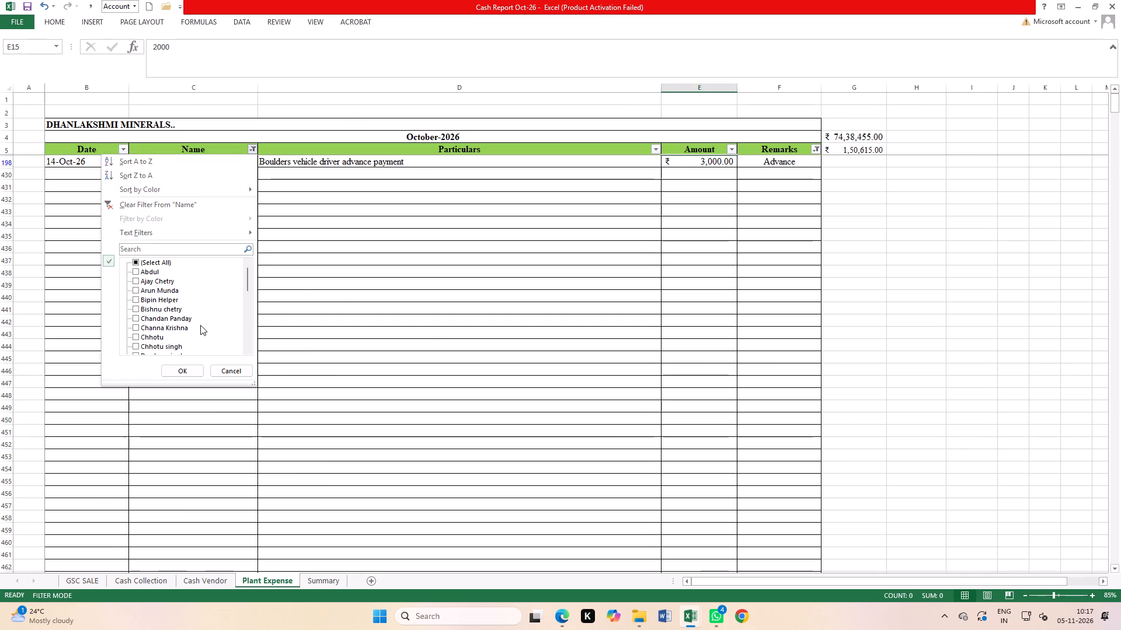
{"action": "scroll", "coordinate": [166, 335], "scroll_direction": "down", "scroll_amount": 3}
{"action": "left_click", "coordinate": [147, 300]}
{"action": "left_click", "coordinate": [148, 313]}
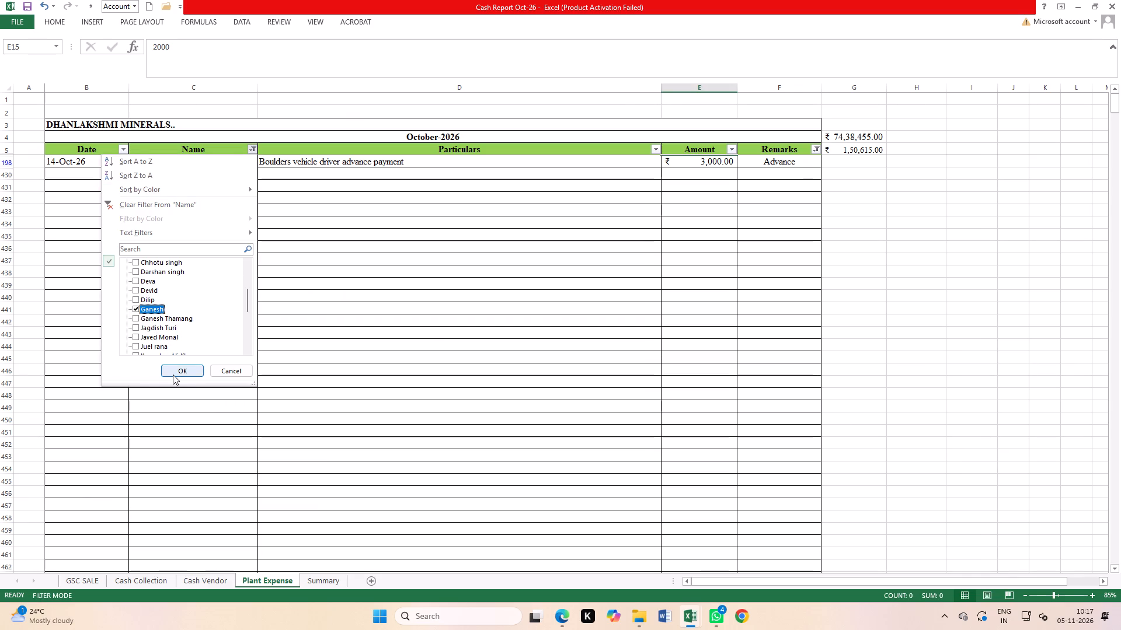
{"action": "left_click", "coordinate": [177, 368]}
{"action": "scroll", "coordinate": [286, 358], "scroll_direction": "up", "scroll_amount": 6}
{"action": "left_click", "coordinate": [725, 278]}
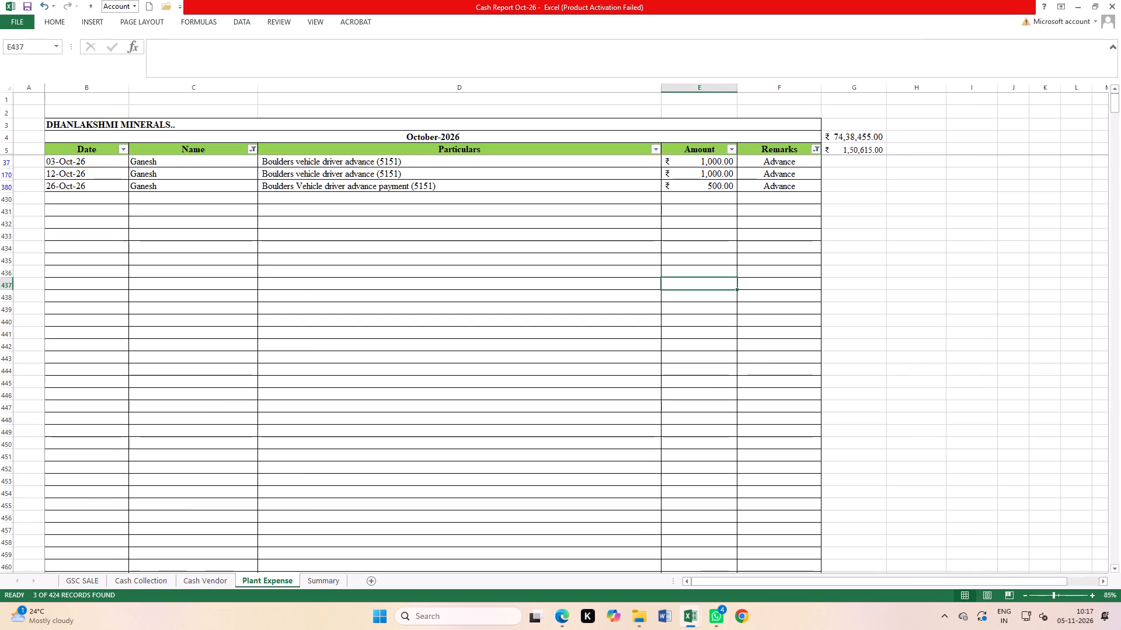
Total the filtered Ganesh advances and enter 2500 in column J of his row in the Oct-2026 pay sheet, cell J37.
{"action": "left_click_drag", "start_coordinate": [705, 163], "coordinate": [706, 181]}
{"action": "key", "text": "ctrl+Tab"}
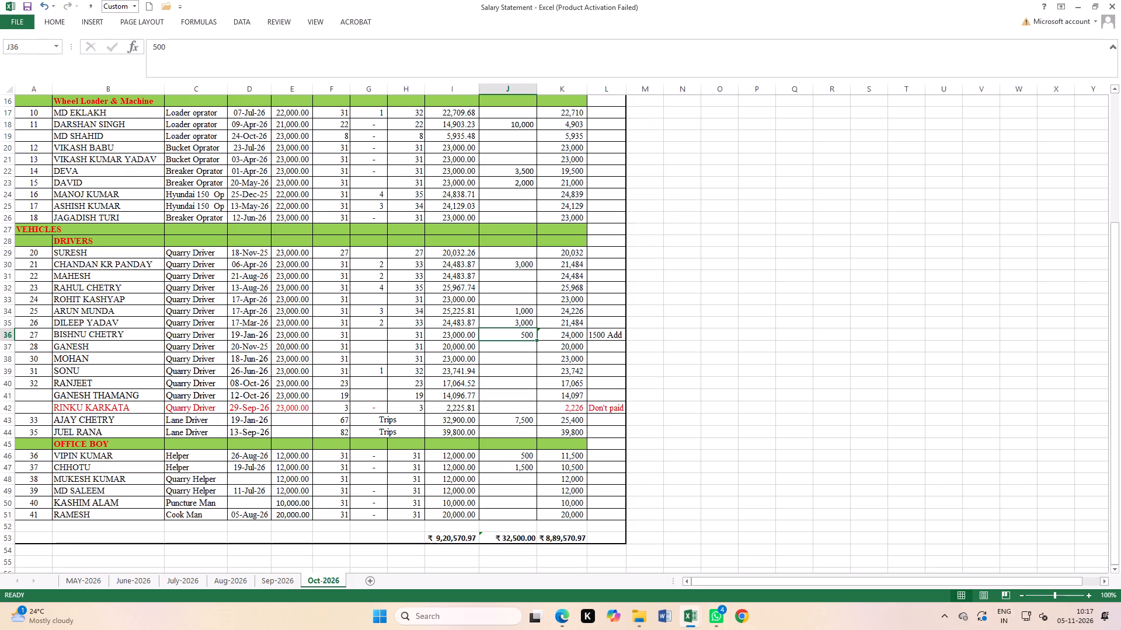
{"action": "left_click", "coordinate": [5, 346]}
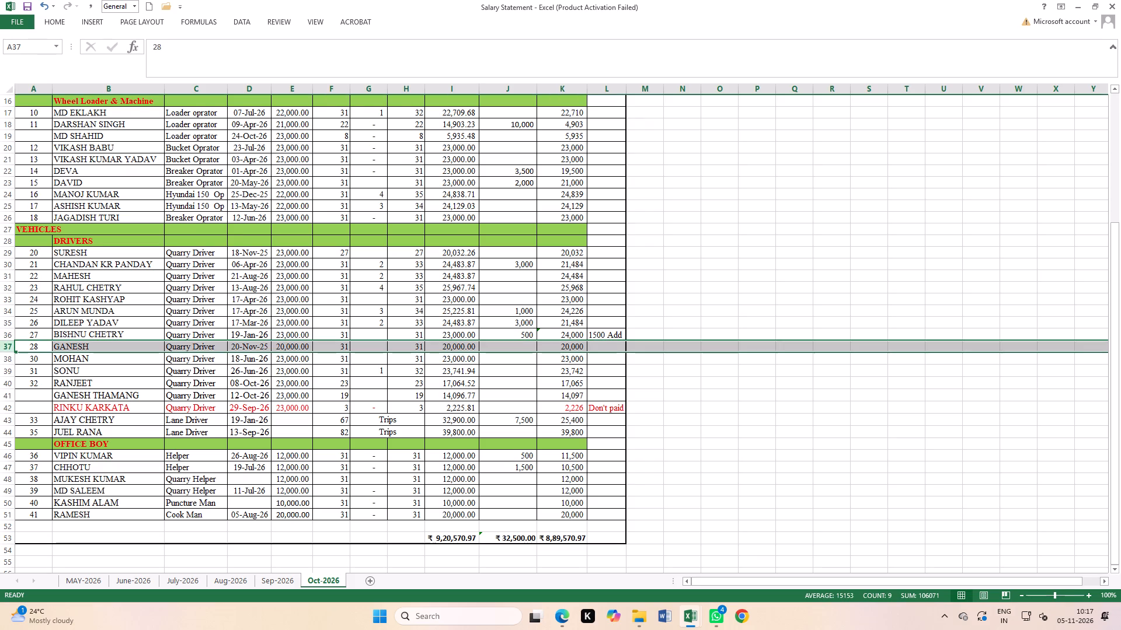
{"action": "left_click", "coordinate": [504, 342]}
{"action": "type", "text": "2500"}
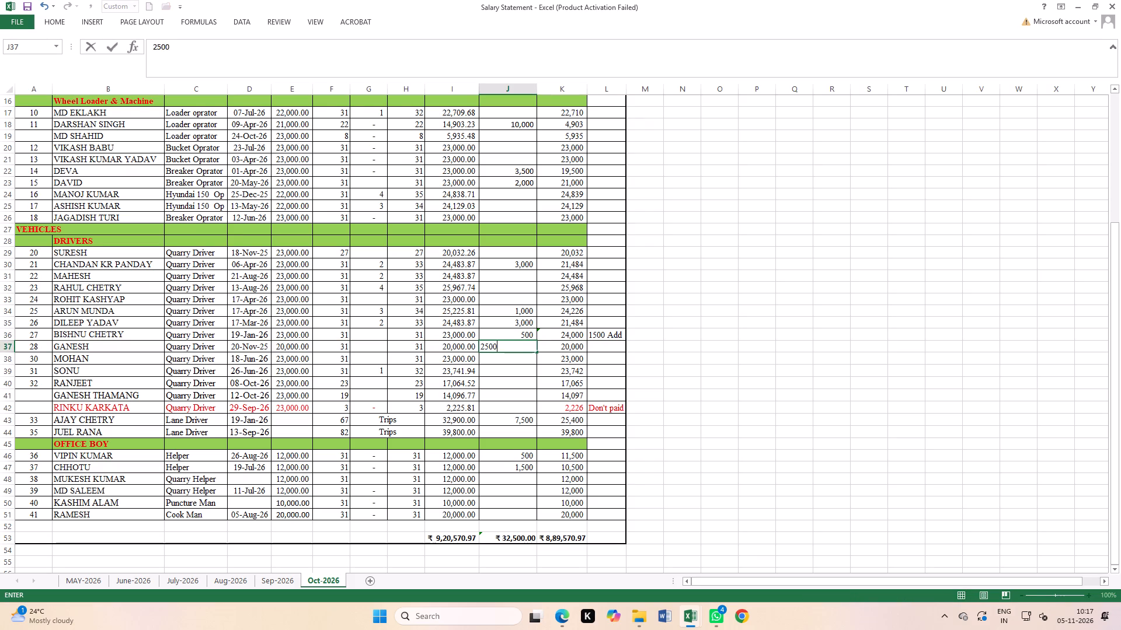
{"action": "key", "text": "Return"}
In Cash Report Oct-26, filter the Name column to only the Ganesh entry with a surname and total his advances.
{"action": "key", "text": "ctrl+Tab"}
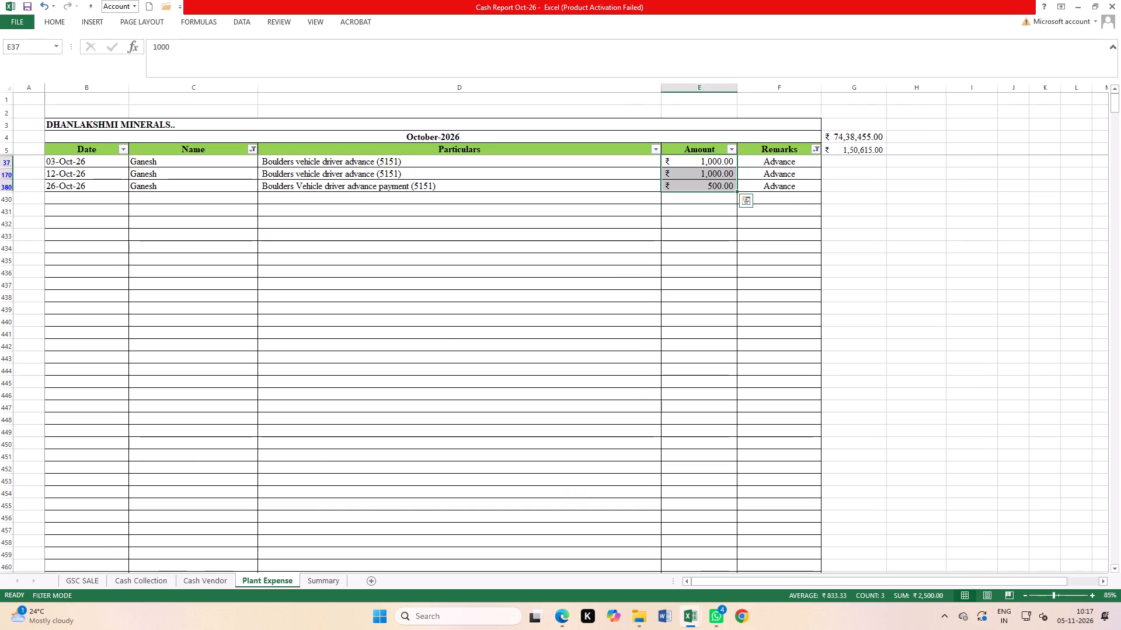
{"action": "left_click", "coordinate": [246, 148]}
{"action": "left_click", "coordinate": [250, 149]}
{"action": "scroll", "coordinate": [179, 319], "scroll_direction": "down", "scroll_amount": 3}
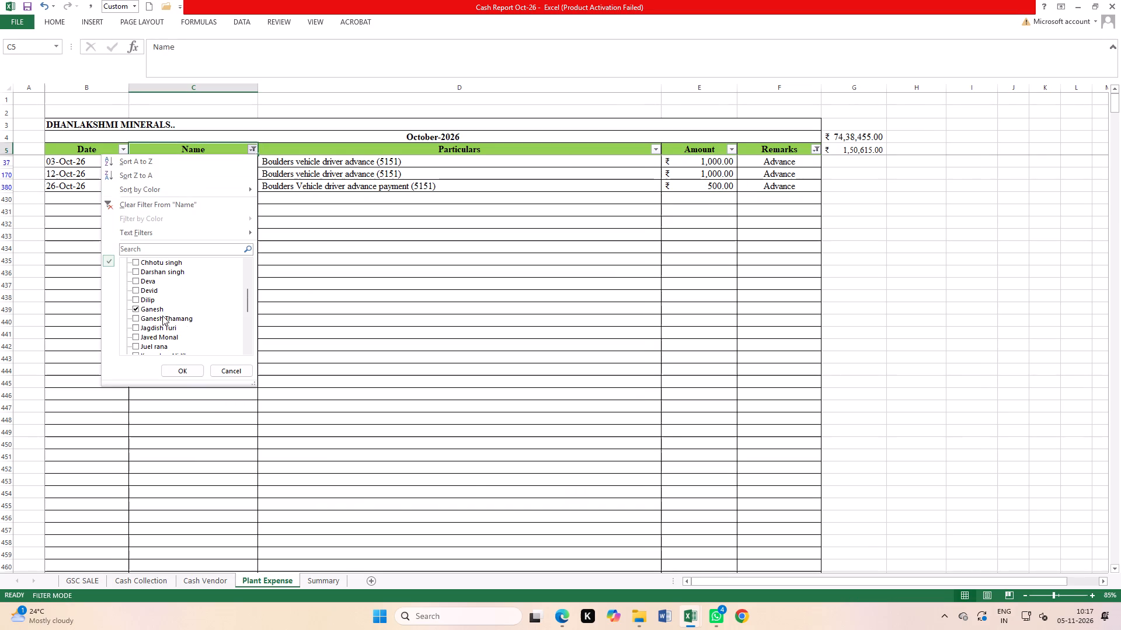
{"action": "left_click", "coordinate": [156, 311]}
{"action": "left_click", "coordinate": [161, 322]}
{"action": "left_click", "coordinate": [186, 369]}
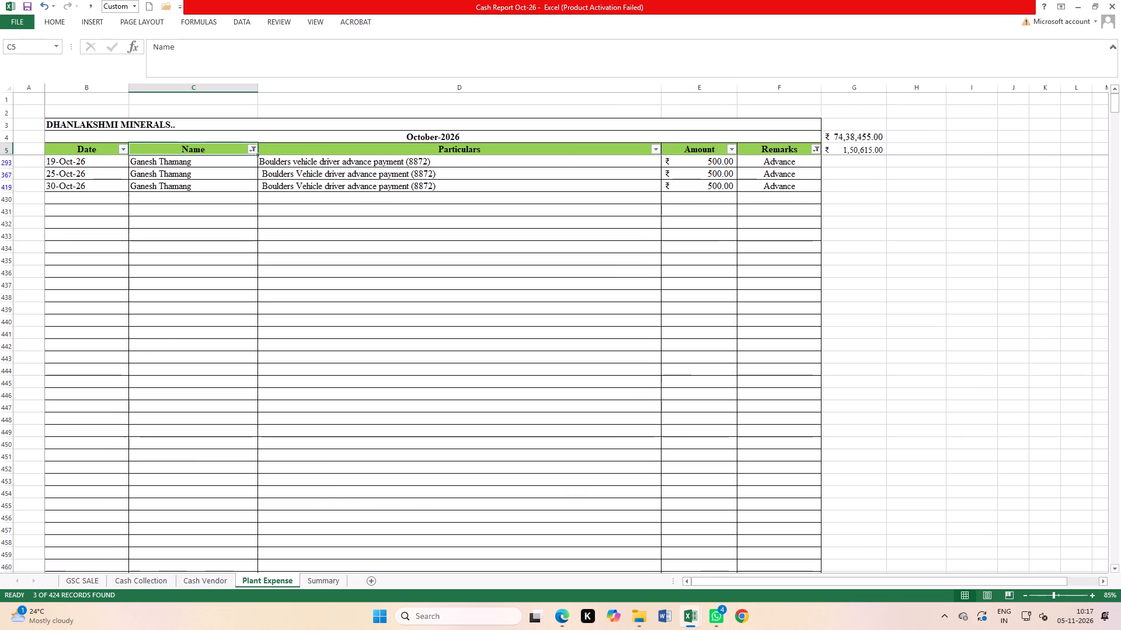
{"action": "scroll", "coordinate": [538, 362], "scroll_direction": "up", "scroll_amount": 4}
{"action": "left_click_drag", "start_coordinate": [701, 163], "coordinate": [702, 180]}
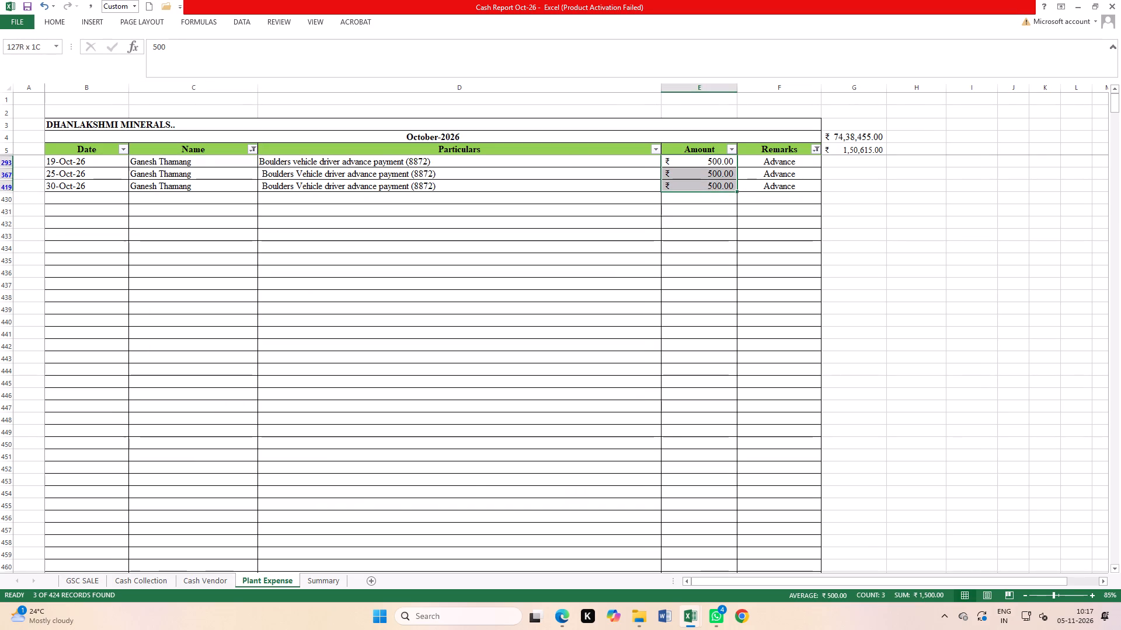
{"action": "scroll", "coordinate": [659, 300], "scroll_direction": "up", "scroll_amount": 4}
In the Oct-2026 pay sheet, enter an advance of 1500 in column J of the second Ganesh's row, cell J41.
{"action": "key", "text": "ctrl+Tab"}
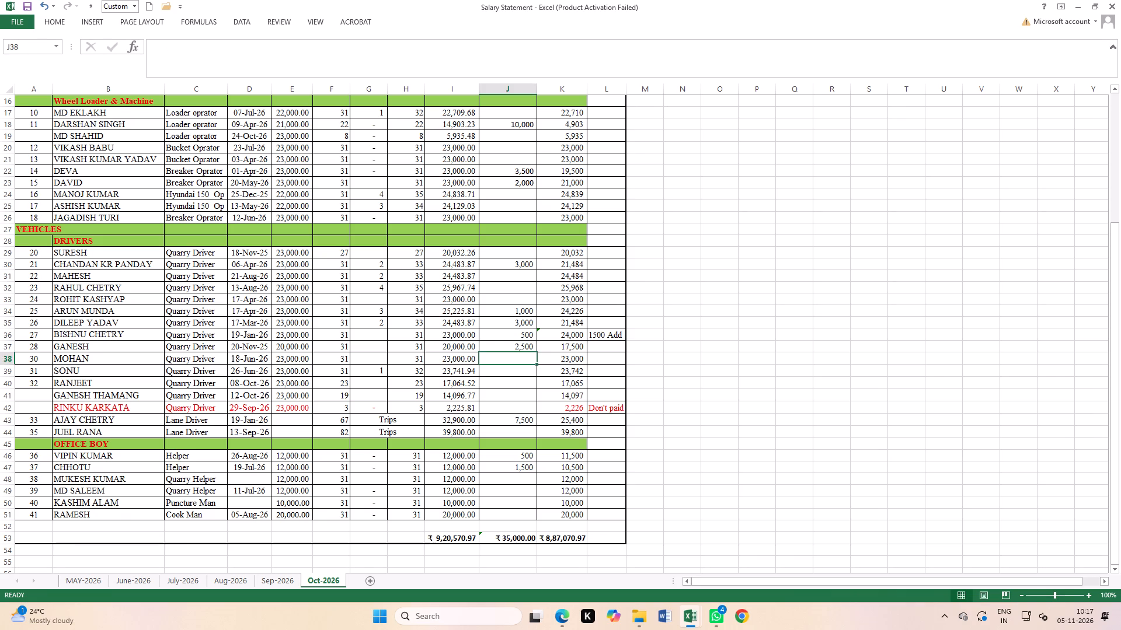
{"action": "left_click", "coordinate": [0, 395]}
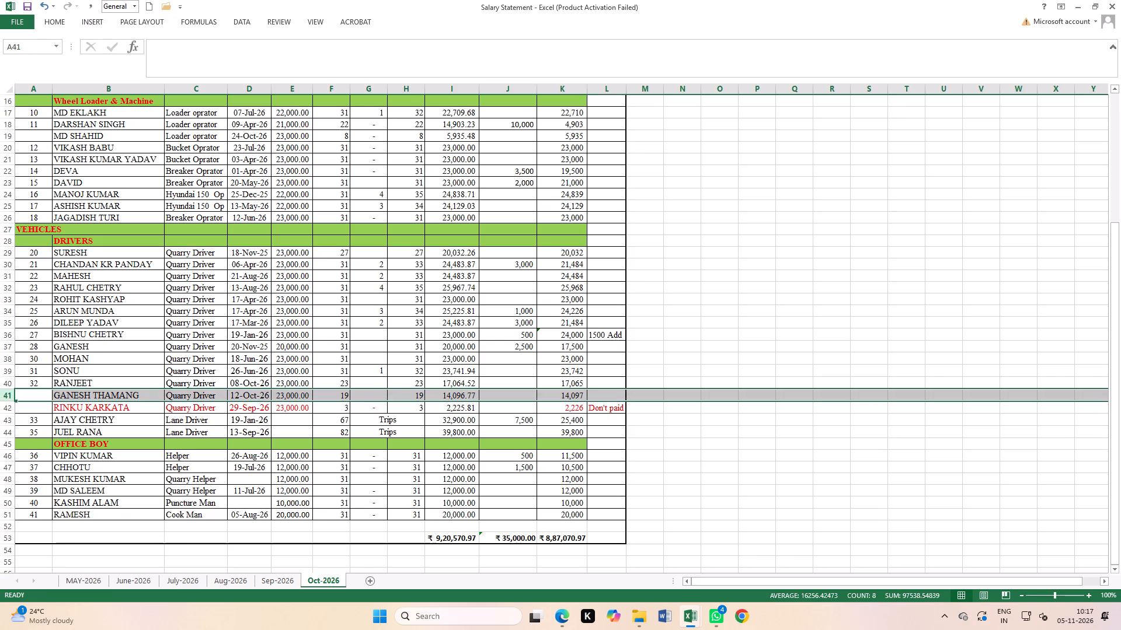
{"action": "left_click", "coordinate": [506, 394]}
{"action": "type", "text": "1500"}
{"action": "key", "text": "Return"}
In Cash Report Oct-26, filter the Name column to only Jagdish and check his advances.
{"action": "key", "text": "ctrl+Tab"}
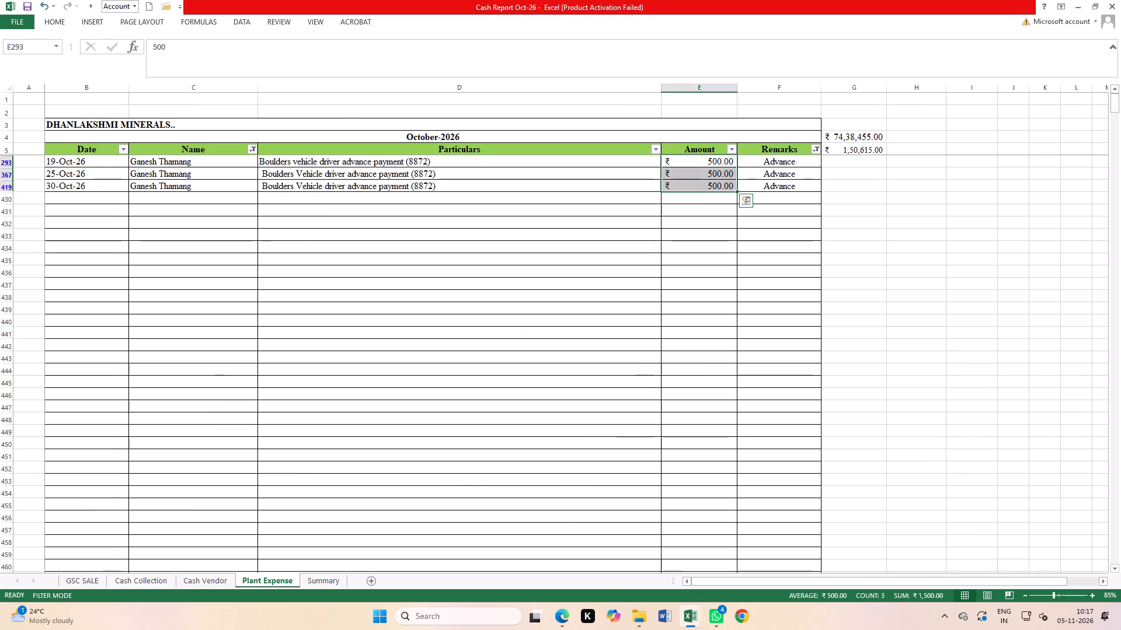
{"action": "left_click", "coordinate": [257, 146]}
{"action": "scroll", "coordinate": [187, 305], "scroll_direction": "down", "scroll_amount": 3}
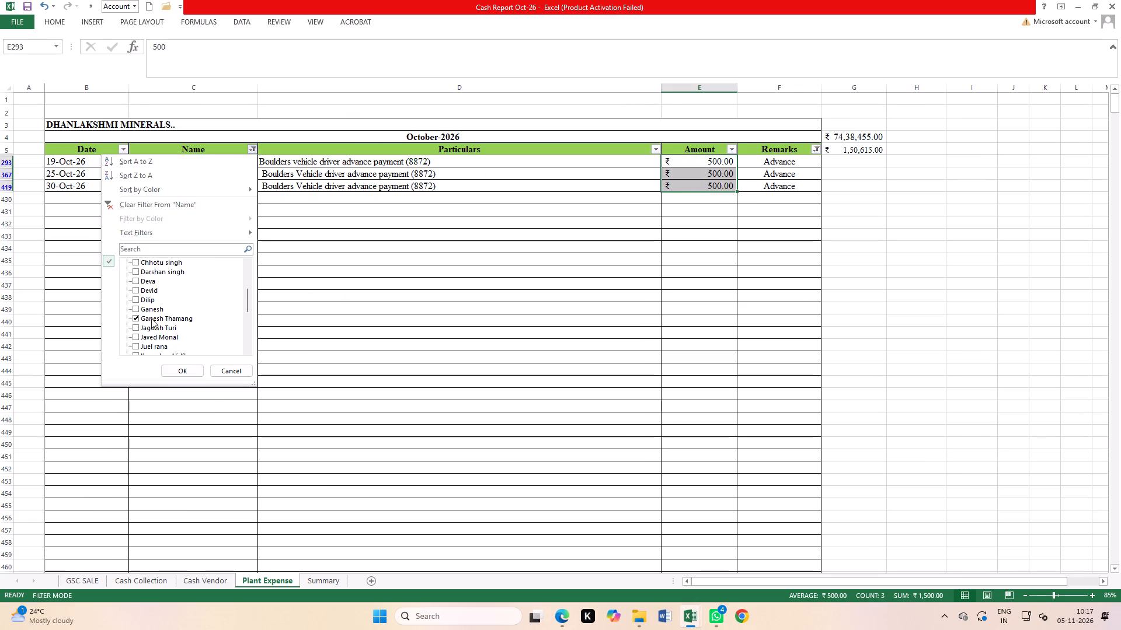
{"action": "left_click", "coordinate": [151, 318]}
{"action": "left_click", "coordinate": [158, 327]}
{"action": "left_click", "coordinate": [179, 369]}
{"action": "scroll", "coordinate": [464, 334], "scroll_direction": "up", "scroll_amount": 5}
{"action": "left_click", "coordinate": [661, 302]}
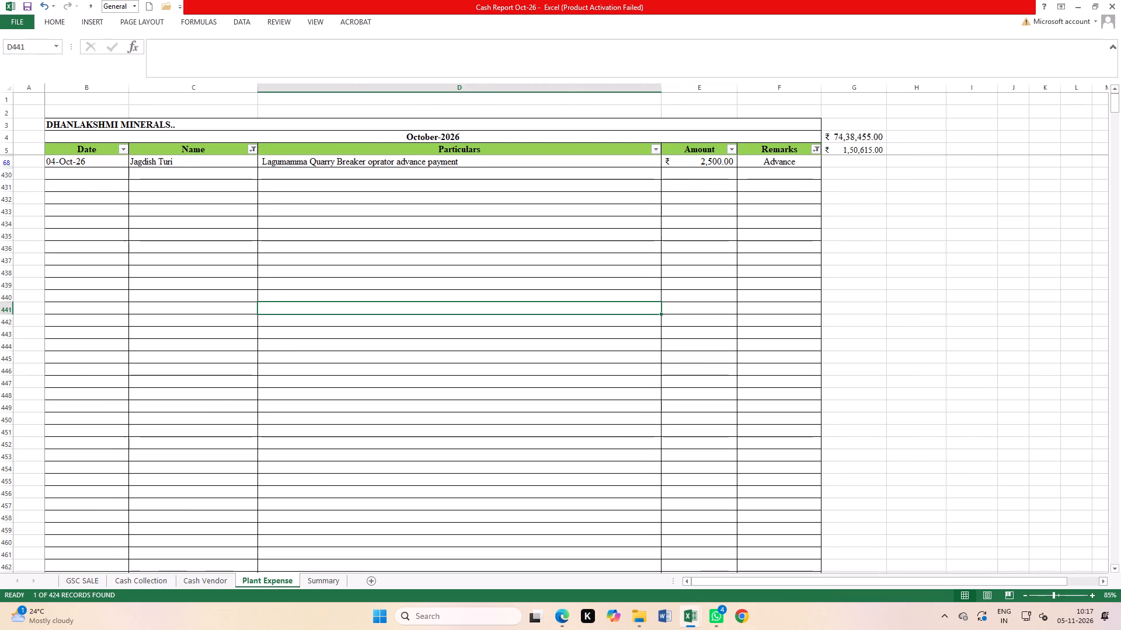
{"action": "scroll", "coordinate": [570, 285], "scroll_direction": "up", "scroll_amount": 4}
Look through the names in the Name column's filter list, keeping only Jagdish selected.
{"action": "left_click", "coordinate": [250, 150]}
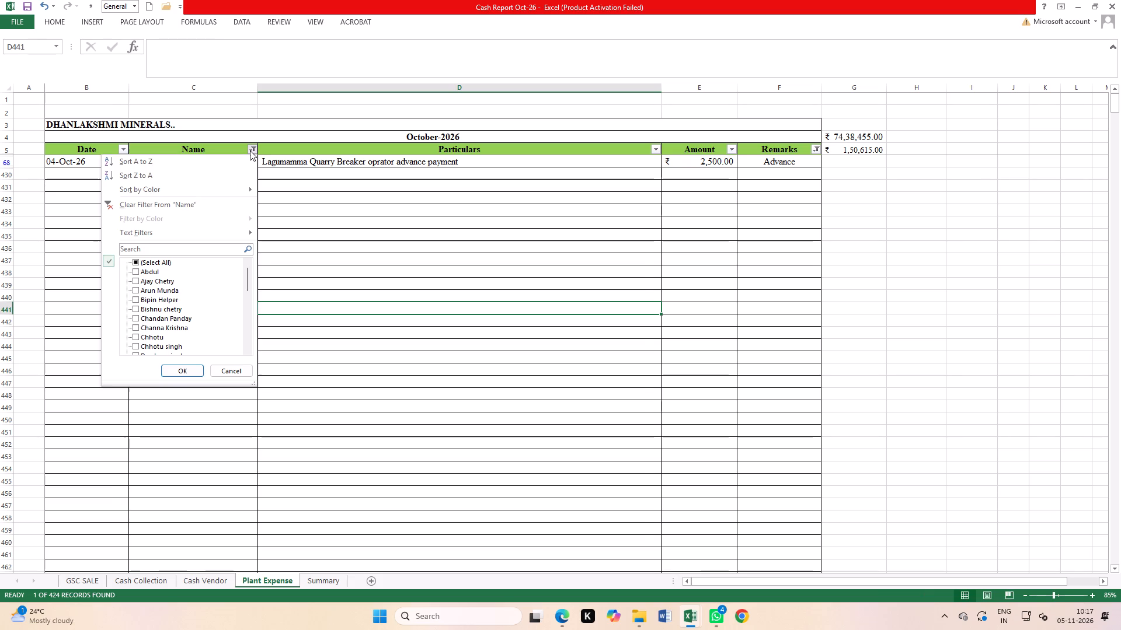
{"action": "scroll", "coordinate": [162, 303], "scroll_direction": "down", "scroll_amount": 5}
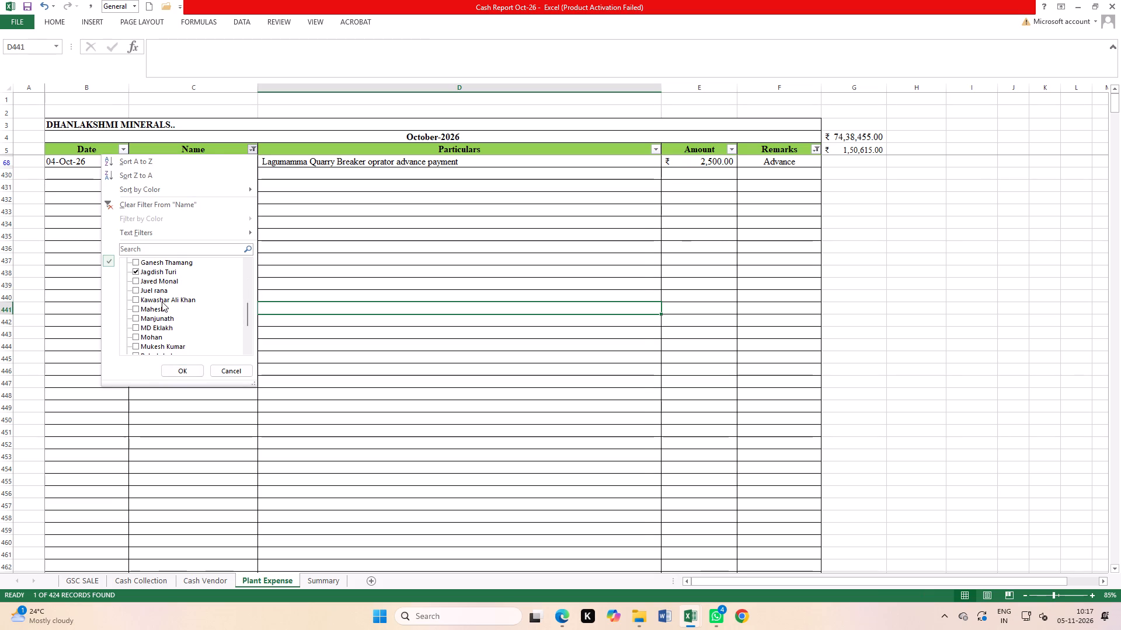
{"action": "scroll", "coordinate": [162, 302], "scroll_direction": "up", "scroll_amount": 3}
{"action": "scroll", "coordinate": [162, 302], "scroll_direction": "down", "scroll_amount": 1}
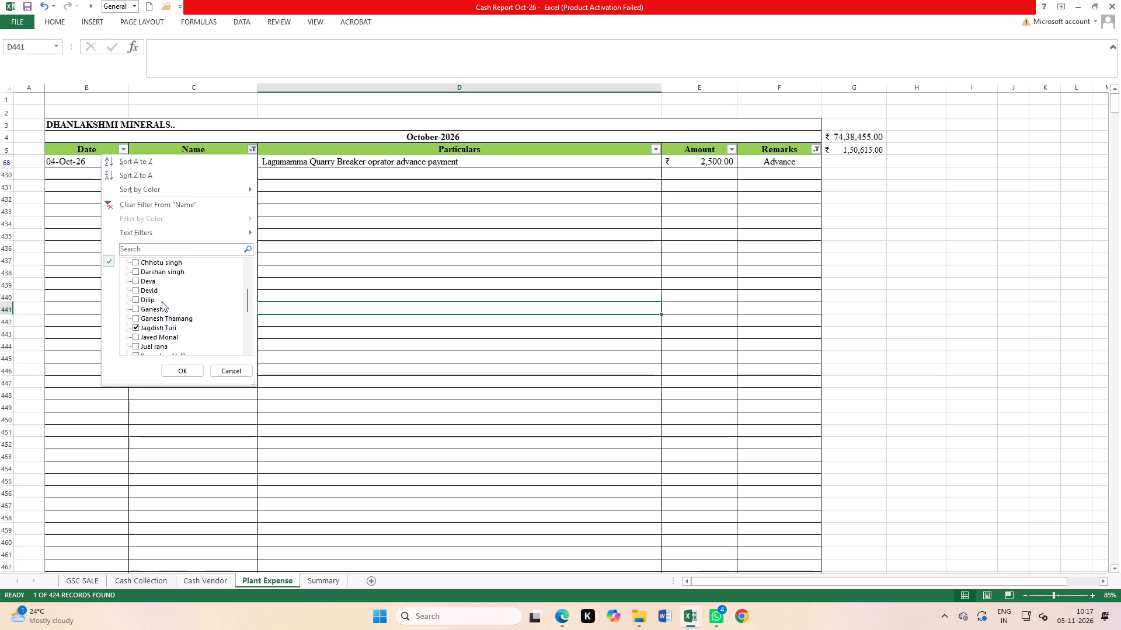
{"action": "scroll", "coordinate": [162, 302], "scroll_direction": "up", "scroll_amount": 1}
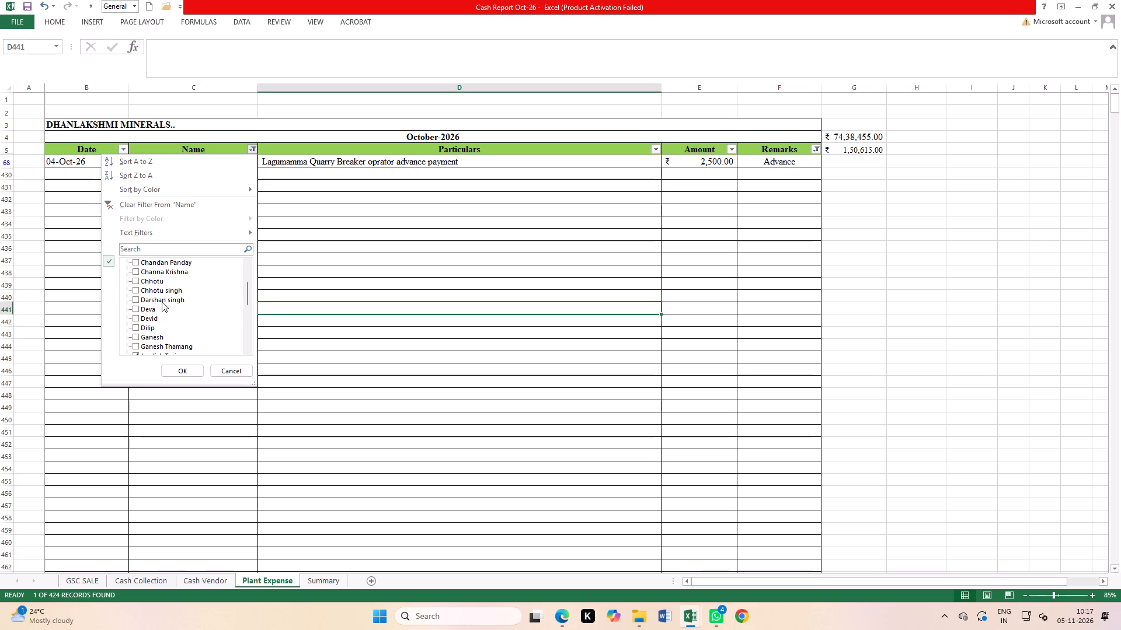
{"action": "scroll", "coordinate": [169, 305], "scroll_direction": "down", "scroll_amount": 2}
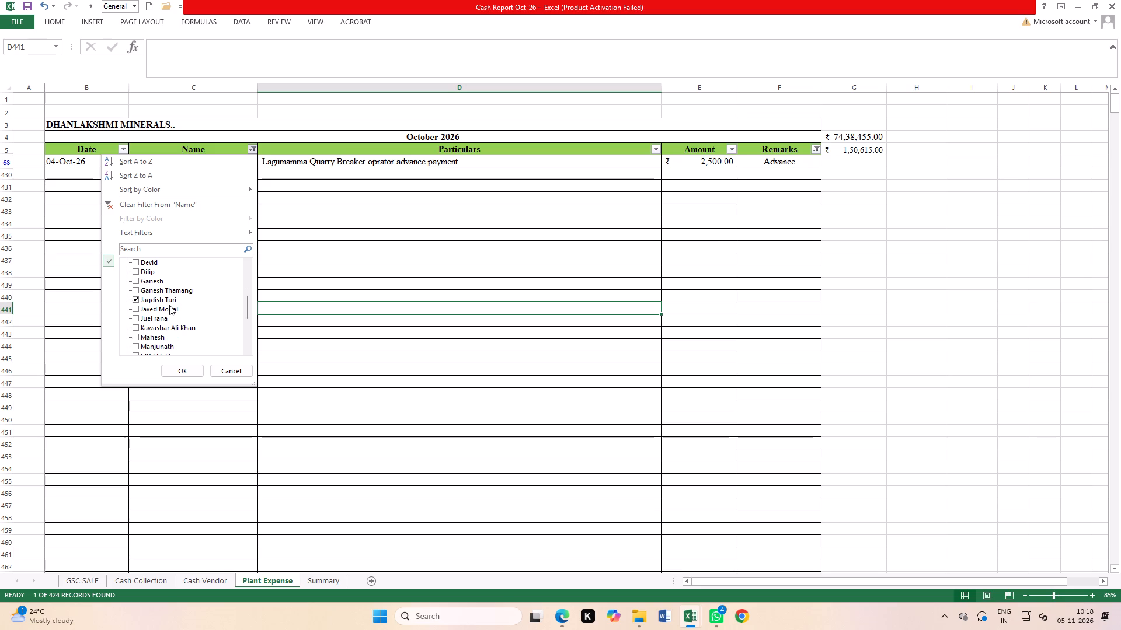
{"action": "left_click", "coordinate": [181, 370]}
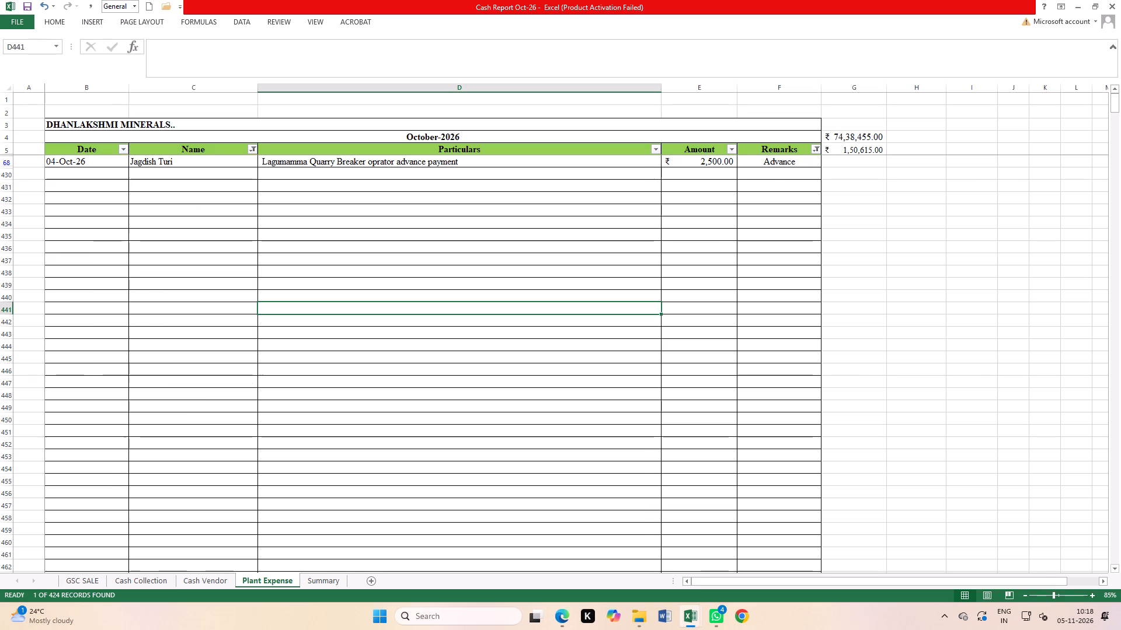
{"action": "scroll", "coordinate": [403, 335], "scroll_direction": "up", "scroll_amount": 5}
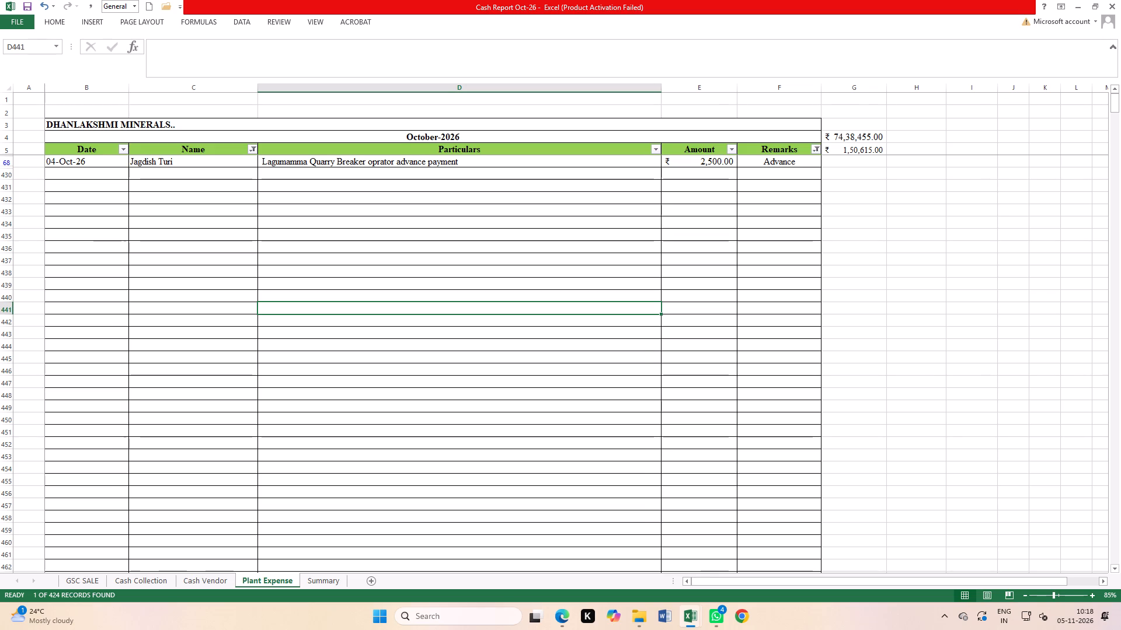
Remove all filters from the Plant Expense table and reapply filtering to its header row, B5:F5.
{"action": "left_click", "coordinate": [246, 20]}
{"action": "left_click", "coordinate": [311, 51]}
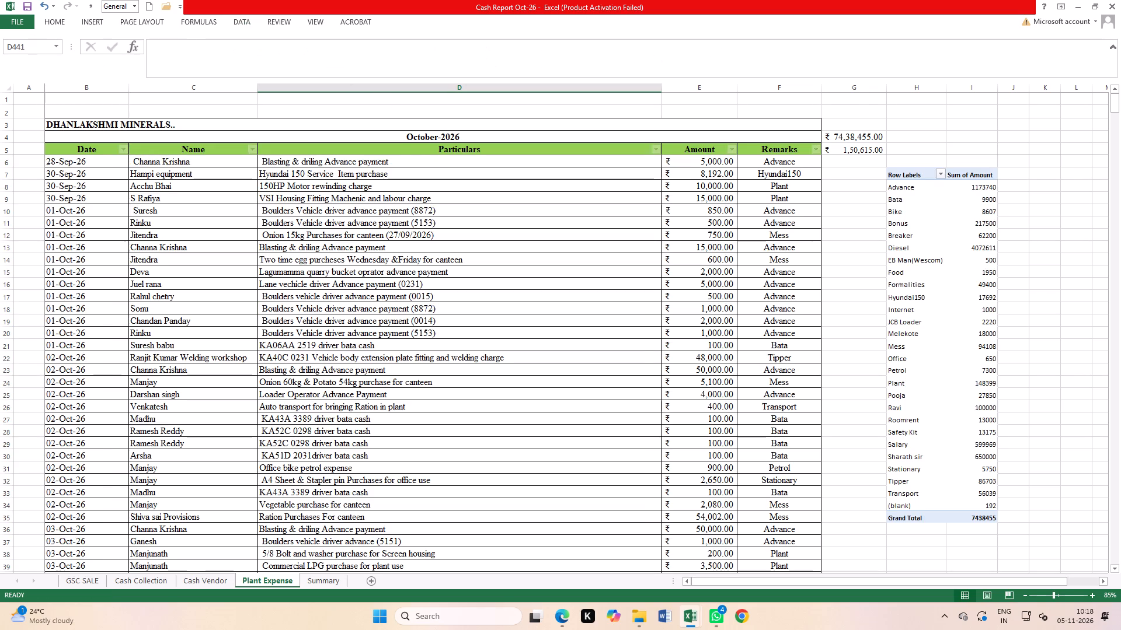
{"action": "left_click_drag", "start_coordinate": [81, 148], "coordinate": [789, 151]}
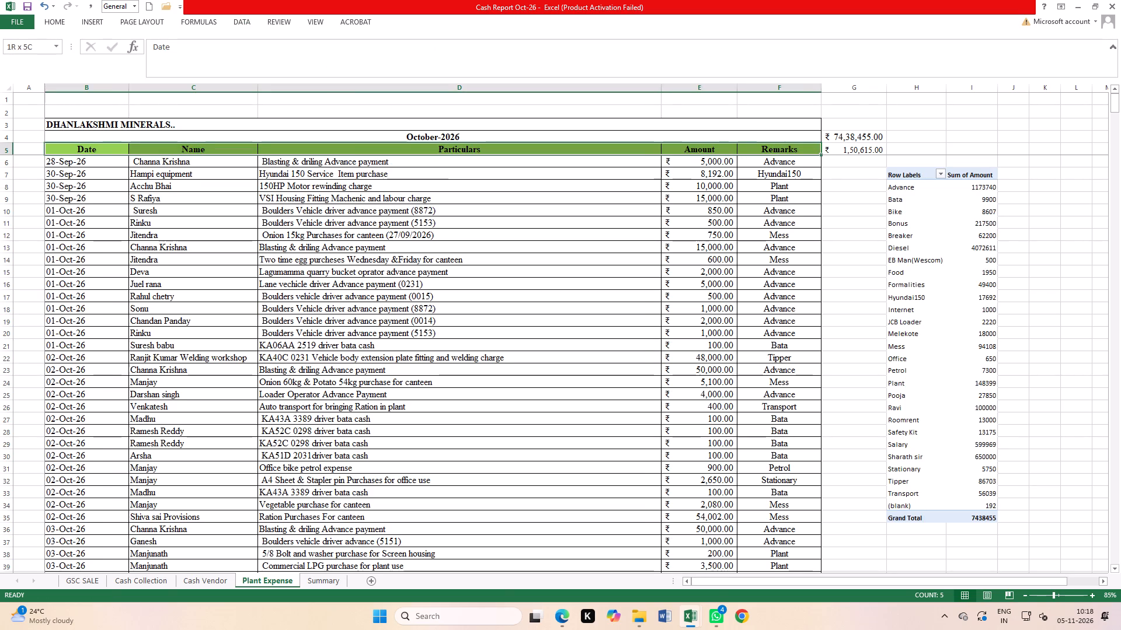
{"action": "left_click", "coordinate": [248, 21]}
{"action": "left_click", "coordinate": [314, 46]}
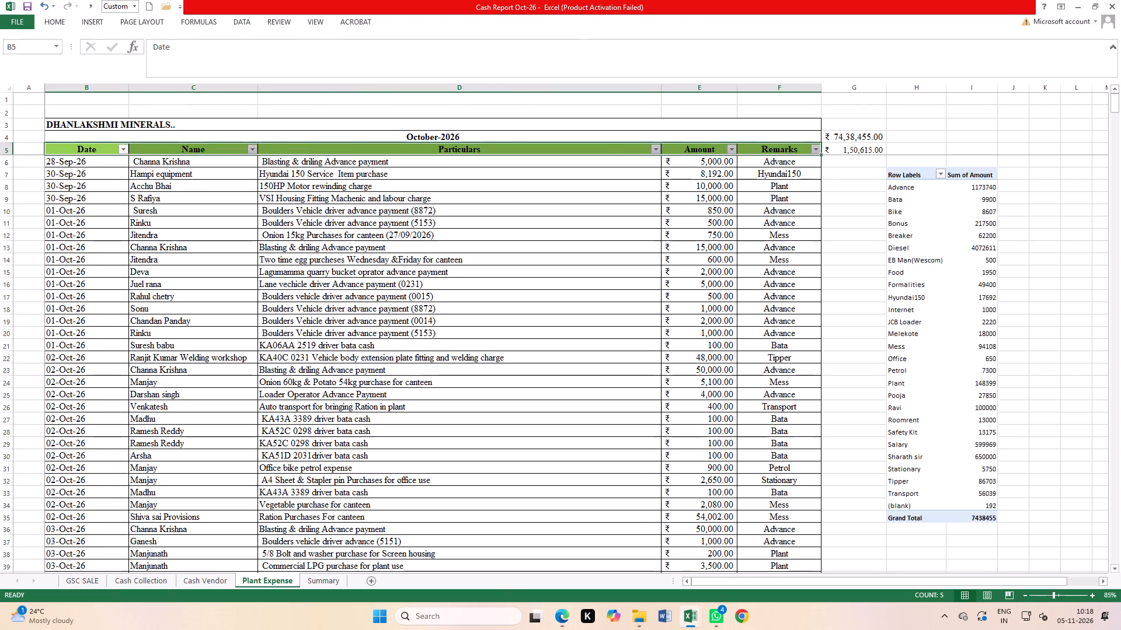
Filter the Name column to only Jagdish so that his entries under every remark are listed.
{"action": "left_click", "coordinate": [363, 240]}
{"action": "left_click", "coordinate": [256, 152]}
{"action": "left_click", "coordinate": [164, 260]}
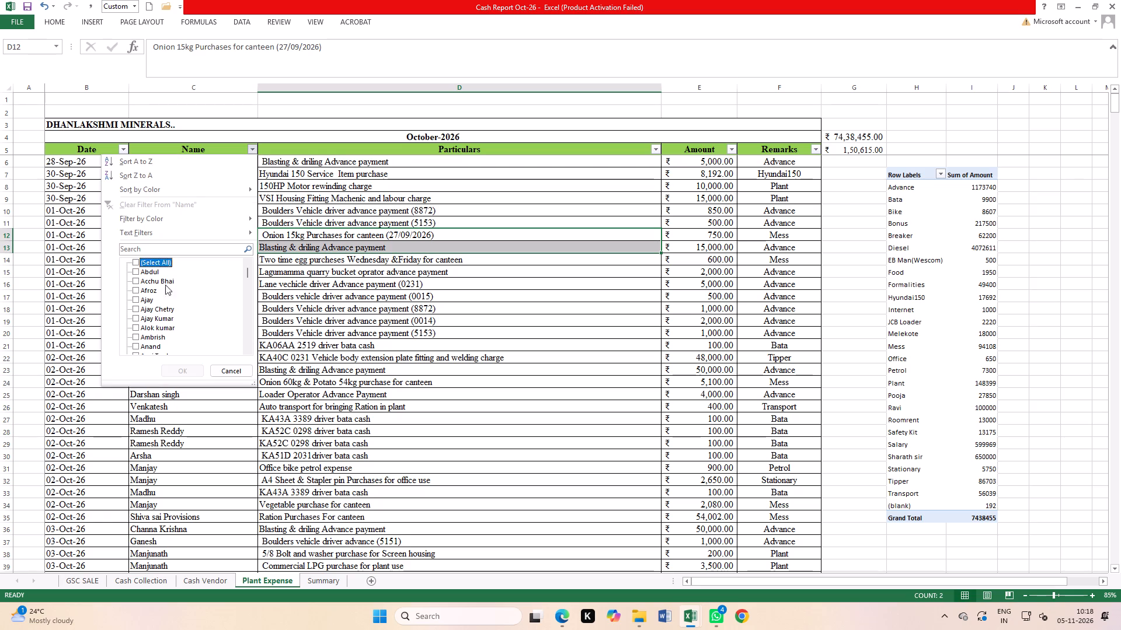
{"action": "scroll", "coordinate": [166, 314], "scroll_direction": "down", "scroll_amount": 14}
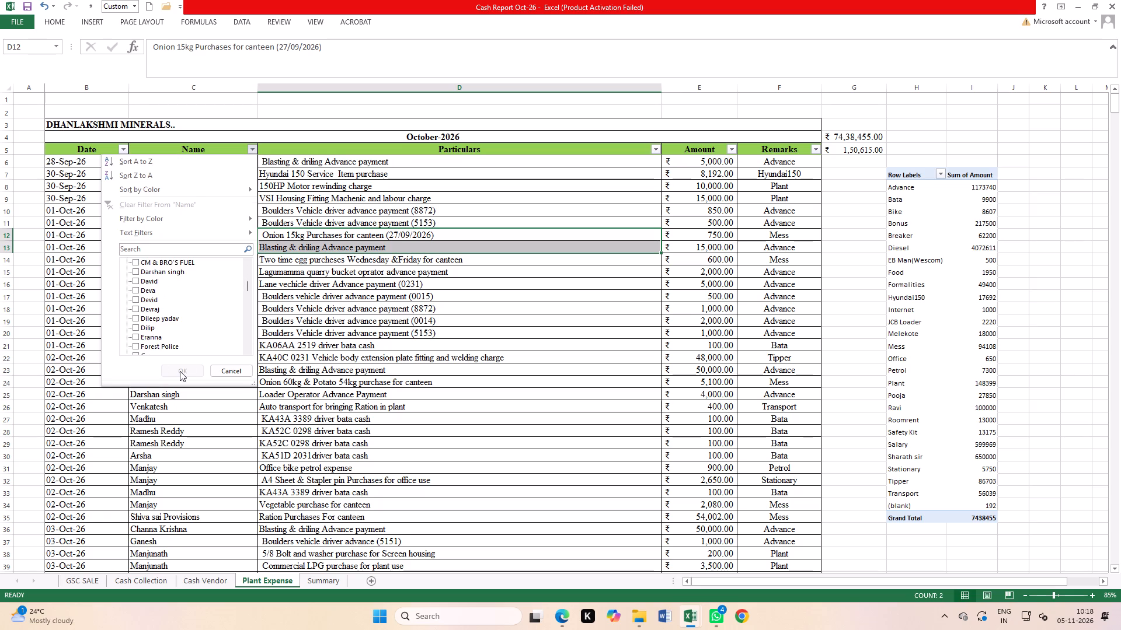
{"action": "scroll", "coordinate": [187, 341], "scroll_direction": "down", "scroll_amount": 6}
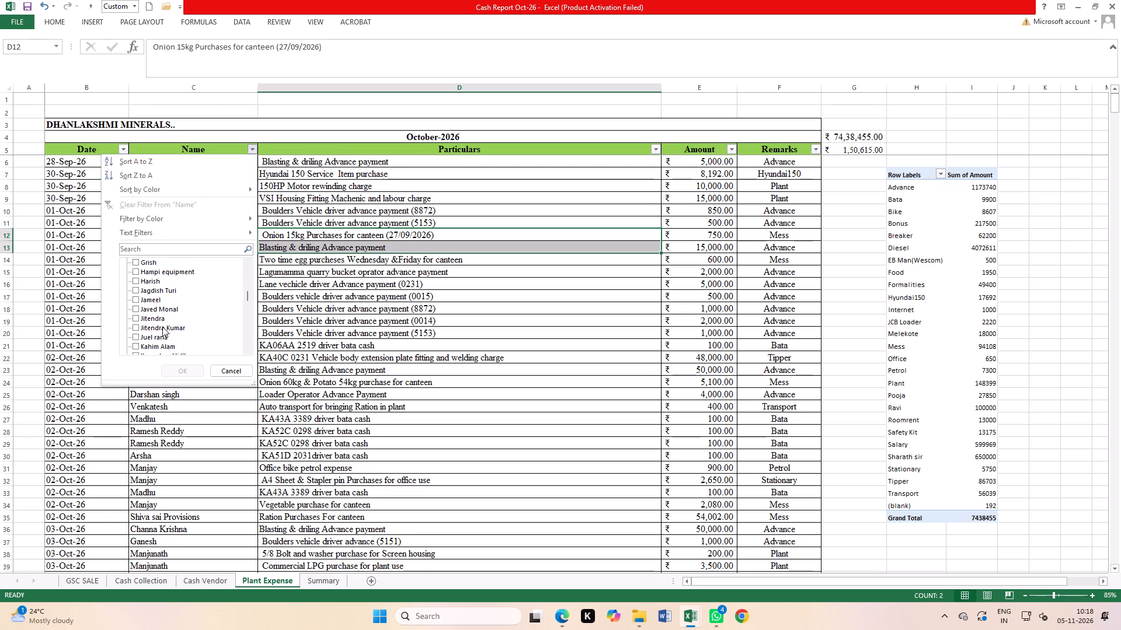
{"action": "scroll", "coordinate": [170, 339], "scroll_direction": "down", "scroll_amount": 2}
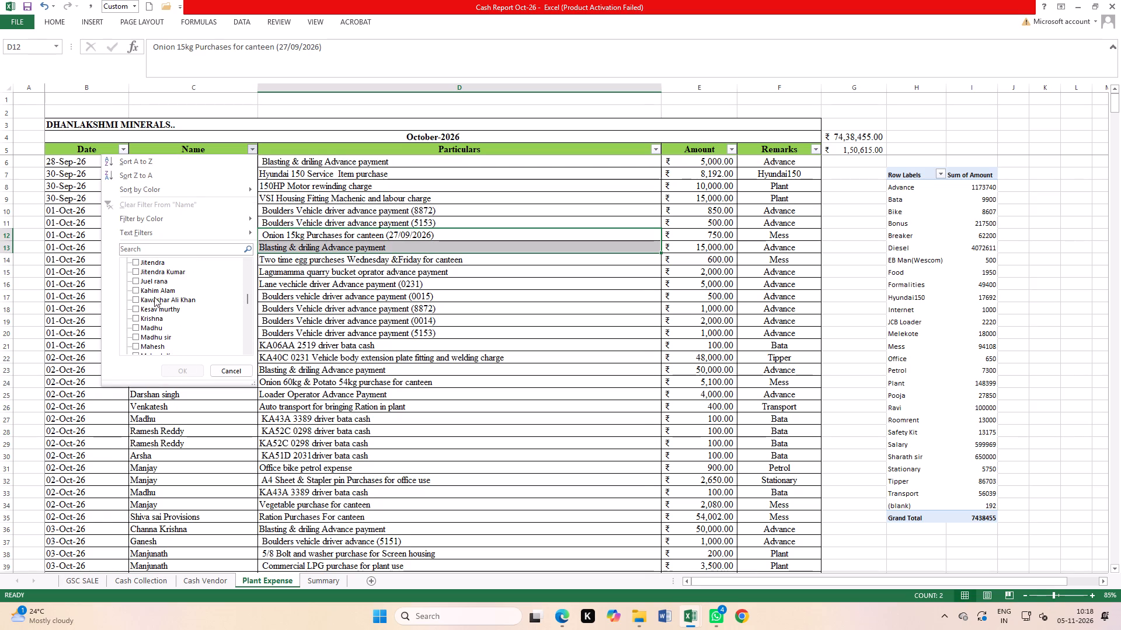
{"action": "scroll", "coordinate": [157, 289], "scroll_direction": "up", "scroll_amount": 1}
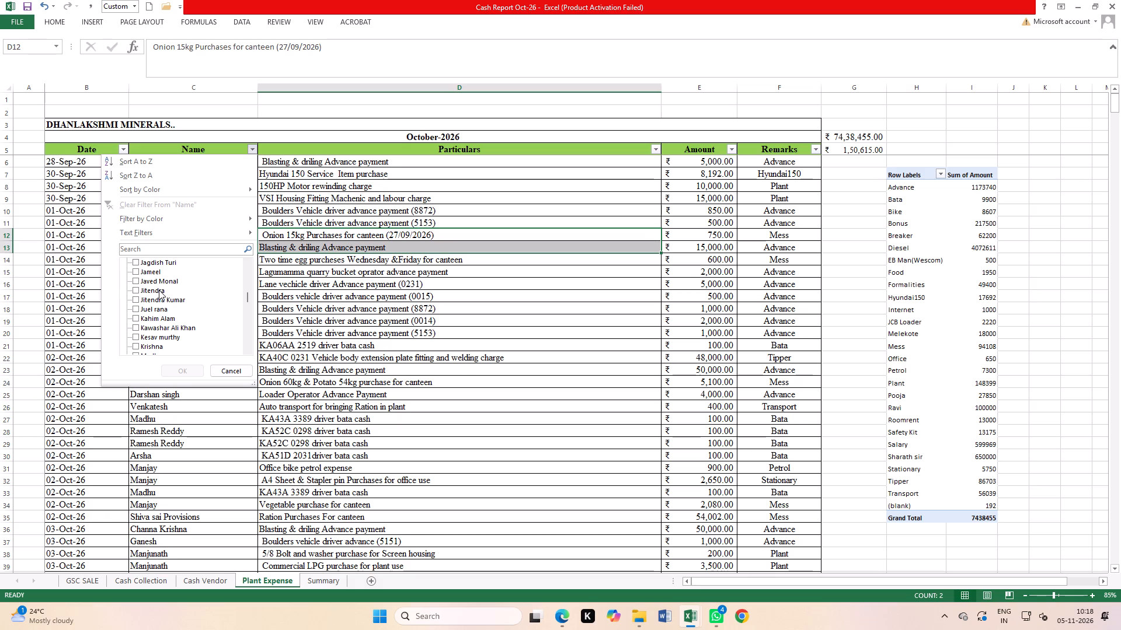
{"action": "scroll", "coordinate": [161, 292], "scroll_direction": "up", "scroll_amount": 1}
{"action": "left_click", "coordinate": [168, 288]}
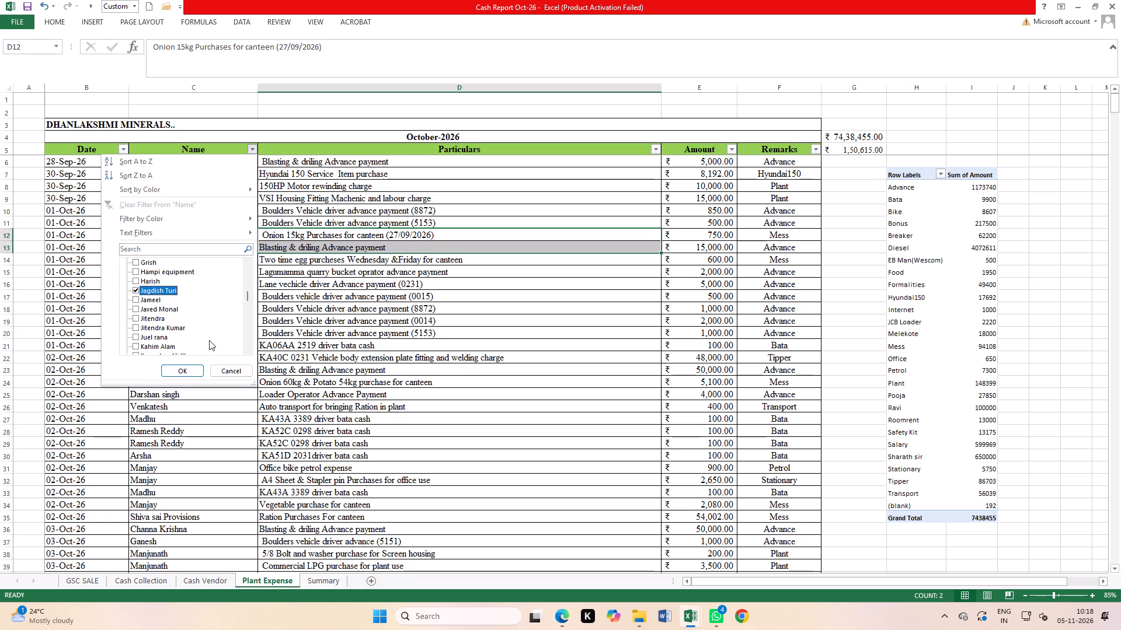
{"action": "left_click", "coordinate": [190, 370]}
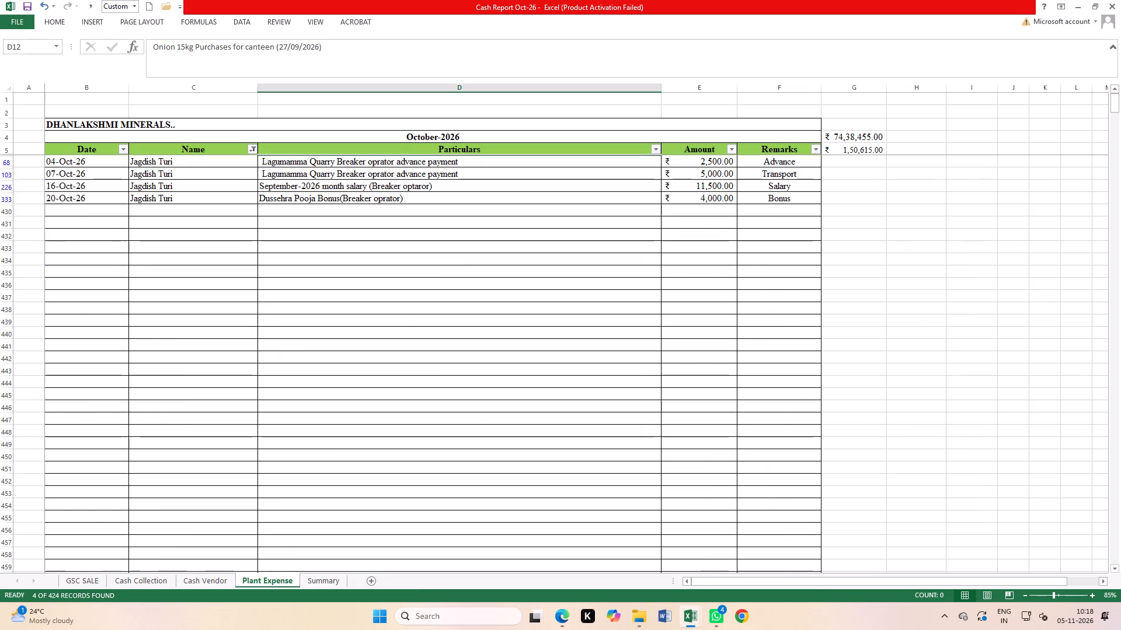
Change the remark of Jagdish's 07-Oct-26 breaker operator payment, cell F103, to Advance and save the workbook.
{"action": "left_click", "coordinate": [4, 177]}
{"action": "left_click", "coordinate": [3, 175]}
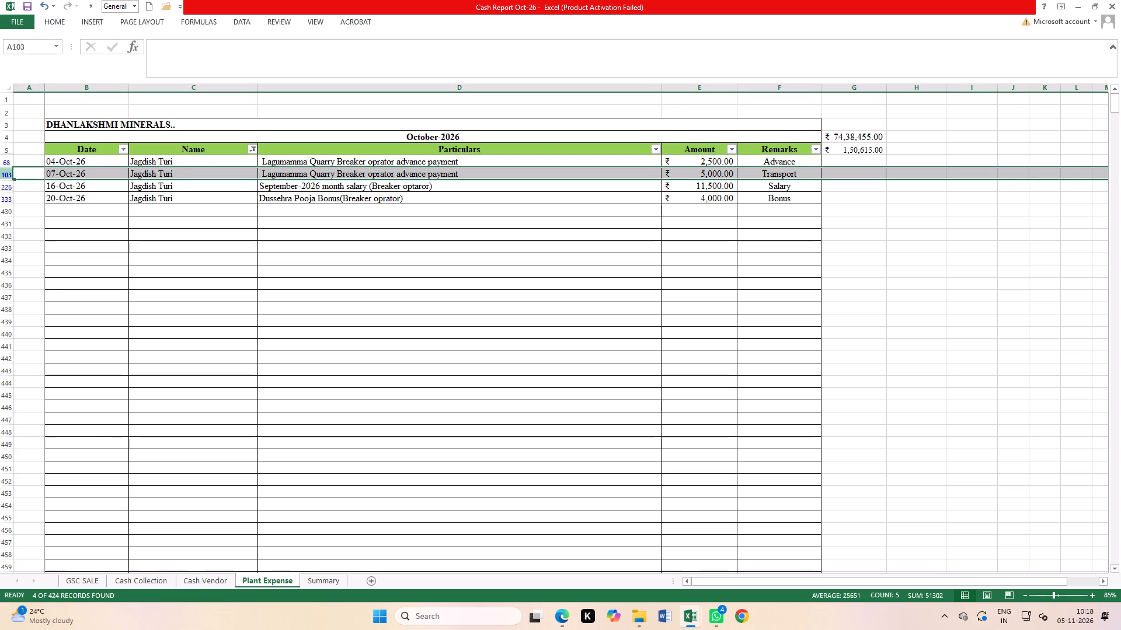
{"action": "left_click", "coordinate": [777, 167]}
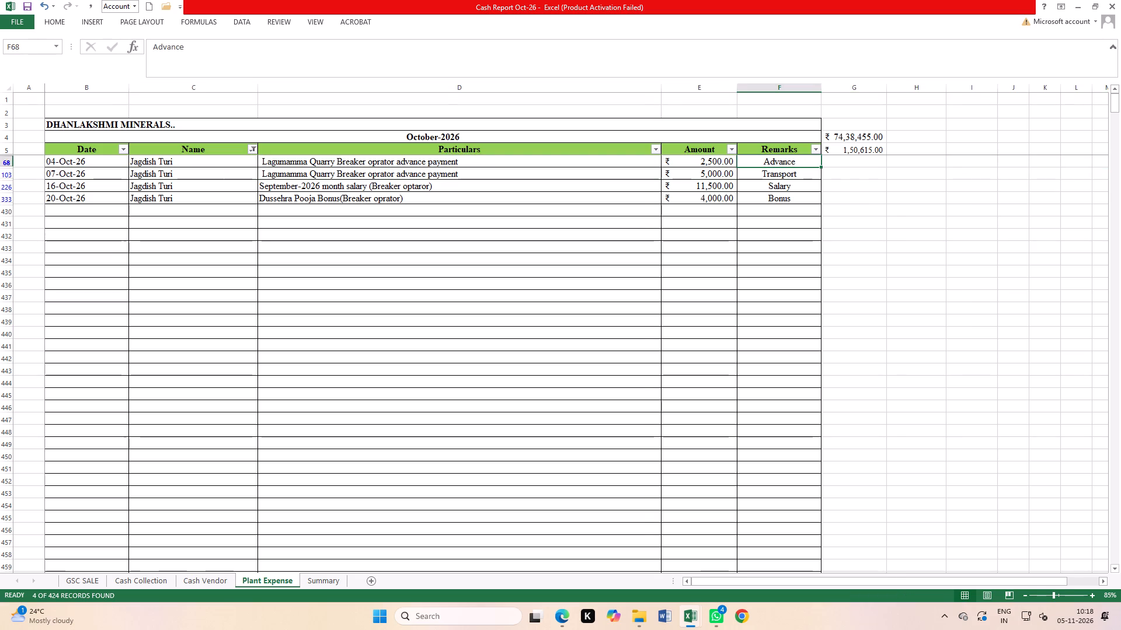
{"action": "left_click", "coordinate": [789, 173]}
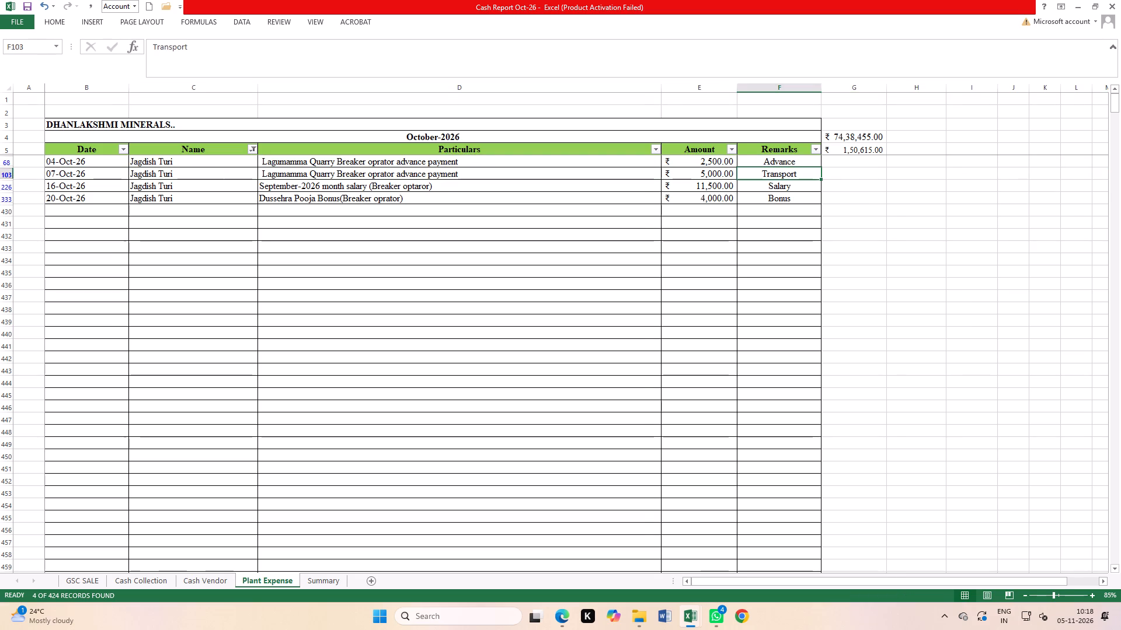
{"action": "key", "text": "a"}
{"action": "left_click", "coordinate": [791, 239]}
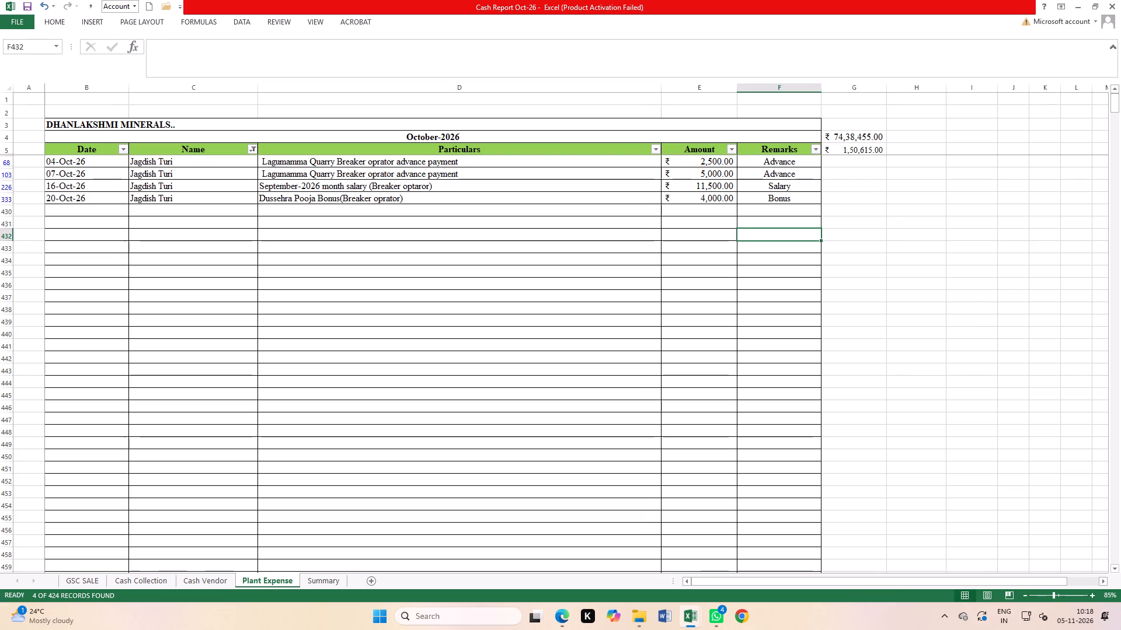
{"action": "double_click", "coordinate": [27, 6]}
Select all names in the Name column's filter to show every Plant Expense entry again.
{"action": "left_click", "coordinate": [452, 388]}
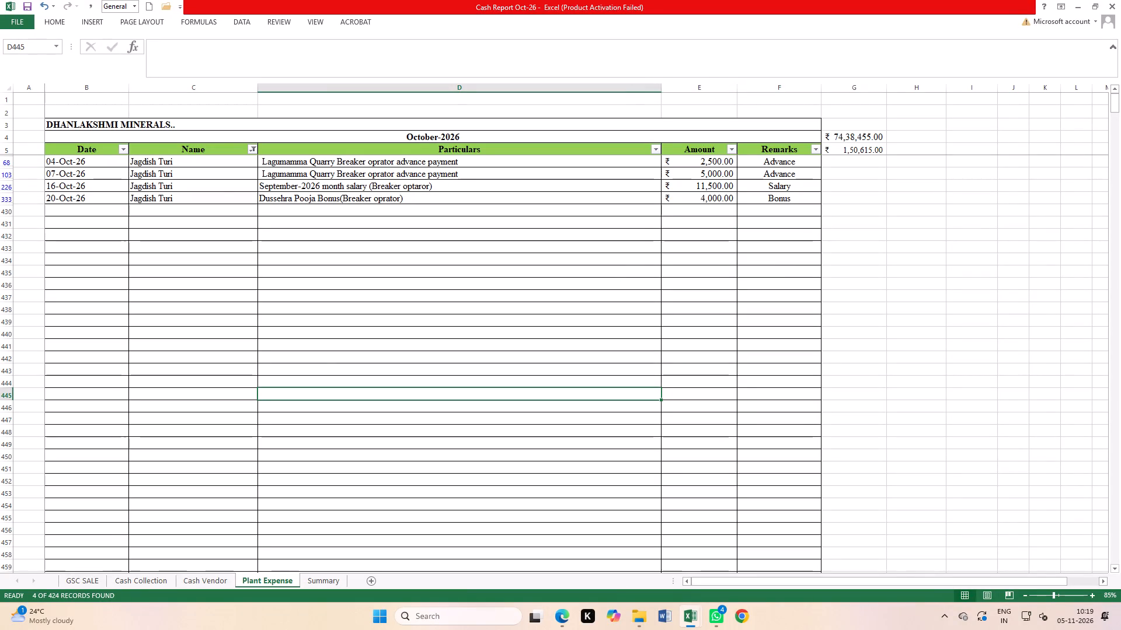
{"action": "left_click", "coordinate": [248, 150]}
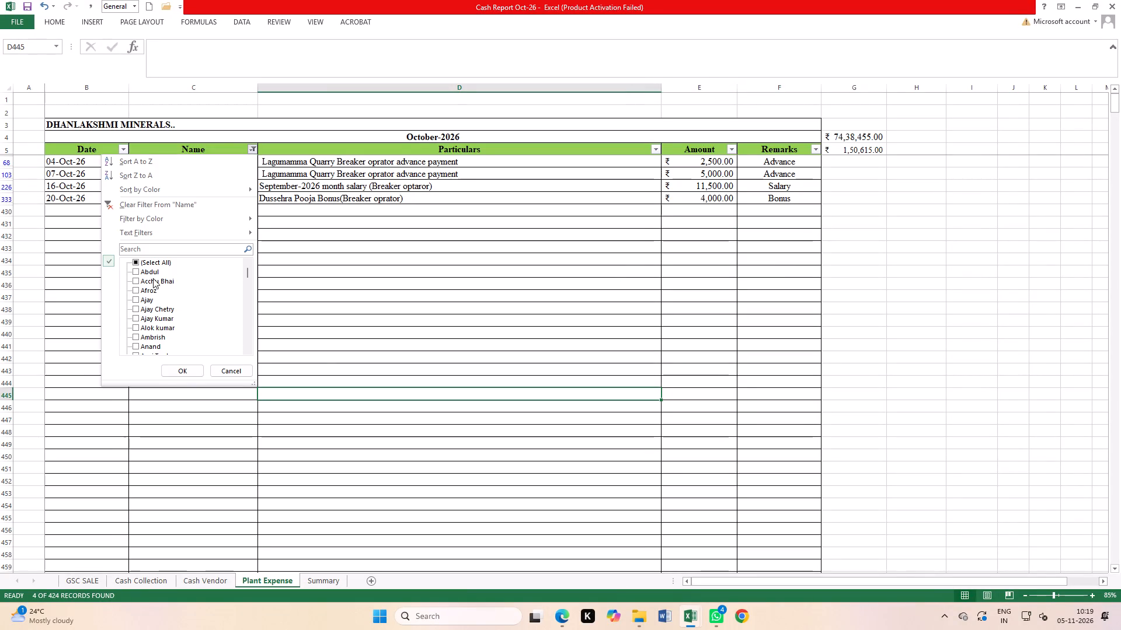
{"action": "left_click", "coordinate": [152, 256]}
{"action": "left_click", "coordinate": [153, 259]}
{"action": "left_click", "coordinate": [182, 368]}
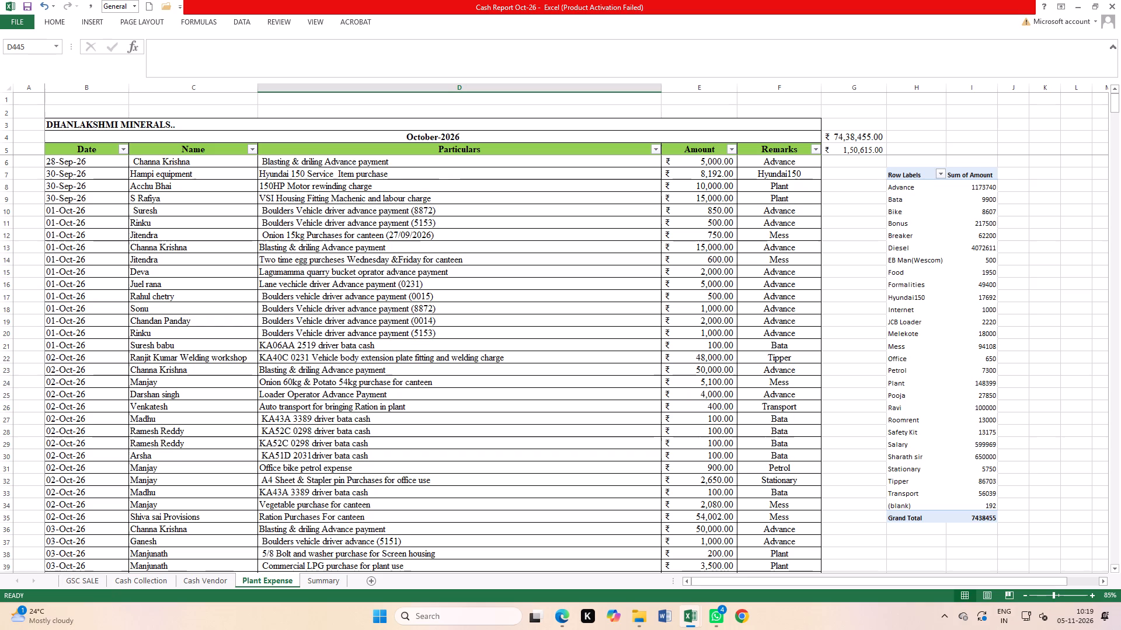
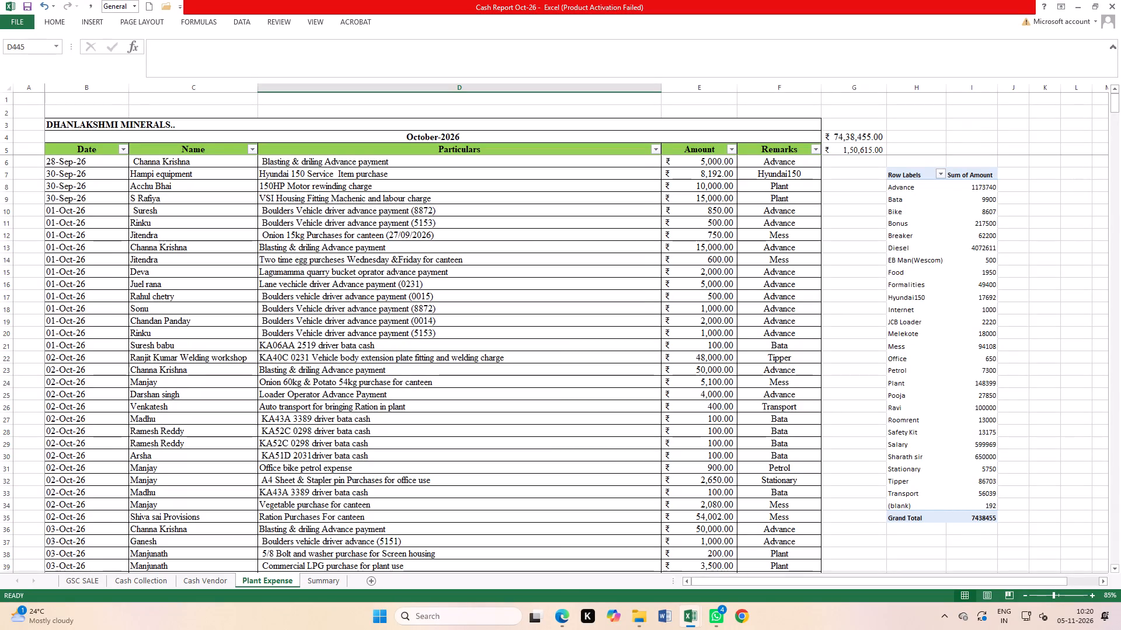
Filter the Remarks column of the Plant Expense table to show only Advance entries.
{"action": "left_click", "coordinate": [816, 149]}
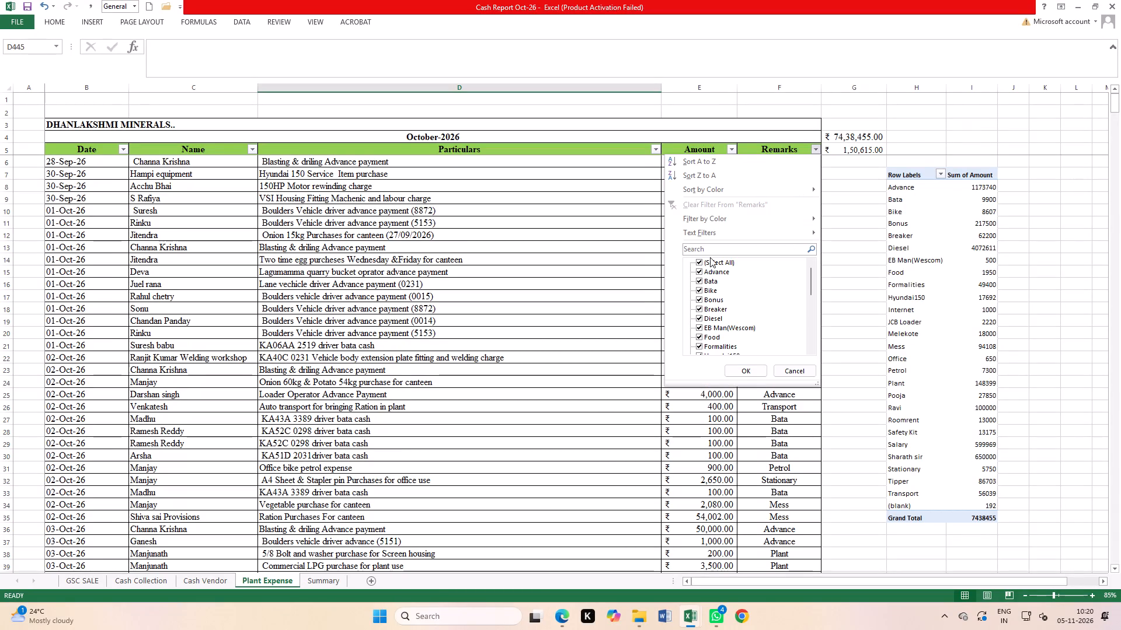
{"action": "left_click", "coordinate": [710, 257]}
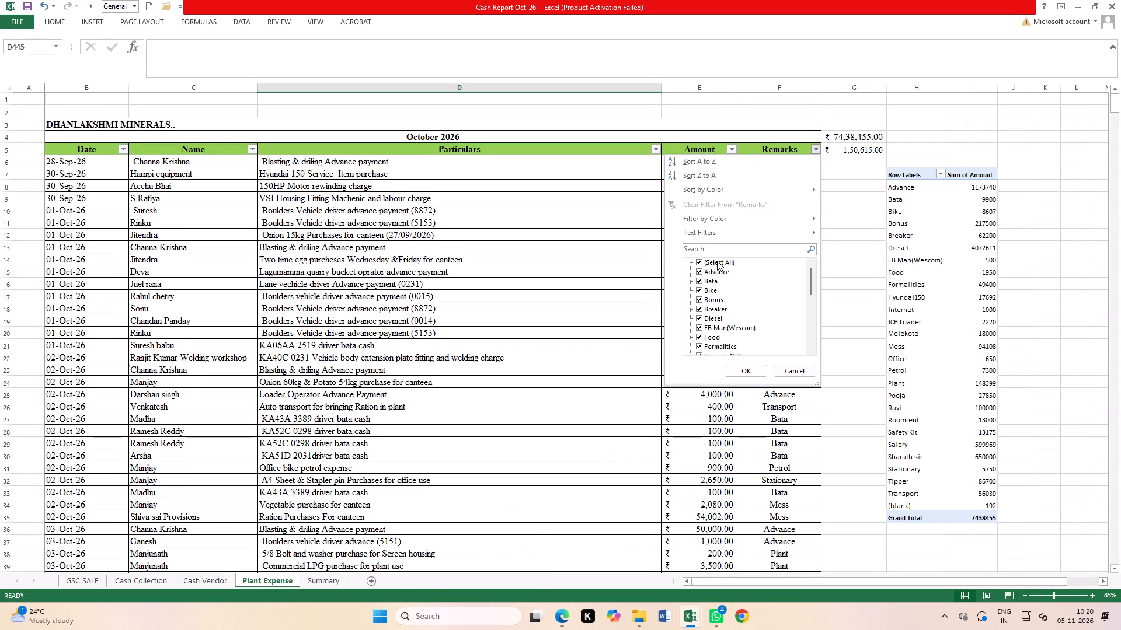
{"action": "left_click", "coordinate": [718, 264]}
{"action": "left_click", "coordinate": [718, 272]}
{"action": "left_click", "coordinate": [740, 365]}
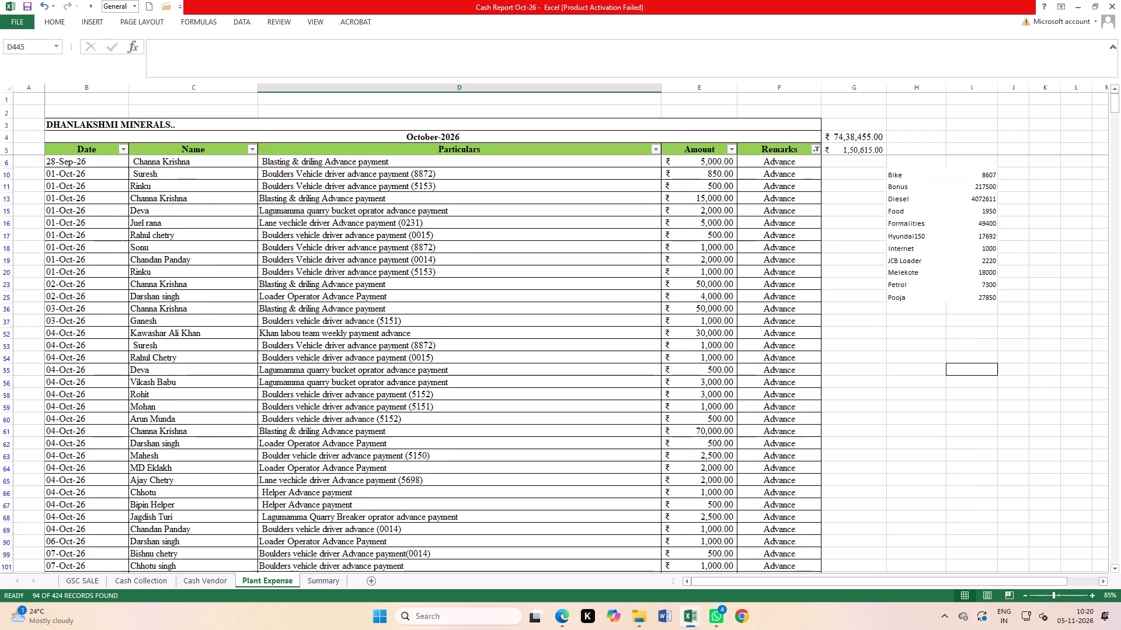
{"action": "left_click", "coordinate": [423, 258]}
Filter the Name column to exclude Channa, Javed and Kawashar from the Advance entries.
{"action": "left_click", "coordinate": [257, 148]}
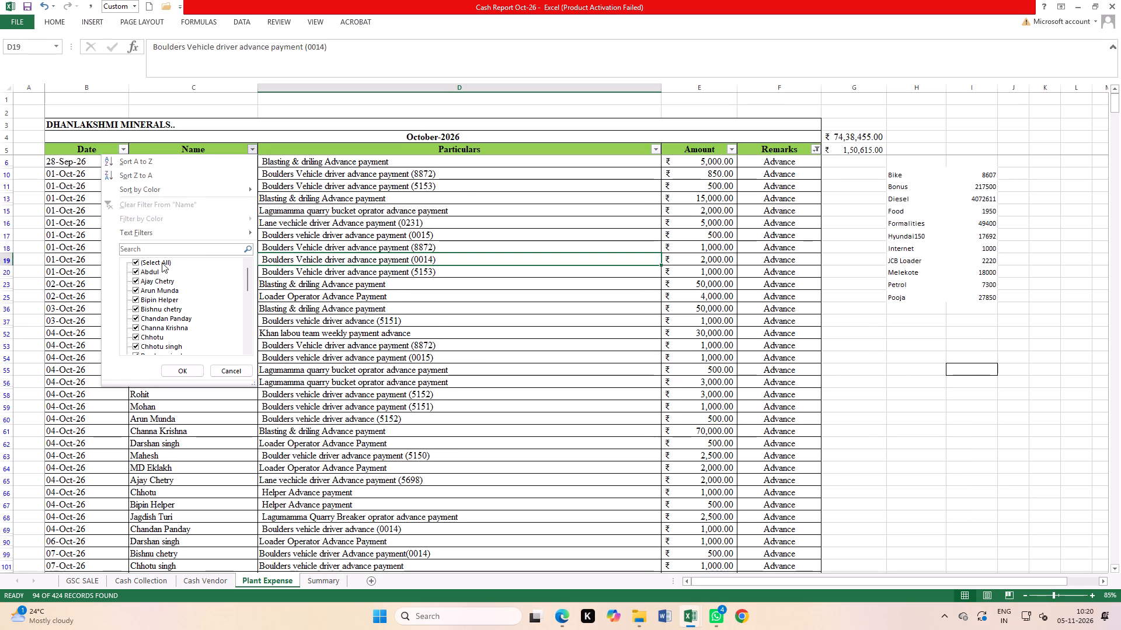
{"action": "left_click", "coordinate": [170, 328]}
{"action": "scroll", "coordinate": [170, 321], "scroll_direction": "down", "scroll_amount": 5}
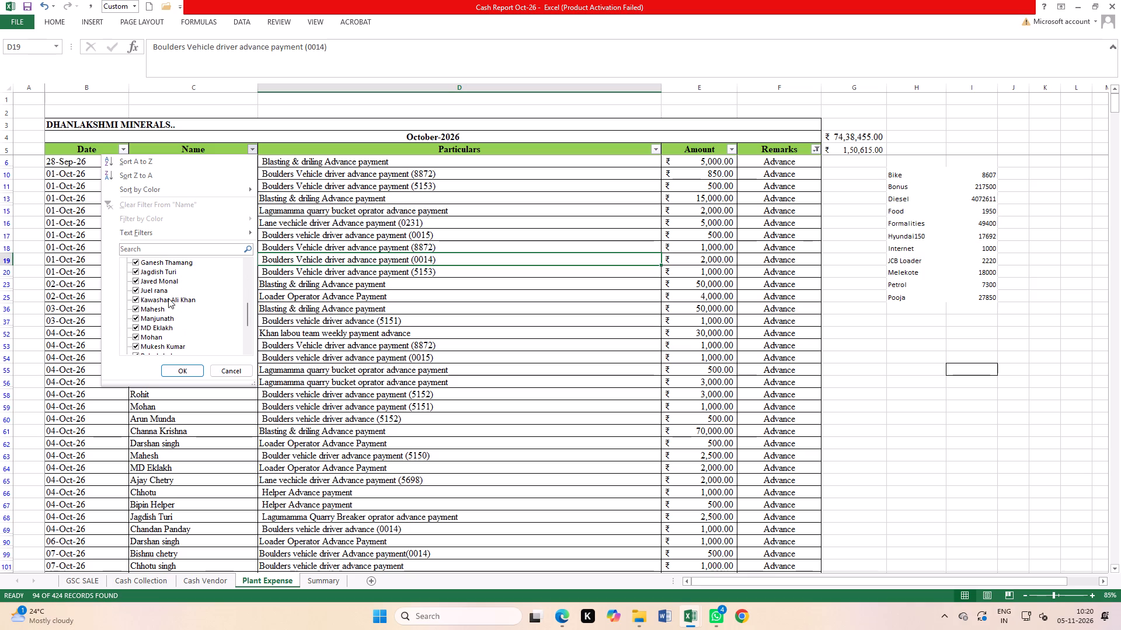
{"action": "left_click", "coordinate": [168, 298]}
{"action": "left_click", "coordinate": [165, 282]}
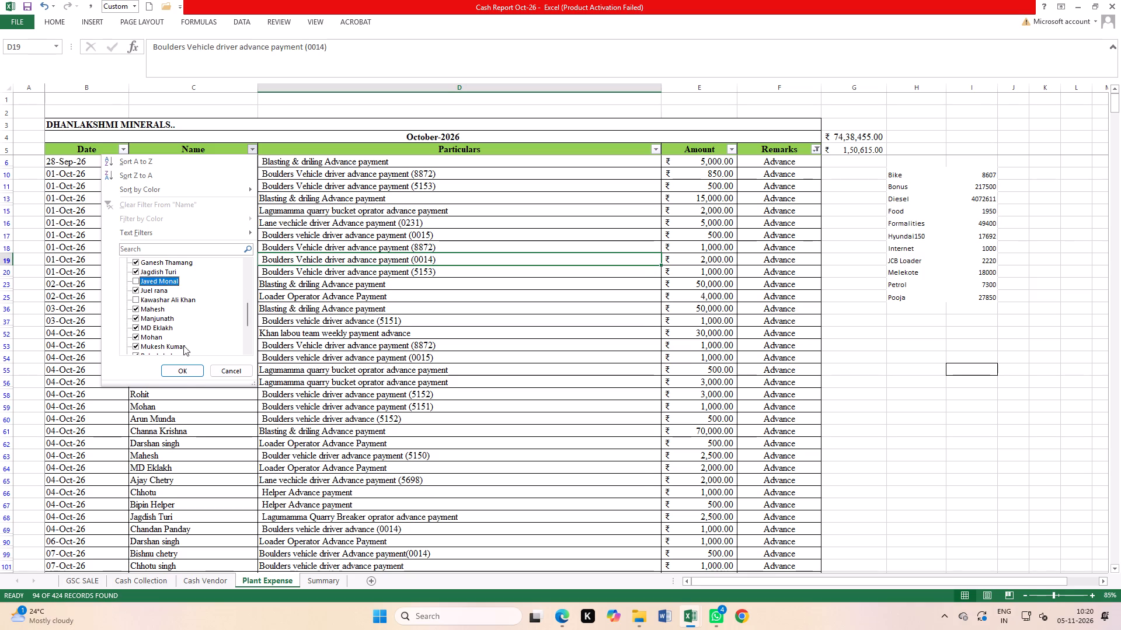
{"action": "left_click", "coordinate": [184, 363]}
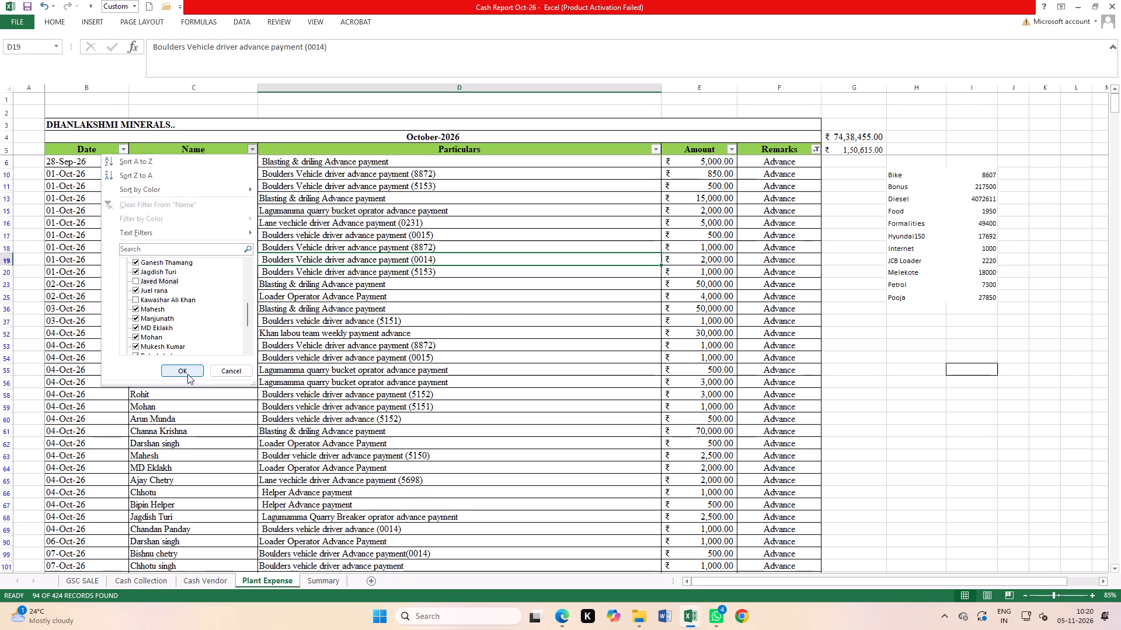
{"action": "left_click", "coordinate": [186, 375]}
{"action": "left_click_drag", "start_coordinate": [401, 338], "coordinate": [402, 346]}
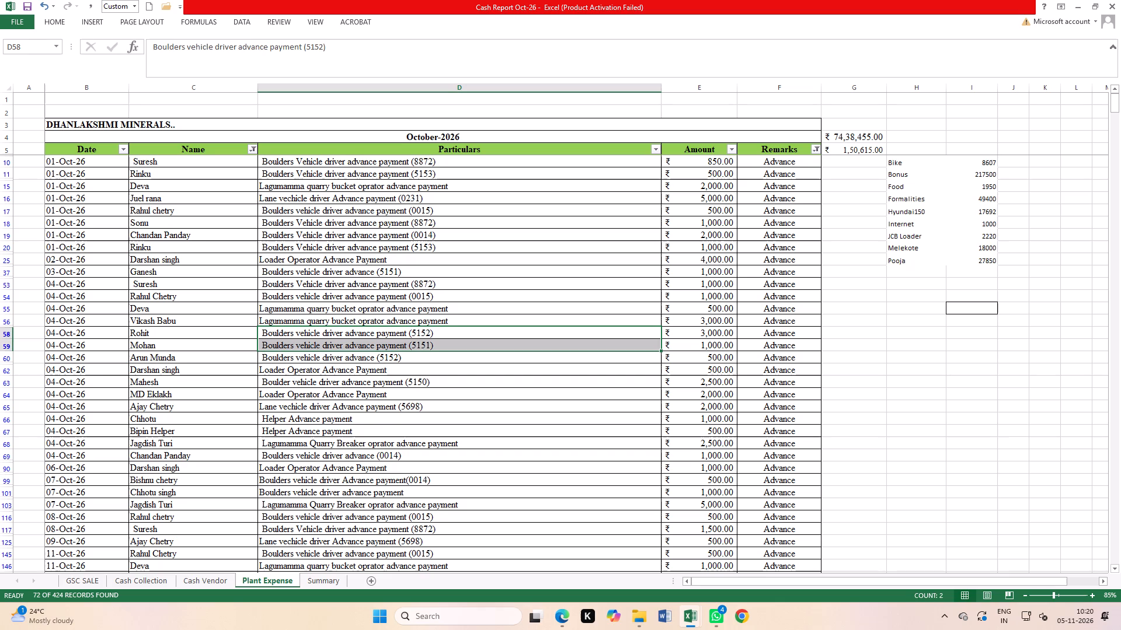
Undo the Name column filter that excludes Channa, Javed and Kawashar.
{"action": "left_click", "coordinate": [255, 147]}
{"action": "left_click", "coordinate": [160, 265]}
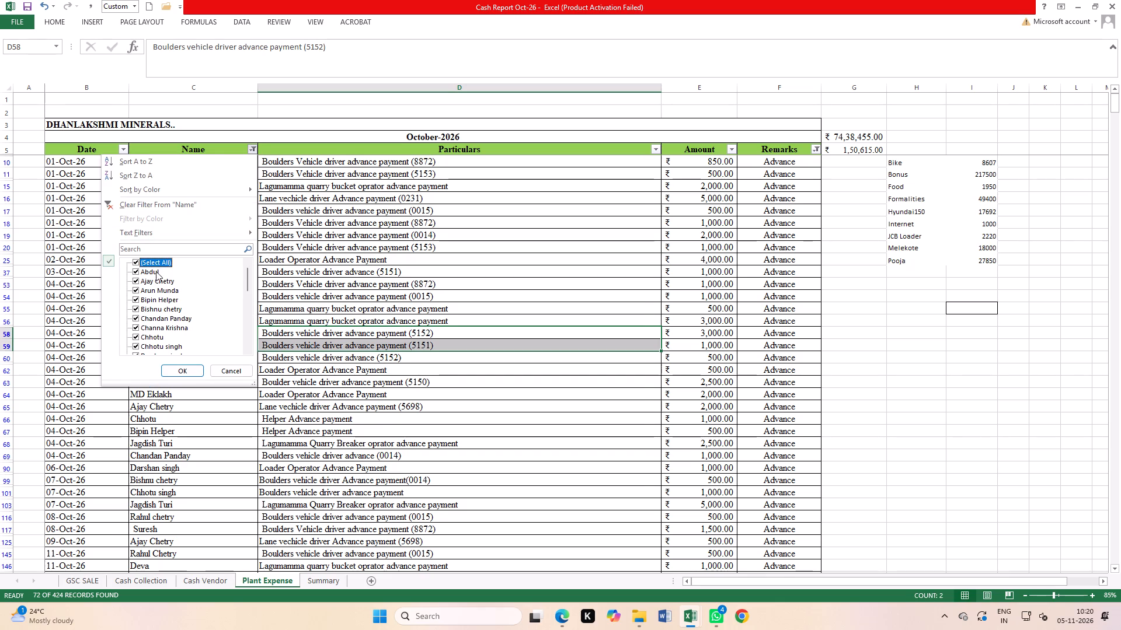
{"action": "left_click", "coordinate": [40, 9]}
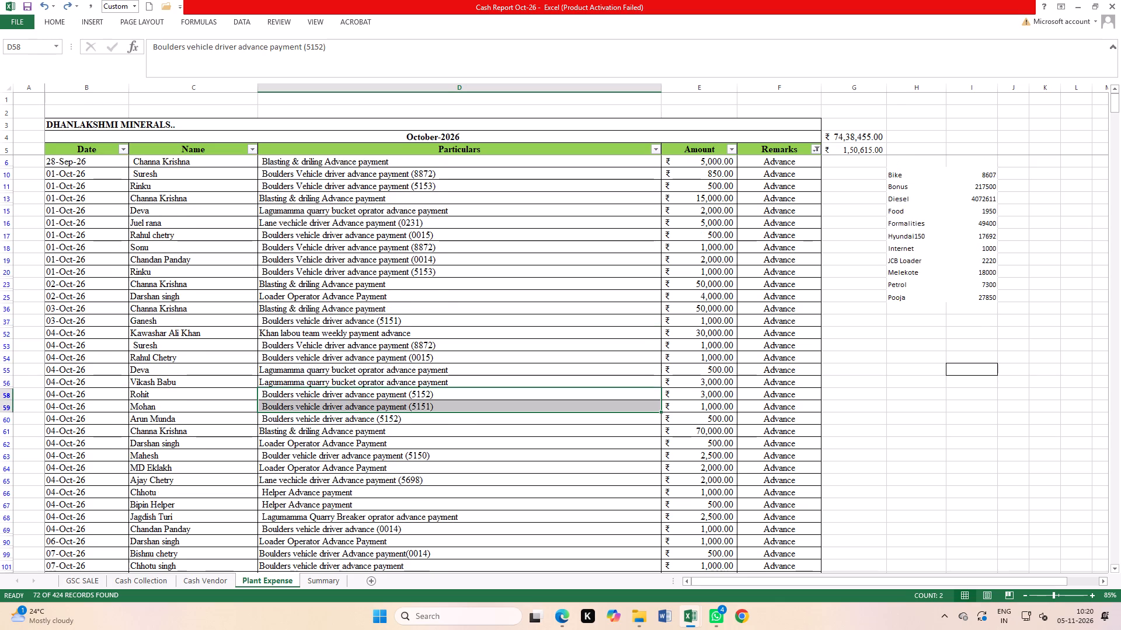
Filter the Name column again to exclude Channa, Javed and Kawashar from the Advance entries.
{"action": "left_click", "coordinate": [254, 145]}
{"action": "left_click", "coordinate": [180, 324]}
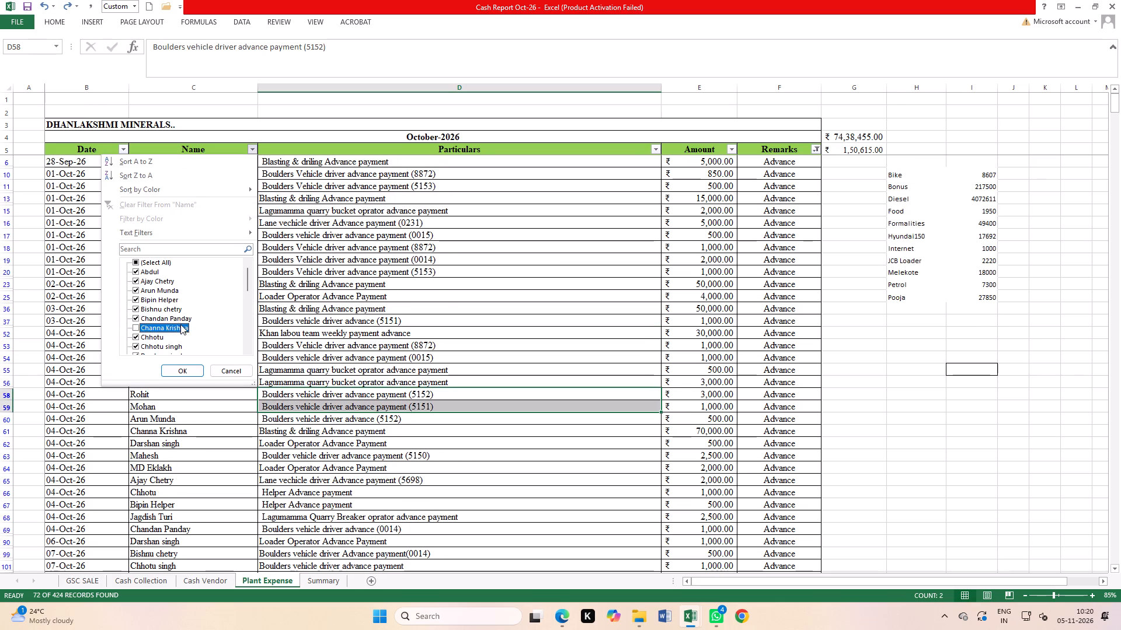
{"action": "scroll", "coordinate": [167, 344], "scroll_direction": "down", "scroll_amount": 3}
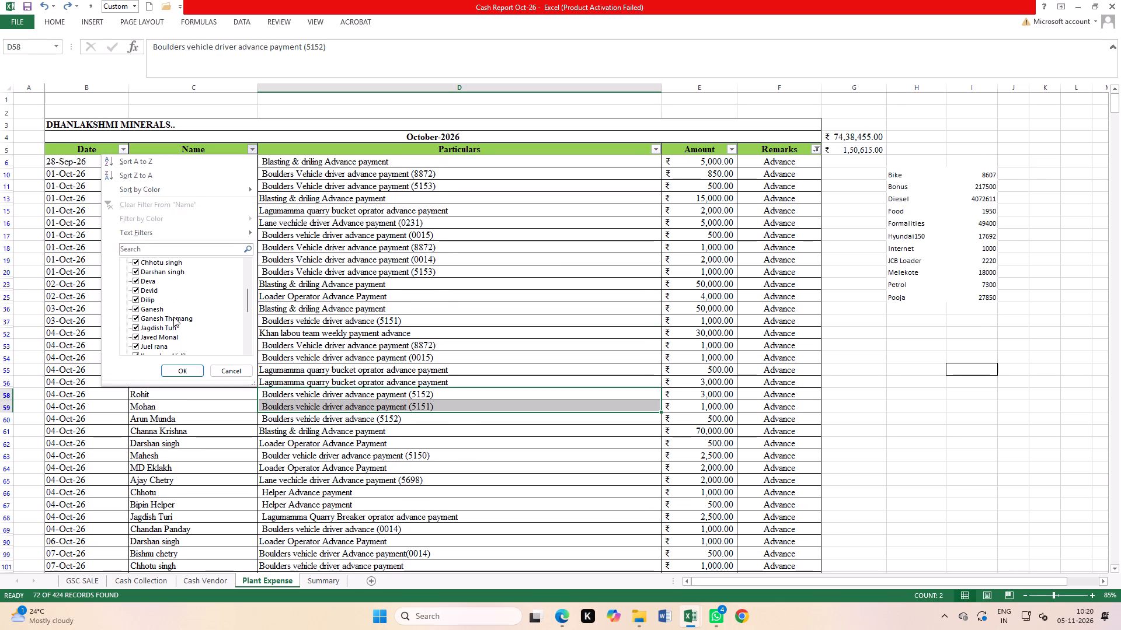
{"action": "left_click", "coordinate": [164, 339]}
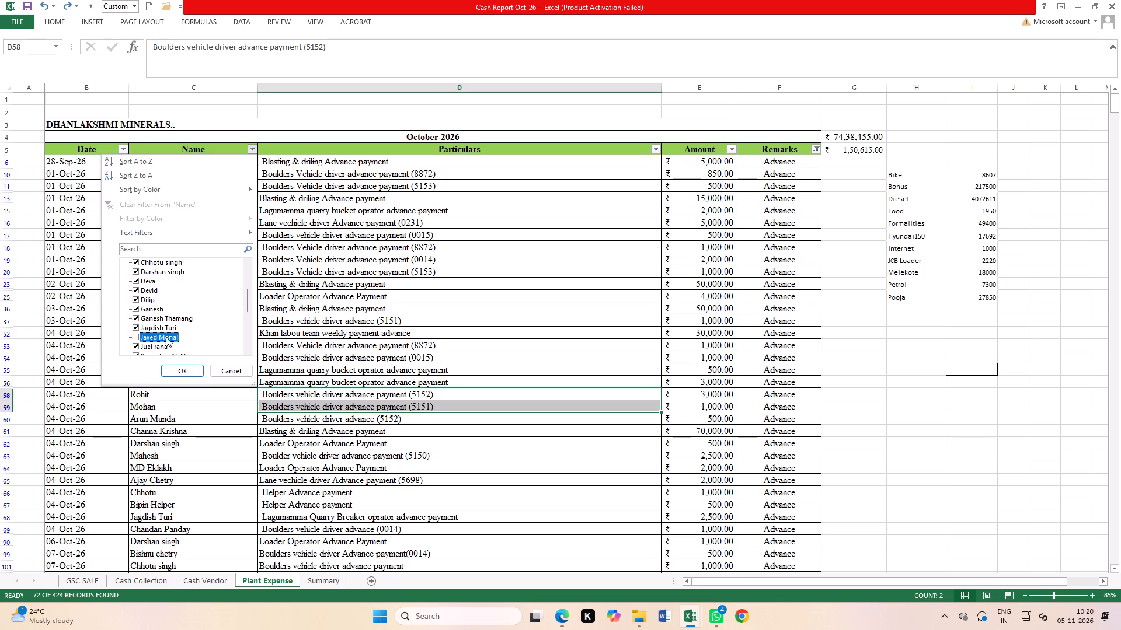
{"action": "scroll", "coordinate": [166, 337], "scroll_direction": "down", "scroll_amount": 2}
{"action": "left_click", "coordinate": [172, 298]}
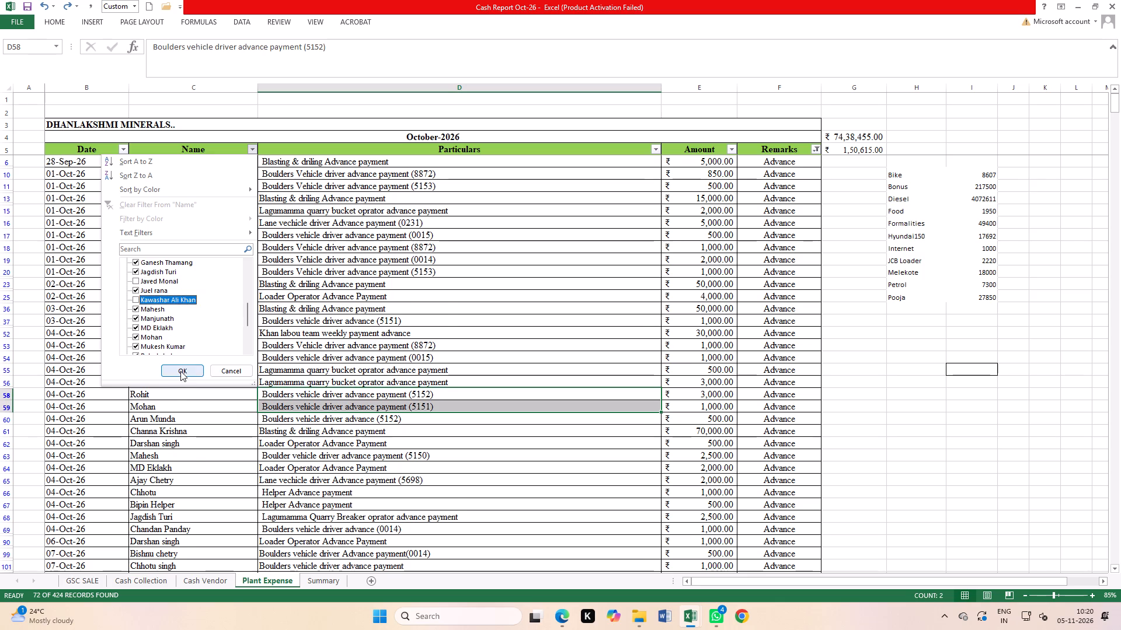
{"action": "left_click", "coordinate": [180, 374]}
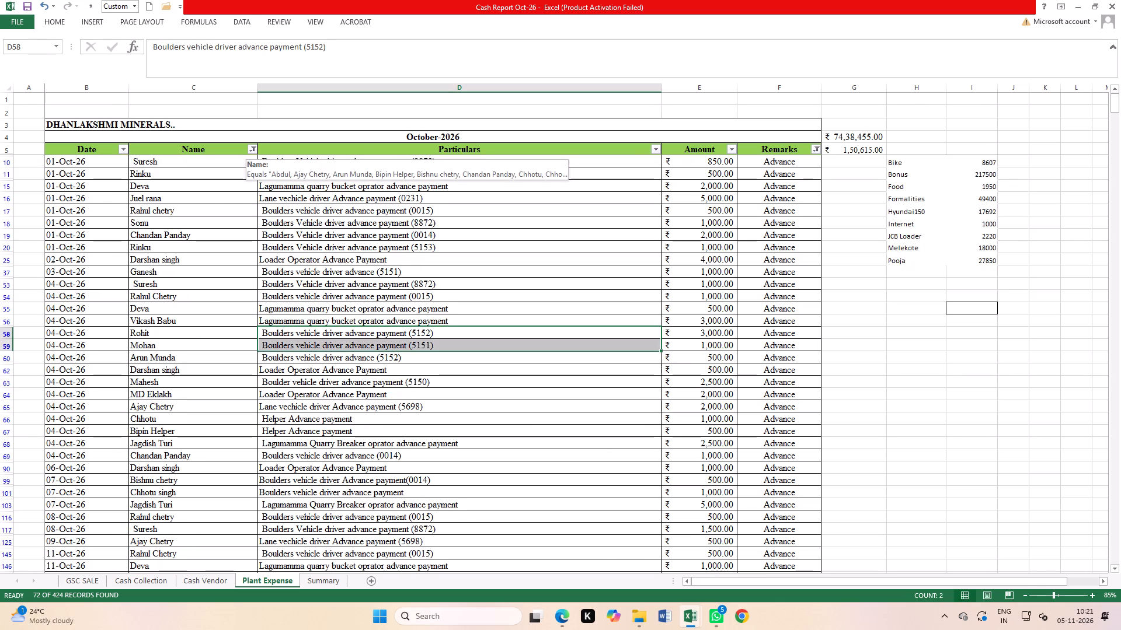
Filter the Name column to only Jagdish so that his Advance entries are listed.
{"action": "left_click", "coordinate": [253, 151]}
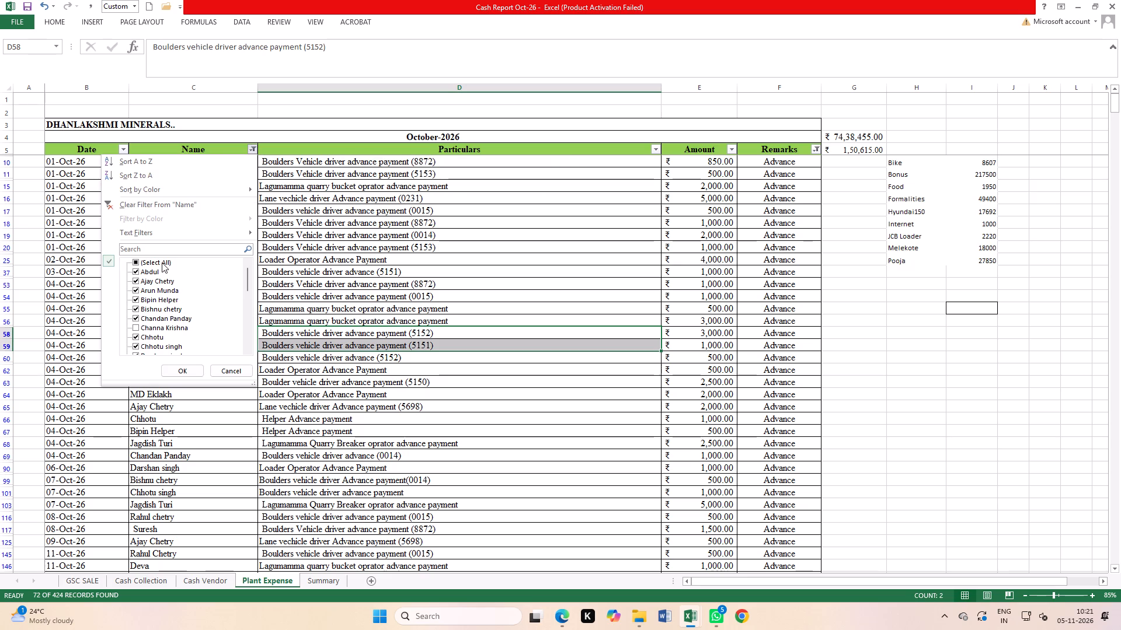
{"action": "left_click", "coordinate": [162, 262]}
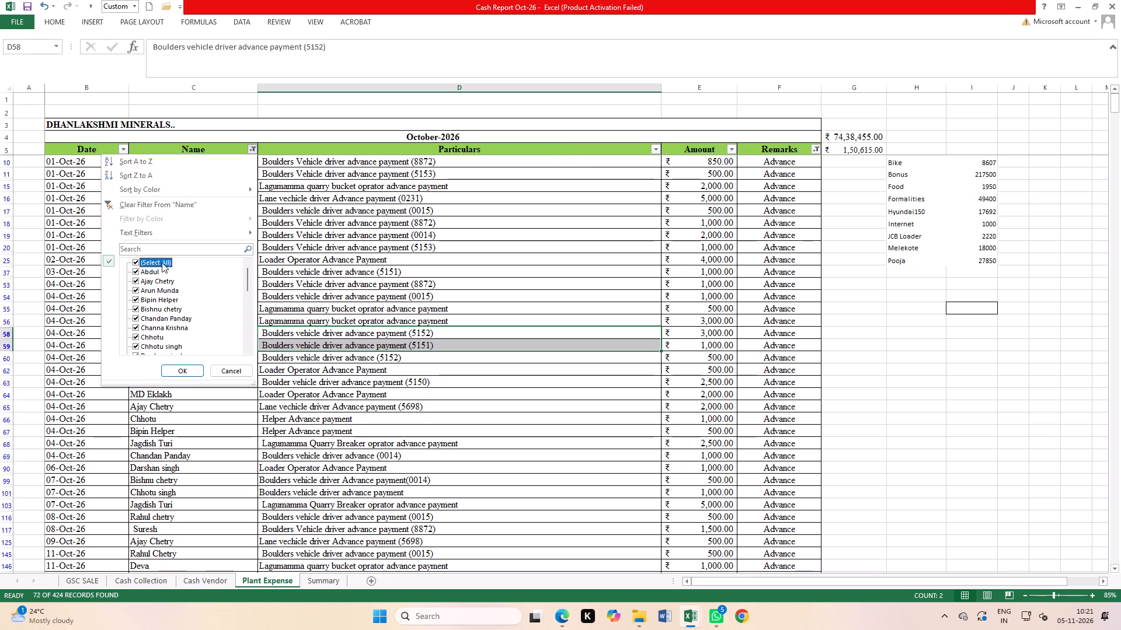
{"action": "left_click", "coordinate": [162, 262]}
{"action": "scroll", "coordinate": [172, 325], "scroll_direction": "down", "scroll_amount": 1}
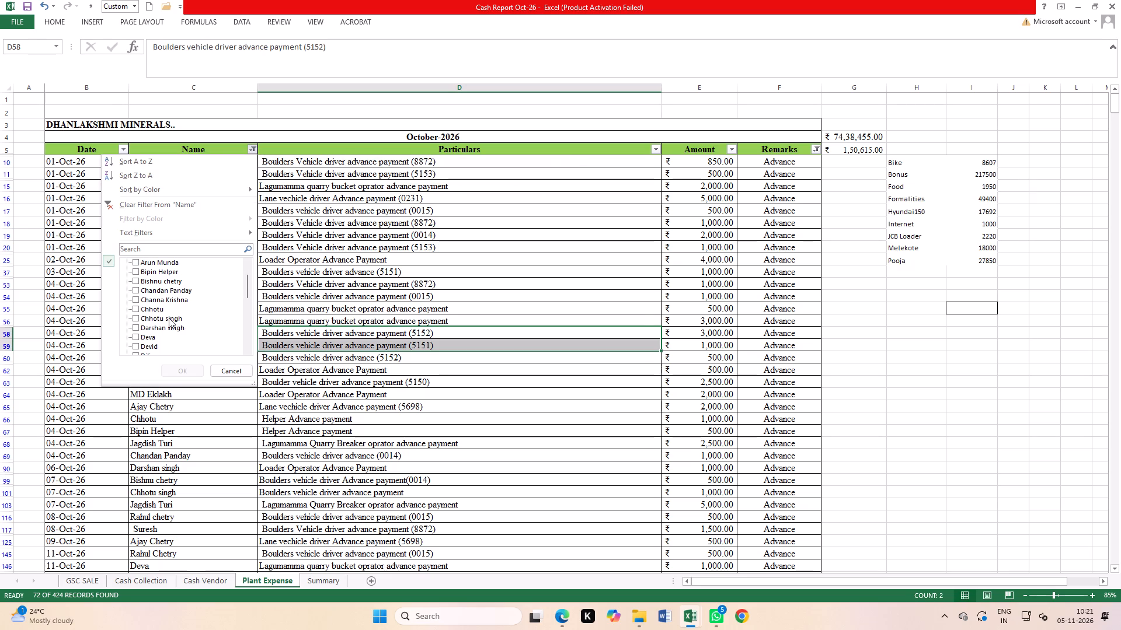
{"action": "scroll", "coordinate": [169, 317], "scroll_direction": "down", "scroll_amount": 2}
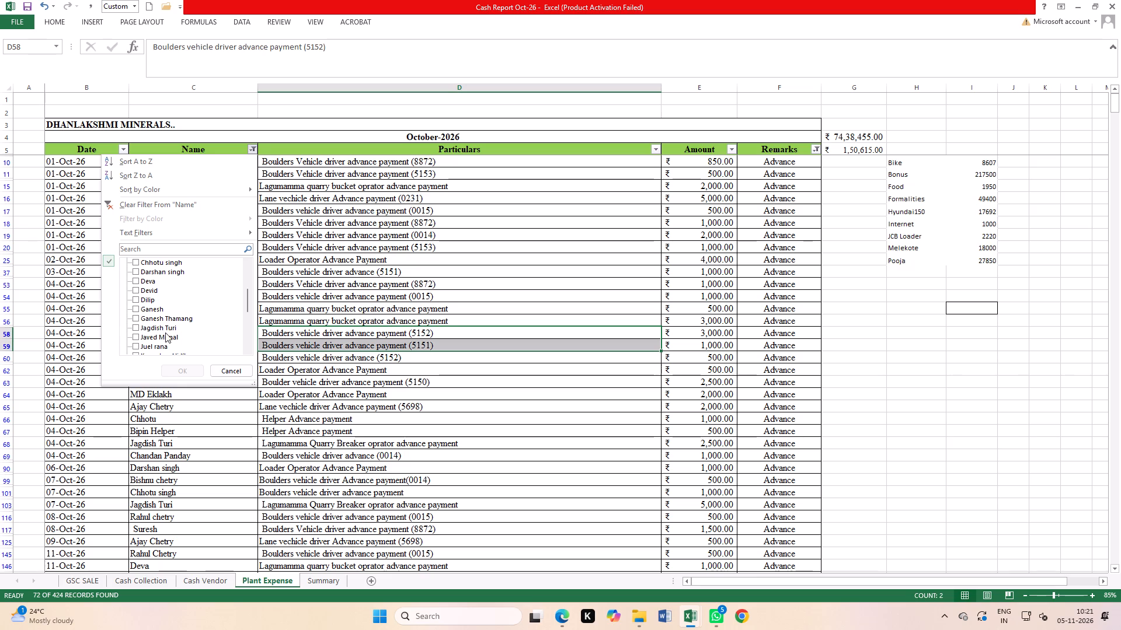
{"action": "left_click", "coordinate": [166, 327]}
{"action": "left_click", "coordinate": [173, 372]}
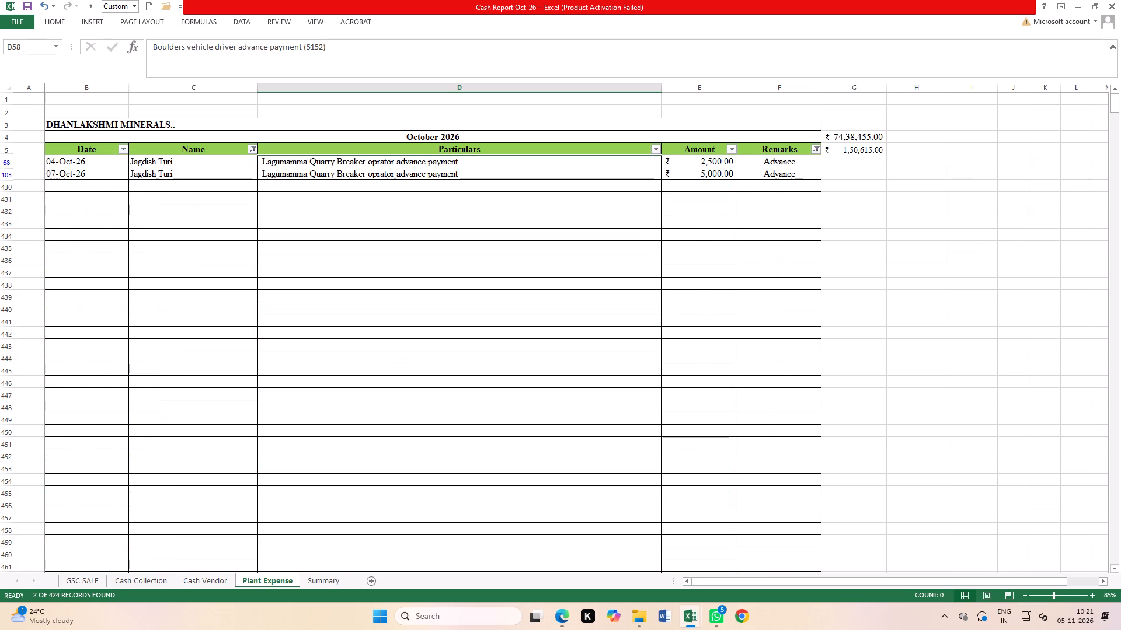
Switch to Salary Statement and enter 2500 as Jagadish's October advance in cell J26 of the Oct-2026 sheet.
{"action": "key", "text": "ctrl+Tab"}
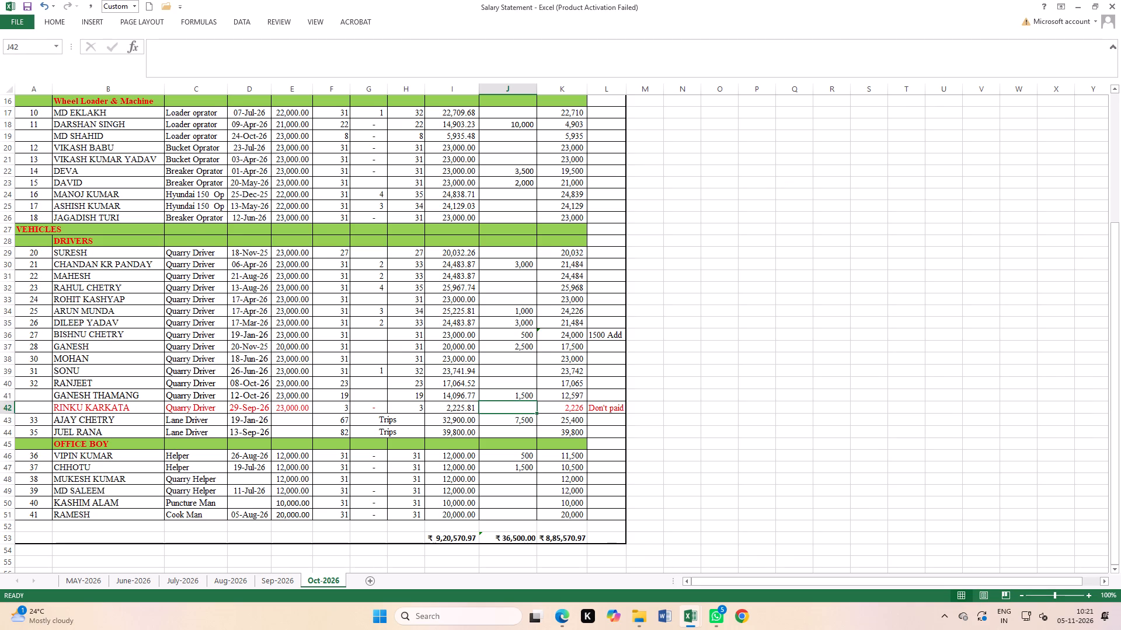
{"action": "left_click", "coordinate": [7, 218]}
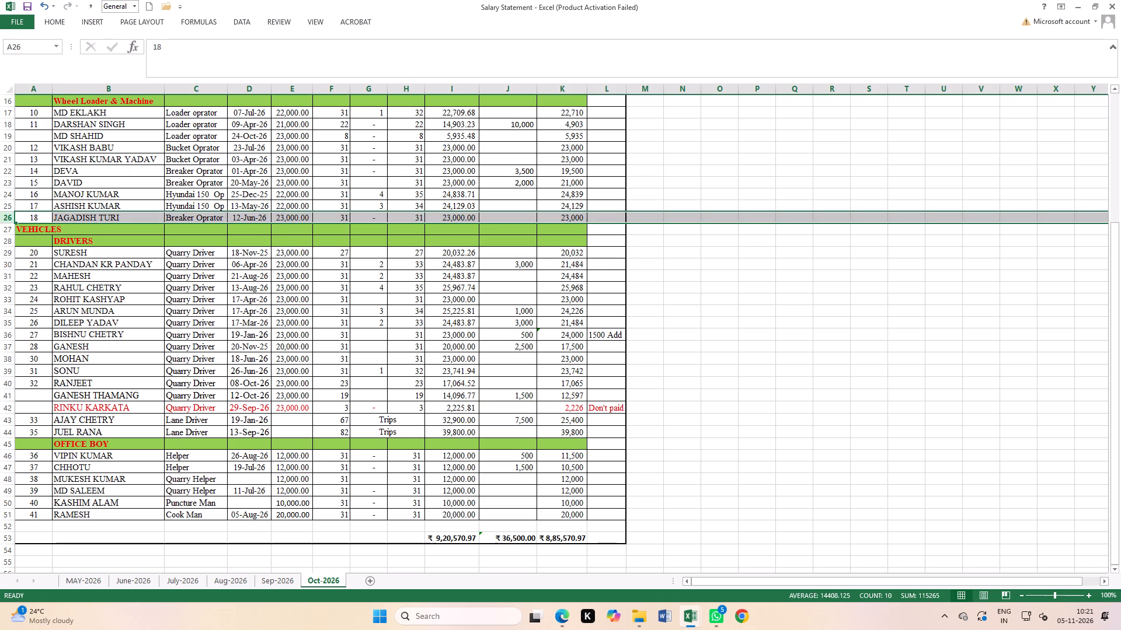
{"action": "left_click", "coordinate": [515, 218]}
{"action": "type", "text": "2500"}
{"action": "key", "text": "Return"}
Switch to Cash Report Oct-26, filter the Name column to only Juel, and select his Advance amounts to total them.
{"action": "key", "text": "ctrl+Tab"}
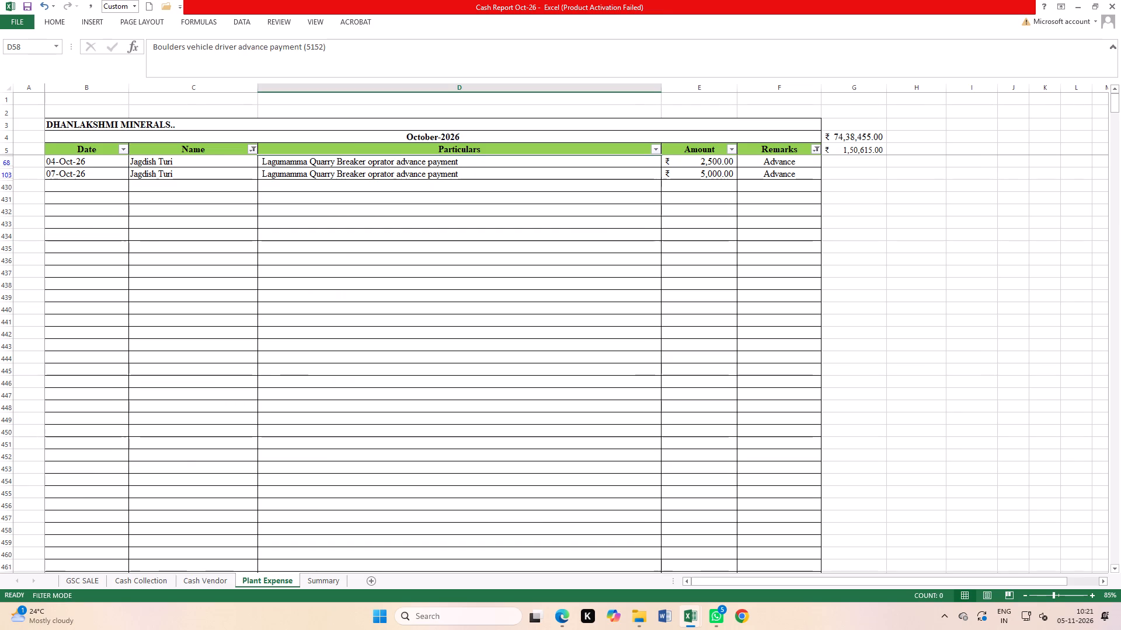
{"action": "left_click", "coordinate": [253, 149]}
{"action": "scroll", "coordinate": [169, 310], "scroll_direction": "down", "scroll_amount": 4}
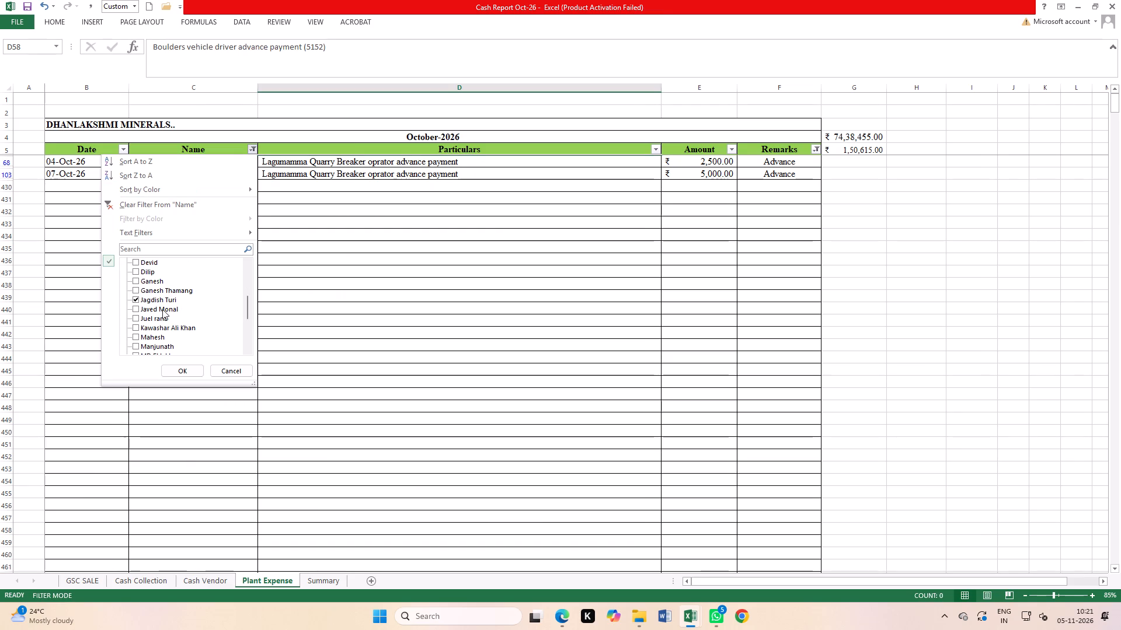
{"action": "left_click", "coordinate": [154, 303]}
{"action": "left_click", "coordinate": [158, 317]}
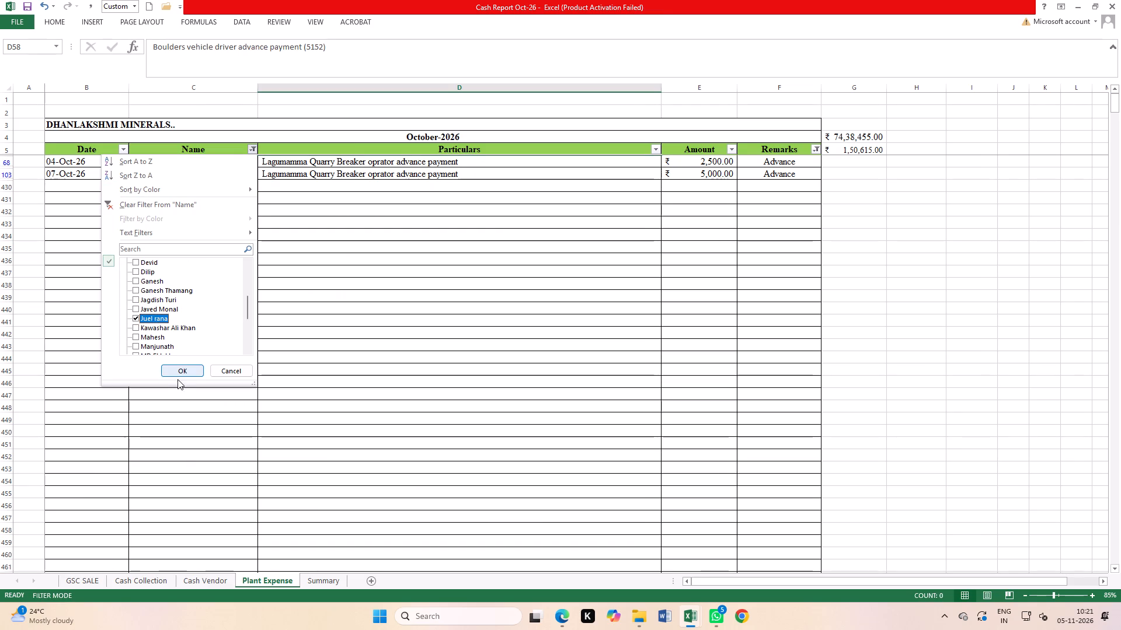
{"action": "left_click", "coordinate": [181, 372]}
{"action": "scroll", "coordinate": [409, 372], "scroll_direction": "up", "scroll_amount": 4}
{"action": "left_click", "coordinate": [765, 366]}
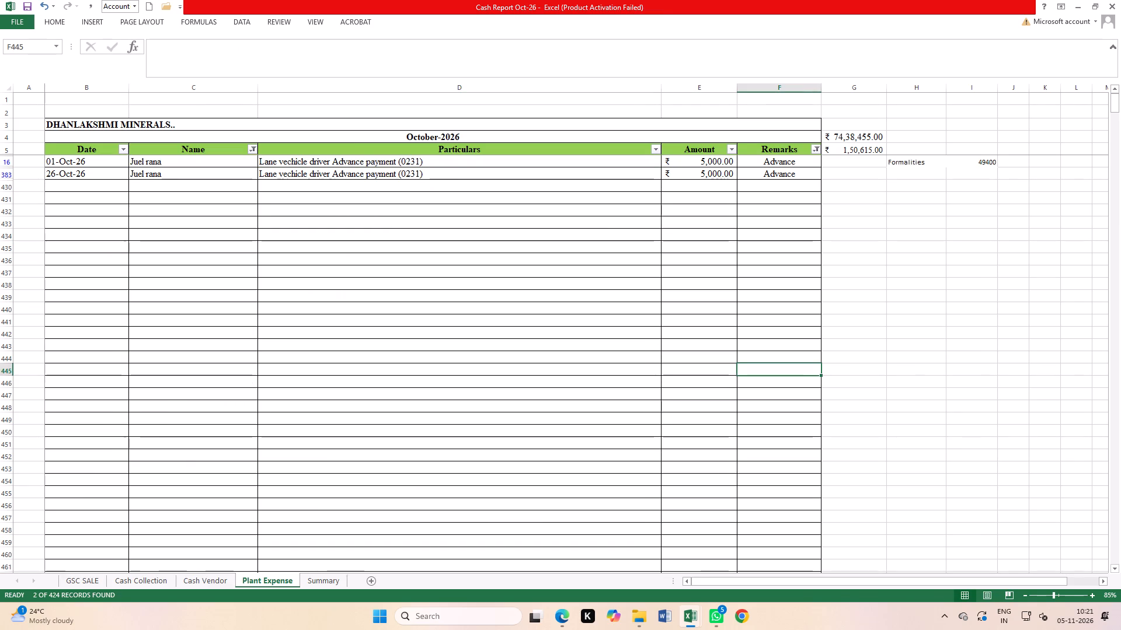
{"action": "left_click_drag", "start_coordinate": [701, 164], "coordinate": [701, 170]}
Switch to Salary Statement and enter 10000 as Juel's October advance in cell J44 of the Oct-2026 sheet.
{"action": "key", "text": "ctrl+Tab"}
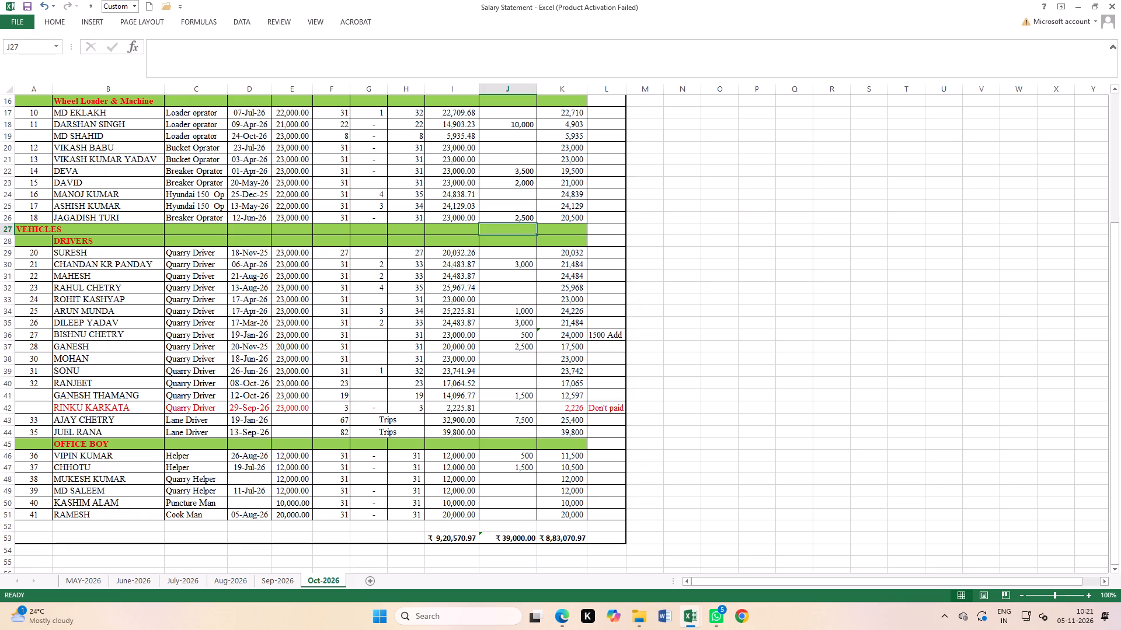
{"action": "left_click", "coordinate": [0, 432]}
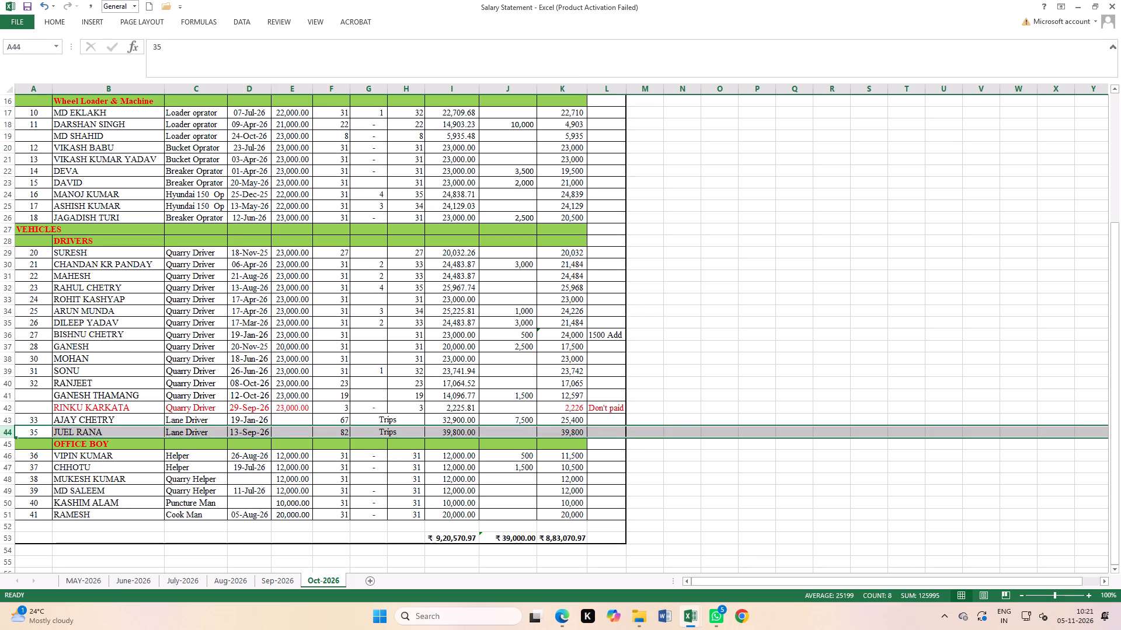
{"action": "left_click", "coordinate": [507, 432]}
{"action": "type", "text": "10000"}
{"action": "key", "text": "Return"}
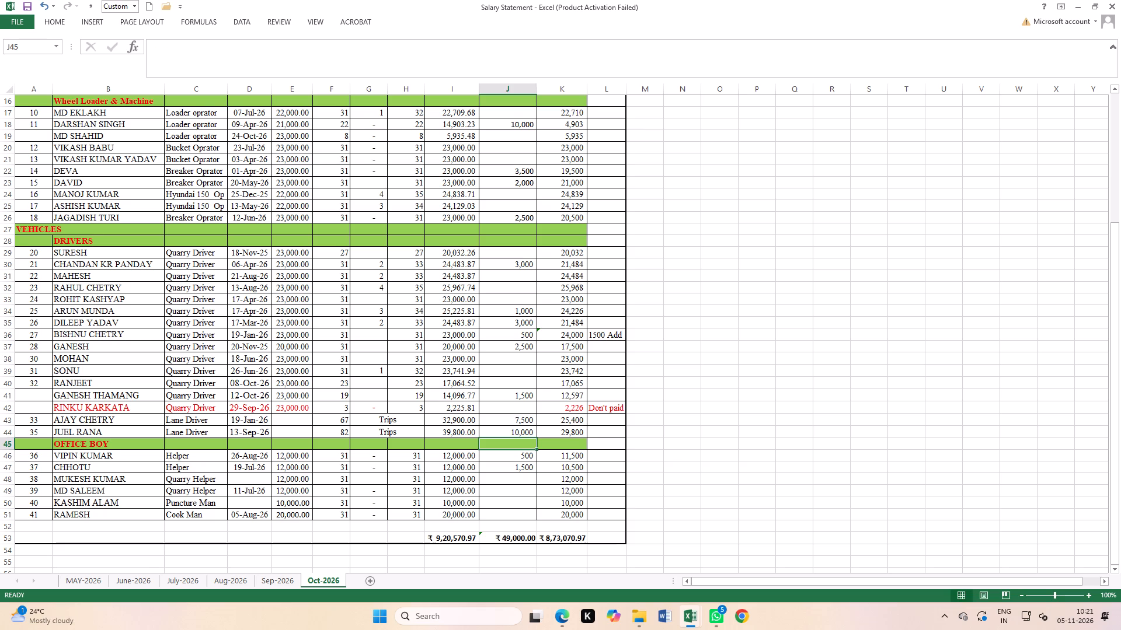
{"action": "left_click", "coordinate": [744, 469]}
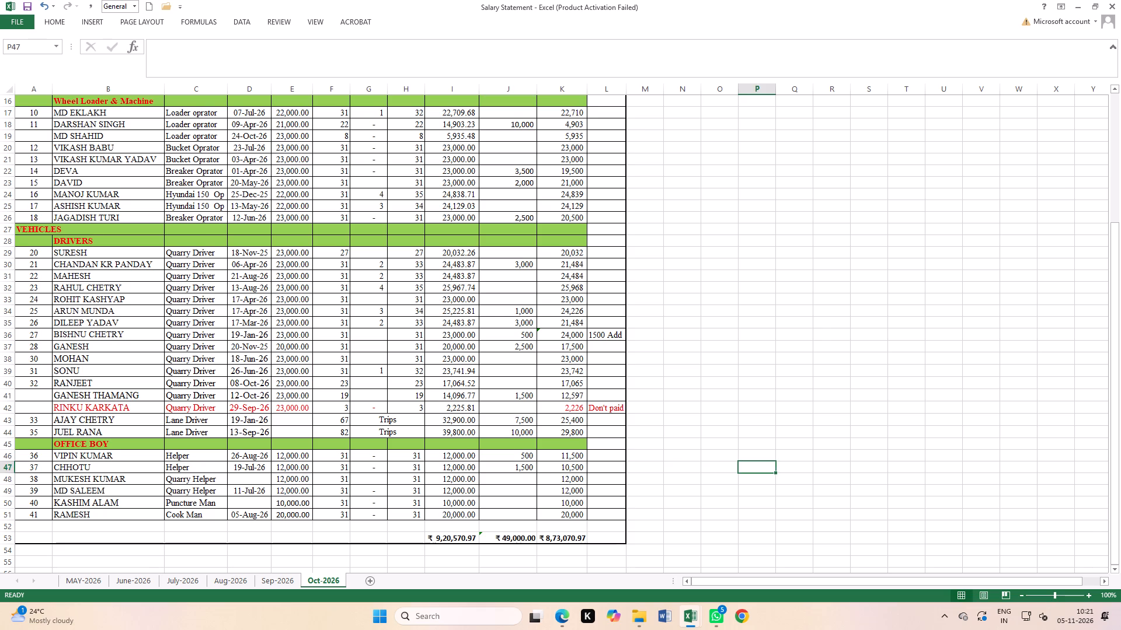
Switch to Cash Report Oct-26 and filter the Name column to only Mahesh's Advance entries.
{"action": "key", "text": "ctrl+Tab"}
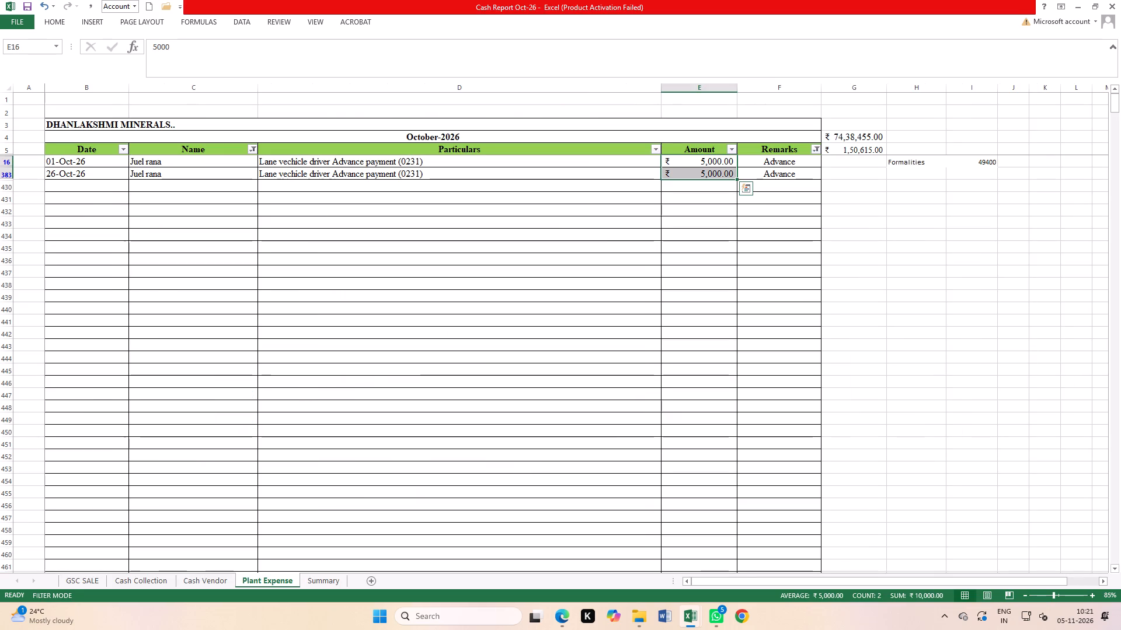
{"action": "left_click", "coordinate": [253, 150]}
{"action": "scroll", "coordinate": [176, 324], "scroll_direction": "down", "scroll_amount": 5}
{"action": "left_click", "coordinate": [147, 292]}
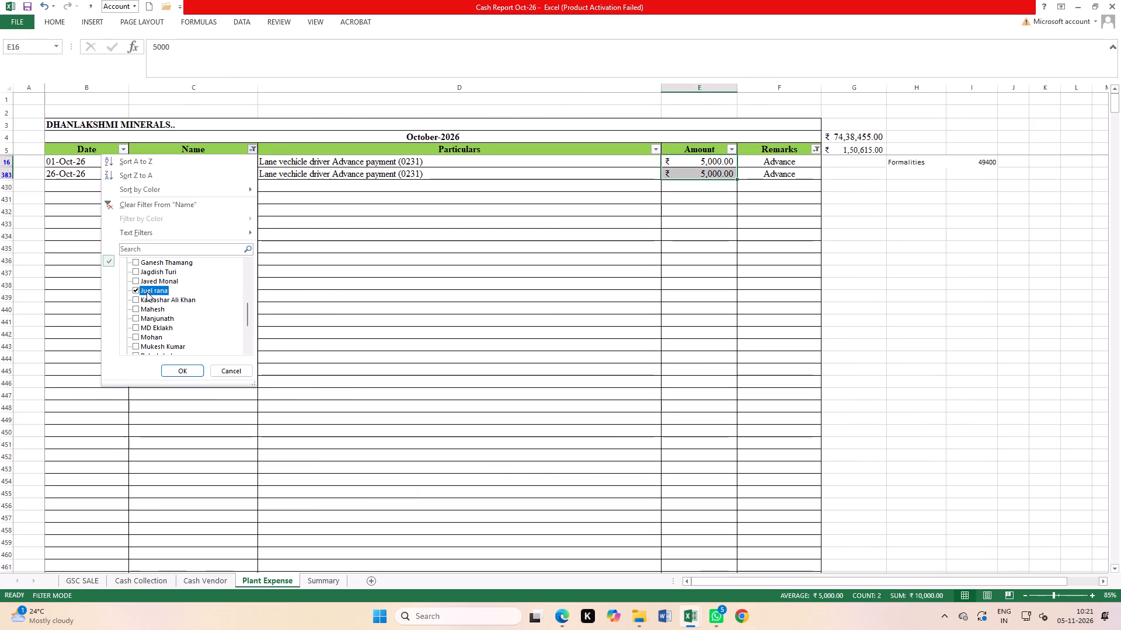
{"action": "left_click", "coordinate": [163, 309]}
{"action": "left_click", "coordinate": [183, 374]}
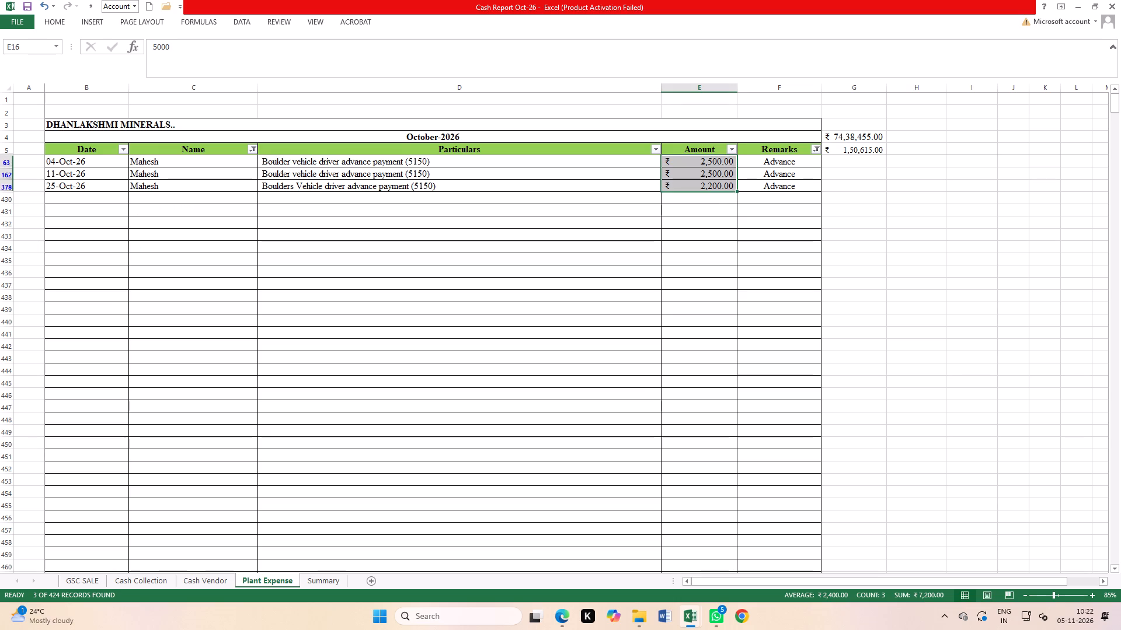
Switch to Salary Statement and enter 7200 as Mahesh's October advance in cell J31 of the Oct-2026 sheet.
{"action": "key", "text": "ctrl+Tab"}
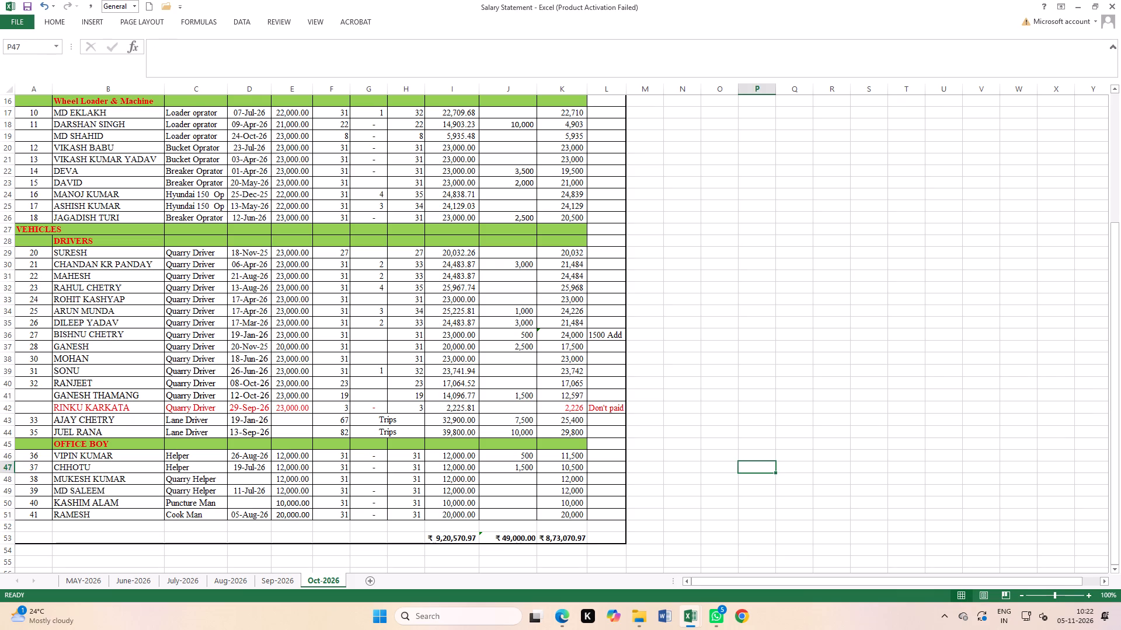
{"action": "left_click", "coordinate": [0, 274]}
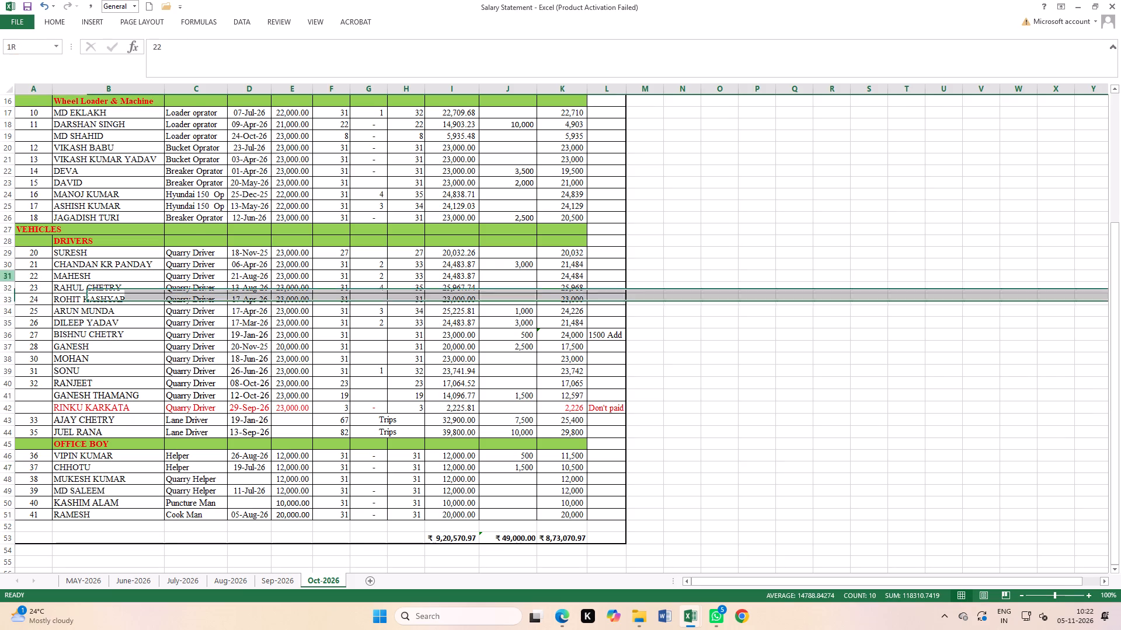
{"action": "left_click", "coordinate": [508, 271]}
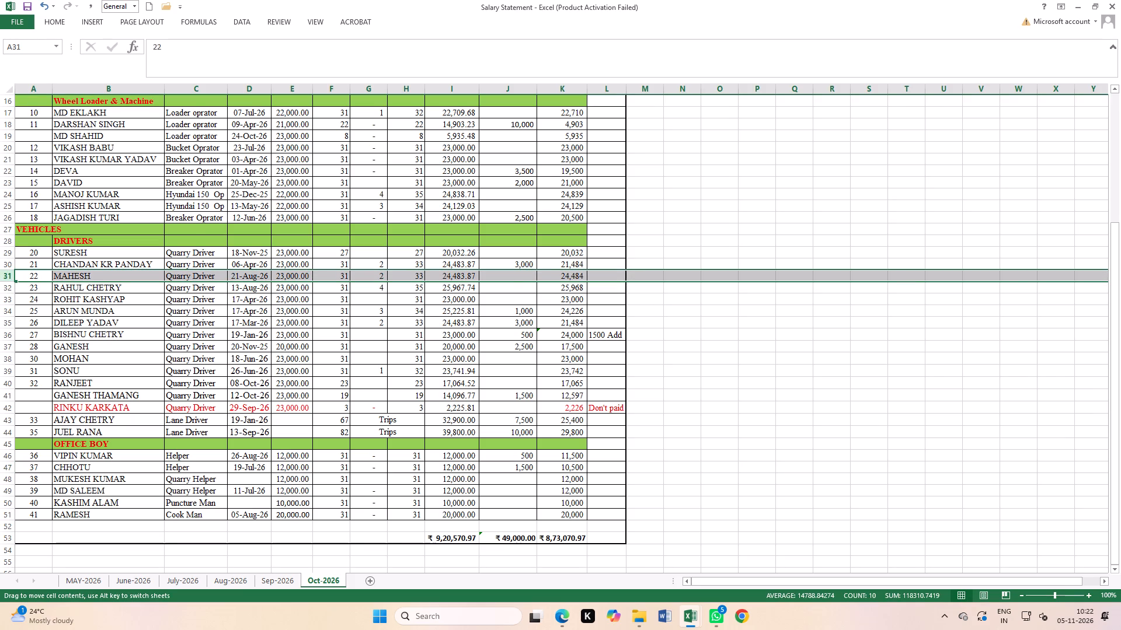
{"action": "left_click", "coordinate": [513, 279]}
{"action": "type", "text": "7200"}
{"action": "key", "text": "Return"}
Switch to Cash Report Oct-26 and filter the Name column to only Manjunath's Advance entries.
{"action": "key", "text": "ctrl+Tab"}
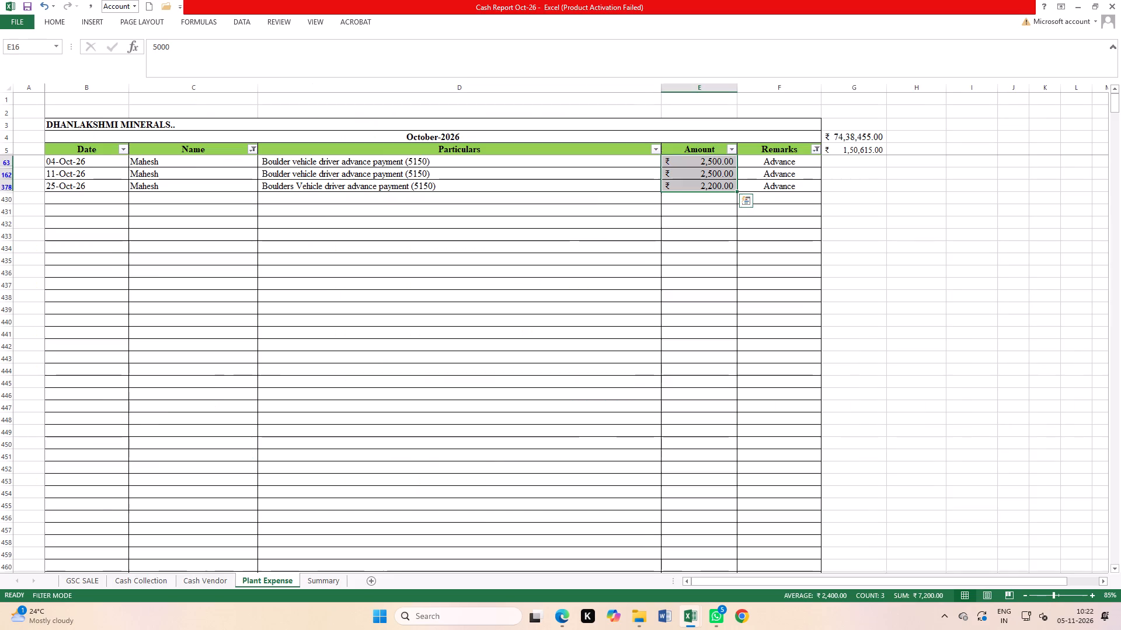
{"action": "left_click", "coordinate": [252, 149]}
{"action": "scroll", "coordinate": [169, 311], "scroll_direction": "down", "scroll_amount": 4}
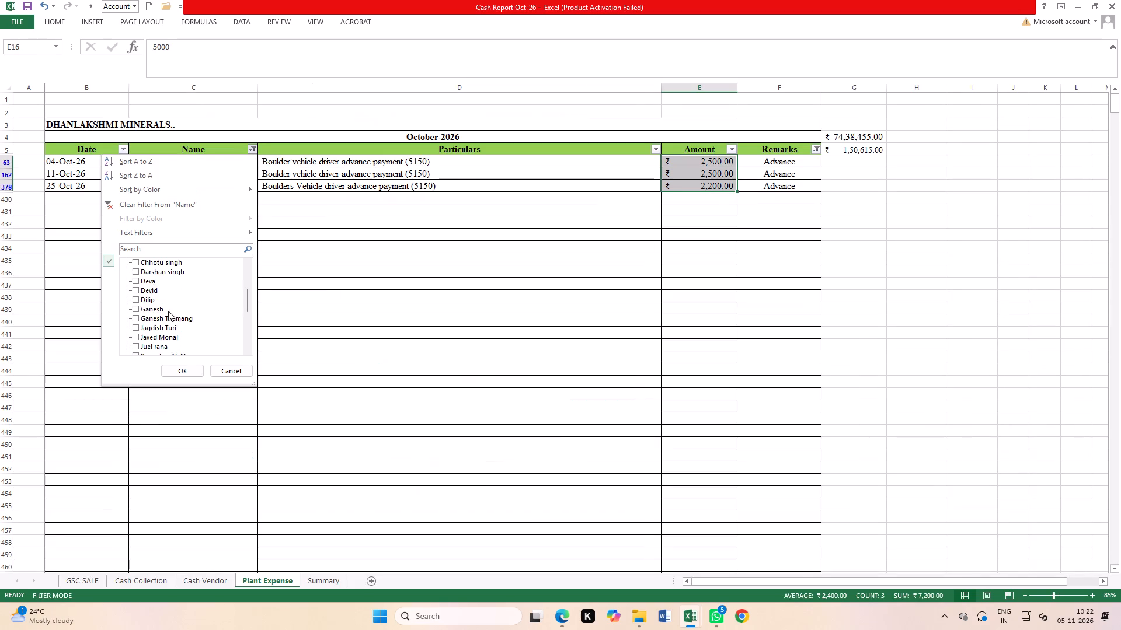
{"action": "scroll", "coordinate": [168, 311], "scroll_direction": "down", "scroll_amount": 2}
{"action": "left_click", "coordinate": [151, 280]}
{"action": "left_click", "coordinate": [155, 290]}
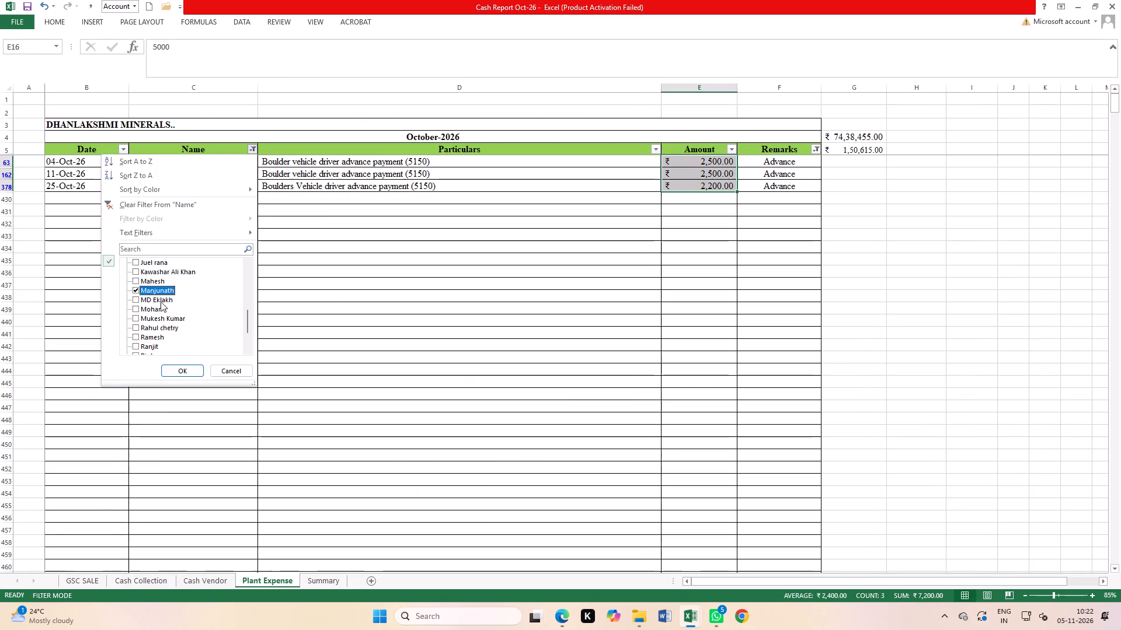
{"action": "left_click", "coordinate": [177, 370]}
{"action": "scroll", "coordinate": [177, 370], "scroll_direction": "up", "scroll_amount": 3}
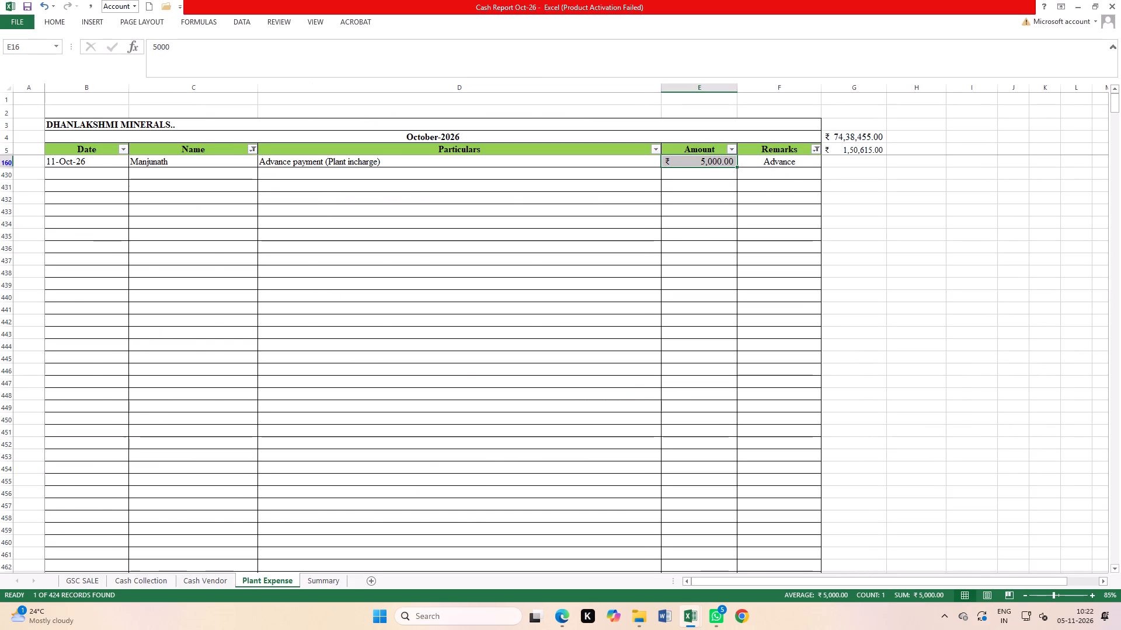
Switch to Salary Statement and enter 5000 as Manjunath's October advance in cell J7 of the Oct-2026 sheet.
{"action": "key", "text": "ctrl+Tab"}
{"action": "scroll", "coordinate": [142, 201], "scroll_direction": "up", "scroll_amount": 3}
{"action": "scroll", "coordinate": [89, 174], "scroll_direction": "up", "scroll_amount": 3}
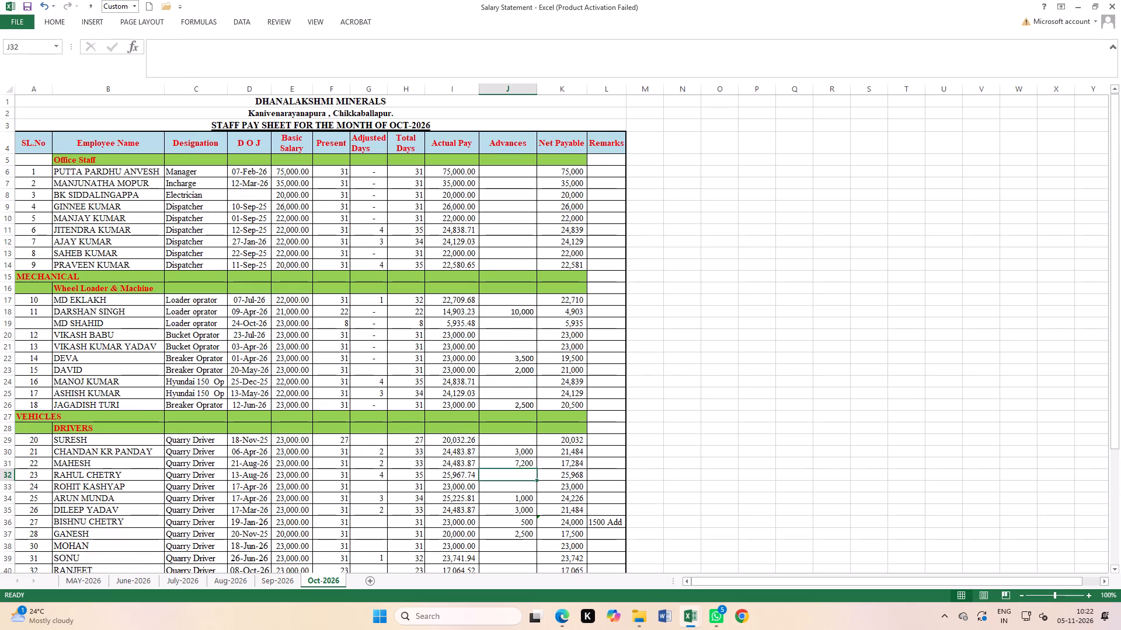
{"action": "left_click", "coordinate": [7, 183]}
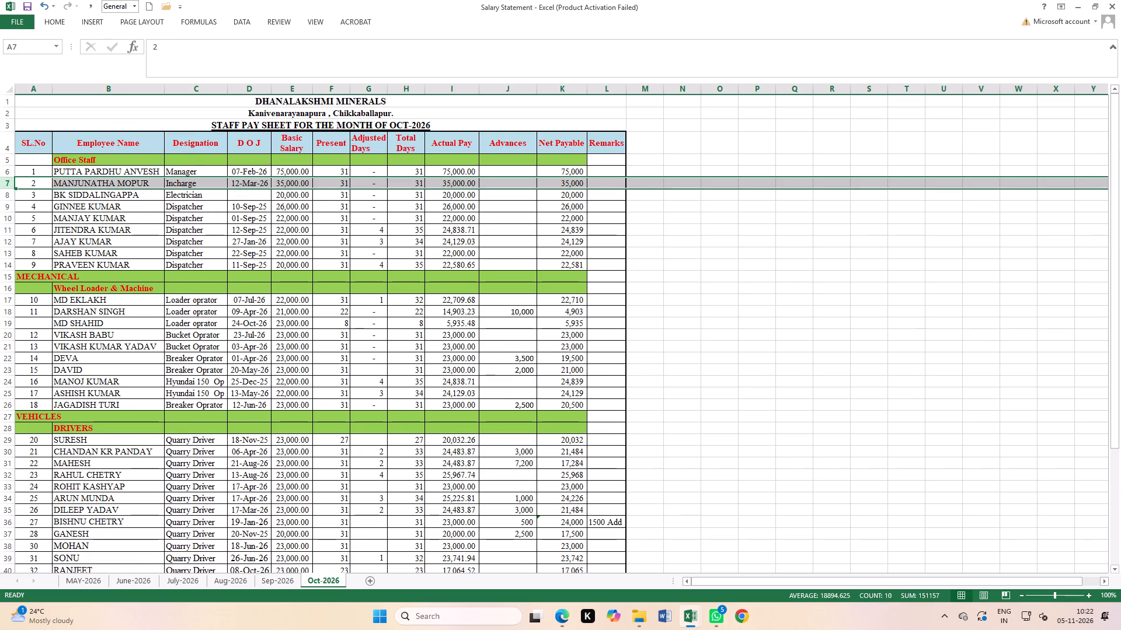
{"action": "left_click", "coordinate": [511, 191]}
{"action": "left_click", "coordinate": [511, 183]}
{"action": "type", "text": "5000"}
{"action": "key", "text": "Return"}
Switch to Cash Report Oct-26 and filter the Name column to only Eklakh's Advance entries.
{"action": "key", "text": "ctrl+Tab"}
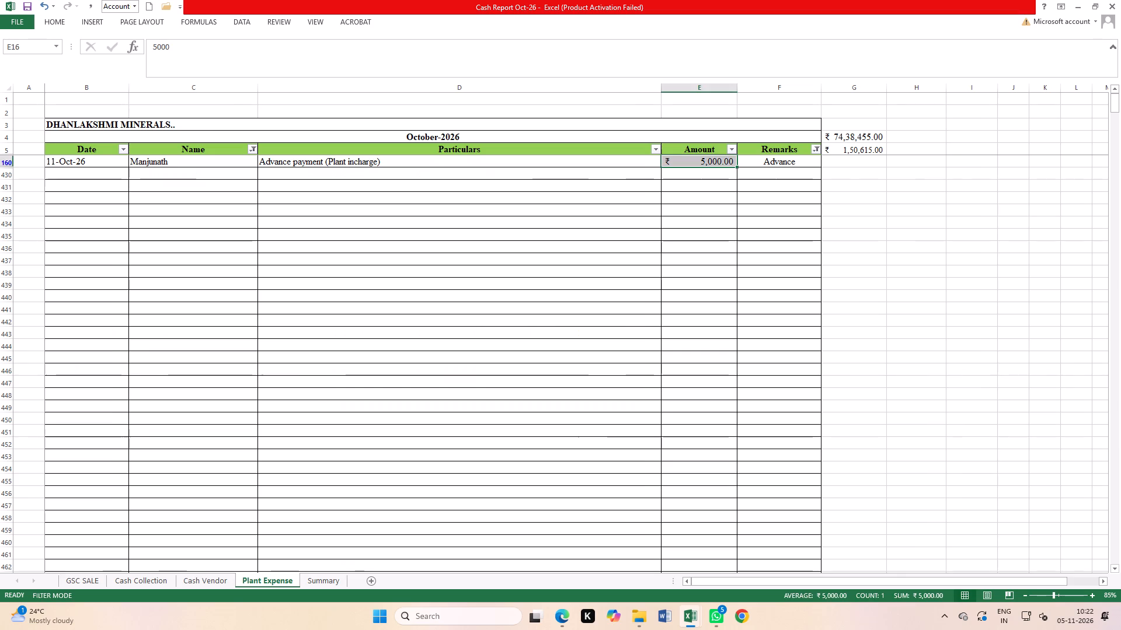
{"action": "left_click", "coordinate": [252, 152]}
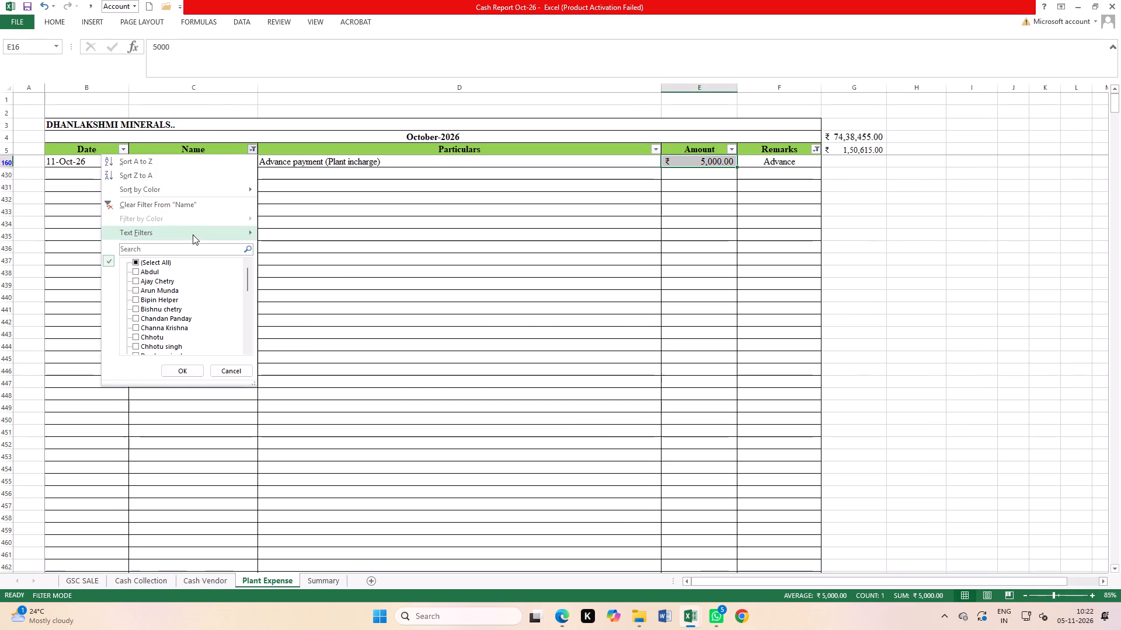
{"action": "scroll", "coordinate": [171, 309], "scroll_direction": "down", "scroll_amount": 6}
{"action": "left_click", "coordinate": [159, 286]}
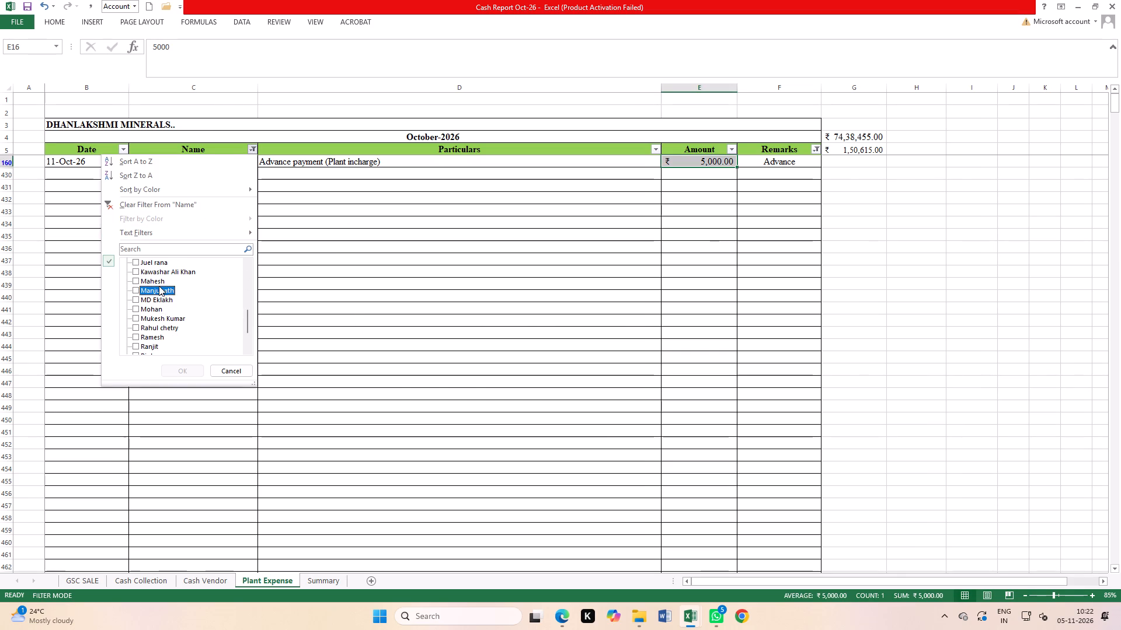
{"action": "left_click", "coordinate": [160, 300]}
{"action": "left_click", "coordinate": [175, 368]}
{"action": "scroll", "coordinate": [243, 359], "scroll_direction": "up", "scroll_amount": 3}
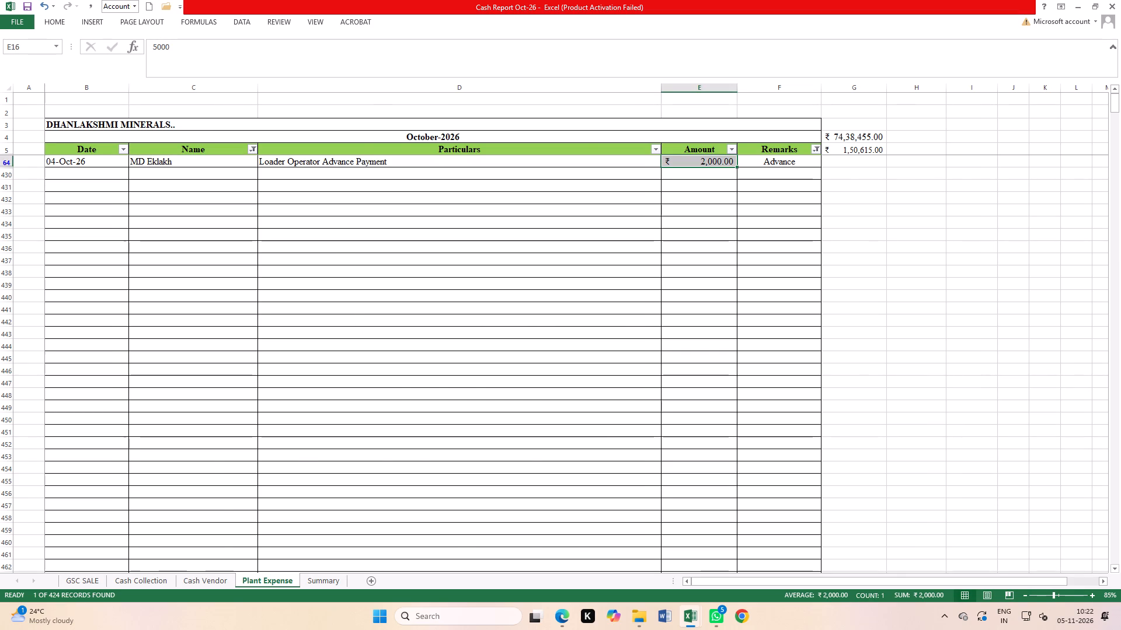
Switch to Salary Statement and enter 2000 as Eklakh's October advance in cell J17 of the Oct-2026 sheet.
{"action": "key", "text": "ctrl+Tab"}
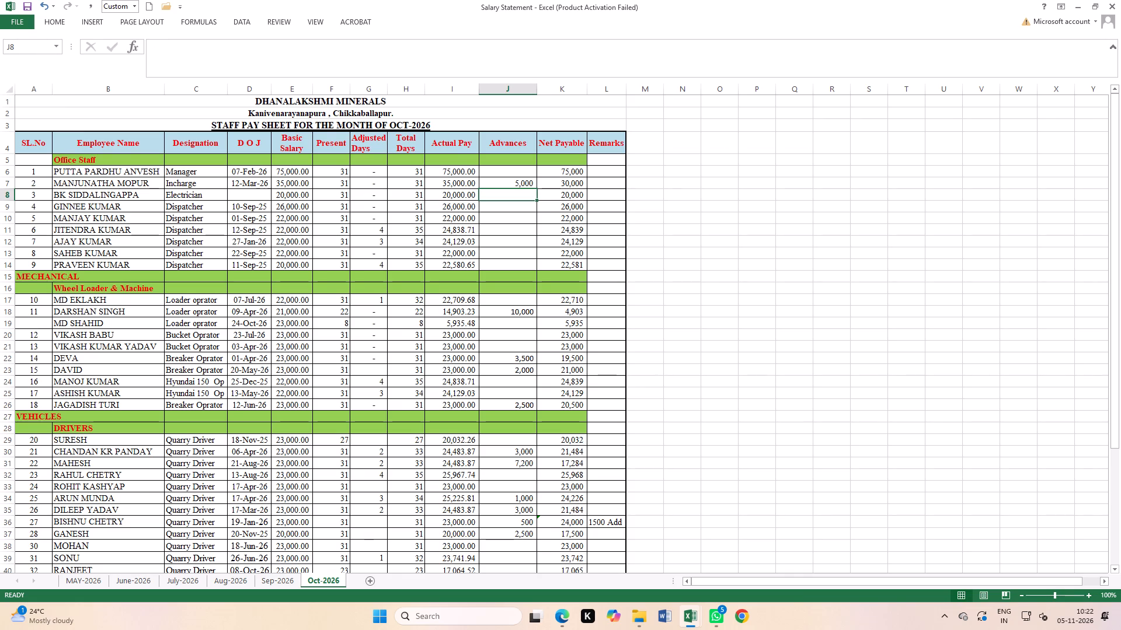
{"action": "left_click", "coordinate": [6, 300]}
{"action": "left_click", "coordinate": [507, 297]}
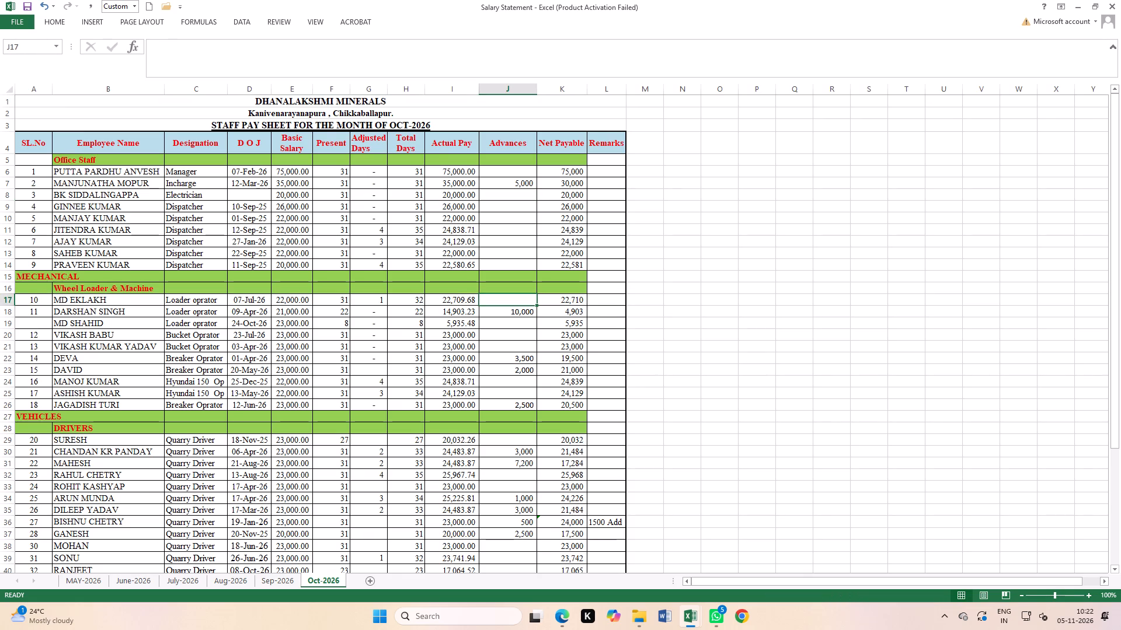
{"action": "type", "text": "2000"}
{"action": "key", "text": "Return"}
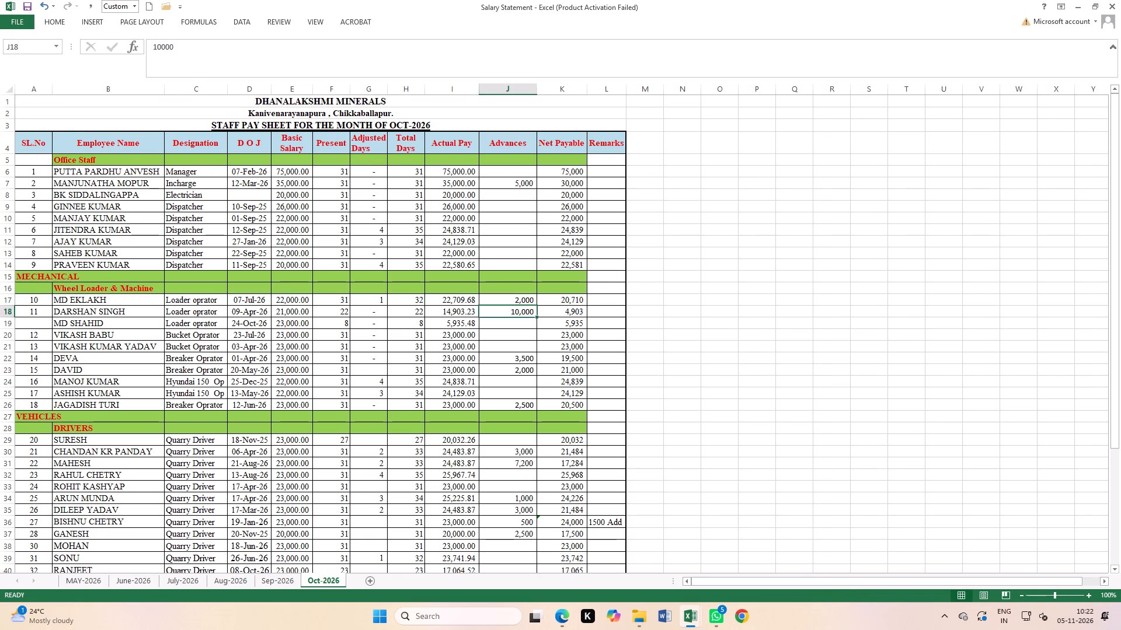
Switch to Cash Report Oct-26 and filter the Name column to only Mohan's Advance entries.
{"action": "key", "text": "ctrl+Tab"}
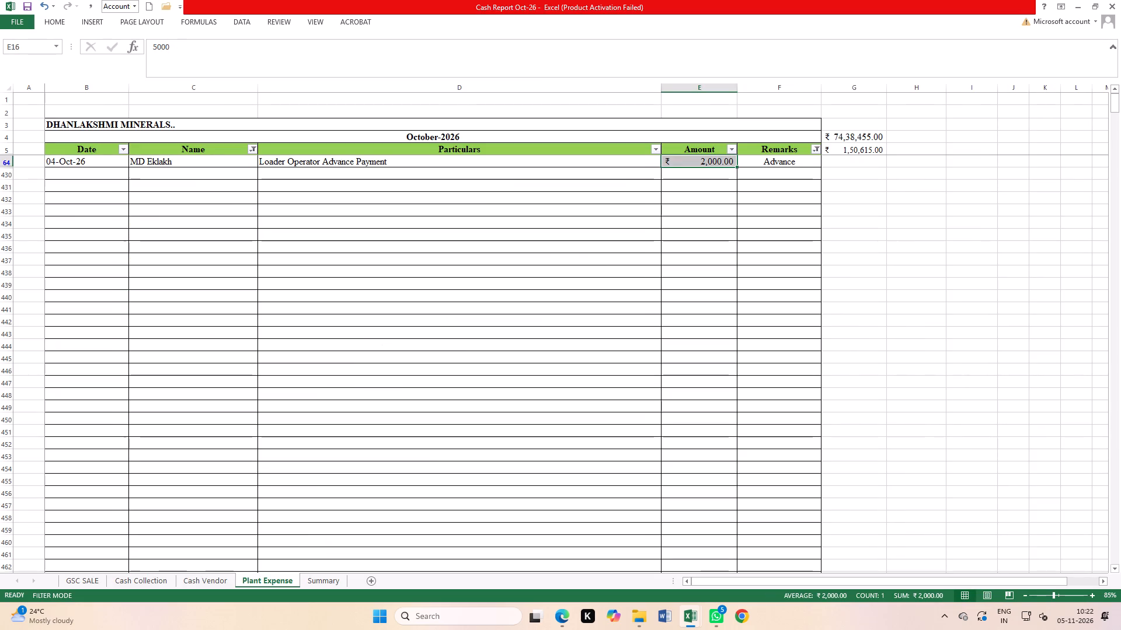
{"action": "left_click", "coordinate": [250, 151]}
{"action": "scroll", "coordinate": [164, 306], "scroll_direction": "down", "scroll_amount": 6}
{"action": "left_click", "coordinate": [155, 297]}
{"action": "left_click", "coordinate": [154, 310]}
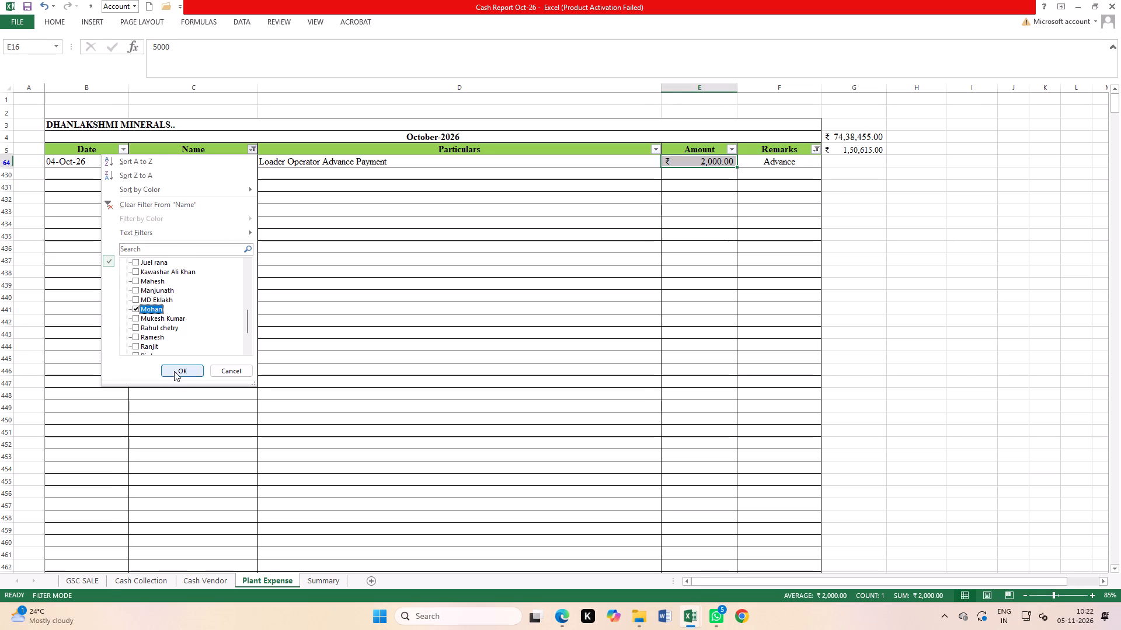
{"action": "left_click", "coordinate": [176, 374]}
{"action": "scroll", "coordinate": [274, 374], "scroll_direction": "up", "scroll_amount": 4}
Switch to Salary Statement and enter 1000 as Mohan's October advance in cell J38 of the Oct-2026 sheet.
{"action": "key", "text": "ctrl+Tab"}
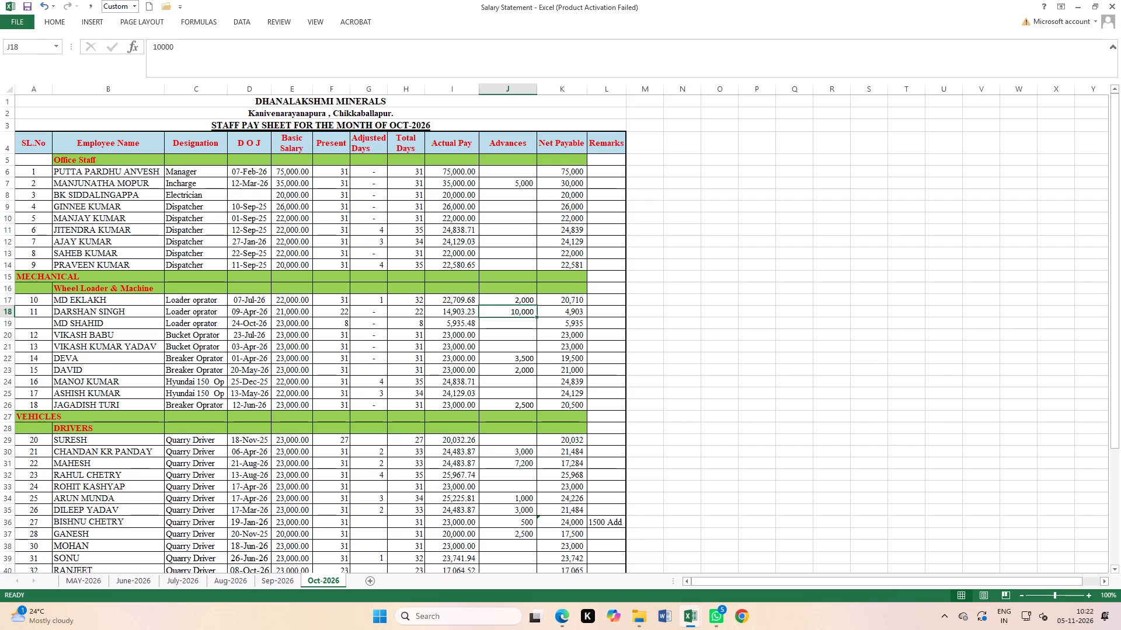
{"action": "scroll", "coordinate": [128, 339], "scroll_direction": "down", "scroll_amount": 2}
{"action": "scroll", "coordinate": [105, 400], "scroll_direction": "down", "scroll_amount": 1}
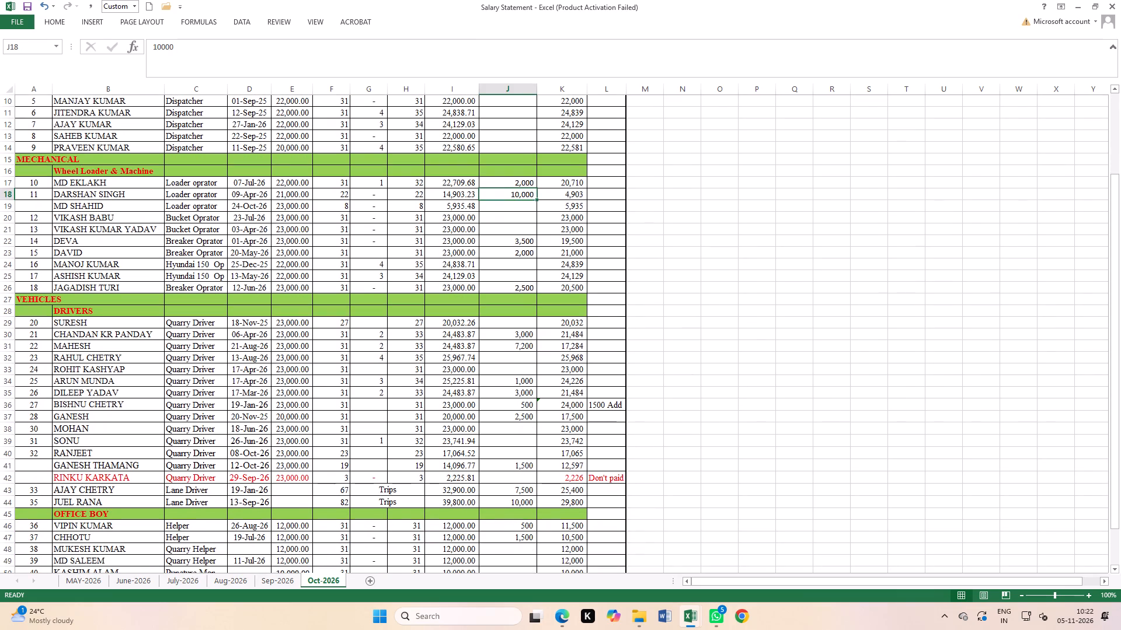
{"action": "left_click", "coordinate": [0, 429]}
{"action": "left_click", "coordinate": [486, 428]}
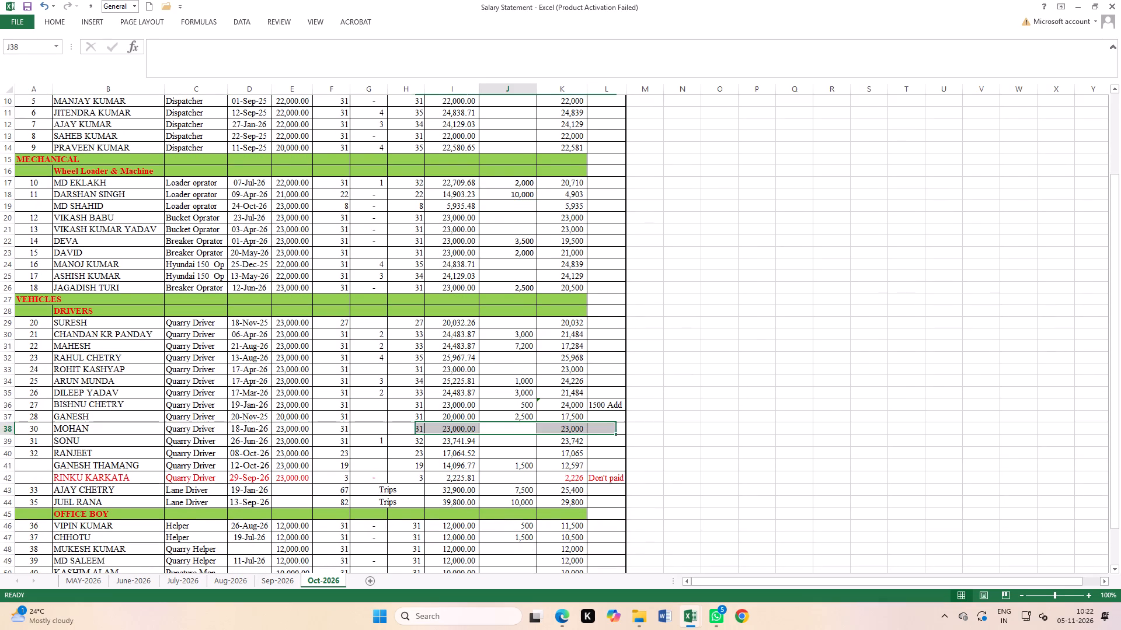
{"action": "type", "text": "1000"}
{"action": "key", "text": "Return"}
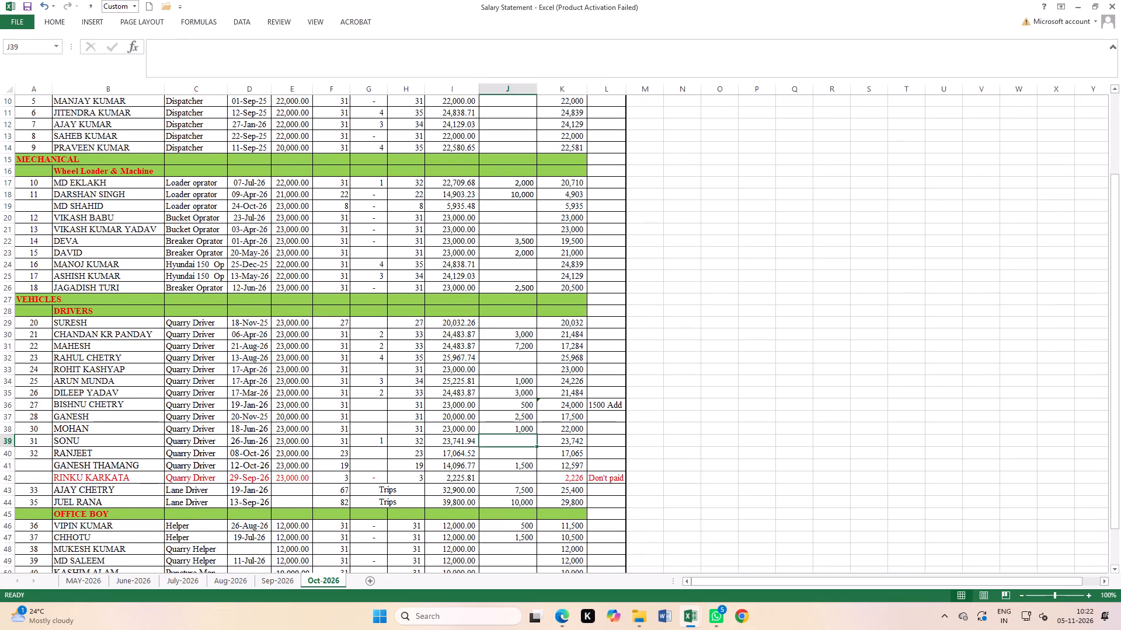
Switch to Cash Report Oct-26 and filter the Name column to only Mukesh's Advance entries.
{"action": "key", "text": "ctrl+Tab"}
{"action": "left_click", "coordinate": [253, 146]}
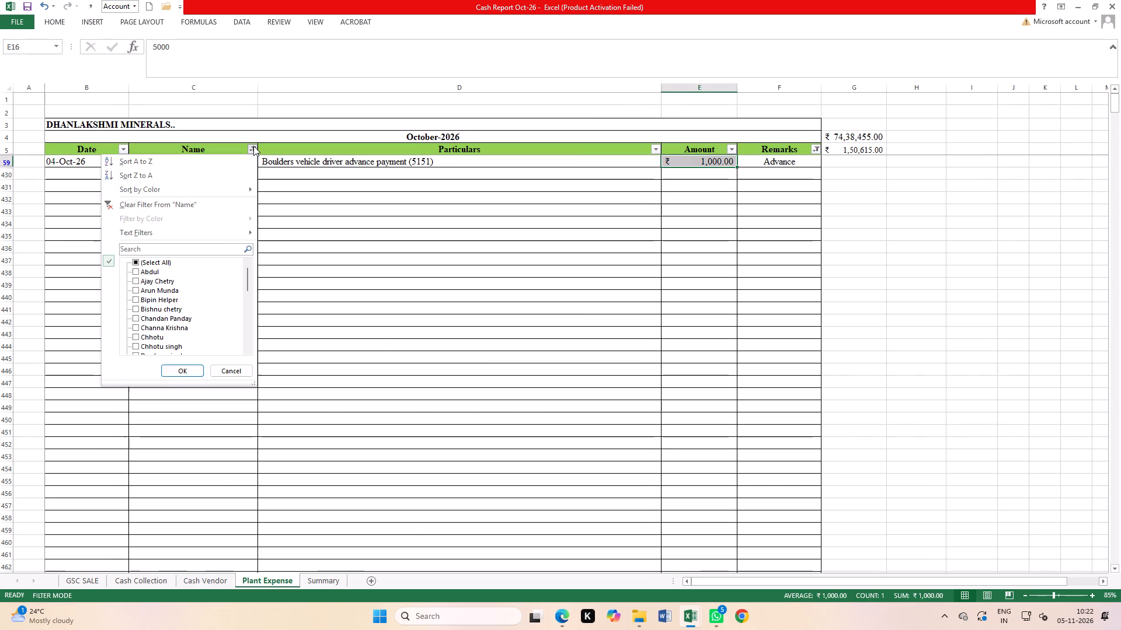
{"action": "scroll", "coordinate": [149, 308], "scroll_direction": "down", "scroll_amount": 6}
{"action": "left_click", "coordinate": [149, 310]}
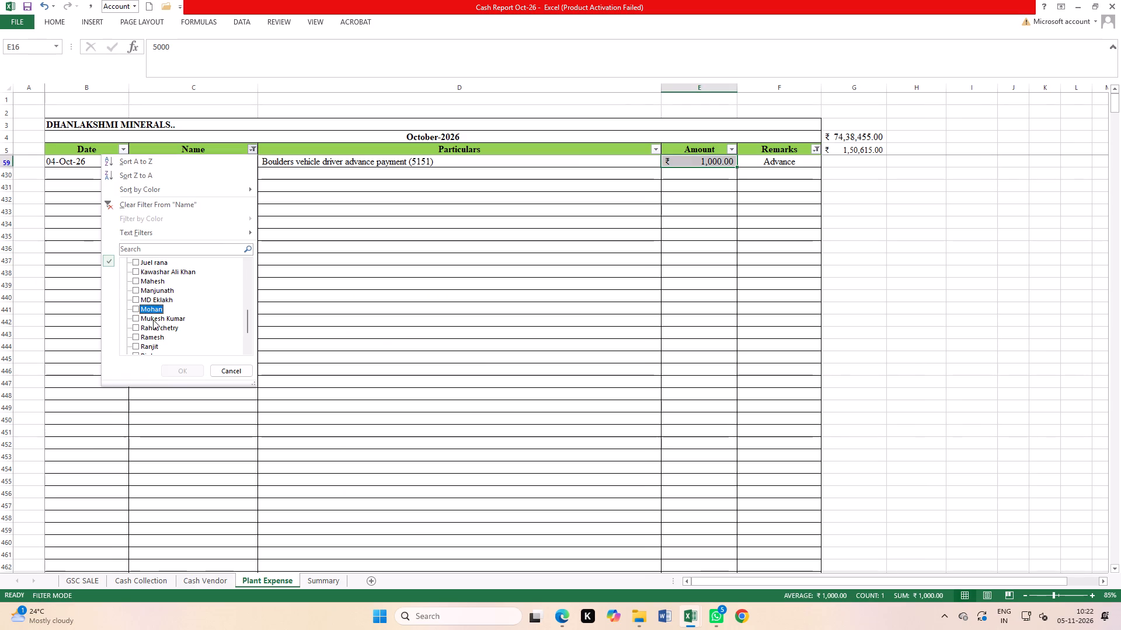
{"action": "left_click", "coordinate": [153, 320]}
{"action": "left_click", "coordinate": [181, 369]}
{"action": "scroll", "coordinate": [259, 349], "scroll_direction": "up", "scroll_amount": 4}
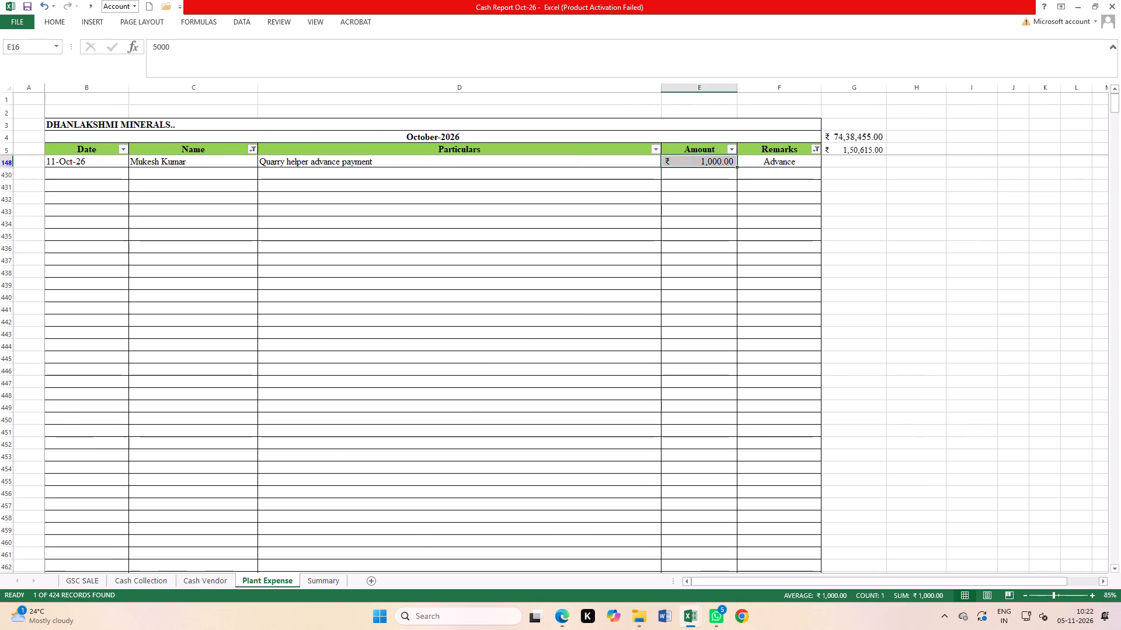
Switch to Salary Statement and enter 1000 as Mukesh's October advance in cell J48 of the Oct-2026 sheet.
{"action": "key", "text": "ctrl+Tab"}
{"action": "scroll", "coordinate": [346, 407], "scroll_direction": "down", "scroll_amount": 5}
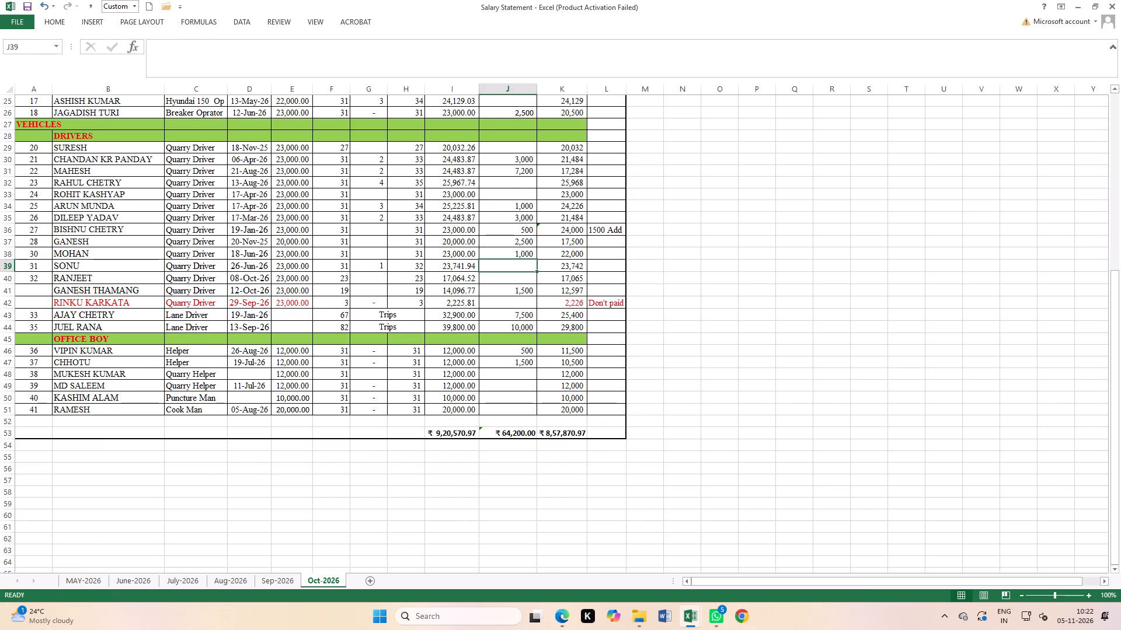
{"action": "left_click", "coordinate": [0, 375]}
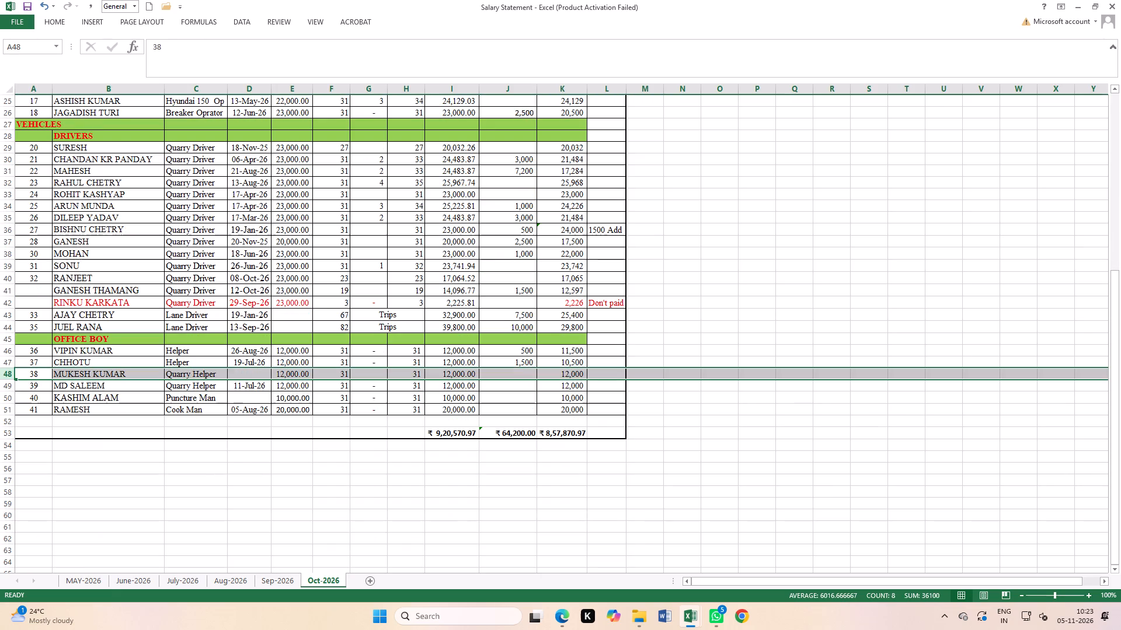
{"action": "left_click", "coordinate": [504, 373]}
{"action": "type", "text": "1000"}
{"action": "key", "text": "Return"}
Switch to Cash Report Oct-26 and filter the Name column to only Rahul's Advance entries.
{"action": "key", "text": "ctrl+Tab"}
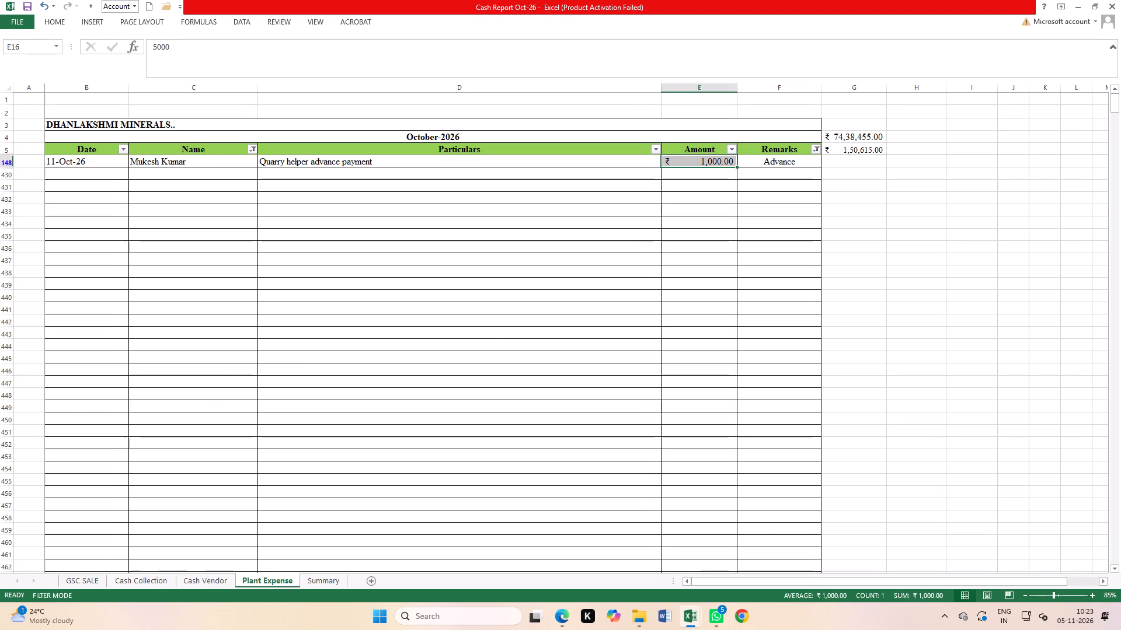
{"action": "left_click", "coordinate": [253, 148]}
{"action": "scroll", "coordinate": [188, 314], "scroll_direction": "down", "scroll_amount": 6}
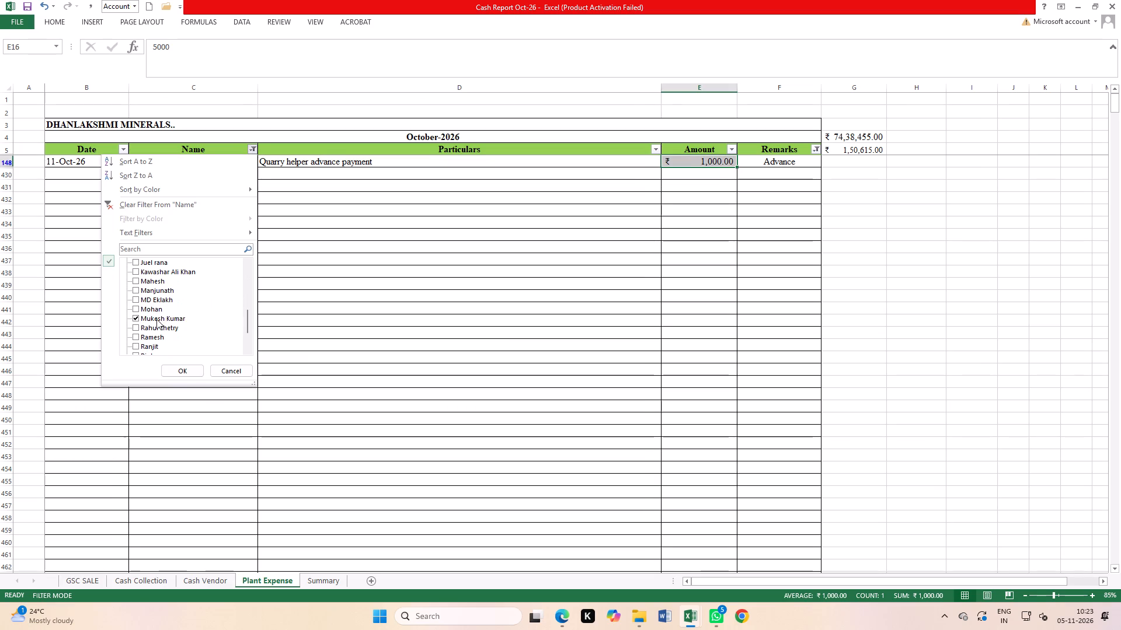
{"action": "left_click", "coordinate": [156, 319]}
{"action": "left_click", "coordinate": [156, 325]}
{"action": "left_click", "coordinate": [176, 372]}
{"action": "scroll", "coordinate": [460, 344], "scroll_direction": "up", "scroll_amount": 3}
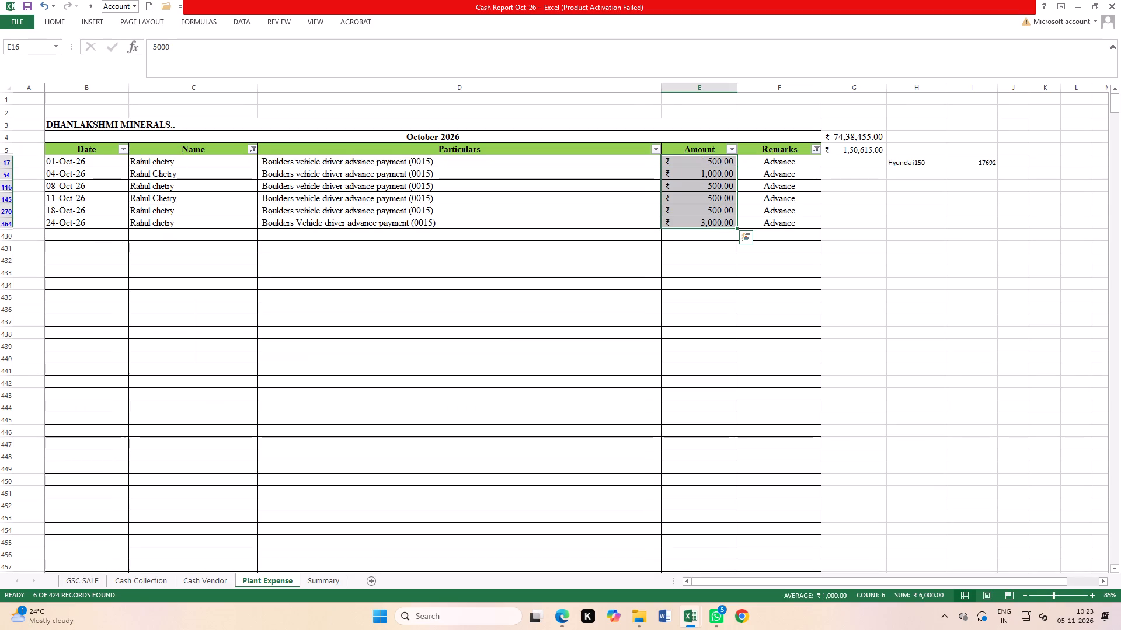
Switch to Salary Statement and enter 6000 as Rahul's October advance in cell J32 of the Oct-2026 sheet.
{"action": "key", "text": "ctrl+Tab"}
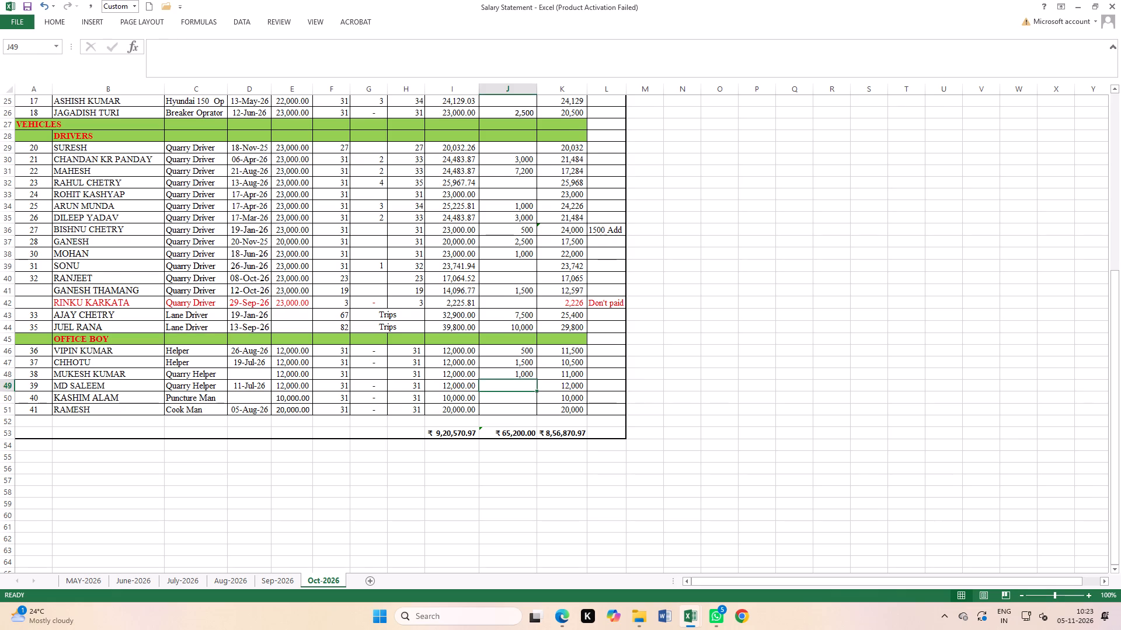
{"action": "key", "text": "ctrl+Tab"}
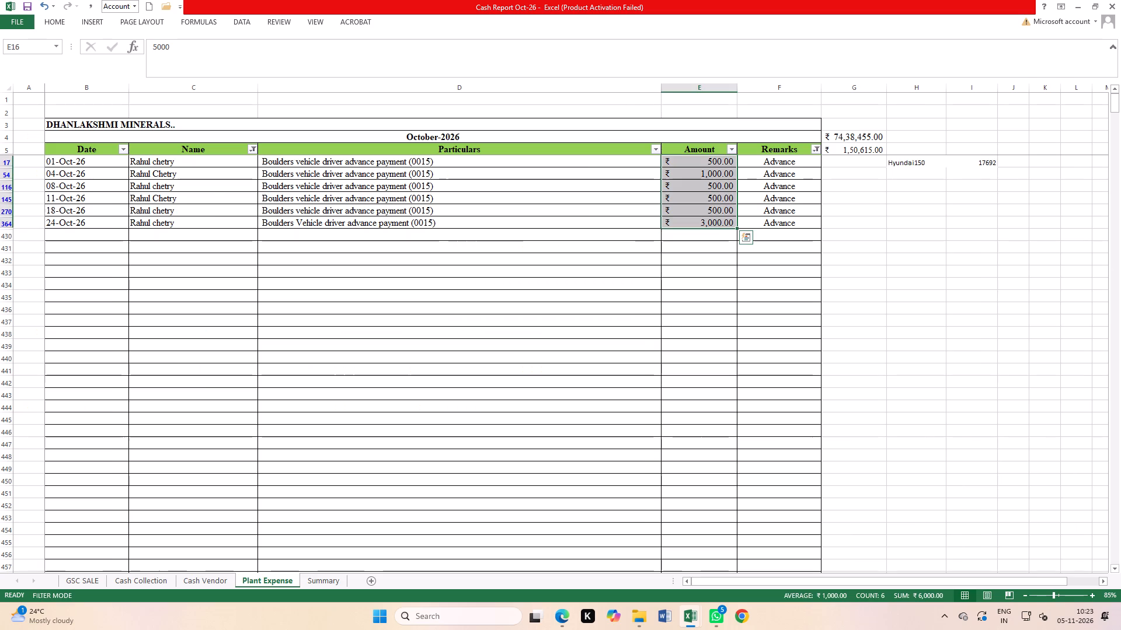
{"action": "key", "text": "ctrl+Tab"}
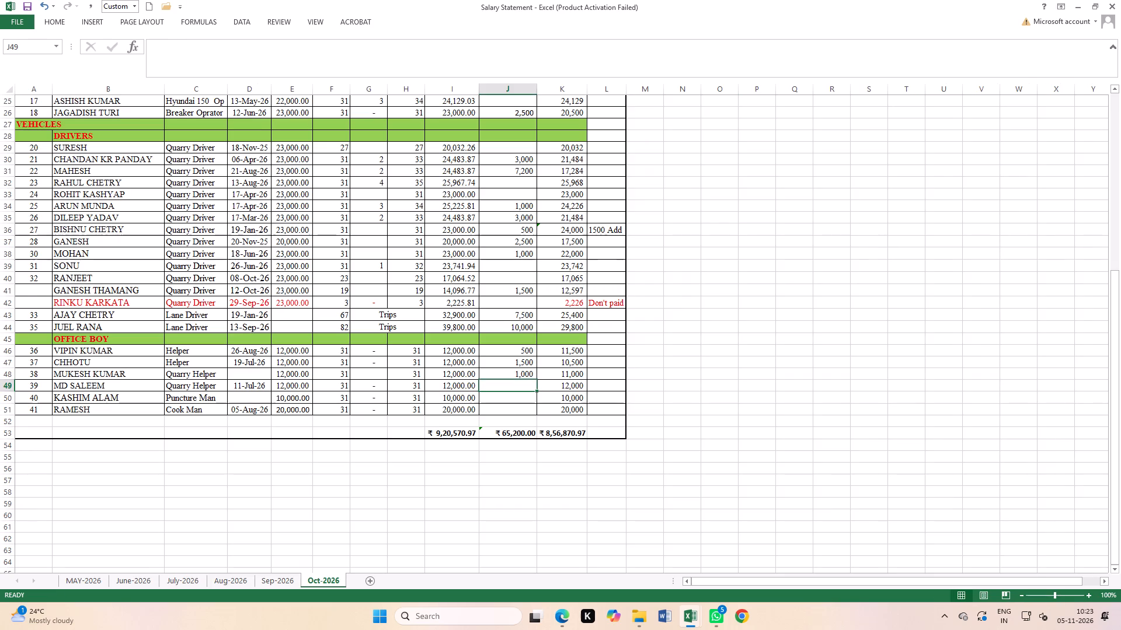
{"action": "left_click", "coordinate": [1, 180]}
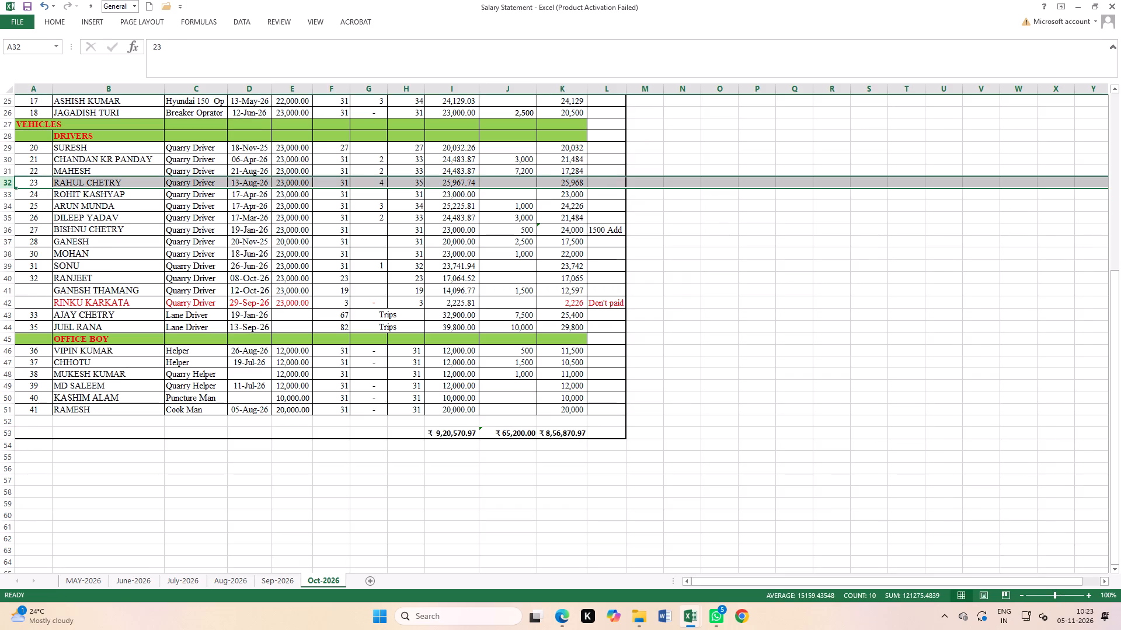
{"action": "left_click", "coordinate": [525, 183]}
{"action": "type", "text": "6000"}
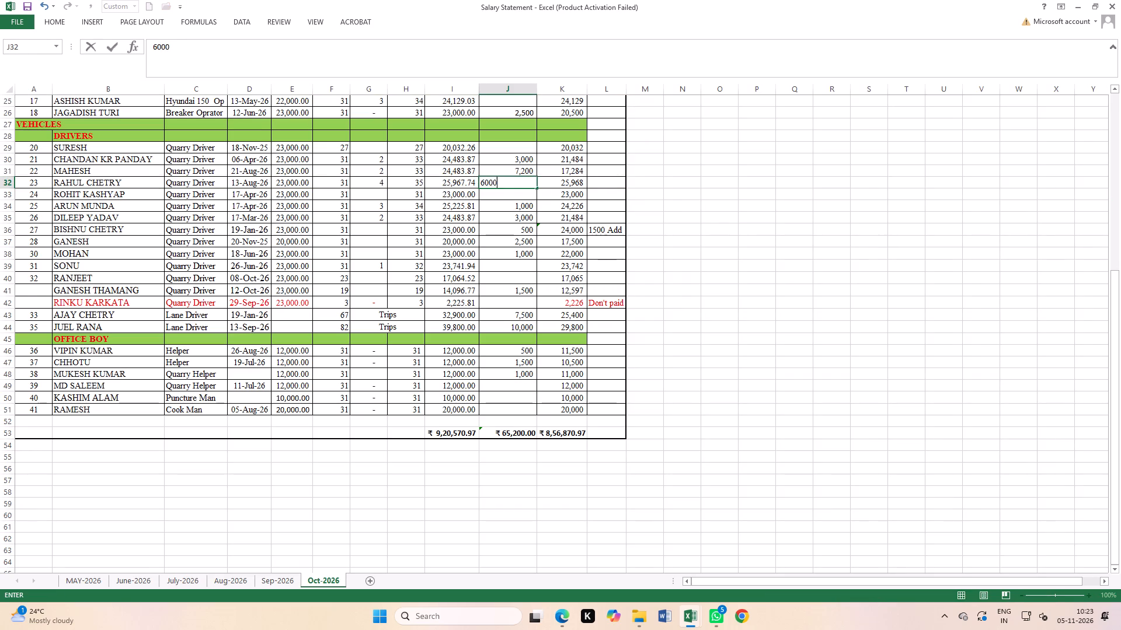
{"action": "key", "text": "Return"}
Switch to Cash Report Oct-26 and filter the Name column to only Ramesh's Advance entries.
{"action": "key", "text": "ctrl+Tab"}
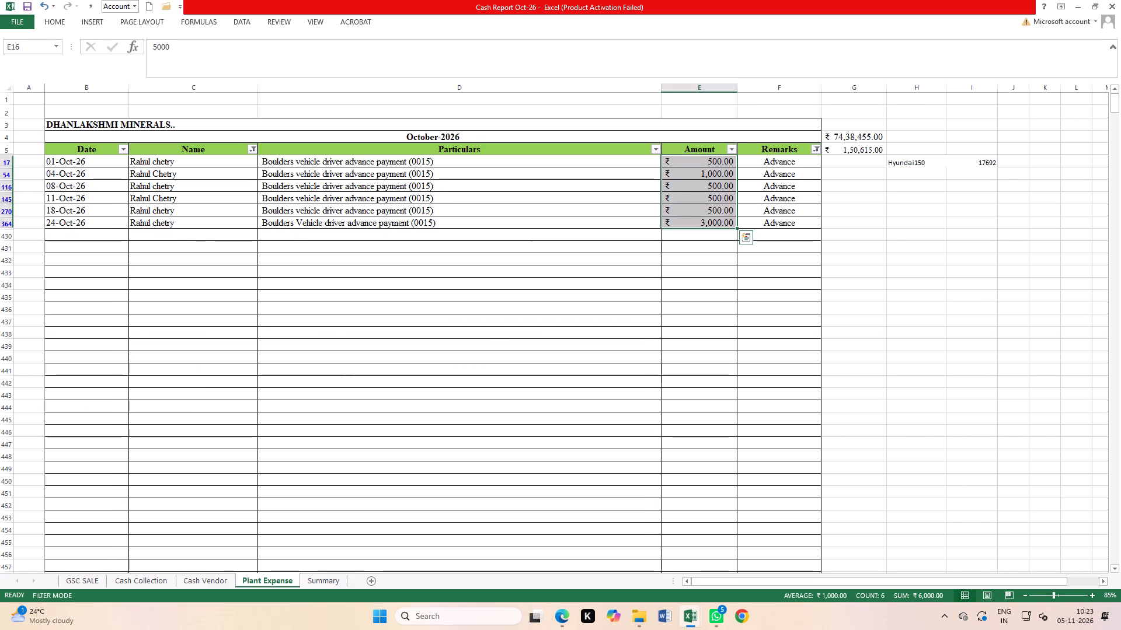
{"action": "left_click", "coordinate": [248, 147]}
{"action": "scroll", "coordinate": [197, 300], "scroll_direction": "down", "scroll_amount": 7}
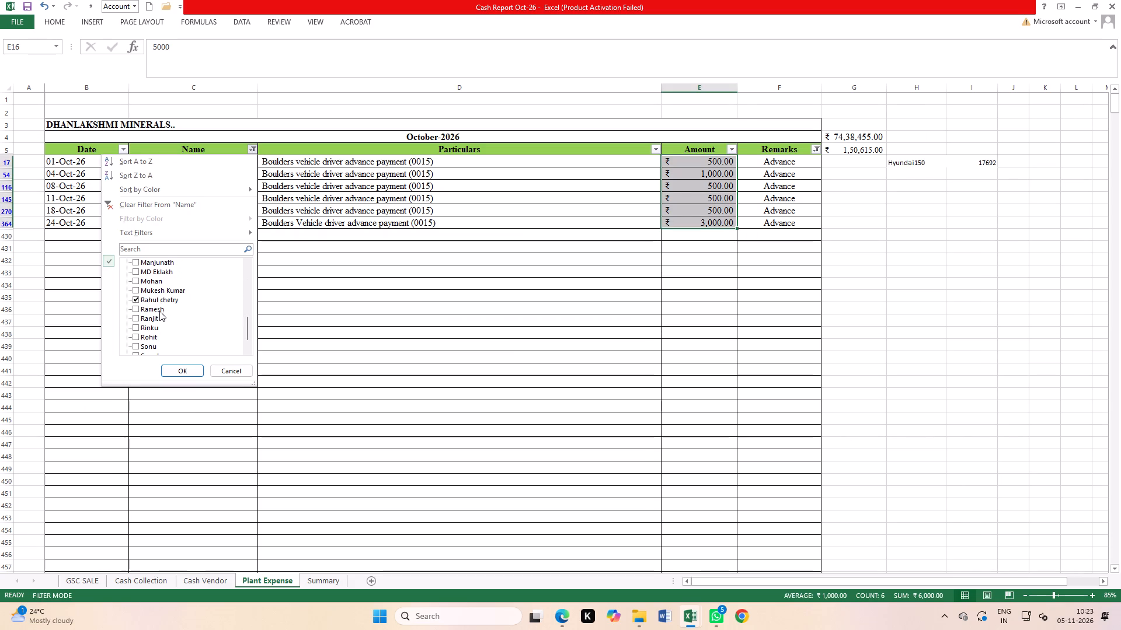
{"action": "left_click", "coordinate": [150, 300]}
{"action": "left_click", "coordinate": [154, 309]}
{"action": "left_click", "coordinate": [176, 370]}
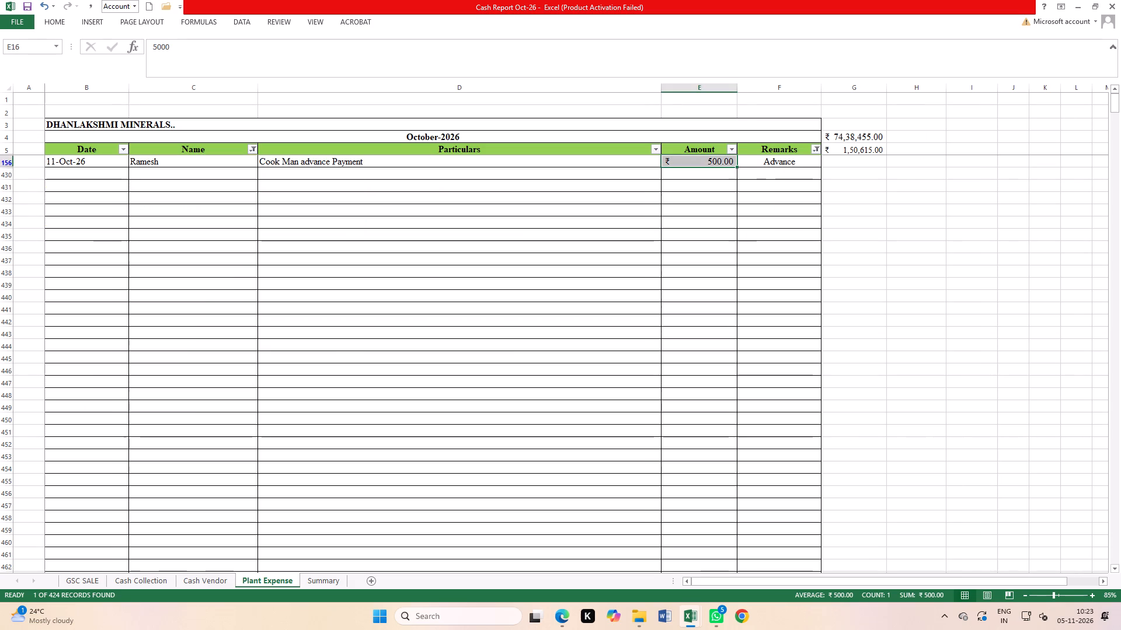
{"action": "scroll", "coordinate": [434, 345], "scroll_direction": "up", "scroll_amount": 4}
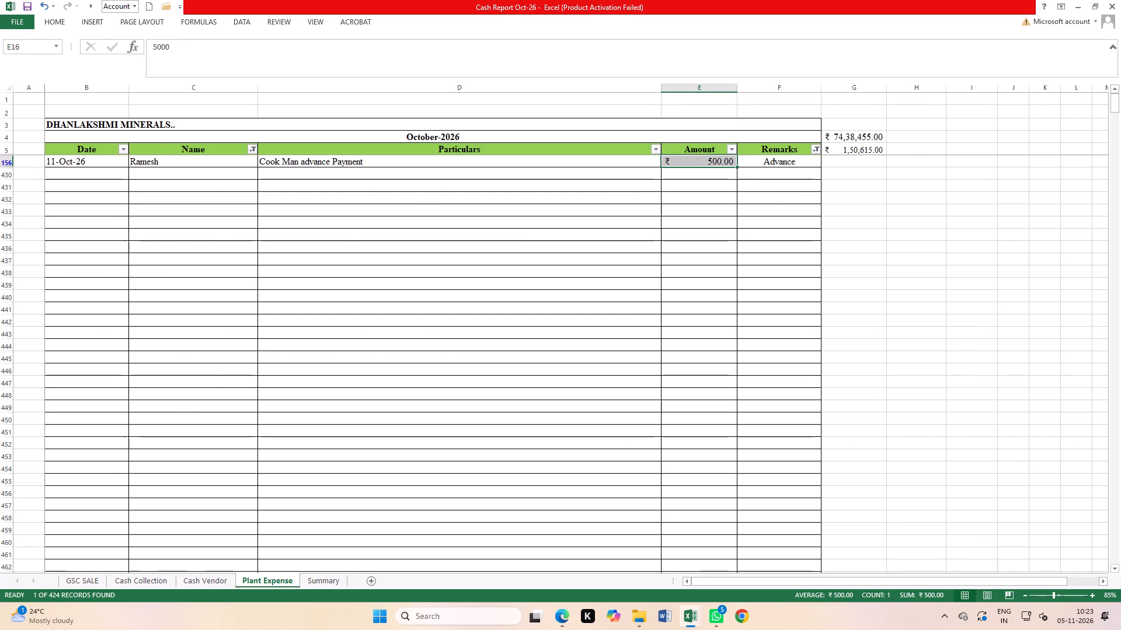
Switch to Salary Statement and enter 500 as Ramesh's October advance in cell J51 of the Oct-2026 sheet.
{"action": "key", "text": "ctrl+Tab"}
{"action": "key", "text": "ctrl+Tab"}
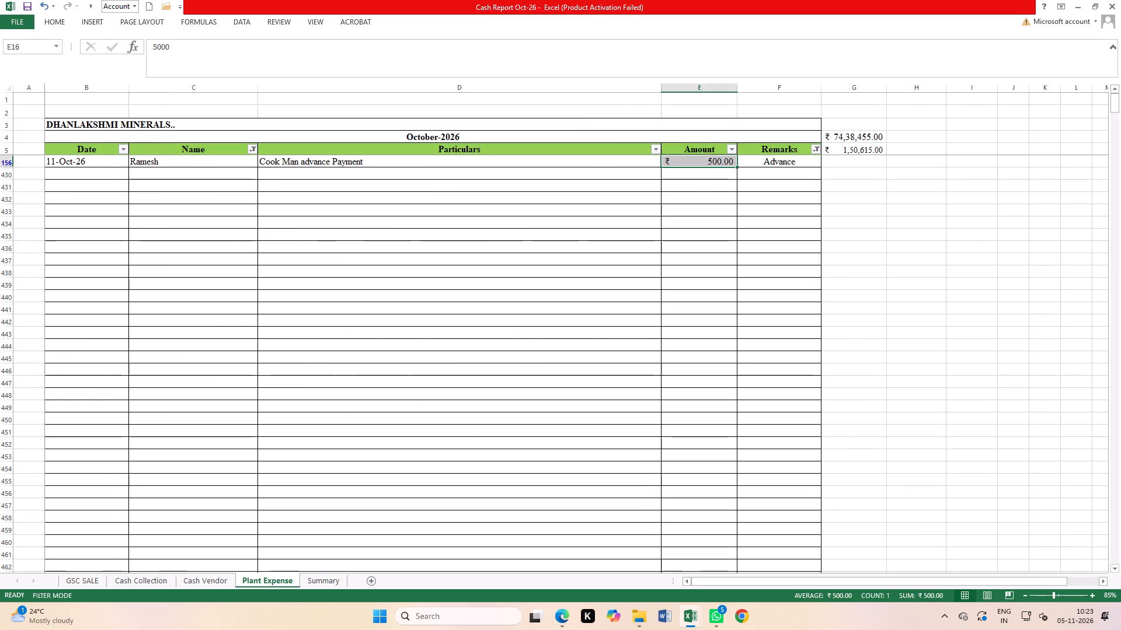
{"action": "key", "text": "ctrl+Tab"}
{"action": "left_click", "coordinate": [511, 414]}
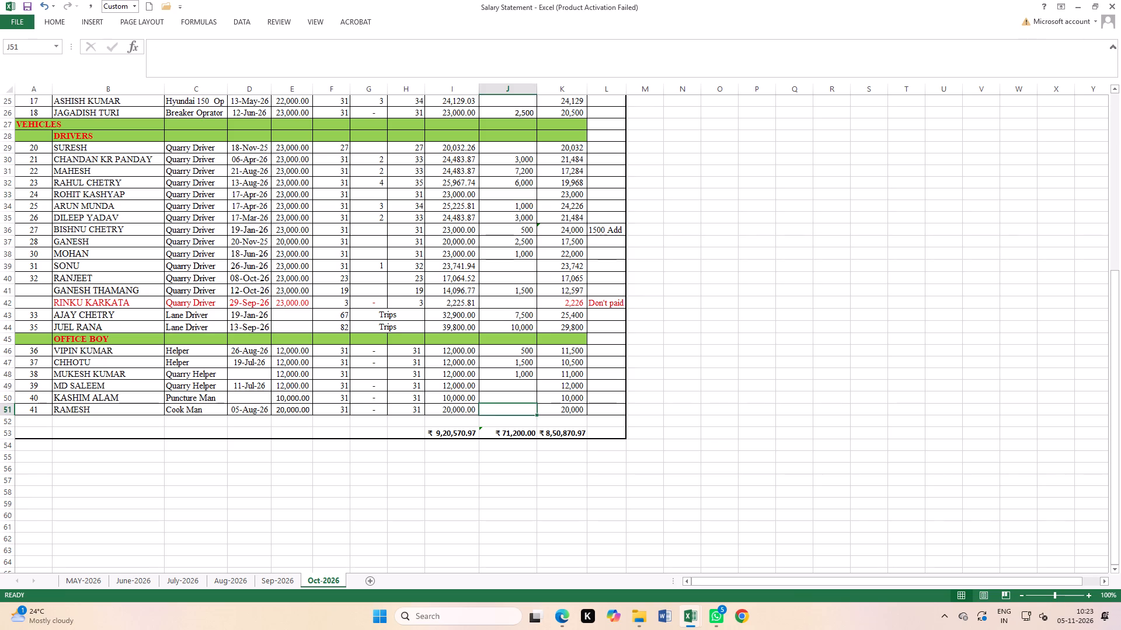
{"action": "type", "text": "500"}
{"action": "key", "text": "Return"}
Switch to Cash Report Oct-26 and filter the Name column to only Ranjit's Advance entries.
{"action": "key", "text": "ctrl+Tab"}
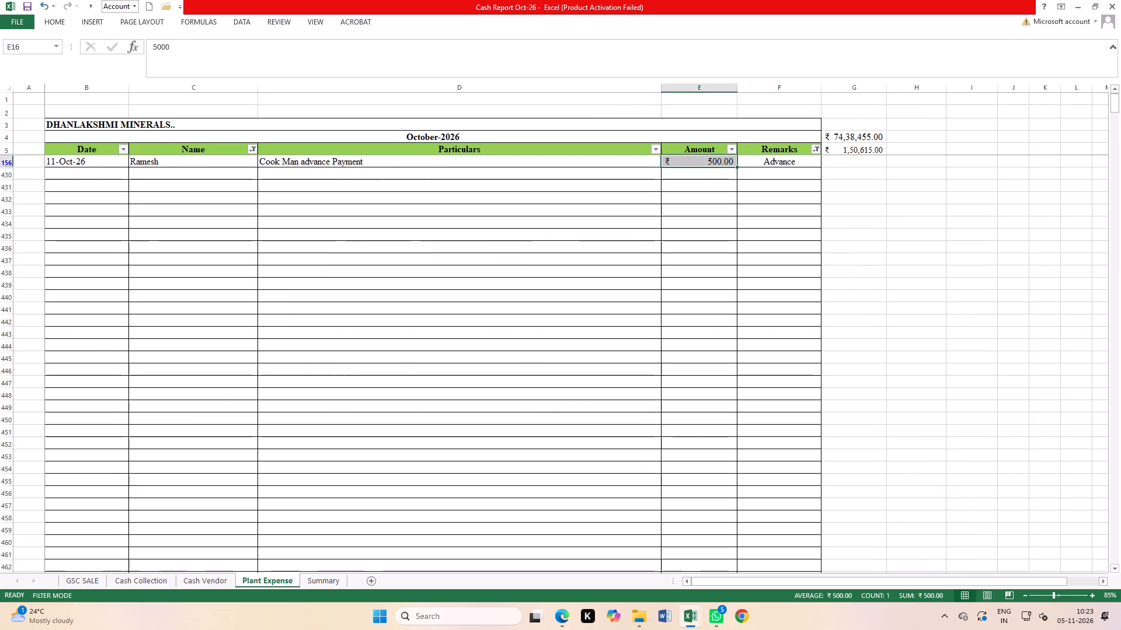
{"action": "left_click", "coordinate": [251, 147]}
{"action": "scroll", "coordinate": [184, 316], "scroll_direction": "down", "scroll_amount": 5}
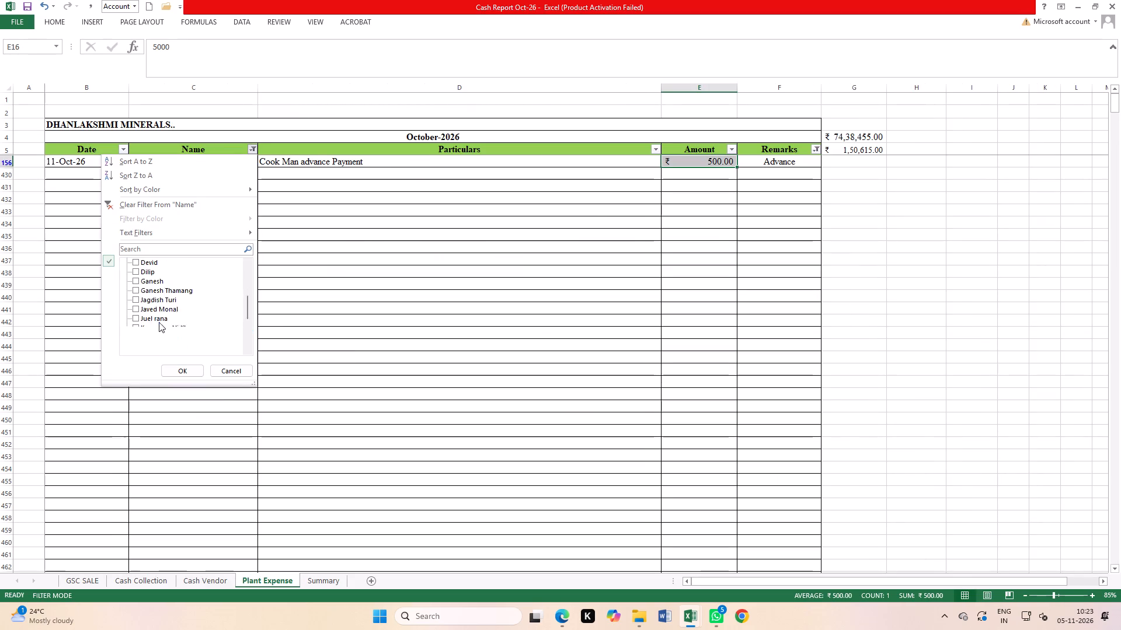
{"action": "scroll", "coordinate": [159, 322], "scroll_direction": "down", "scroll_amount": 2}
{"action": "left_click", "coordinate": [148, 311]}
{"action": "left_click", "coordinate": [148, 318]}
{"action": "left_click", "coordinate": [180, 373]}
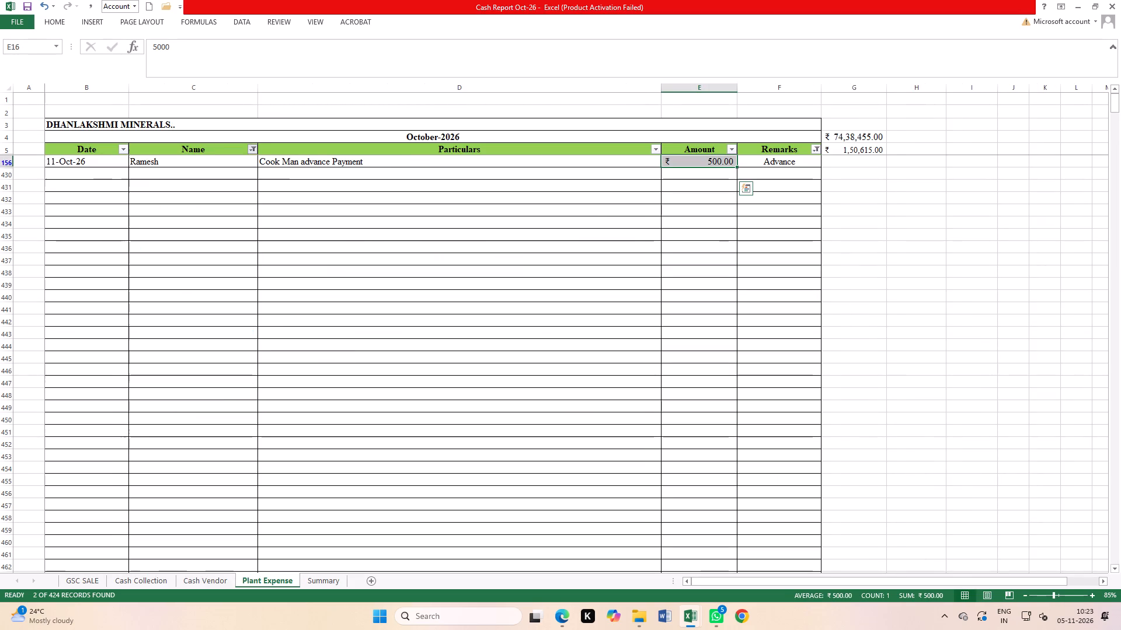
{"action": "scroll", "coordinate": [383, 375], "scroll_direction": "up", "scroll_amount": 5}
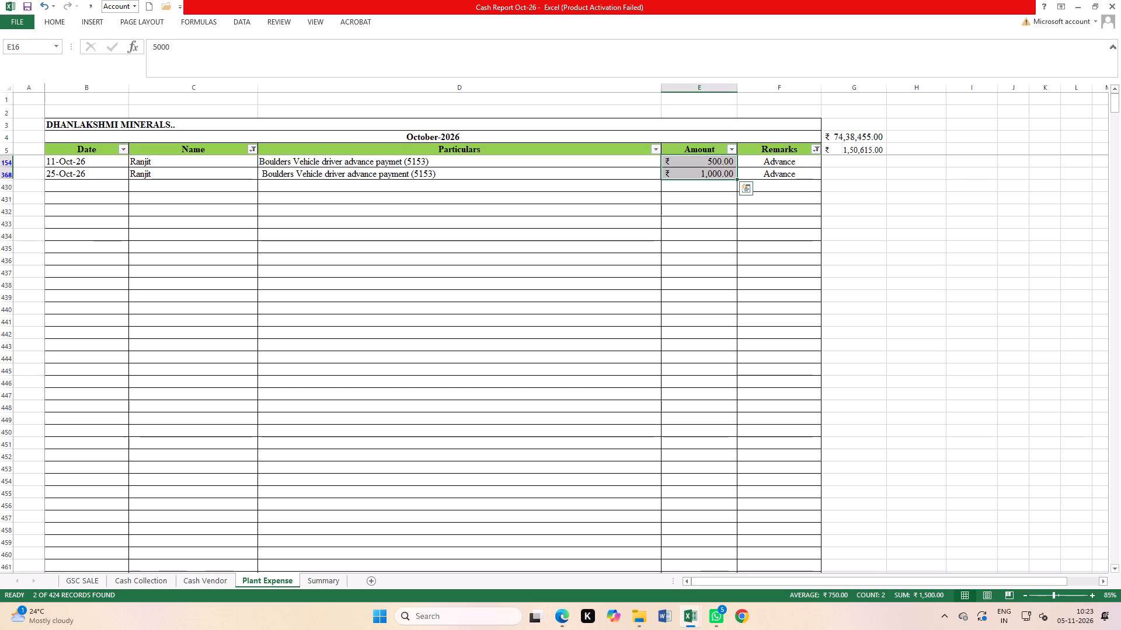
Switch to Salary Statement and enter 1500 as Ranjeet's October advance in cell J40 of the Oct-2026 sheet.
{"action": "key", "text": "ctrl+Tab"}
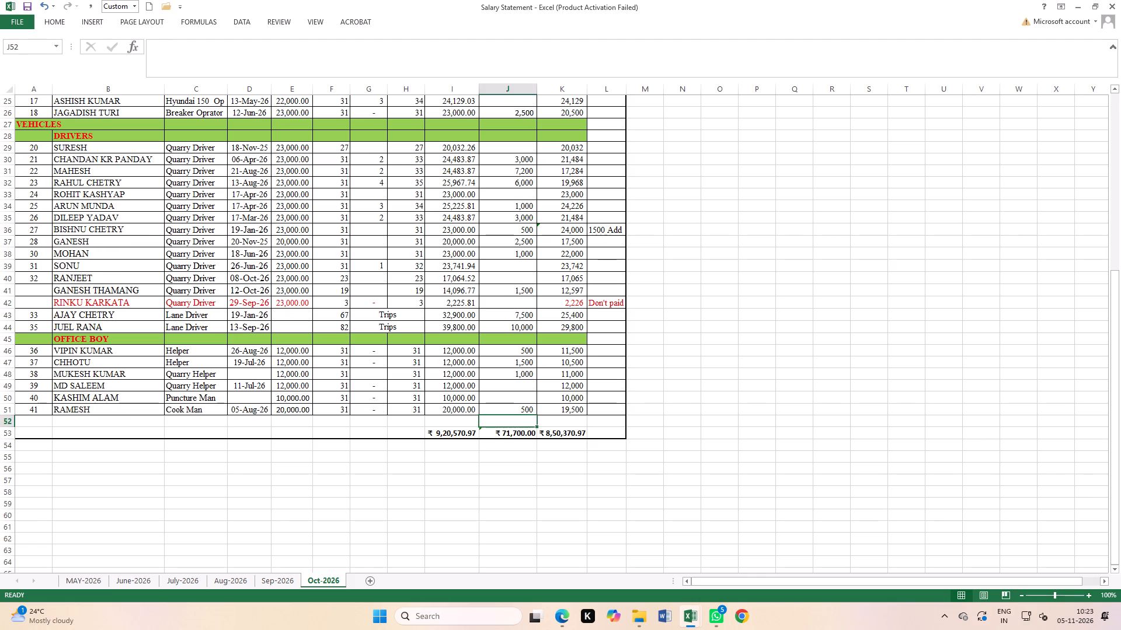
{"action": "left_click", "coordinate": [1, 279]}
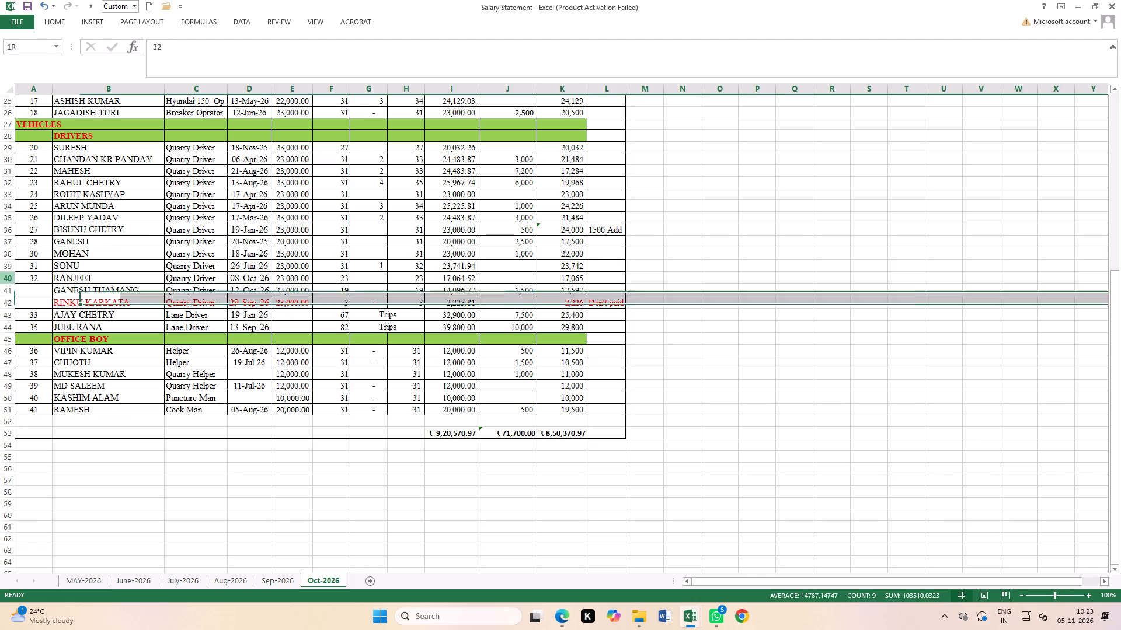
{"action": "left_click", "coordinate": [518, 278]}
{"action": "type", "text": "1500"}
{"action": "key", "text": "Return"}
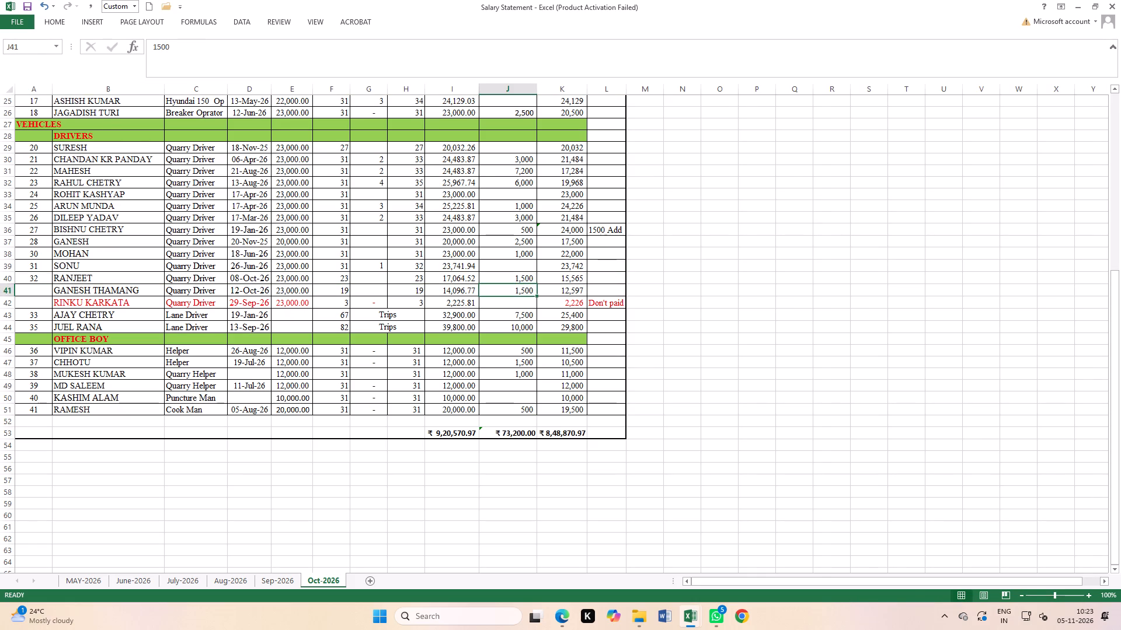
Switch to Cash Report Oct-26, filter the Name column to only Rinku's Advance entries and select their amounts.
{"action": "key", "text": "ctrl+Tab"}
{"action": "left_click", "coordinate": [253, 148]}
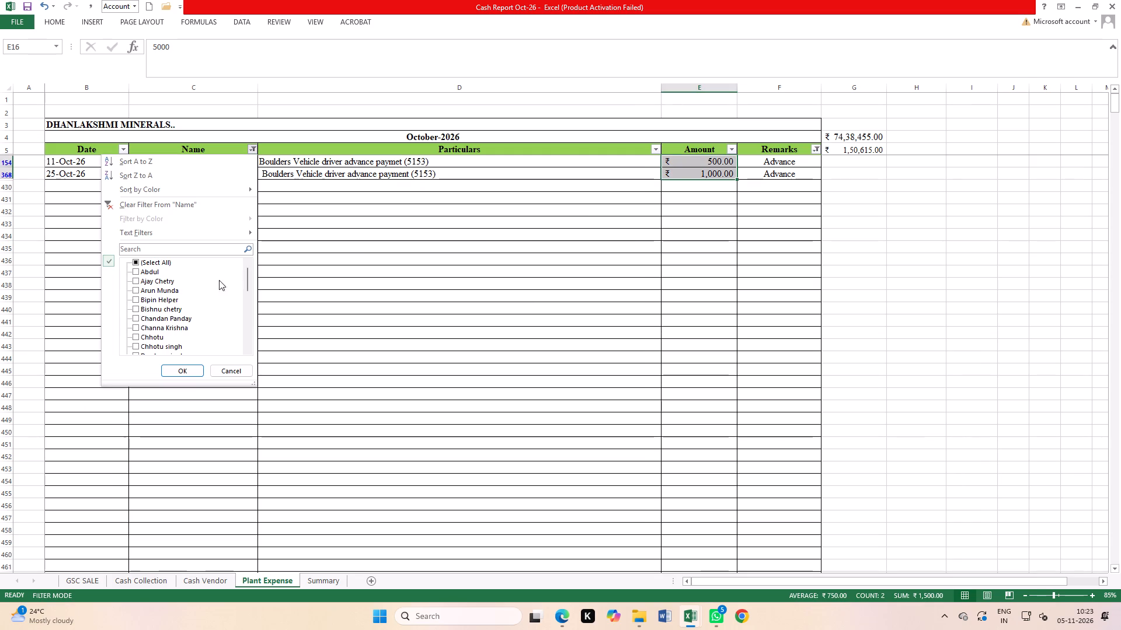
{"action": "scroll", "coordinate": [182, 295], "scroll_direction": "down", "scroll_amount": 8}
{"action": "left_click", "coordinate": [155, 302]}
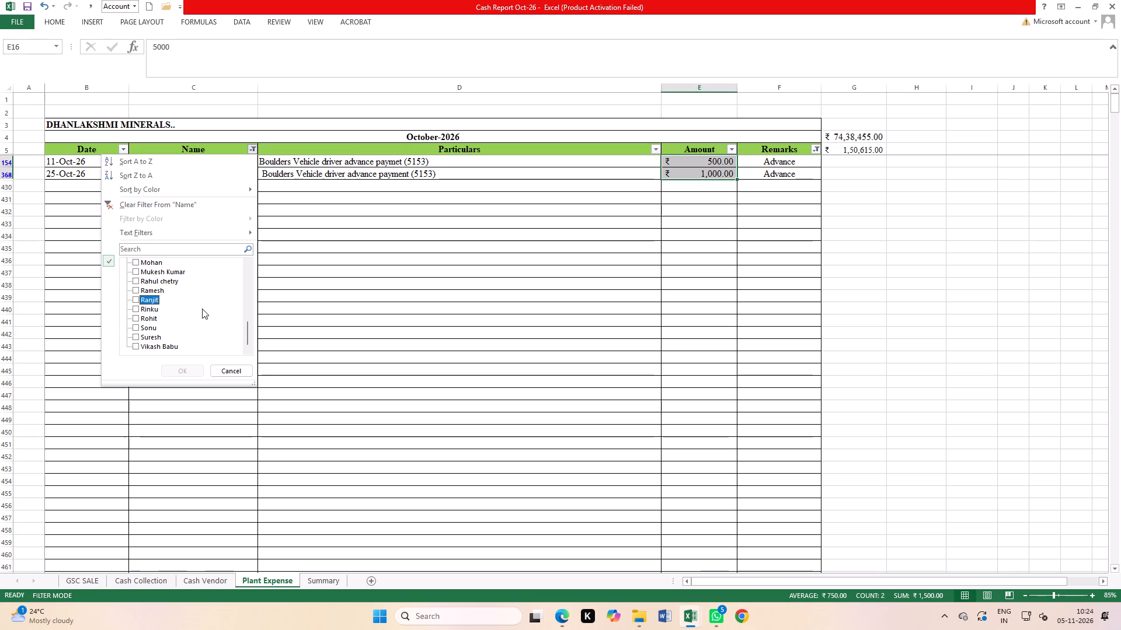
{"action": "left_click", "coordinate": [153, 309]}
{"action": "left_click", "coordinate": [186, 371]}
{"action": "scroll", "coordinate": [555, 364], "scroll_direction": "up", "scroll_amount": 5}
{"action": "left_click", "coordinate": [669, 304]}
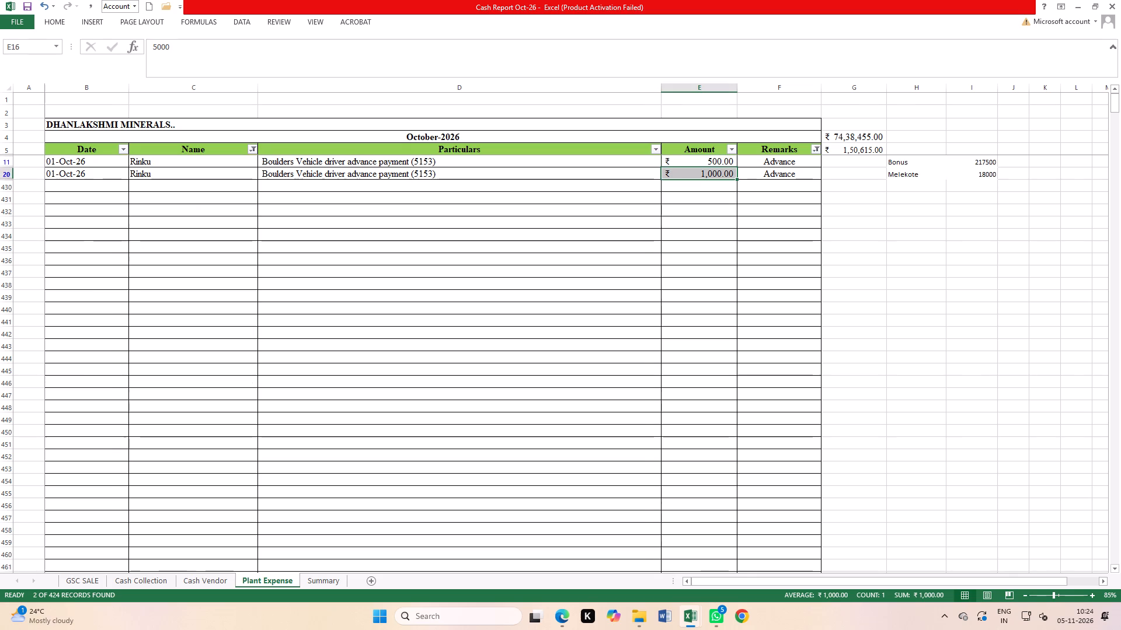
{"action": "left_click_drag", "start_coordinate": [715, 162], "coordinate": [717, 173]}
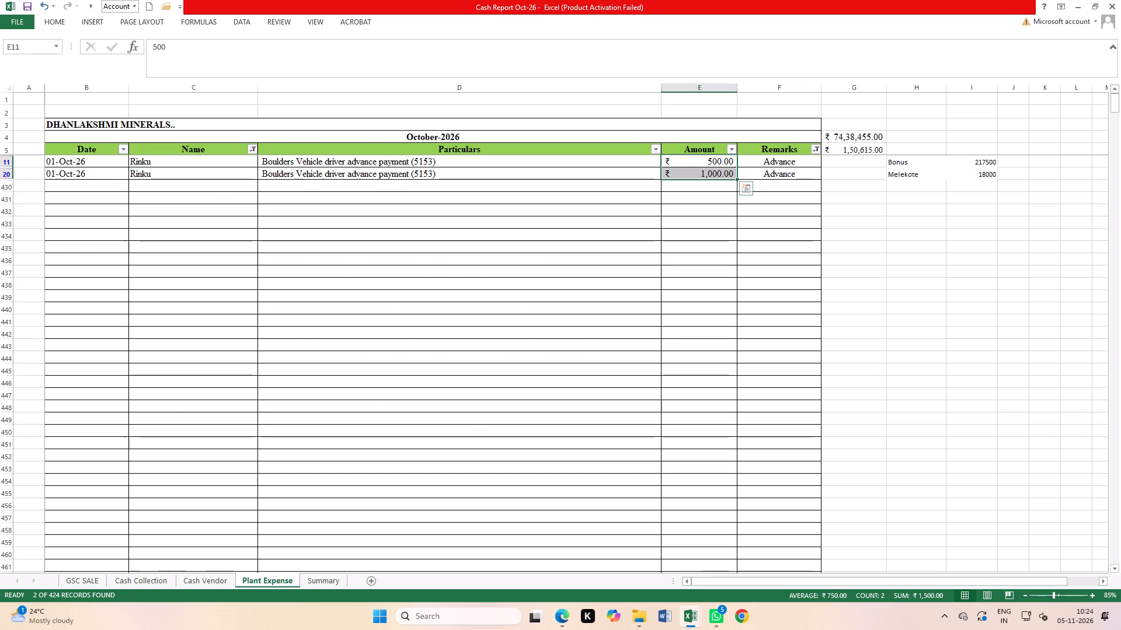
Switch to Salary Statement and enter 1500 as Rinku's October advance in cell J42 of the Oct-2026 sheet.
{"action": "key", "text": "ctrl+Tab"}
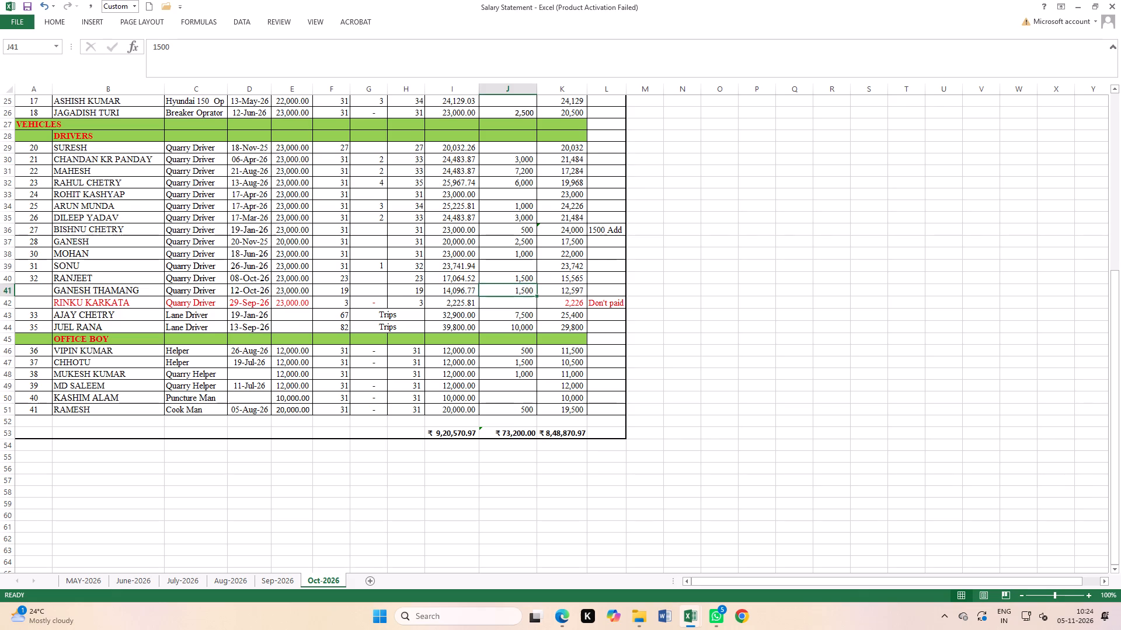
{"action": "left_click", "coordinate": [0, 300]}
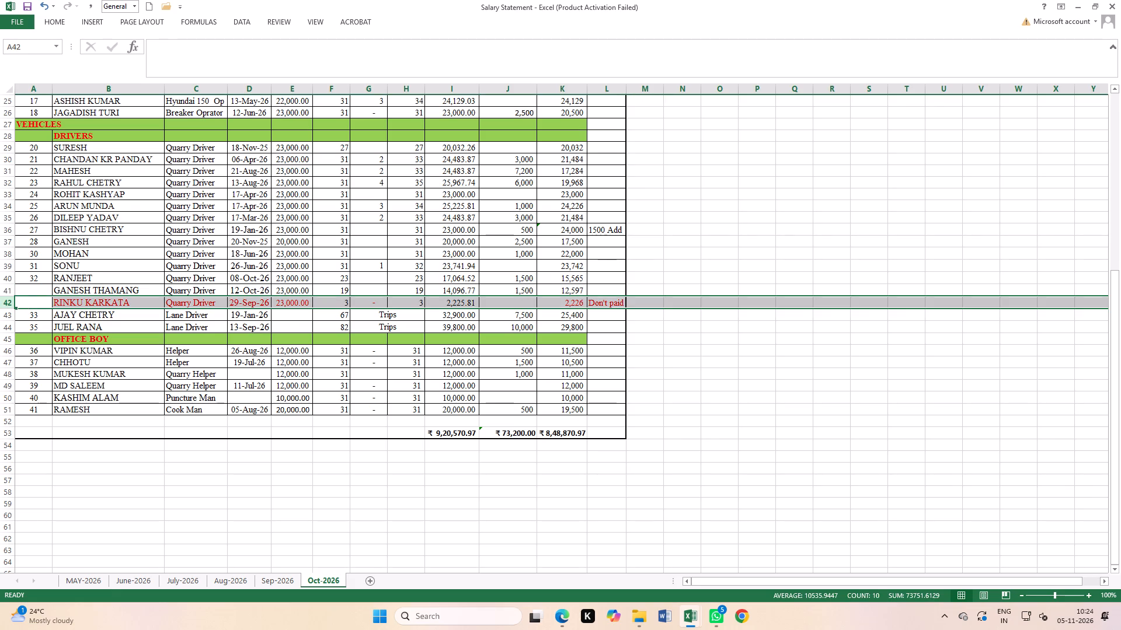
{"action": "left_click", "coordinate": [527, 302]}
{"action": "type", "text": "1500"}
{"action": "key", "text": "Return"}
{"action": "left_click", "coordinate": [608, 325]}
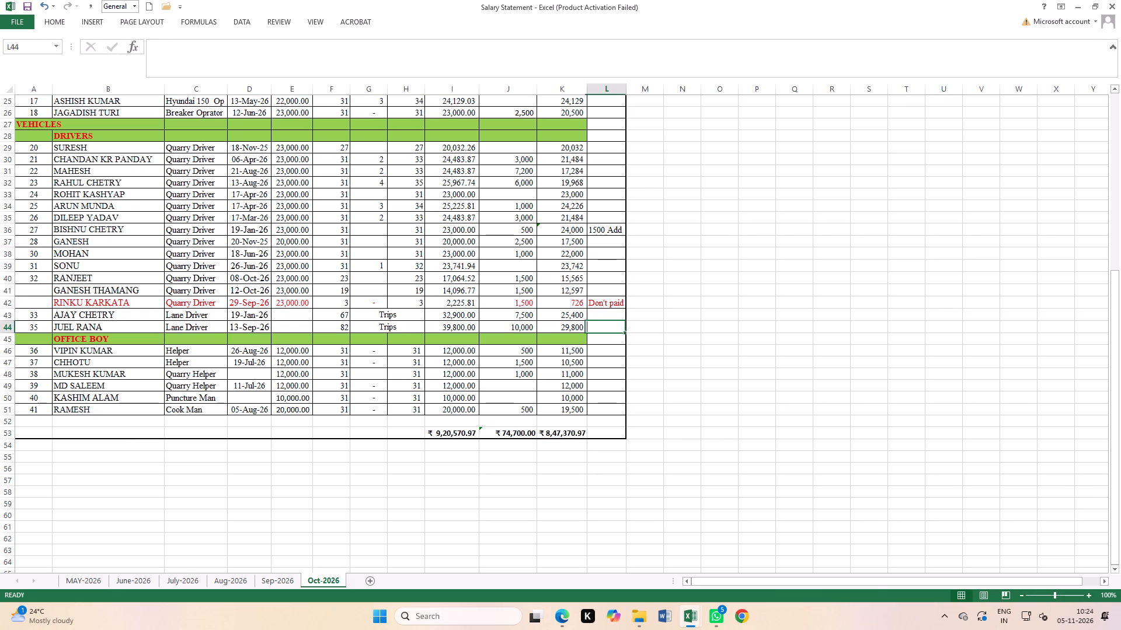
Switch to Cash Report Oct-26 and filter the Name column to only Rohit's Advance entries.
{"action": "key", "text": "ctrl+Tab"}
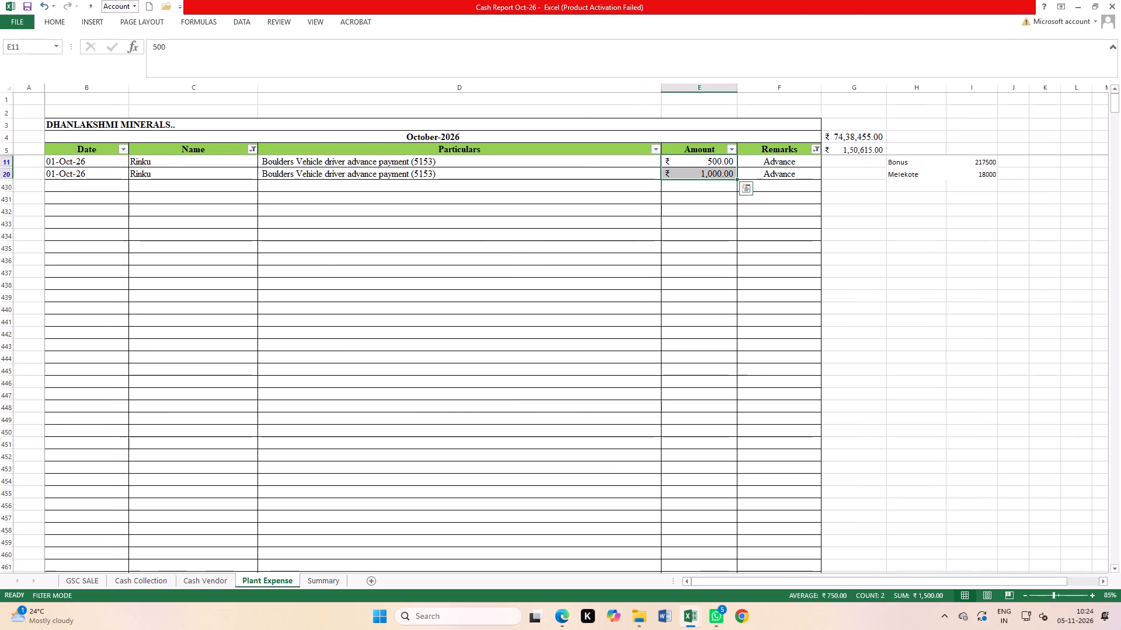
{"action": "left_click", "coordinate": [252, 149]}
{"action": "scroll", "coordinate": [126, 341], "scroll_direction": "down", "scroll_amount": 7}
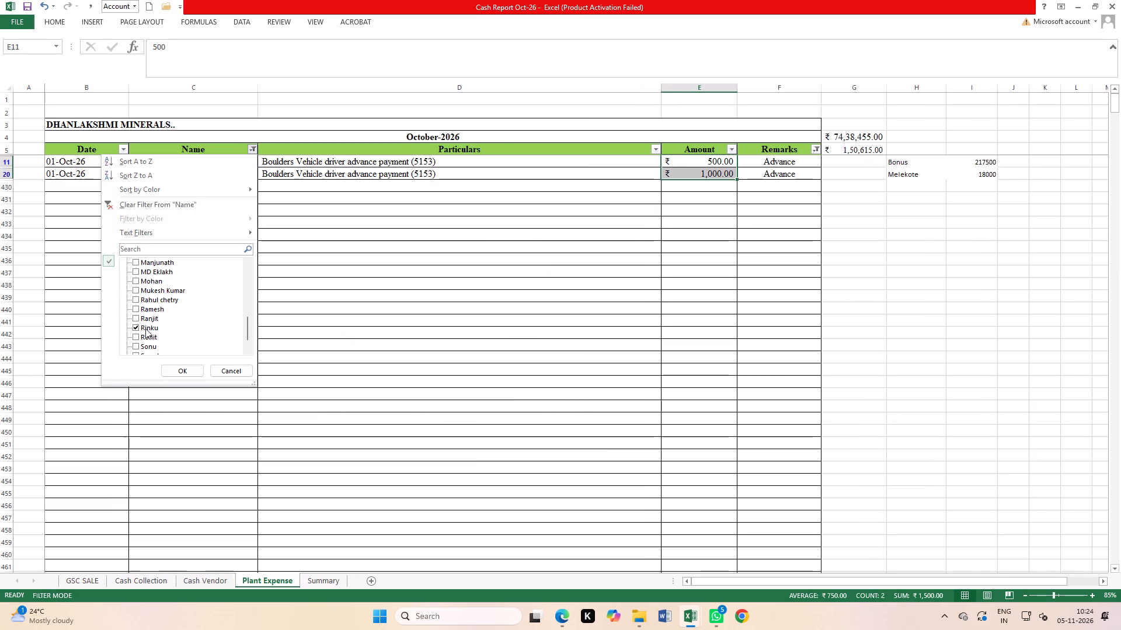
{"action": "left_click", "coordinate": [145, 328]}
{"action": "left_click", "coordinate": [153, 338]}
{"action": "left_click", "coordinate": [168, 366]}
{"action": "scroll", "coordinate": [280, 343], "scroll_direction": "up", "scroll_amount": 2}
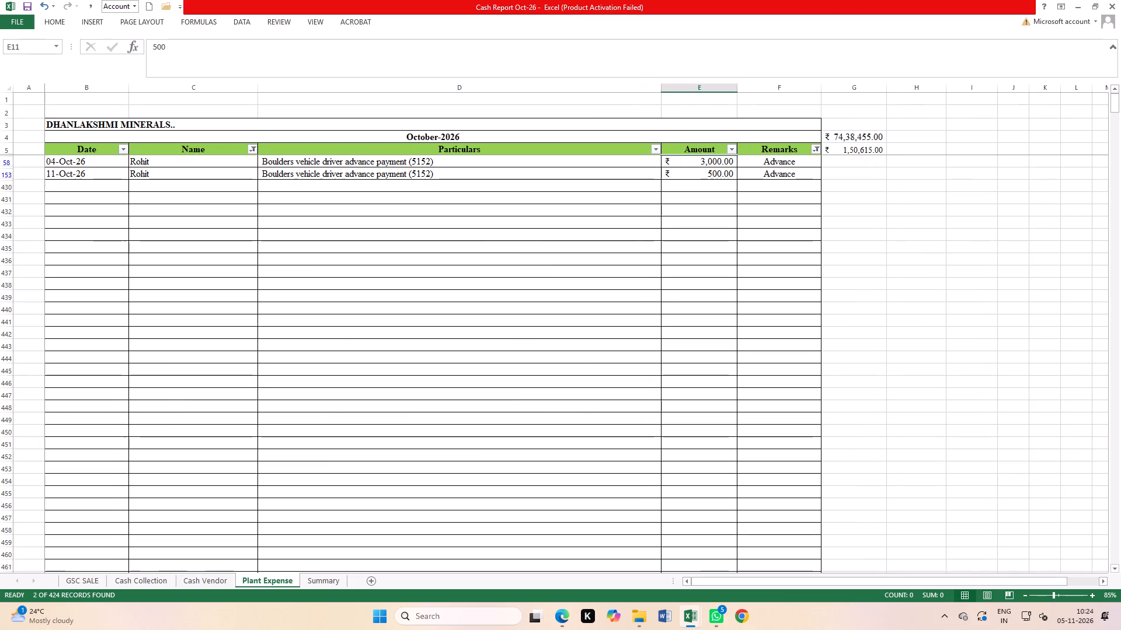
{"action": "scroll", "coordinate": [304, 343], "scroll_direction": "up", "scroll_amount": 1}
Switch to Salary Statement and enter 3500 as Rohit's October advance in cell J33 of the Oct-2026 sheet.
{"action": "key", "text": "ctrl+Tab"}
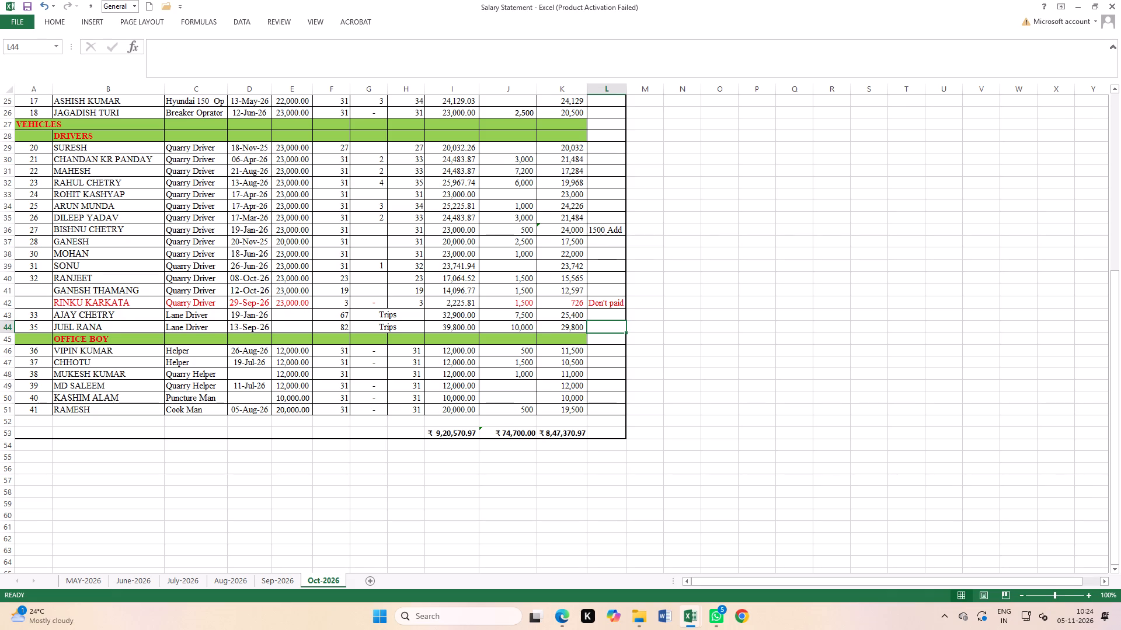
{"action": "left_click", "coordinate": [6, 194]}
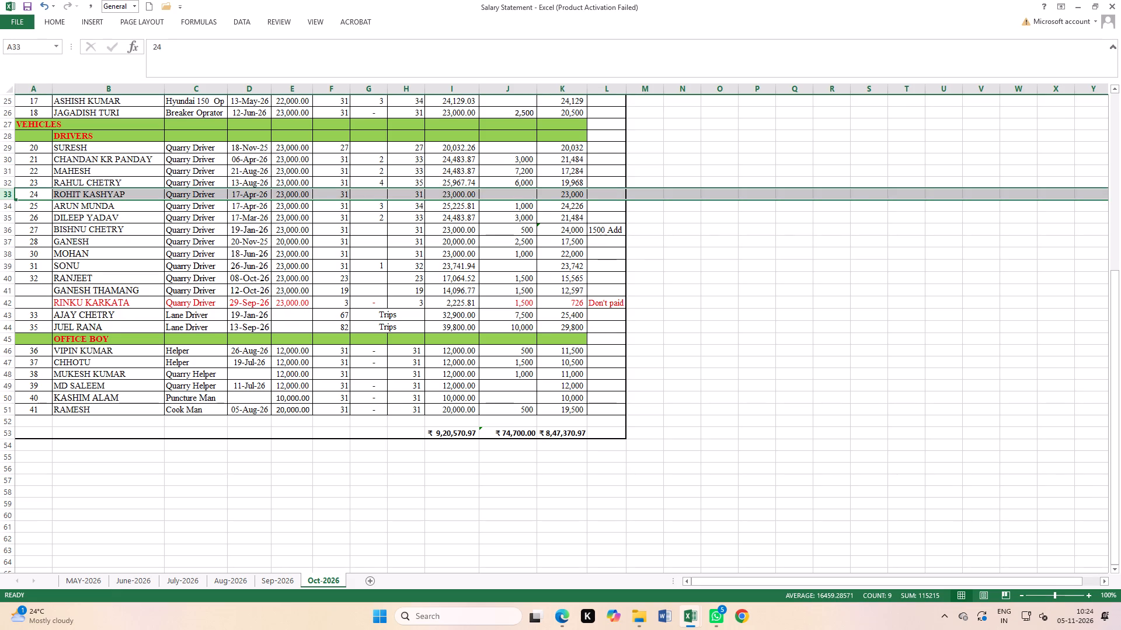
{"action": "left_click", "coordinate": [511, 194]}
{"action": "type", "text": "350"}
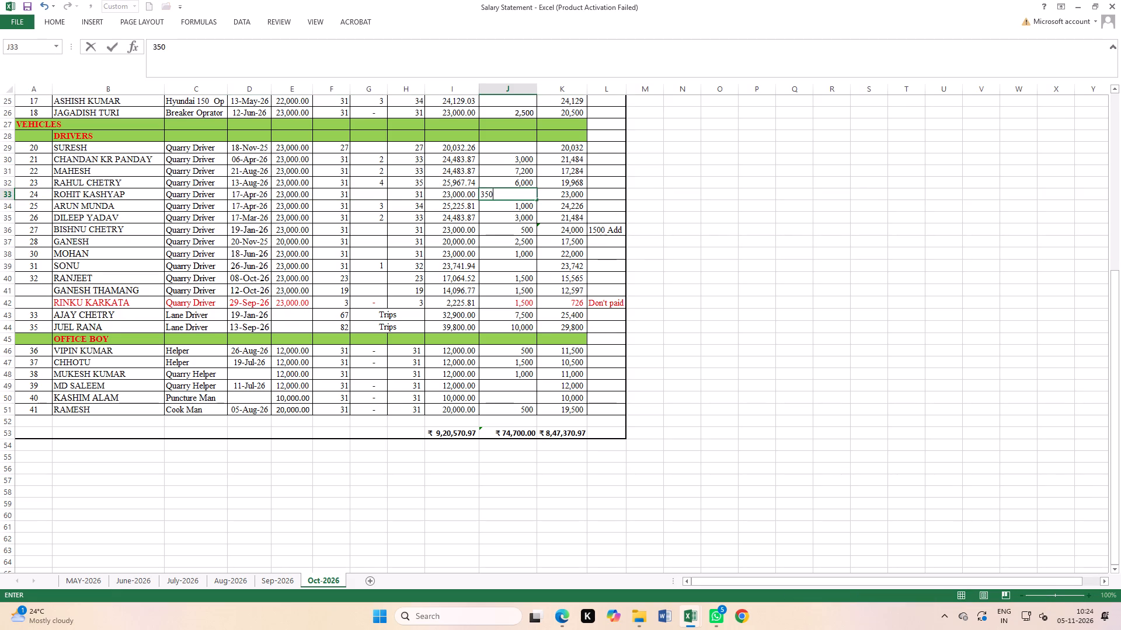
{"action": "key", "text": "Return"}
{"action": "key", "text": "1"}
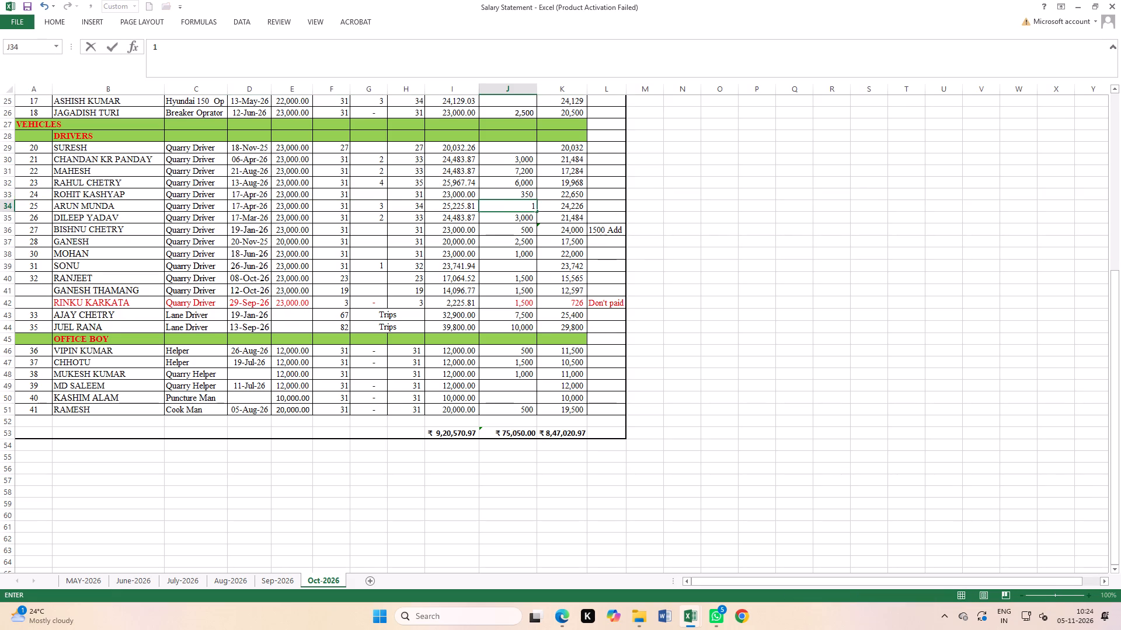
{"action": "key", "text": "ctrl+z"}
{"action": "left_click", "coordinate": [511, 194]}
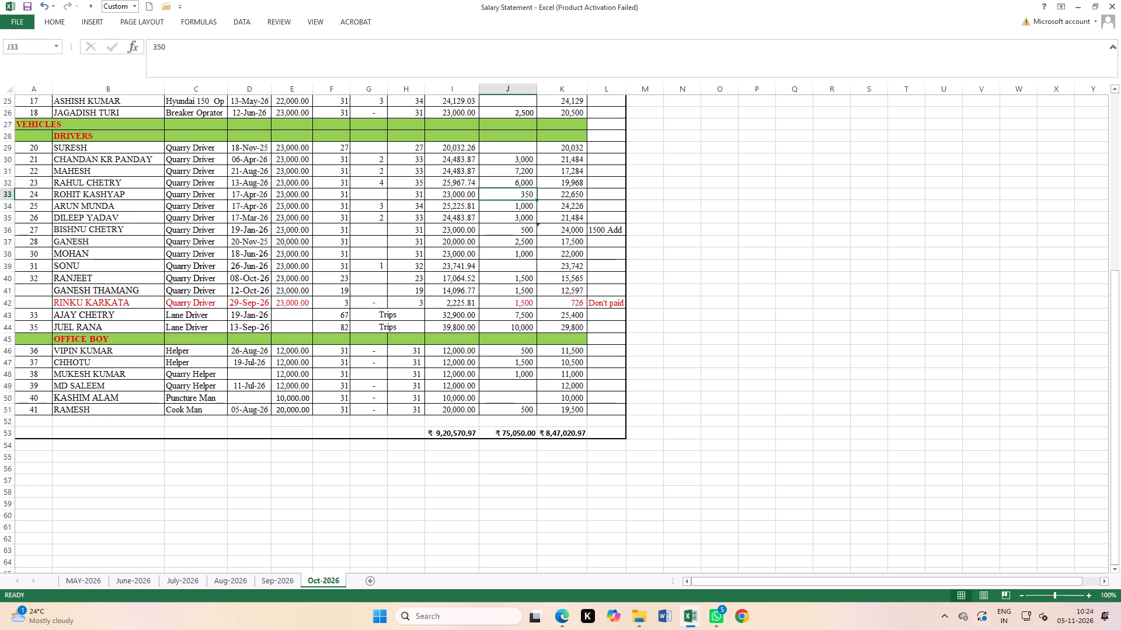
{"action": "type", "text": "3500"}
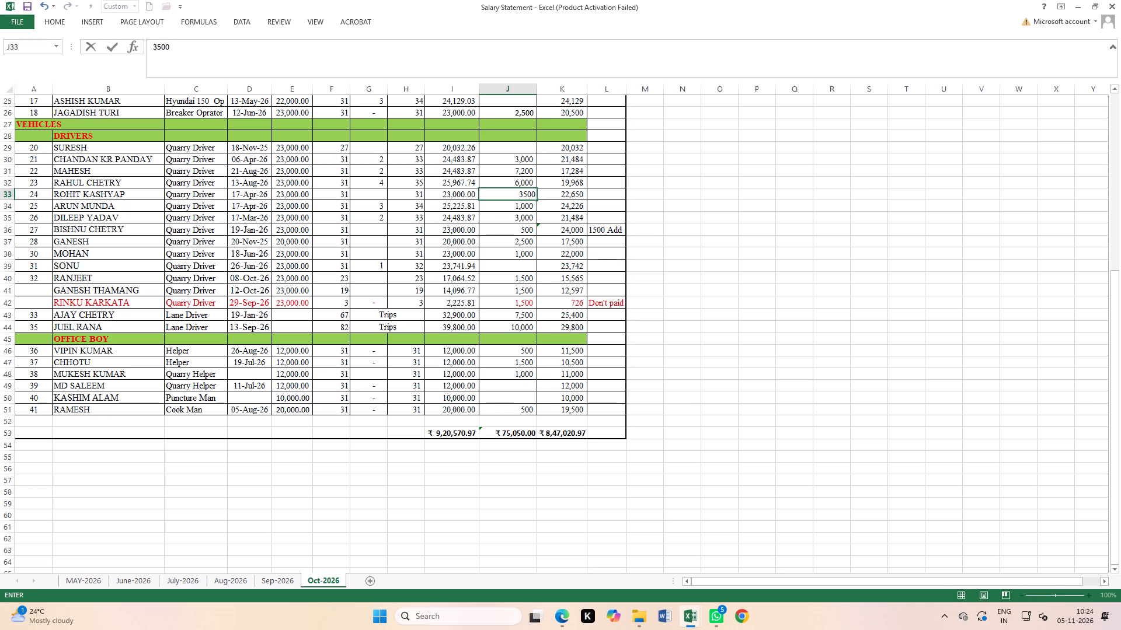
{"action": "key", "text": "Return"}
Switch to Cash Report Oct-26, filter the Name column to only Sonu's Advance entries and select their amounts.
{"action": "key", "text": "ctrl+Tab"}
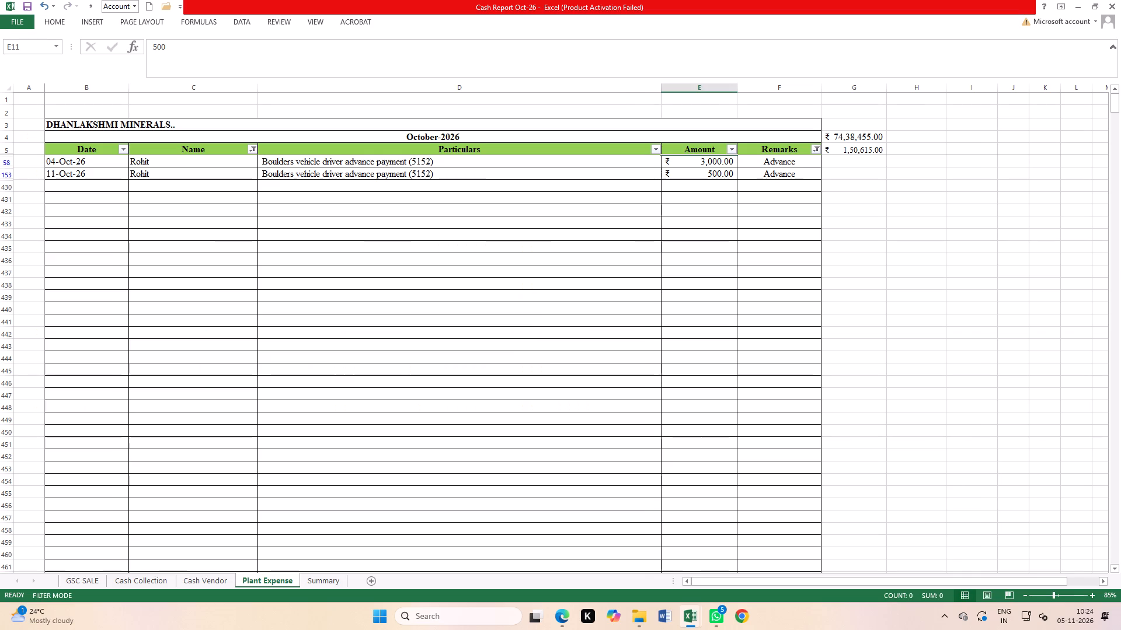
{"action": "left_click", "coordinate": [255, 148]}
{"action": "scroll", "coordinate": [162, 284], "scroll_direction": "down", "scroll_amount": 2}
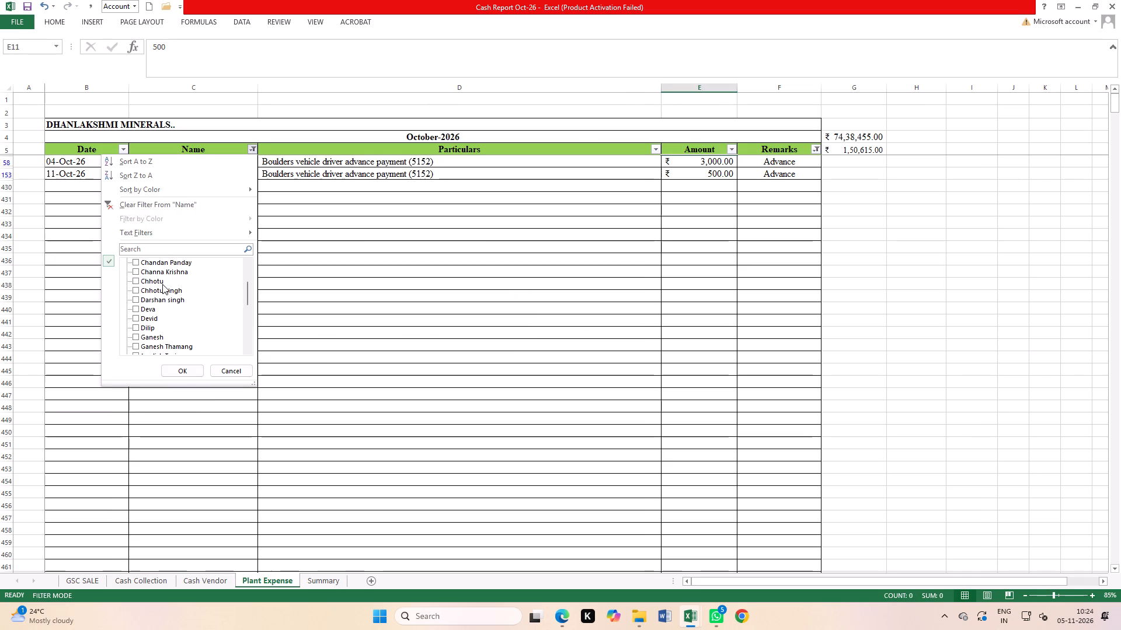
{"action": "scroll", "coordinate": [160, 317], "scroll_direction": "down", "scroll_amount": 7}
{"action": "left_click", "coordinate": [152, 320]}
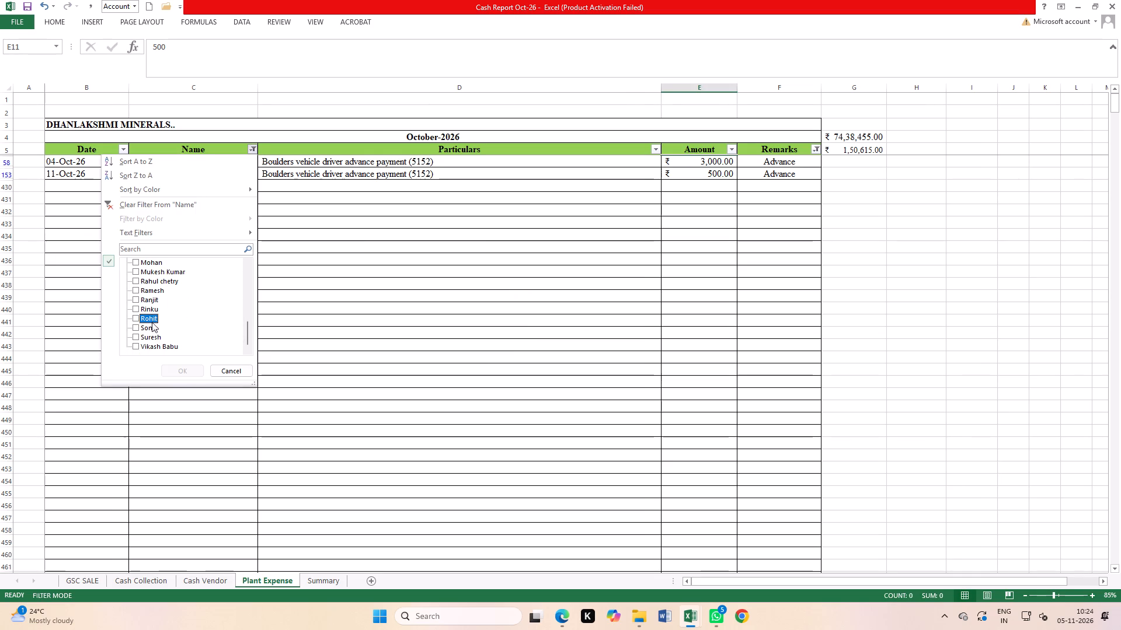
{"action": "left_click", "coordinate": [152, 331]}
{"action": "left_click", "coordinate": [176, 370]}
{"action": "scroll", "coordinate": [336, 358], "scroll_direction": "up", "scroll_amount": 2}
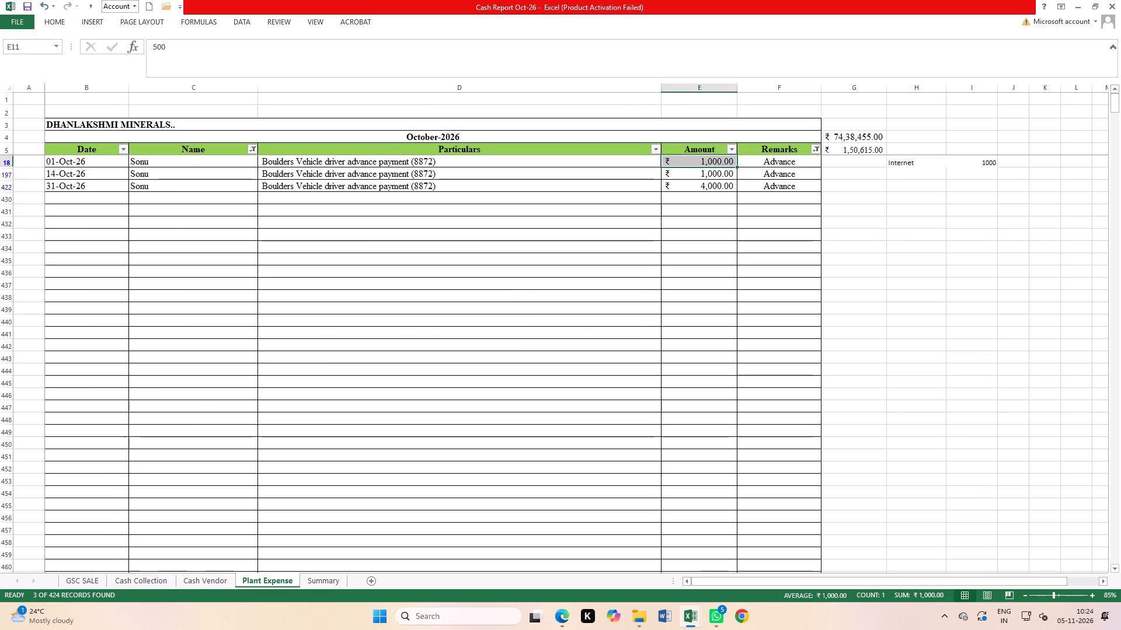
{"action": "scroll", "coordinate": [341, 358], "scroll_direction": "up", "scroll_amount": 1}
{"action": "left_click", "coordinate": [719, 312]}
{"action": "left_click_drag", "start_coordinate": [703, 161], "coordinate": [708, 180]}
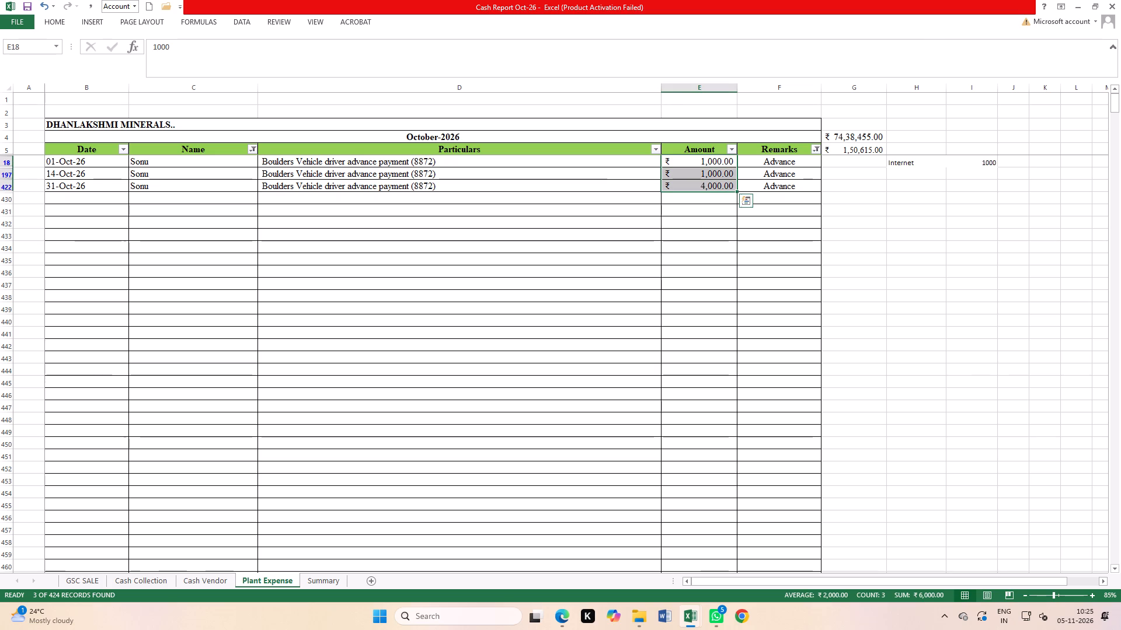
Switch to Salary Statement and enter 6000 as Sonu's October advance in cell J39 of the Oct-2026 sheet.
{"action": "key", "text": "ctrl+Tab"}
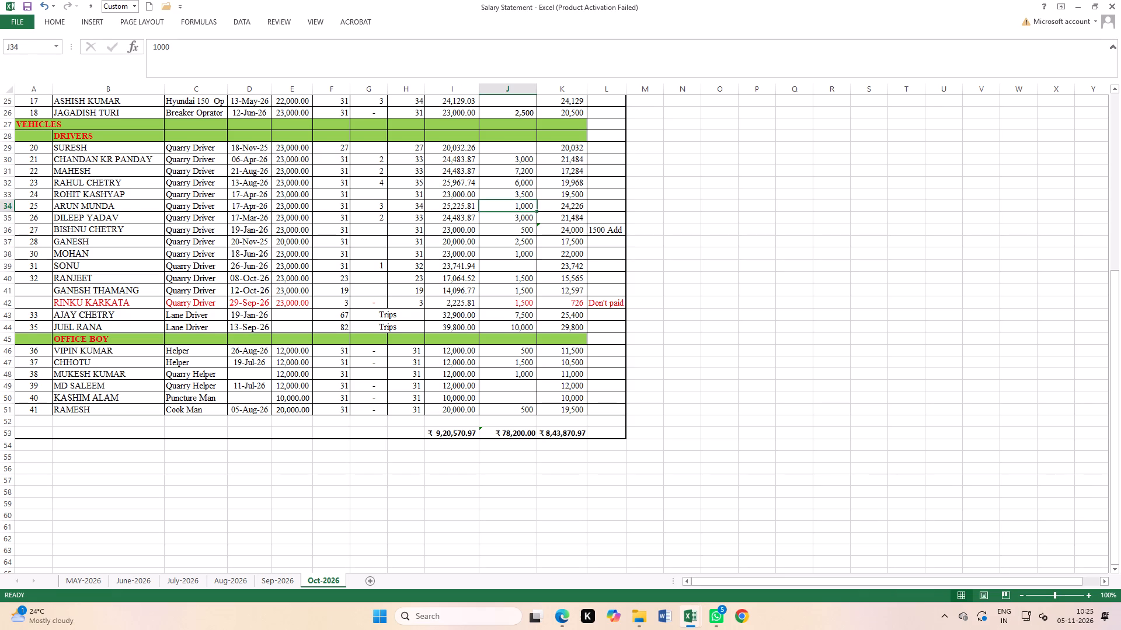
{"action": "left_click", "coordinate": [3, 264]}
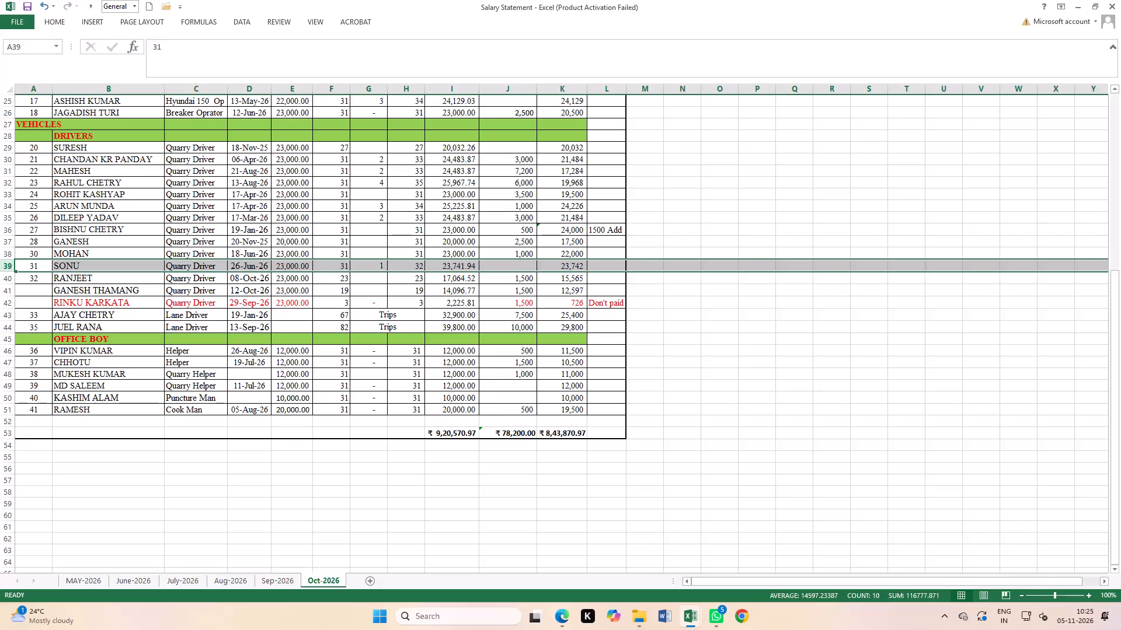
{"action": "left_click", "coordinate": [518, 267]}
{"action": "type", "text": "6000"}
{"action": "key", "text": "Return"}
Switch to Cash Report Oct-26 and filter the Name column to only Suresh's Advance entries.
{"action": "key", "text": "ctrl+Tab"}
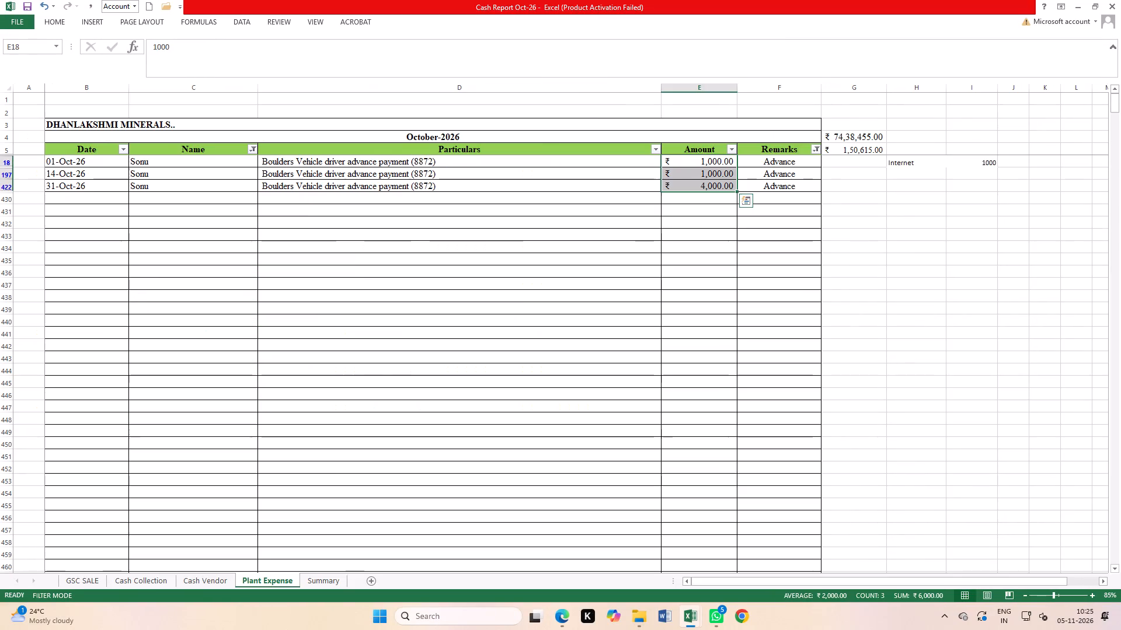
{"action": "left_click", "coordinate": [253, 149]}
{"action": "scroll", "coordinate": [166, 317], "scroll_direction": "down", "scroll_amount": 4}
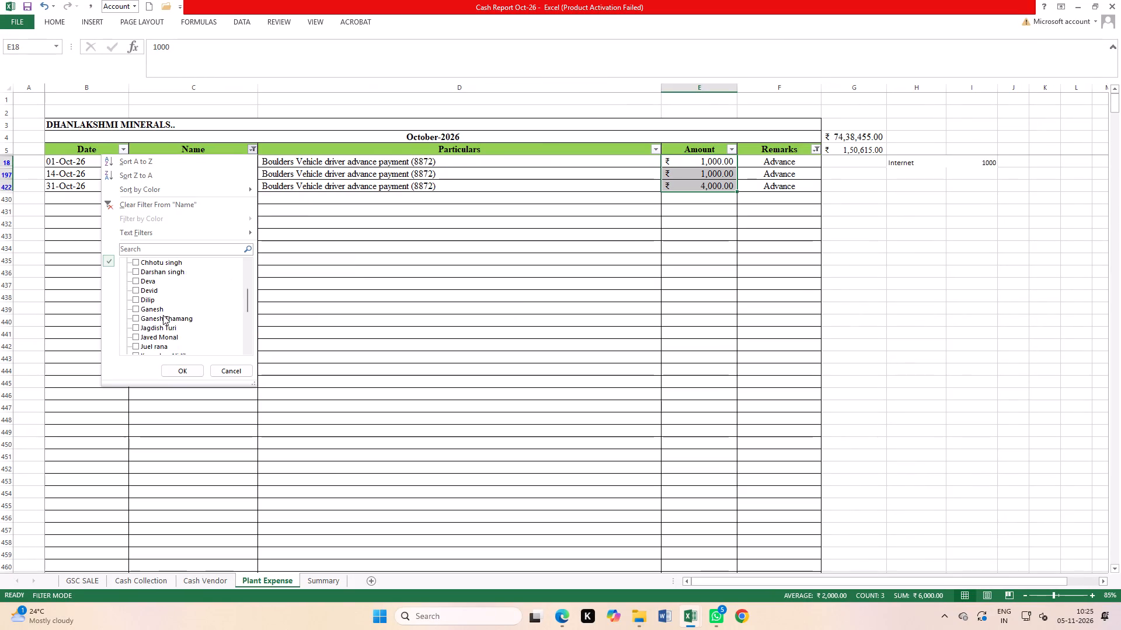
{"action": "scroll", "coordinate": [163, 315], "scroll_direction": "down", "scroll_amount": 5}
{"action": "left_click", "coordinate": [145, 328]}
{"action": "left_click", "coordinate": [148, 338]}
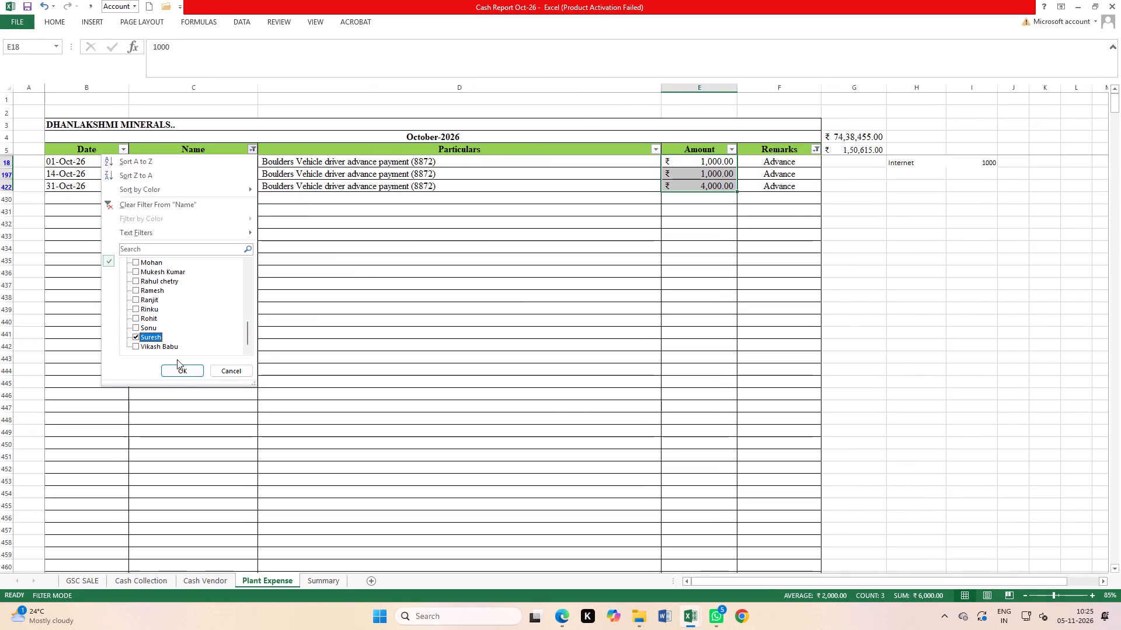
{"action": "left_click", "coordinate": [183, 373]}
{"action": "left_click", "coordinate": [828, 349]}
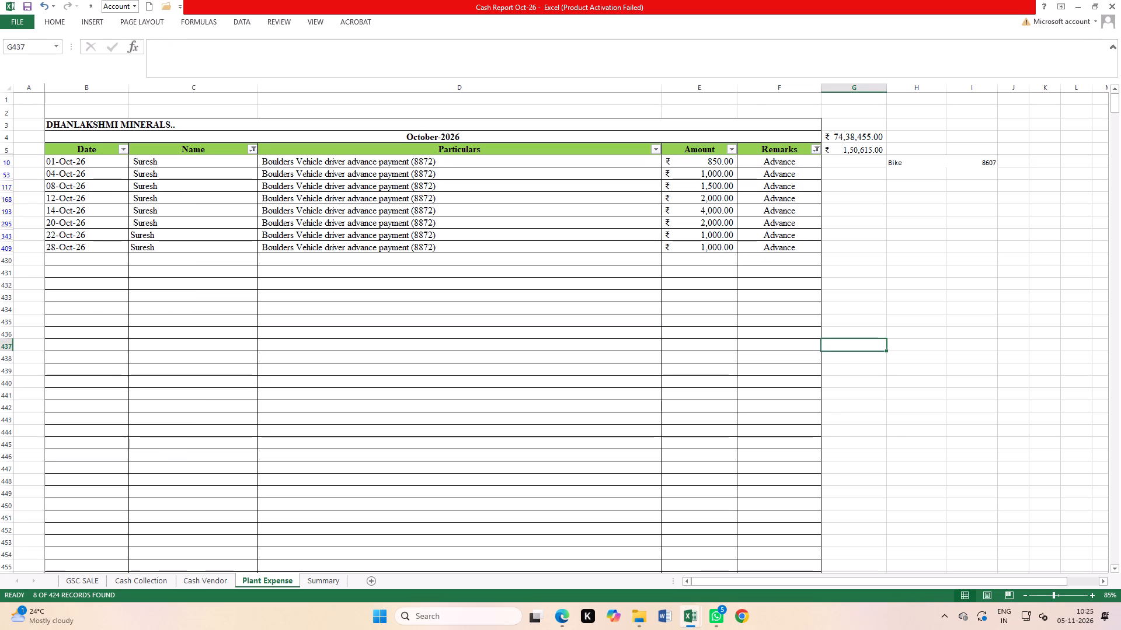
Clear Suresh's 14-Oct-26 amount temporarily, select his amounts to get their sum without it, and undo the clearing.
{"action": "left_click", "coordinate": [700, 212]}
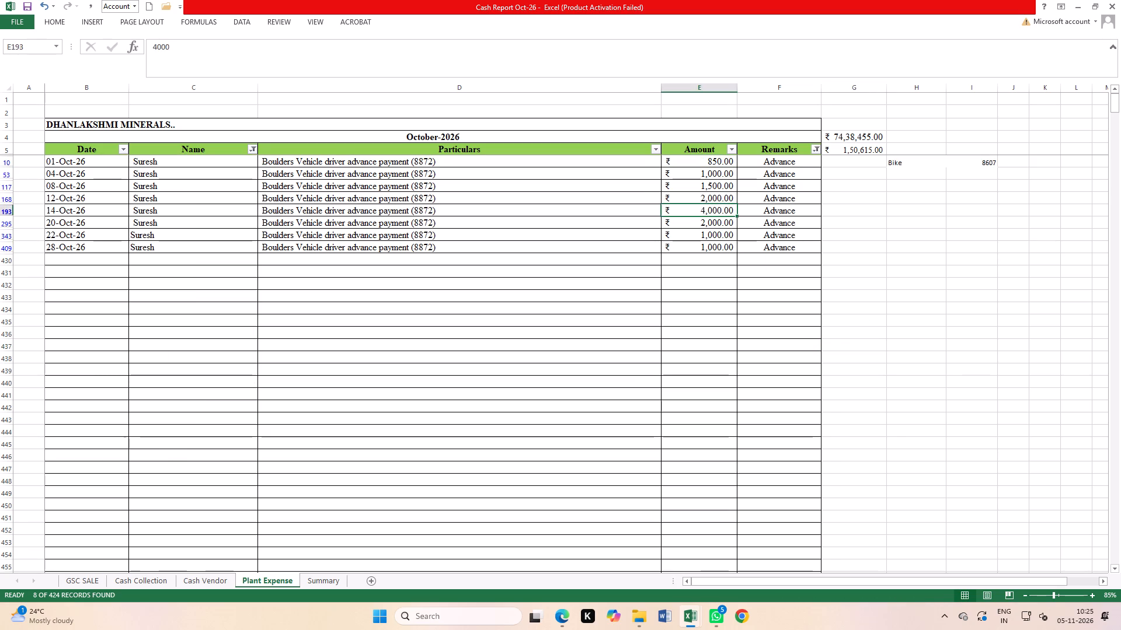
{"action": "key", "text": "BackSpace"}
{"action": "left_click", "coordinate": [768, 360]}
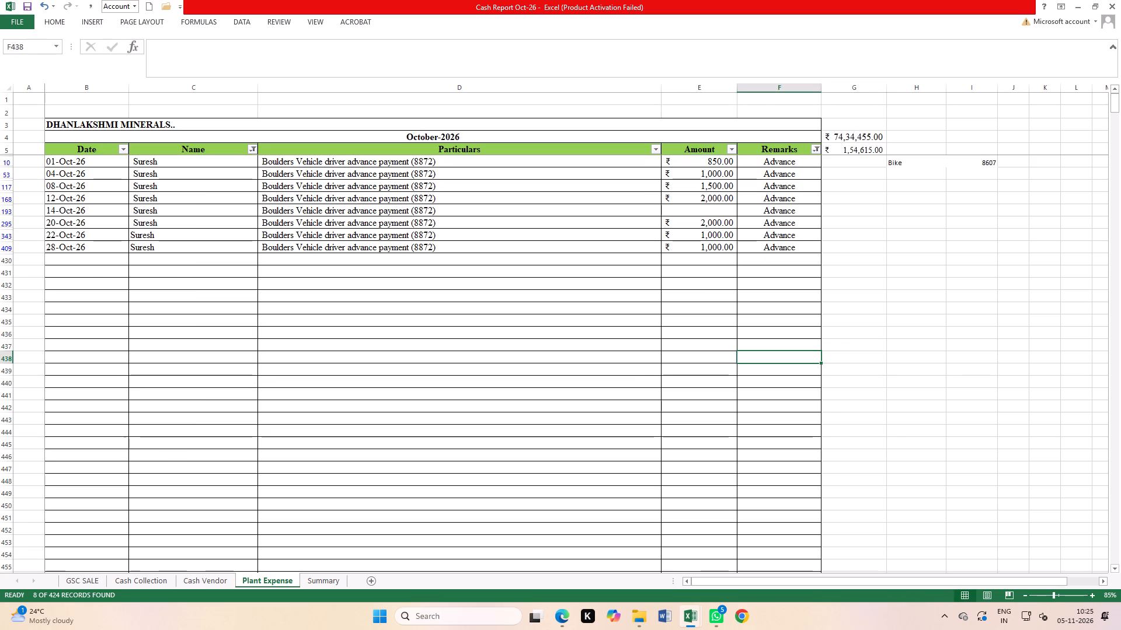
{"action": "left_click_drag", "start_coordinate": [709, 160], "coordinate": [709, 247]}
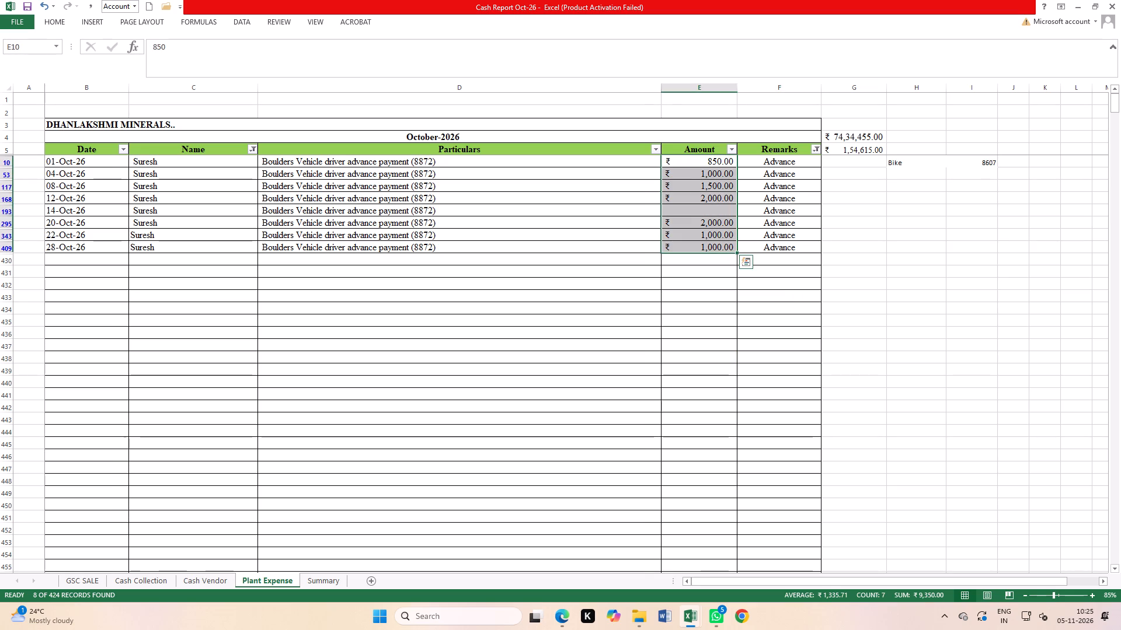
{"action": "key", "text": "ctrl+z"}
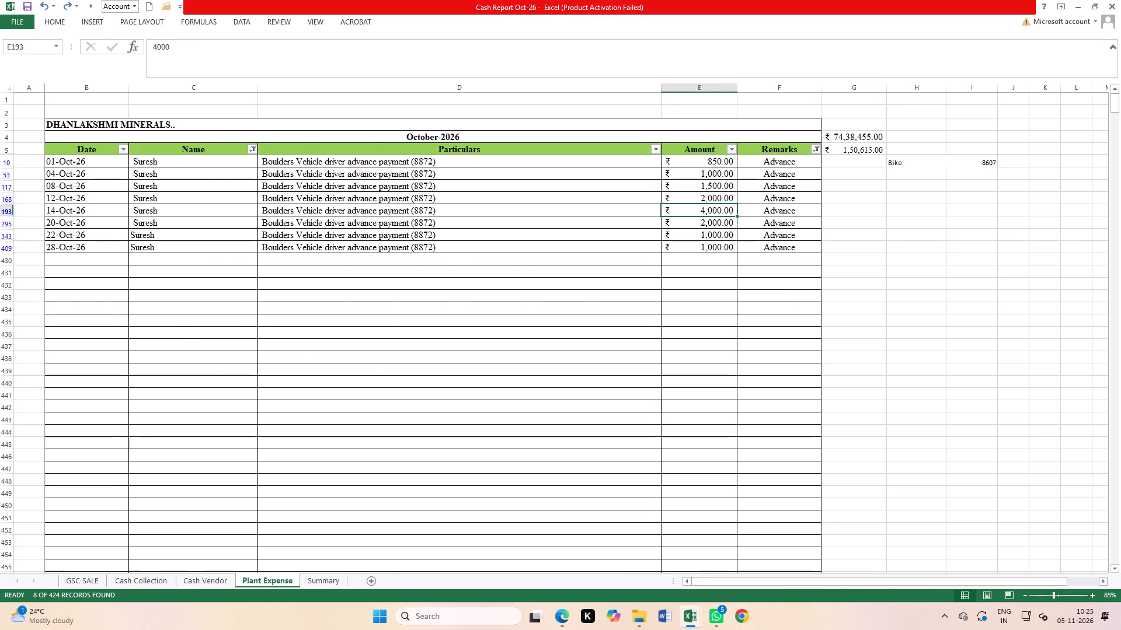
Switch to Salary Statement and enter 9350 as Suresh's October advance in cell J29 of the Oct-2026 sheet.
{"action": "key", "text": "ctrl+Tab"}
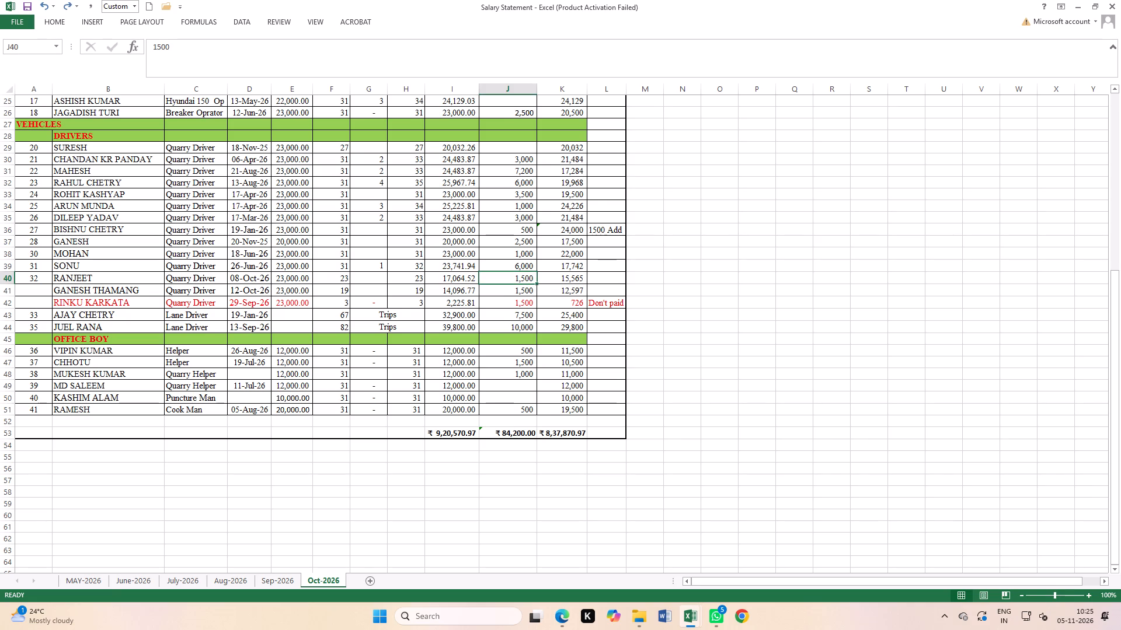
{"action": "left_click", "coordinate": [2, 146]}
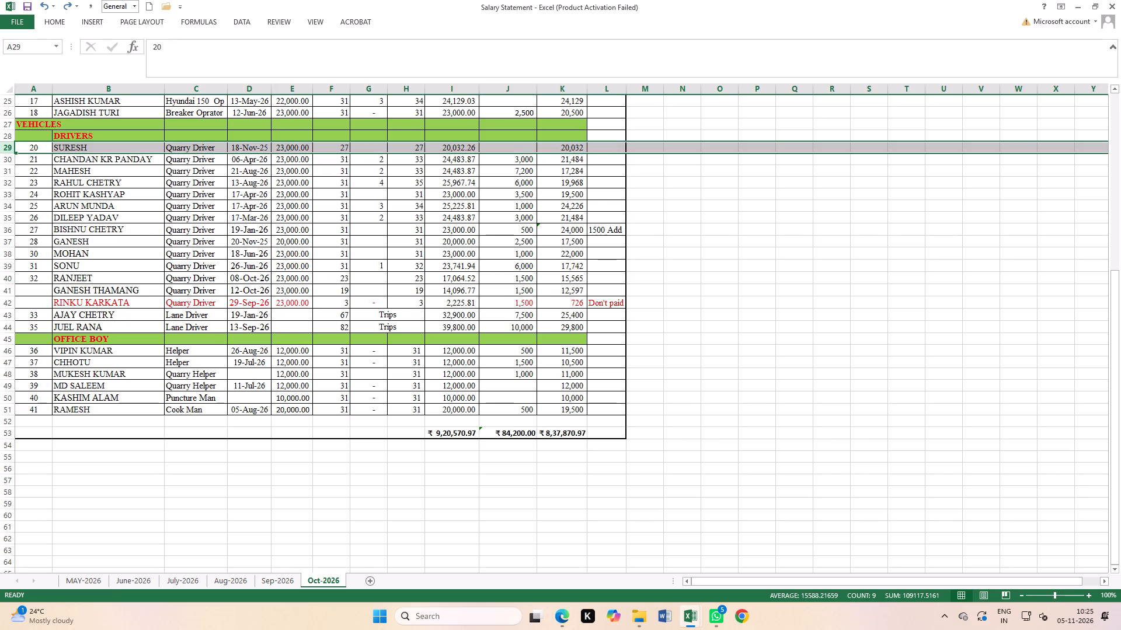
{"action": "left_click", "coordinate": [507, 144]}
{"action": "type", "text": "9350"}
{"action": "key", "text": "Return"}
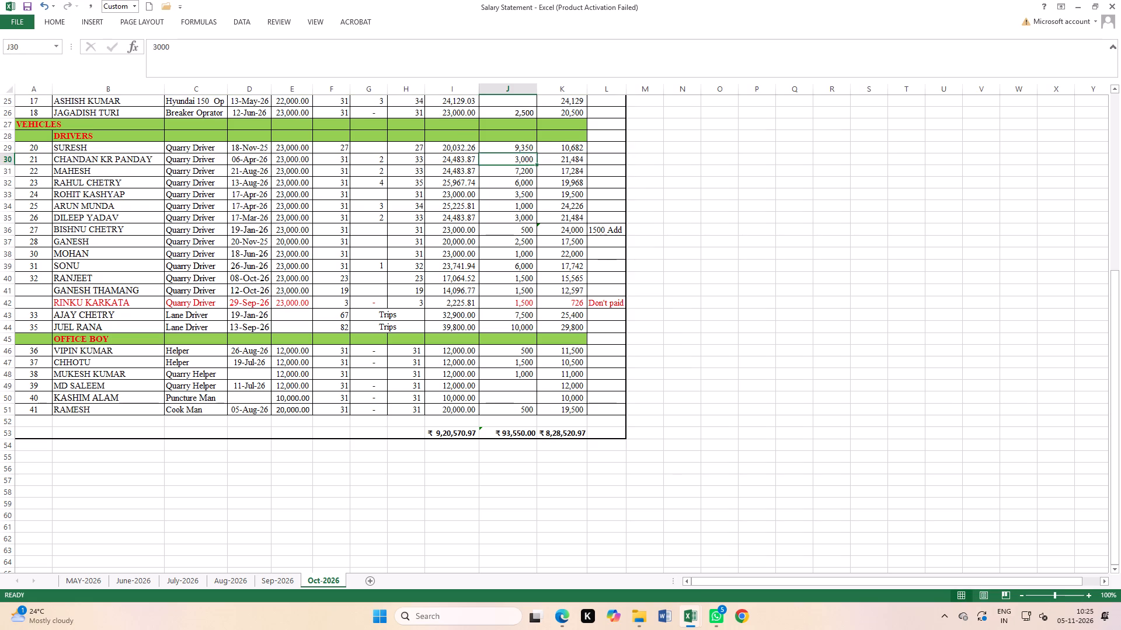
{"action": "left_click", "coordinate": [424, 468]}
Switch to Cash Report Oct-26 and filter the Name column to only the Advance entries of Vikash, the bucket operator.
{"action": "key", "text": "ctrl+Tab"}
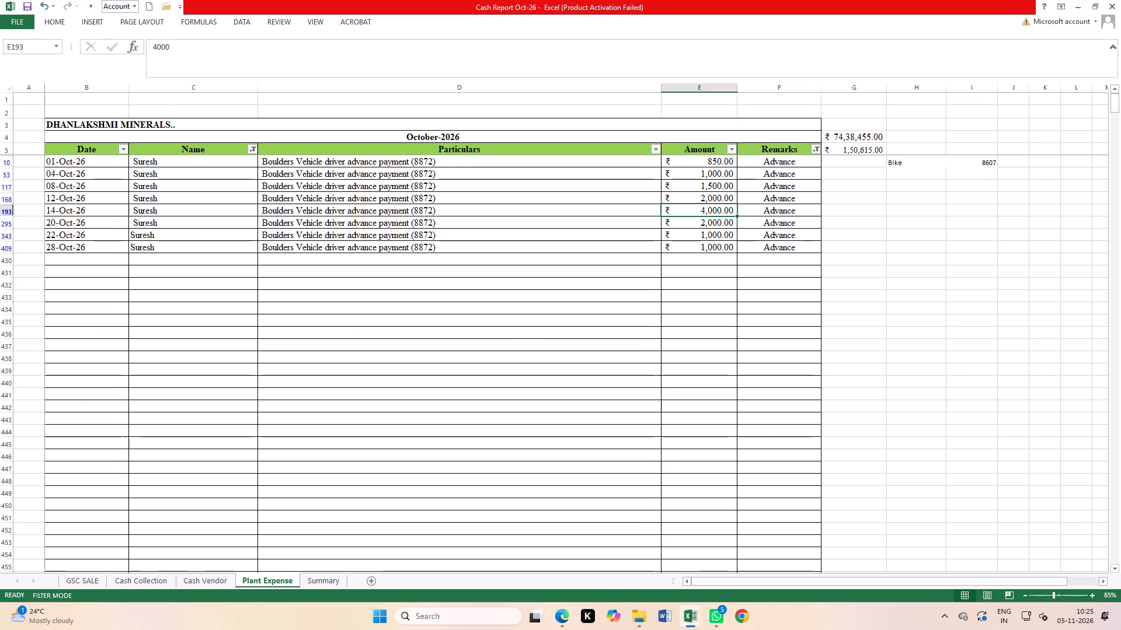
{"action": "left_click", "coordinate": [252, 148]}
{"action": "scroll", "coordinate": [168, 351], "scroll_direction": "down", "scroll_amount": 4}
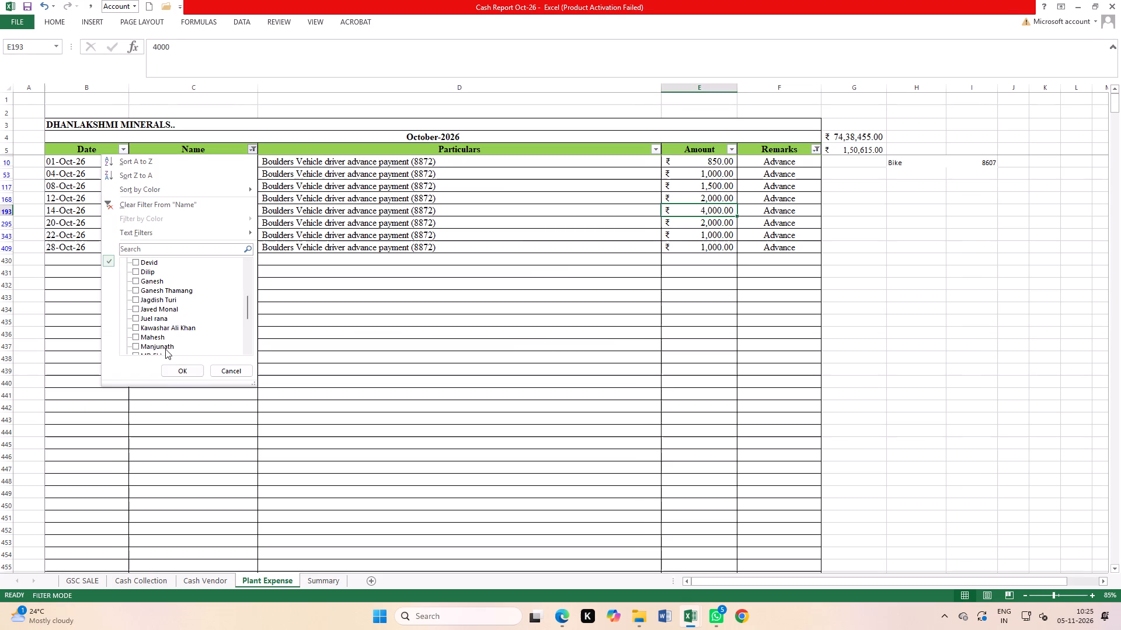
{"action": "scroll", "coordinate": [165, 349], "scroll_direction": "down", "scroll_amount": 6}
{"action": "left_click", "coordinate": [157, 340]}
{"action": "left_click", "coordinate": [159, 346]}
{"action": "left_click", "coordinate": [180, 368]}
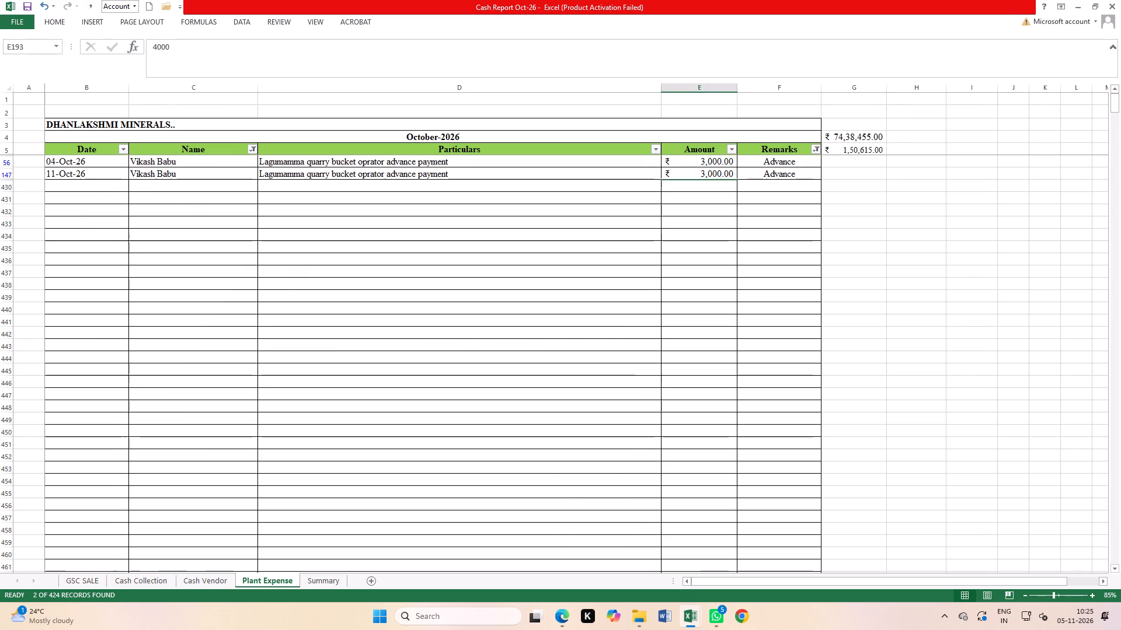
{"action": "scroll", "coordinate": [427, 402], "scroll_direction": "up", "scroll_amount": 3}
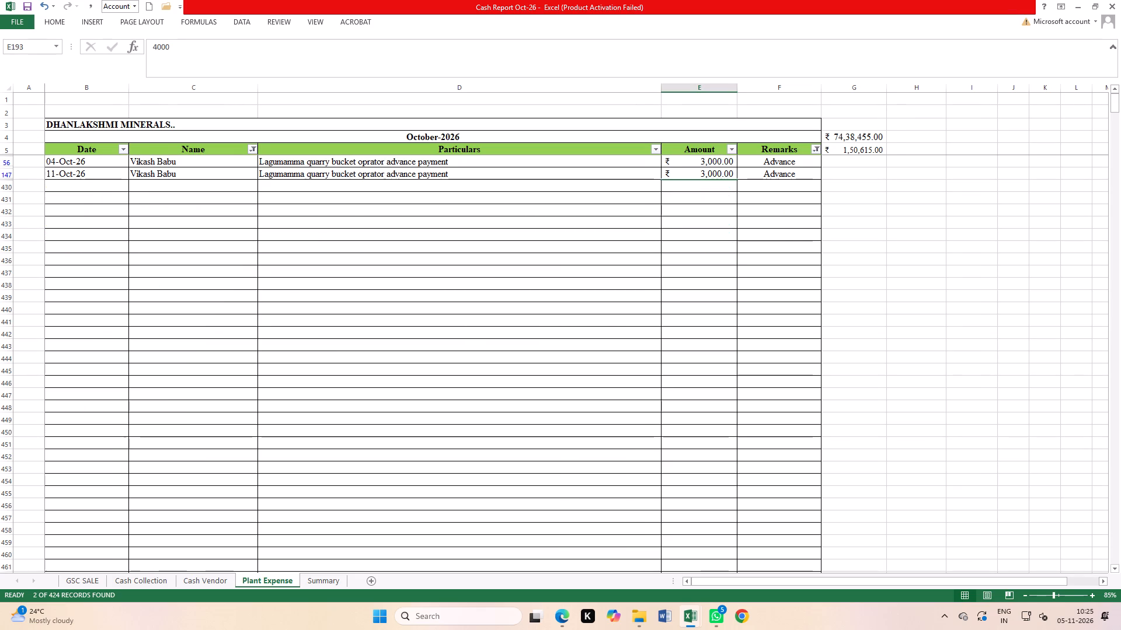
Switch to Salary Statement and enter 6000 as Vikash's October advance in cell J20 of the Oct-2026 sheet.
{"action": "key", "text": "ctrl+Tab"}
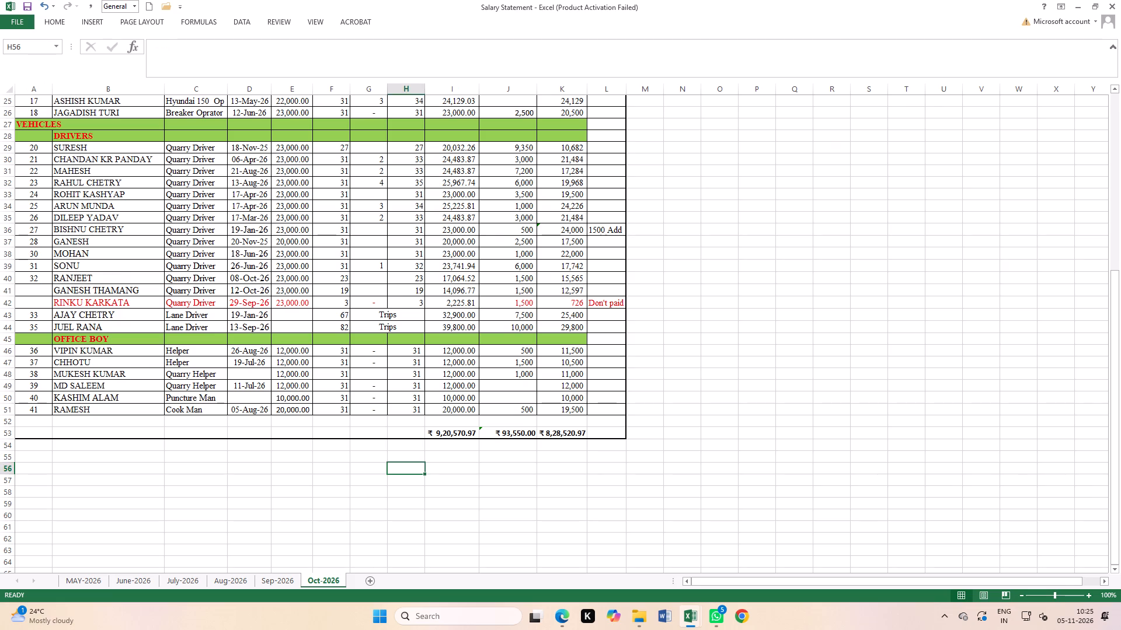
{"action": "scroll", "coordinate": [100, 183], "scroll_direction": "up", "scroll_amount": 4}
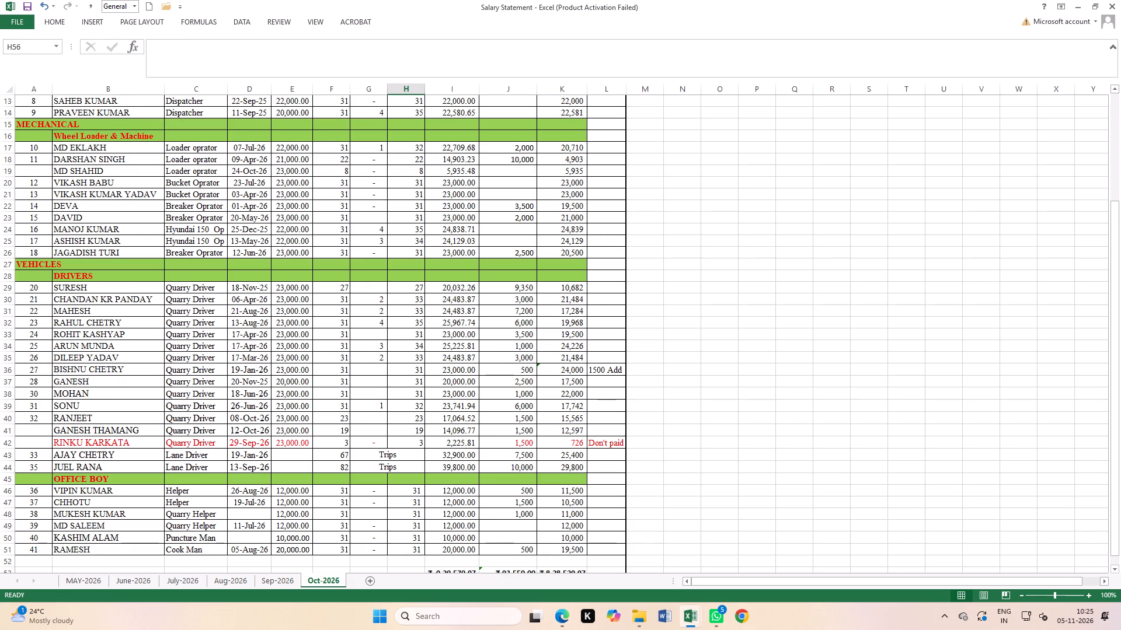
{"action": "left_click", "coordinate": [6, 183]}
{"action": "left_click", "coordinate": [524, 184]}
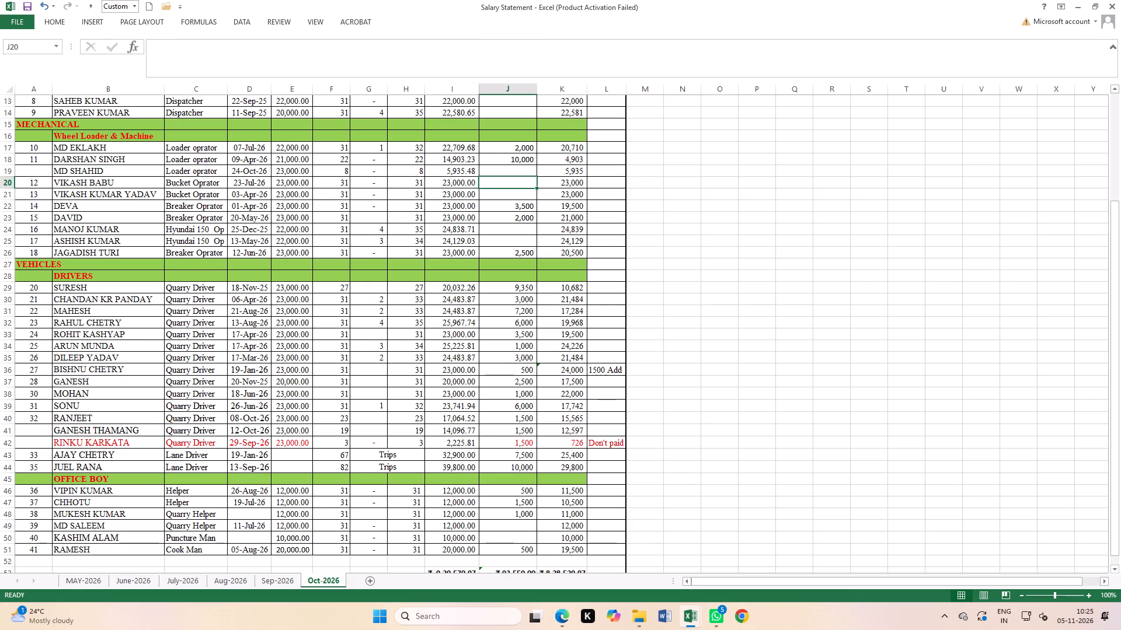
{"action": "type", "text": "600"}
{"action": "key", "text": "0"}
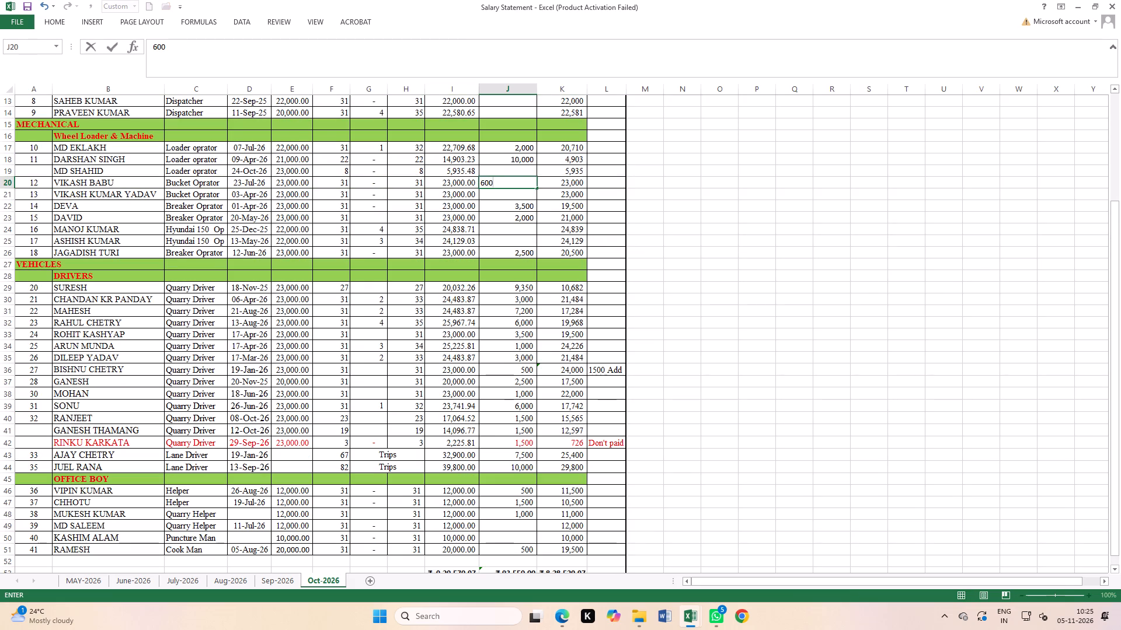
{"action": "key", "text": "Return"}
{"action": "left_click", "coordinate": [795, 296]}
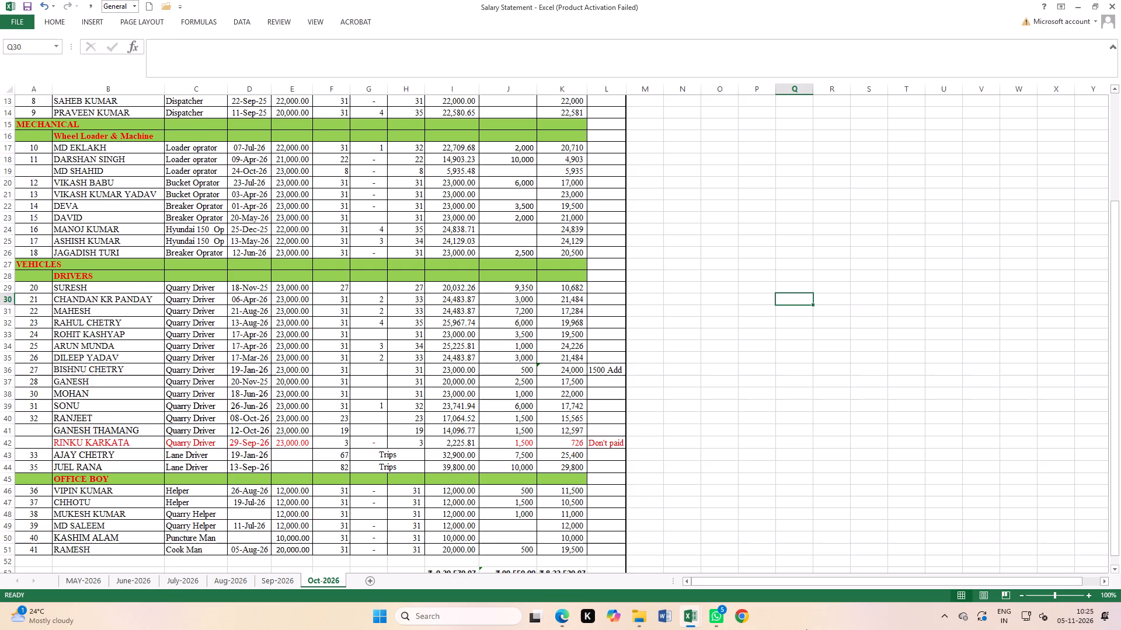
Select the Advances column from cell J6 to J51 of the Oct-2026 sheet to check its sum.
{"action": "scroll", "coordinate": [806, 629], "scroll_direction": "up", "scroll_amount": 4}
{"action": "scroll", "coordinate": [647, 538], "scroll_direction": "up", "scroll_amount": 3}
{"action": "left_click_drag", "start_coordinate": [505, 134], "coordinate": [511, 282]}
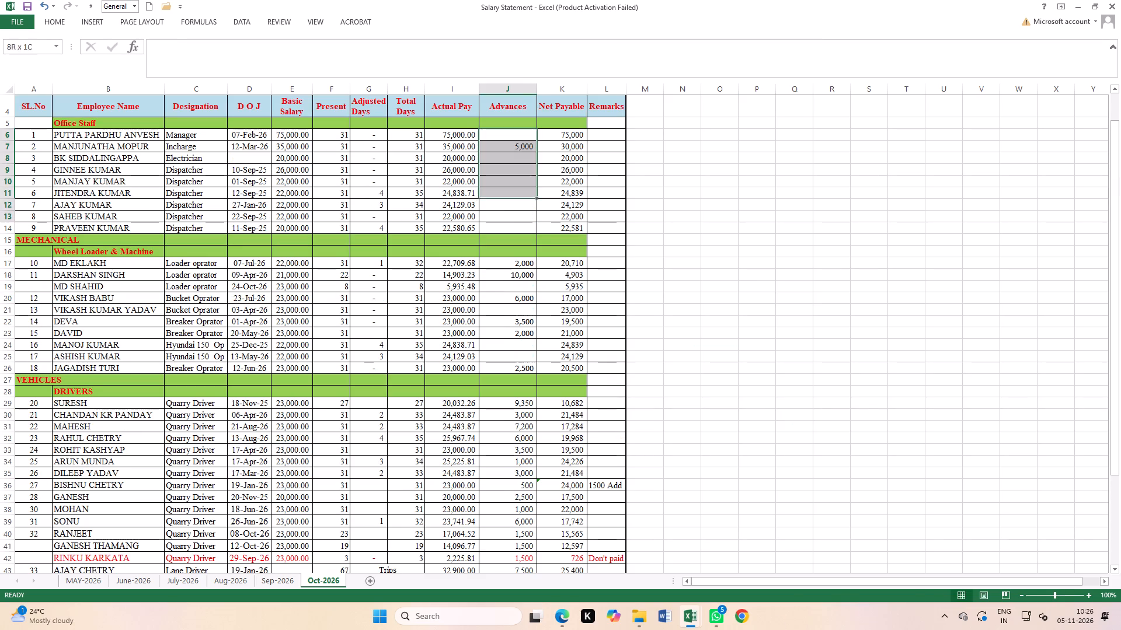
{"action": "left_click_drag", "start_coordinate": [511, 282], "coordinate": [507, 621]}
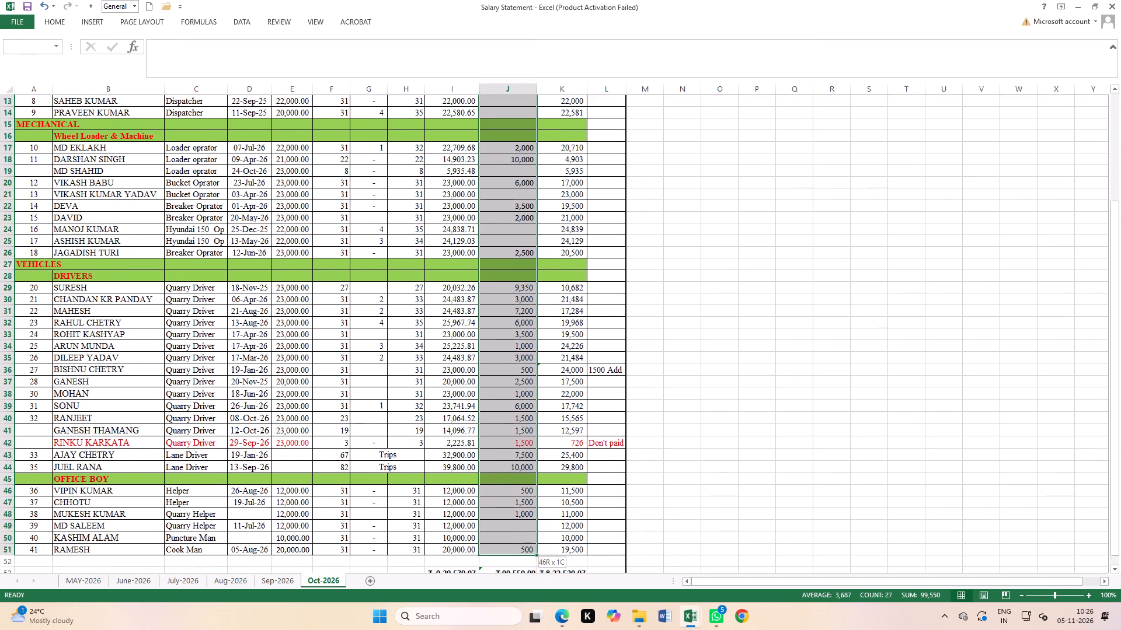
Extend the Advances column selection down to cell J51 of the Oct-2026 sheet to check its sum.
{"action": "left_click_drag", "start_coordinate": [507, 621], "coordinate": [520, 526]}
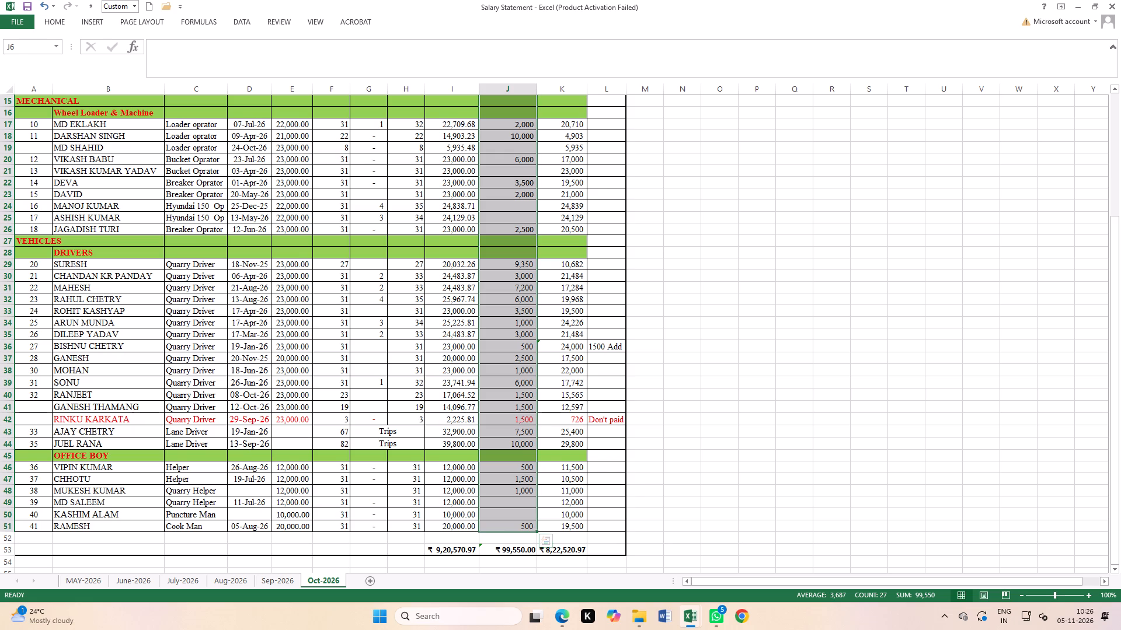
{"action": "left_click", "coordinate": [757, 410]}
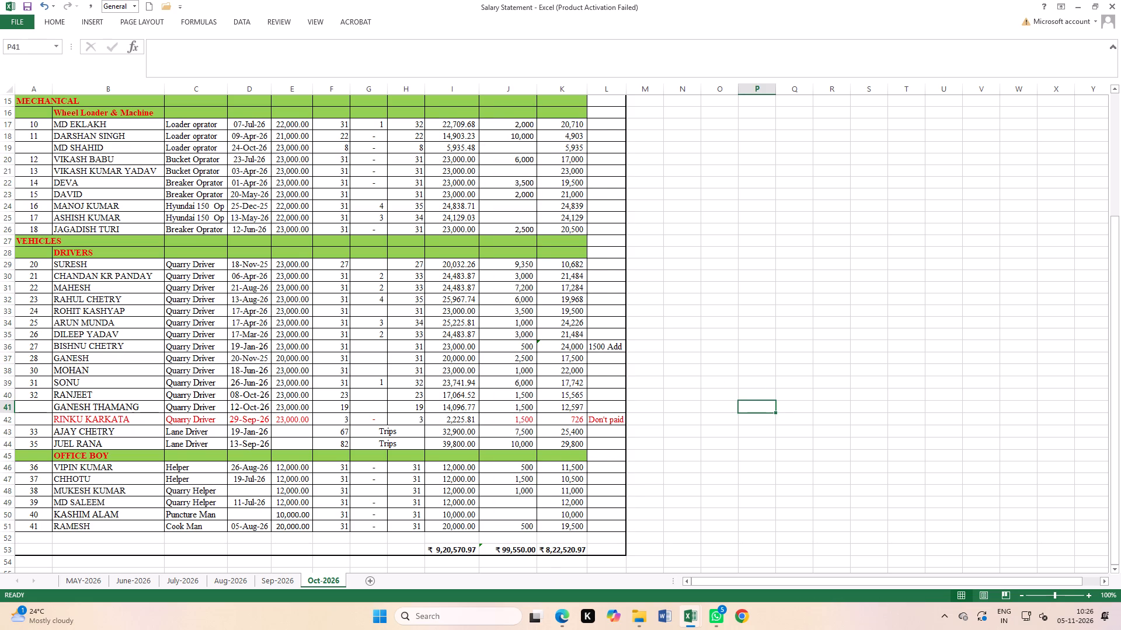
Switch to Cash Report Oct-26 and filter the Plant Expense Name column to only Abdul's Advance entries.
{"action": "key", "text": "ctrl+Tab"}
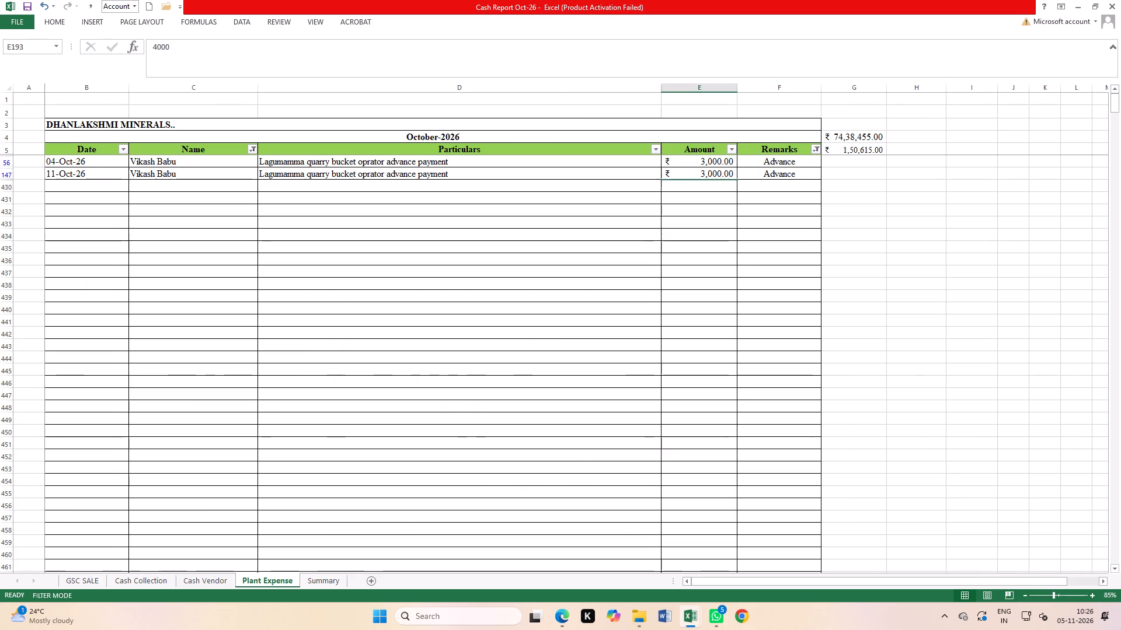
{"action": "scroll", "coordinate": [269, 345], "scroll_direction": "up", "scroll_amount": 3}
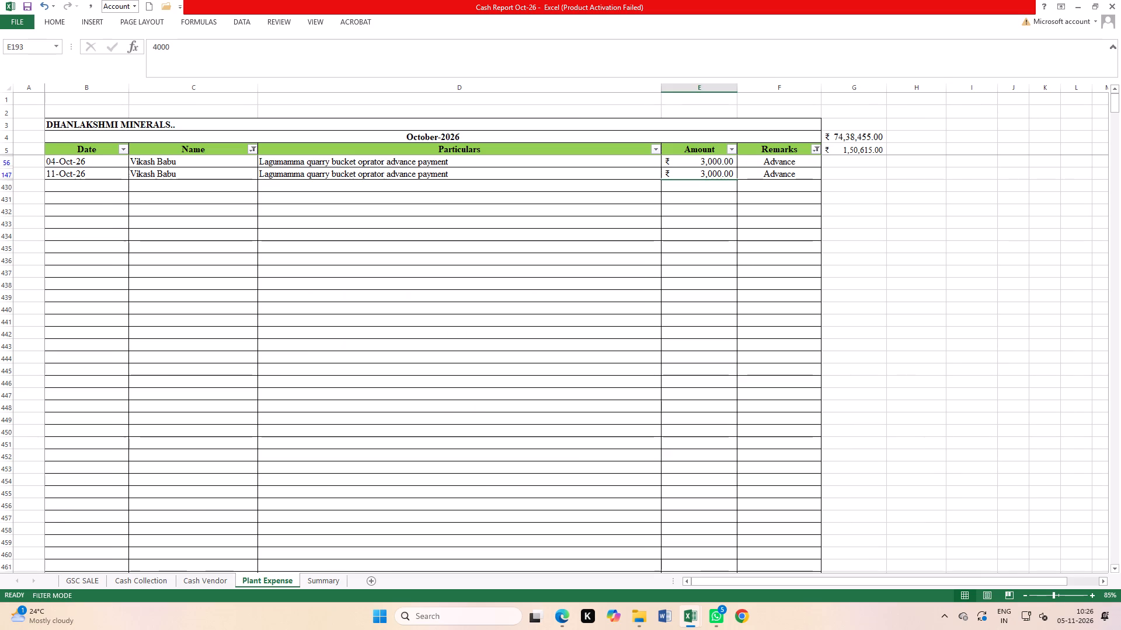
{"action": "left_click", "coordinate": [256, 152]}
{"action": "left_click", "coordinate": [159, 264]}
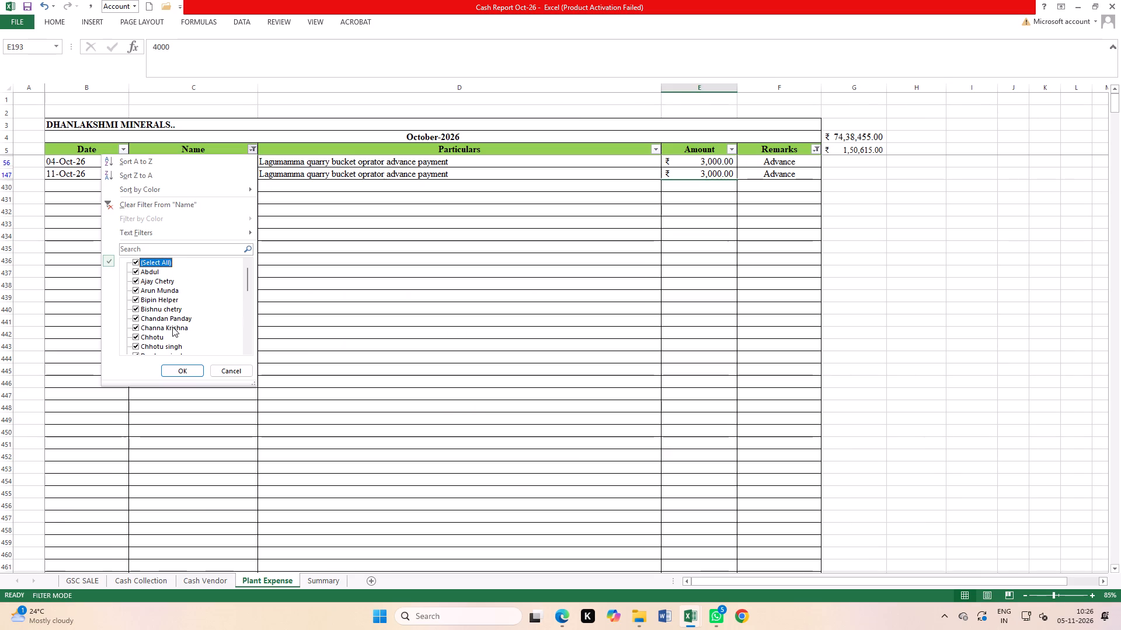
{"action": "left_click", "coordinate": [172, 327]}
{"action": "scroll", "coordinate": [167, 332], "scroll_direction": "down", "scroll_amount": 3}
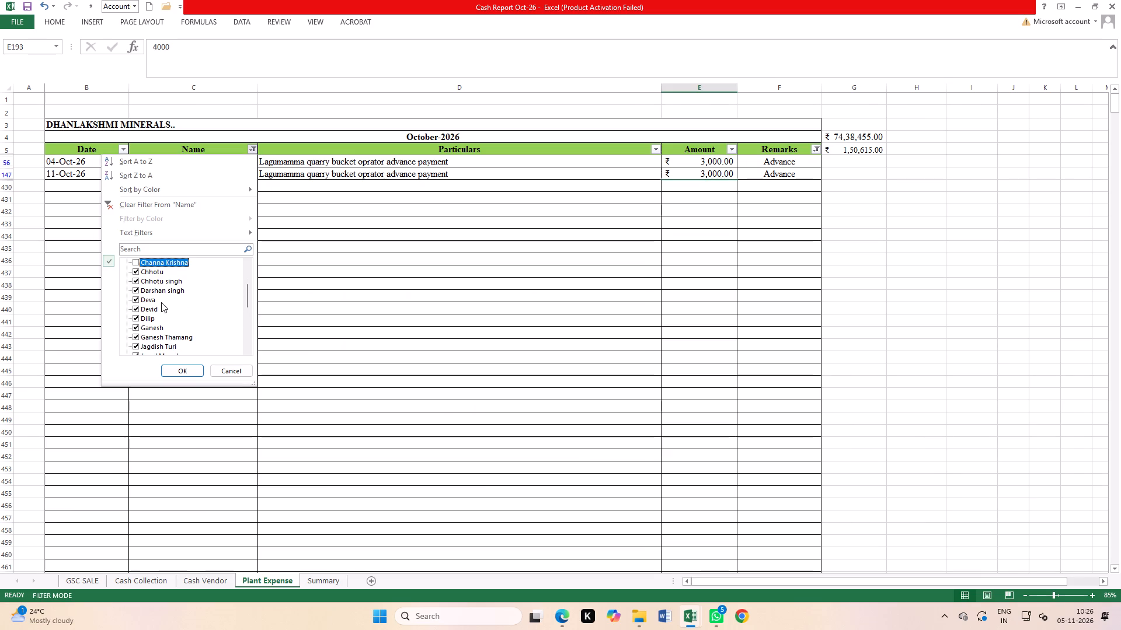
{"action": "scroll", "coordinate": [162, 300], "scroll_direction": "up", "scroll_amount": 7}
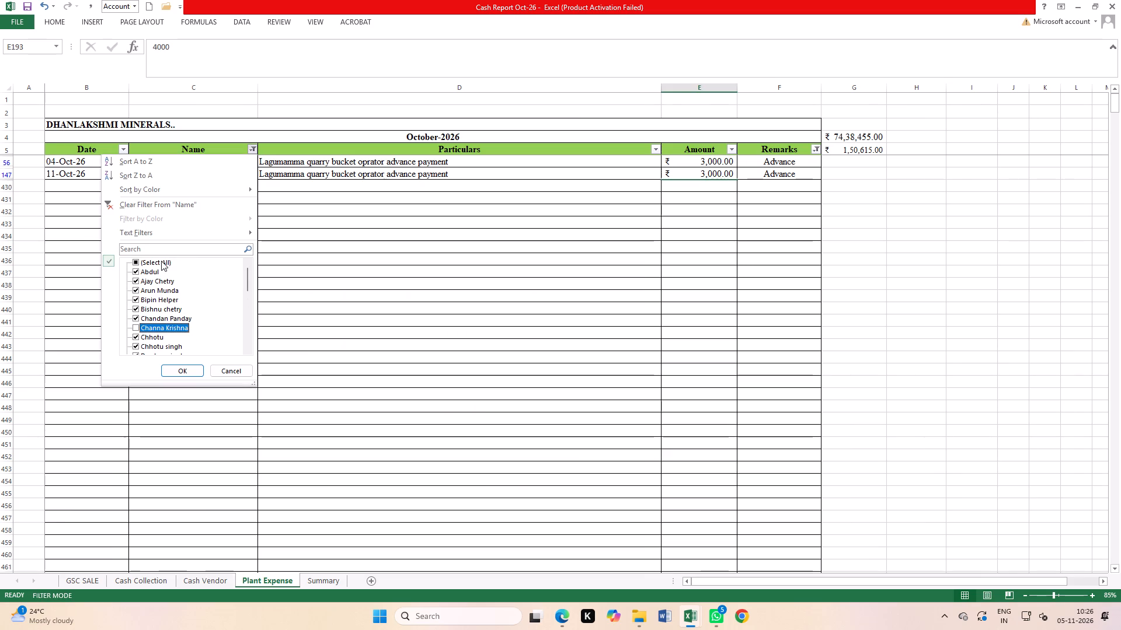
{"action": "left_click", "coordinate": [161, 261]}
{"action": "left_click", "coordinate": [151, 274]}
{"action": "double_click", "coordinate": [163, 264]}
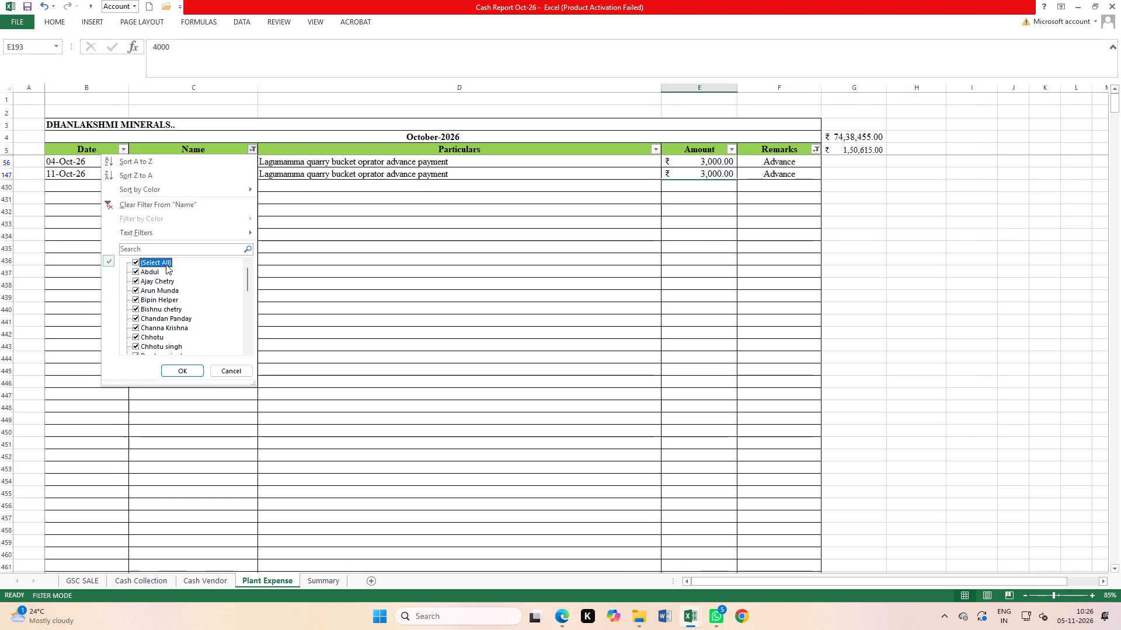
{"action": "left_click", "coordinate": [166, 265]}
{"action": "left_click", "coordinate": [153, 270]}
{"action": "left_click", "coordinate": [184, 368]}
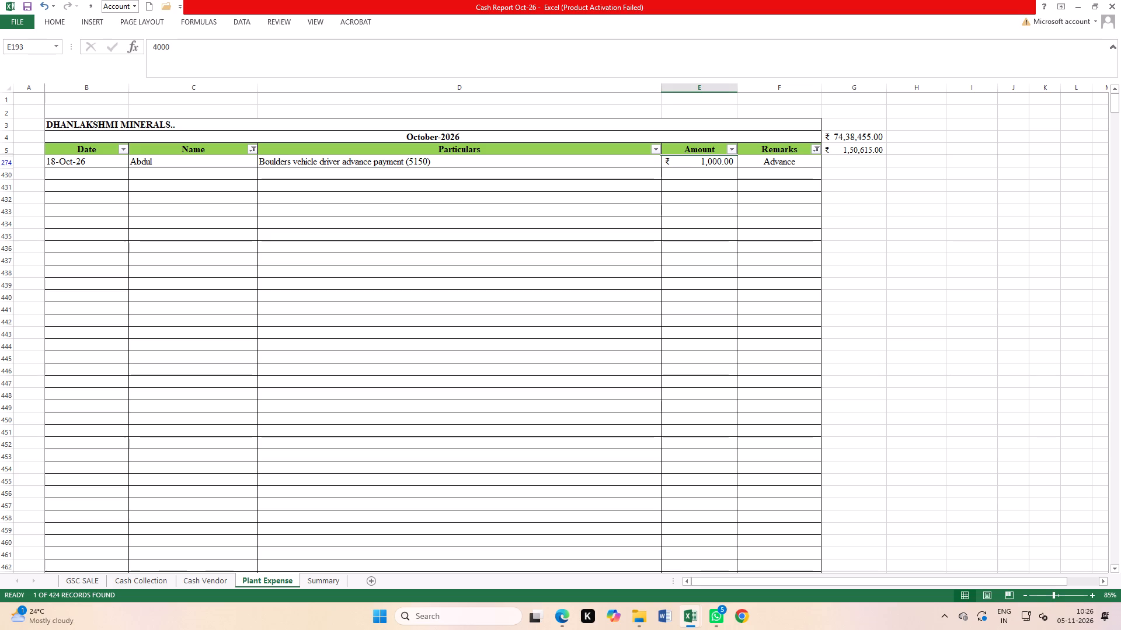
Change the Name filter to show only the Advance entries of Chhotu, the boulders vehicle driver.
{"action": "left_click", "coordinate": [252, 144]}
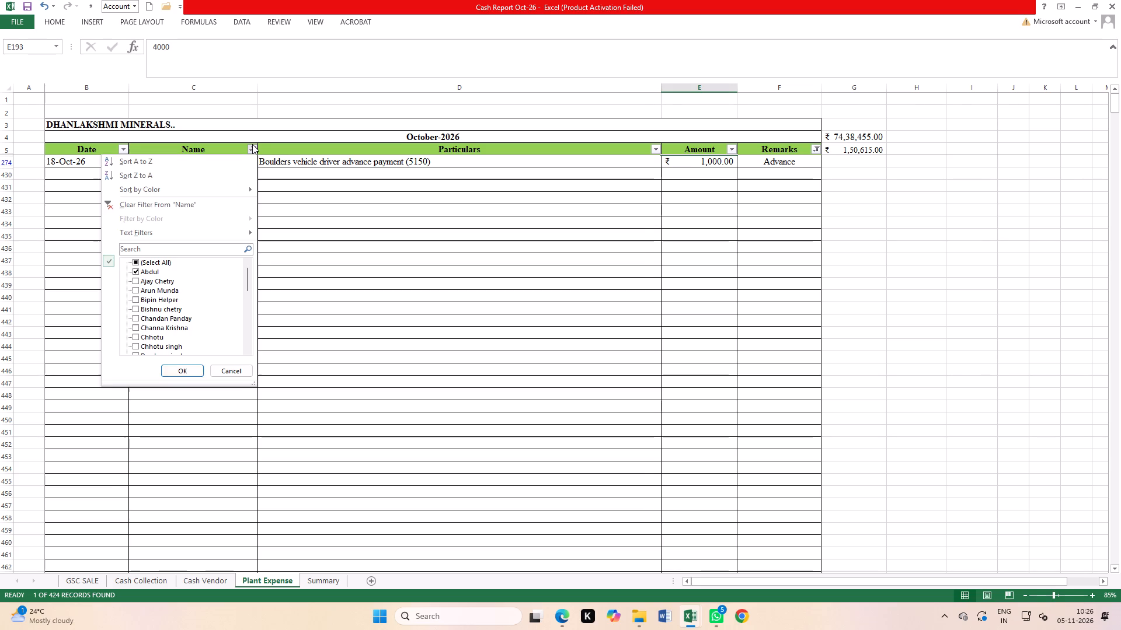
{"action": "left_click", "coordinate": [151, 271]}
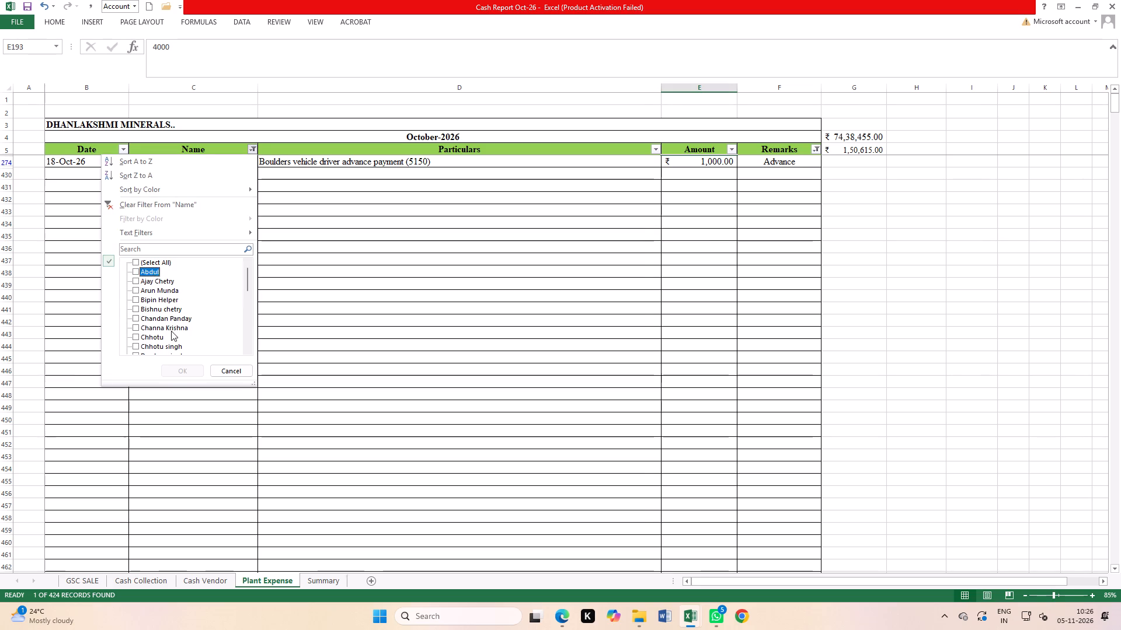
{"action": "scroll", "coordinate": [170, 332], "scroll_direction": "down", "scroll_amount": 4}
{"action": "left_click", "coordinate": [168, 339]}
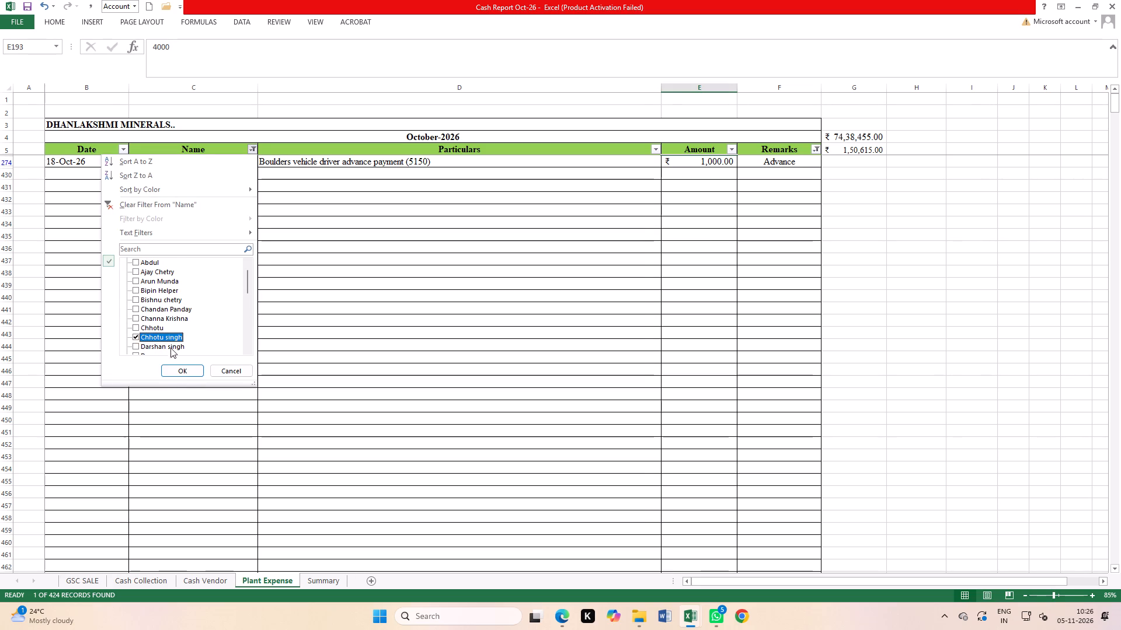
{"action": "left_click", "coordinate": [180, 369]}
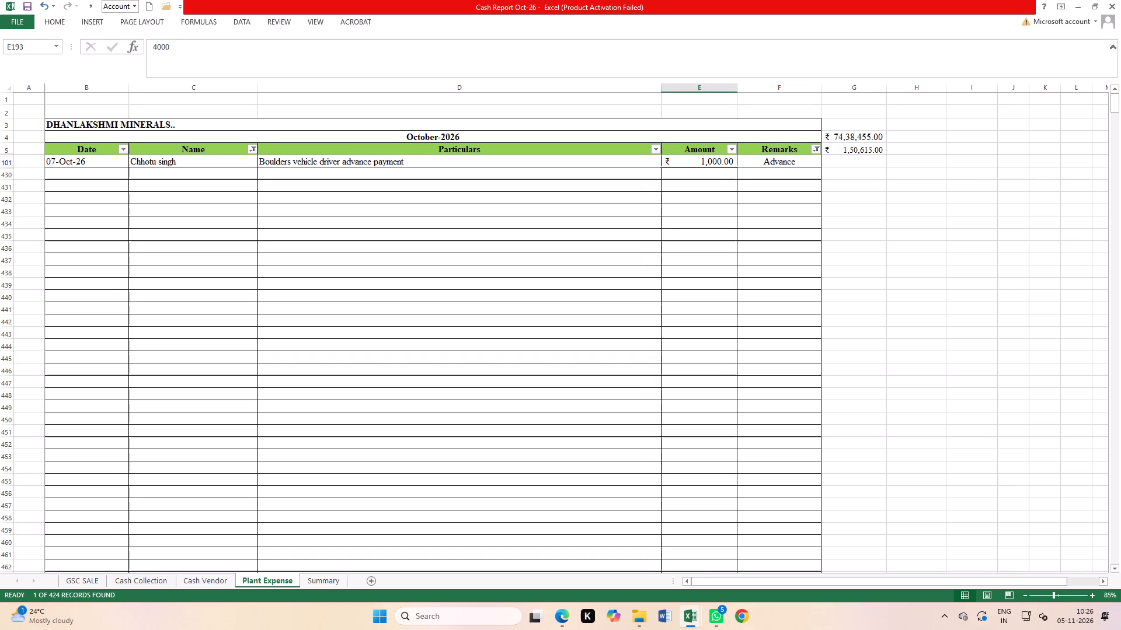
Restore all names in the Name filter and exclude Channa, Javed and Kawashar from the Advance entries.
{"action": "left_click", "coordinate": [257, 149]}
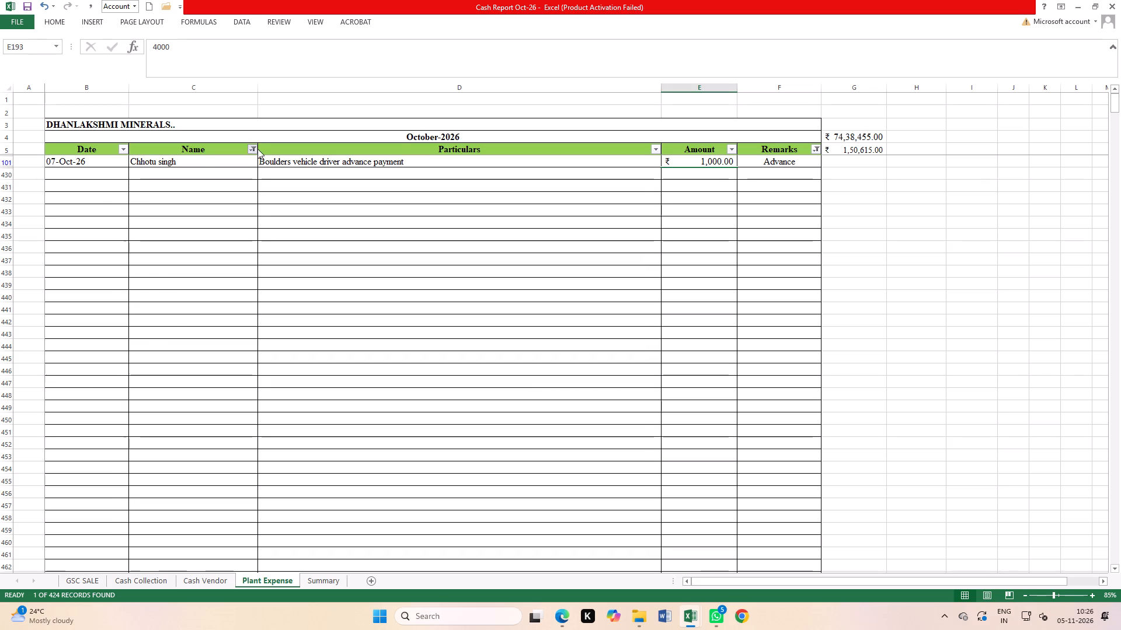
{"action": "left_click", "coordinate": [158, 259]}
{"action": "left_click", "coordinate": [189, 369]}
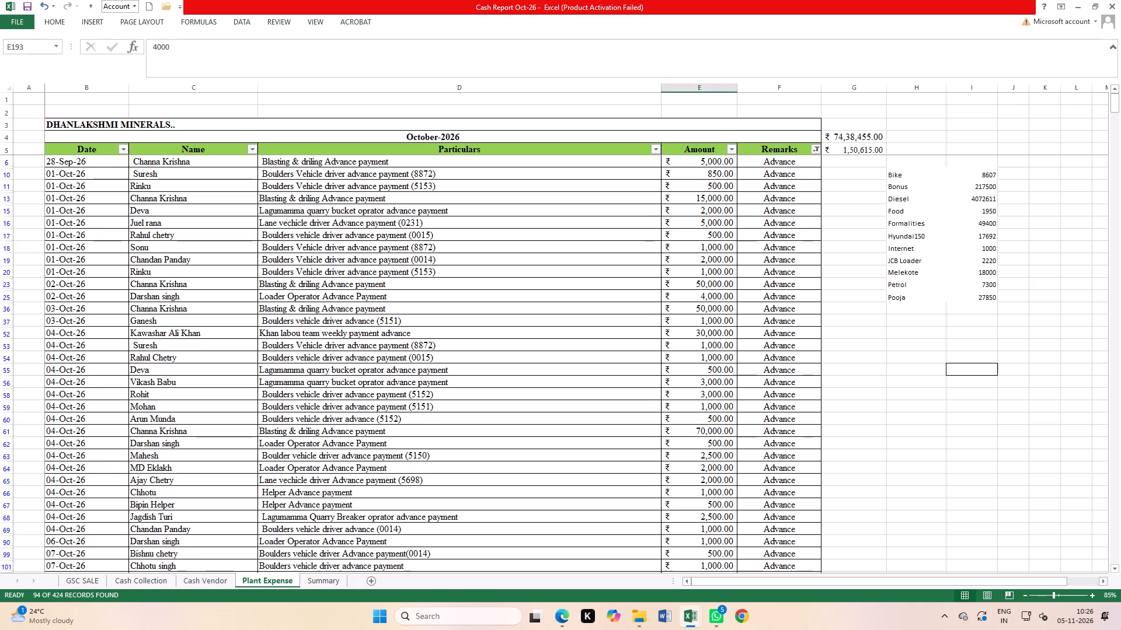
{"action": "scroll", "coordinate": [192, 247], "scroll_direction": "up", "scroll_amount": 2}
{"action": "left_click", "coordinate": [253, 150]}
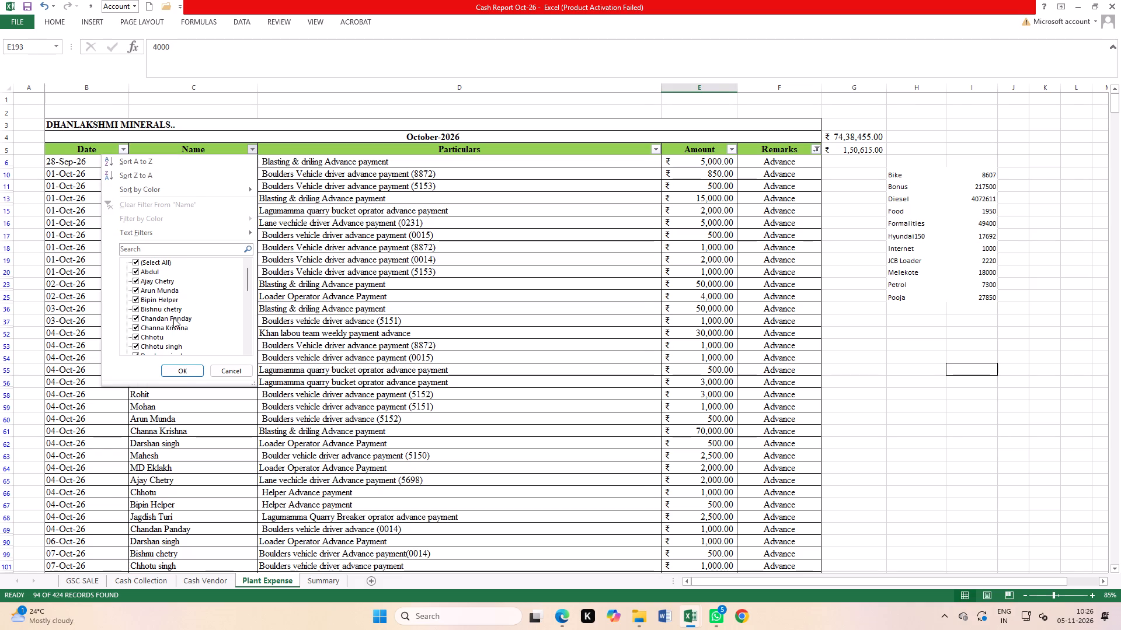
{"action": "left_click", "coordinate": [170, 326]}
{"action": "scroll", "coordinate": [170, 326], "scroll_direction": "down", "scroll_amount": 4}
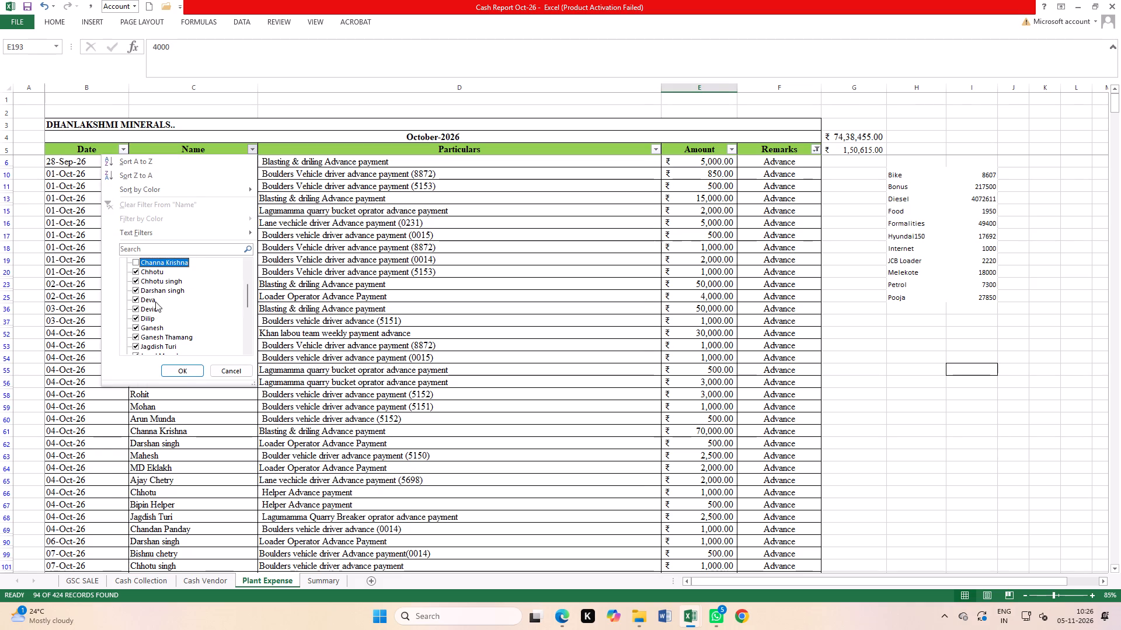
{"action": "scroll", "coordinate": [155, 299], "scroll_direction": "down", "scroll_amount": 2}
{"action": "left_click", "coordinate": [161, 297]}
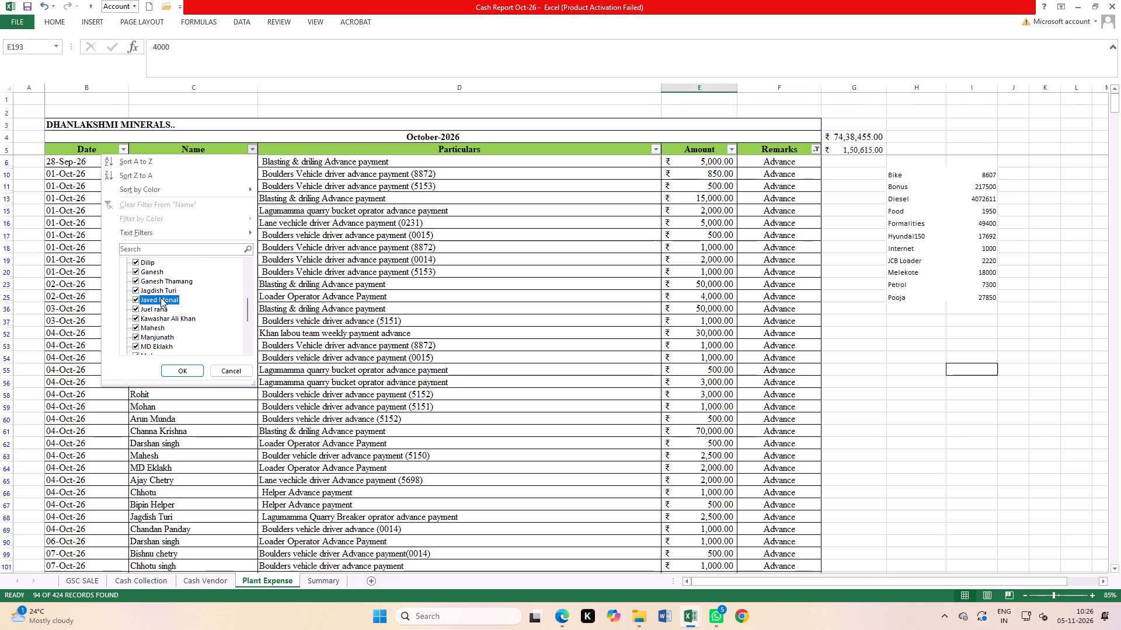
{"action": "left_click", "coordinate": [165, 316]}
{"action": "left_click", "coordinate": [183, 369]}
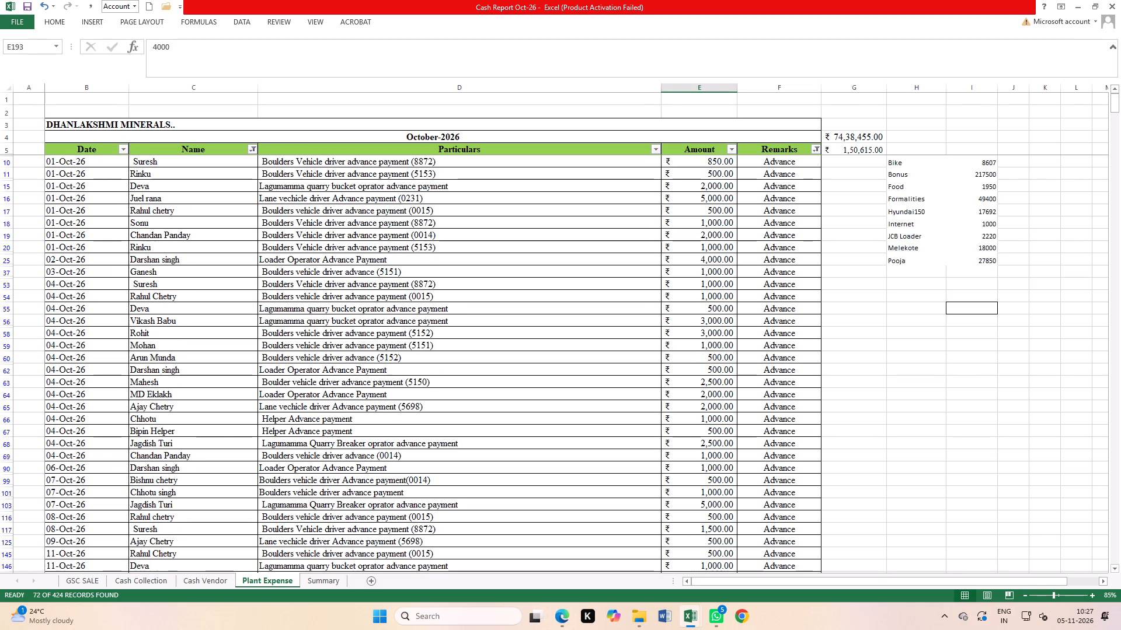
Select the filtered Amount column from cell E10 down to the last entry, E422, to check its sum.
{"action": "left_click", "coordinate": [737, 404]}
{"action": "left_click_drag", "start_coordinate": [707, 164], "coordinate": [750, 629]}
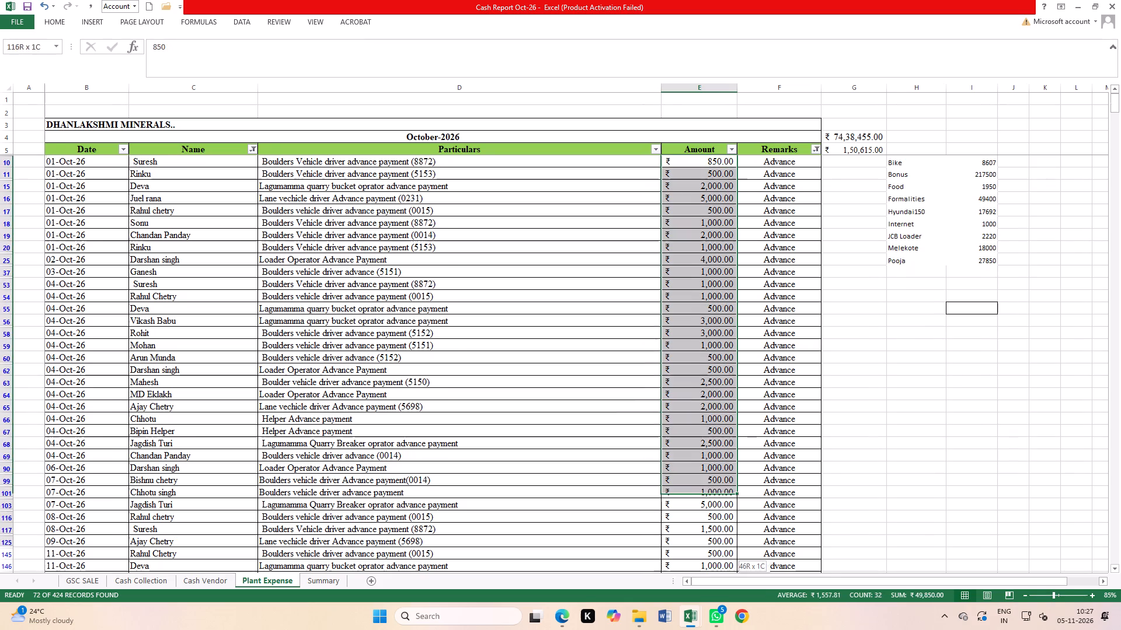
{"action": "left_click_drag", "start_coordinate": [750, 629], "coordinate": [708, 549]}
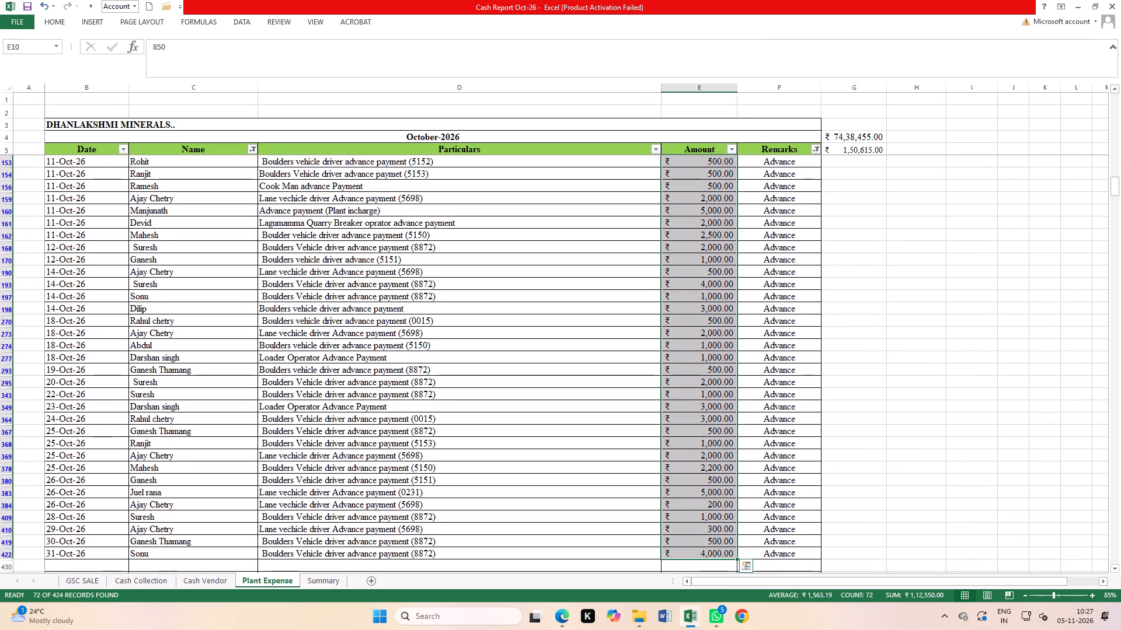
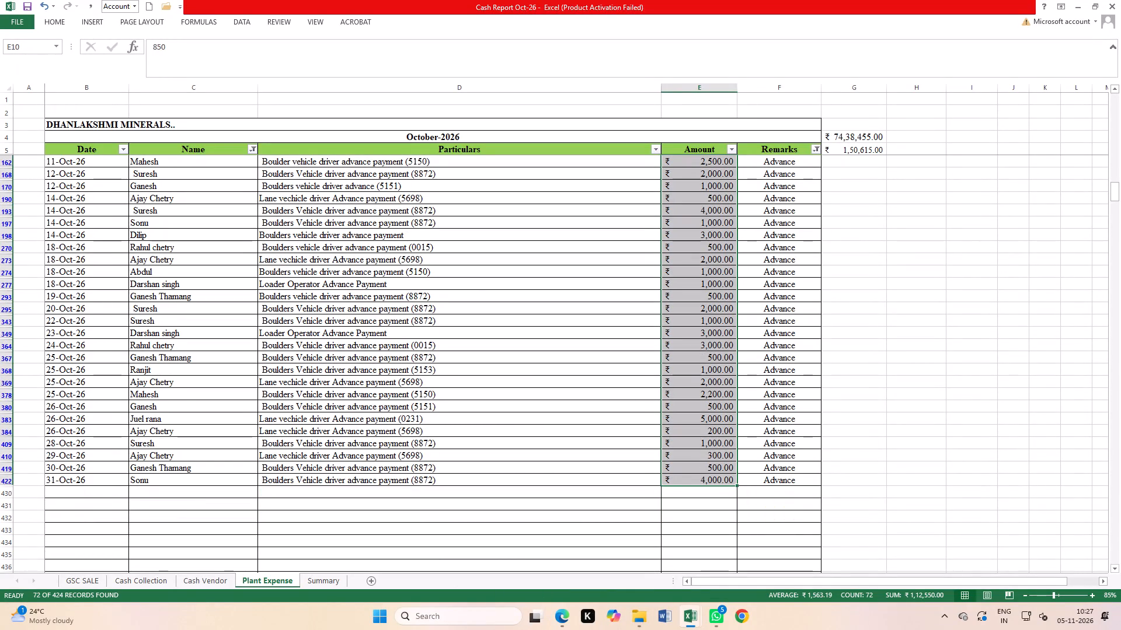
Remove the existing filters from the Plant Expense sheet and reapply filtering across header row 5.
{"action": "scroll", "coordinate": [433, 577], "scroll_direction": "up", "scroll_amount": 6}
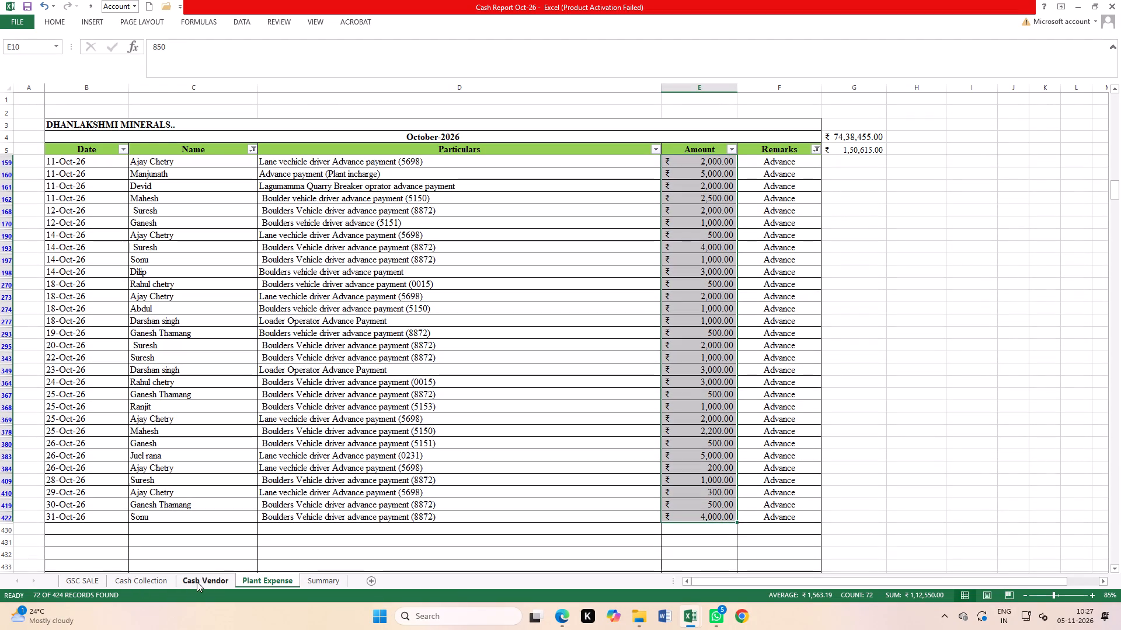
{"action": "scroll", "coordinate": [279, 400], "scroll_direction": "up", "scroll_amount": 20}
{"action": "scroll", "coordinate": [279, 400], "scroll_direction": "up", "scroll_amount": 5}
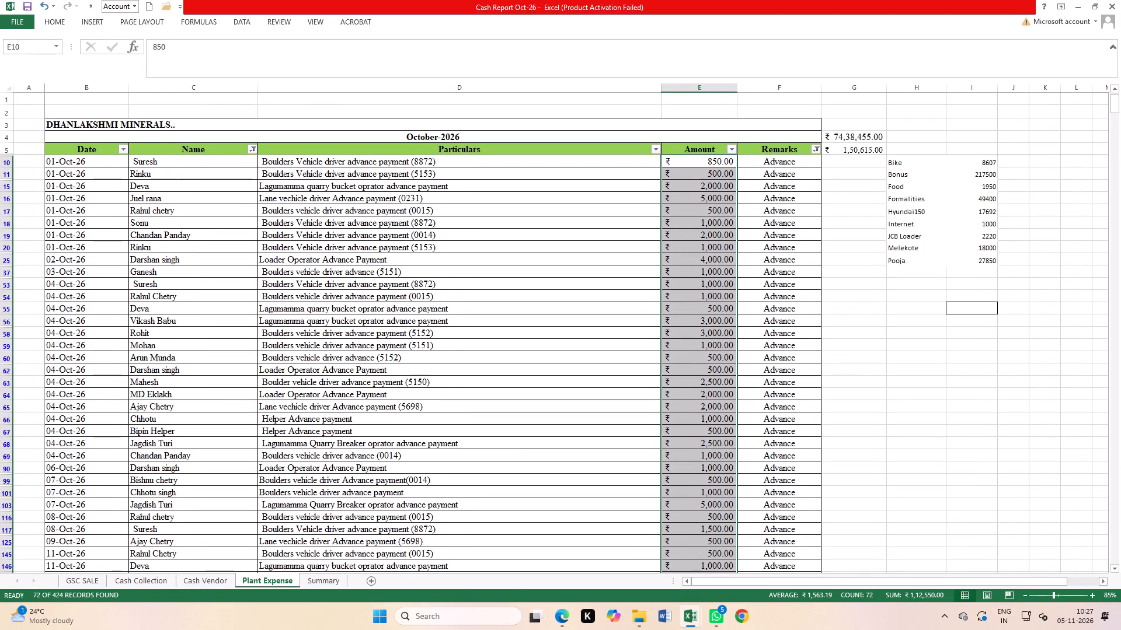
{"action": "scroll", "coordinate": [566, 279], "scroll_direction": "up", "scroll_amount": 11}
{"action": "left_click", "coordinate": [788, 348]}
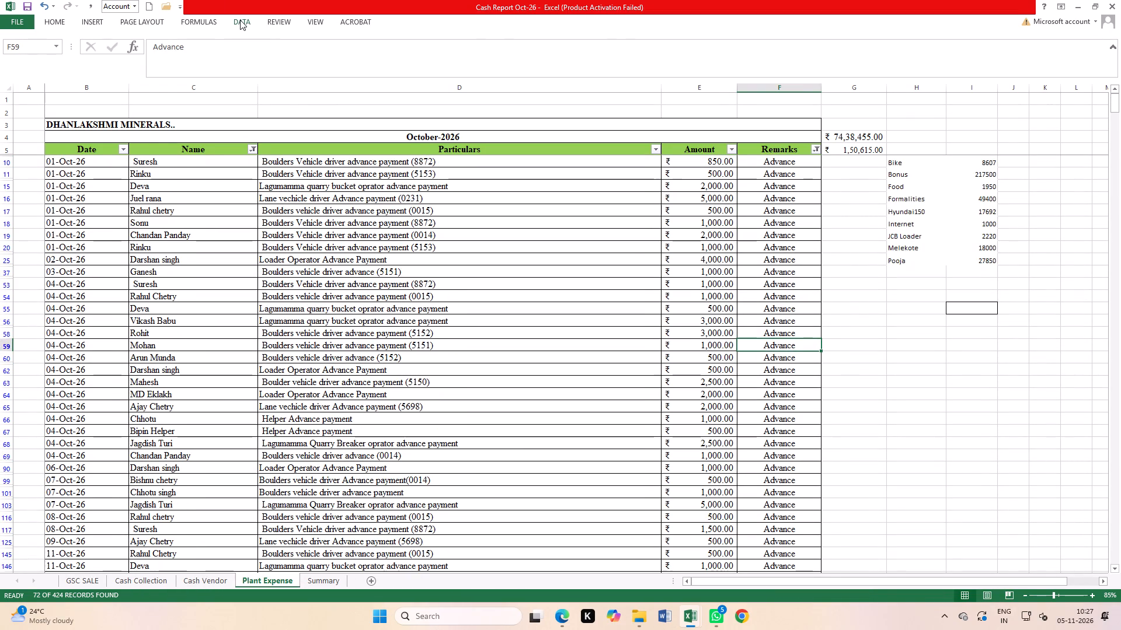
{"action": "left_click", "coordinate": [240, 20]}
{"action": "left_click", "coordinate": [311, 58]}
{"action": "left_click", "coordinate": [365, 325]}
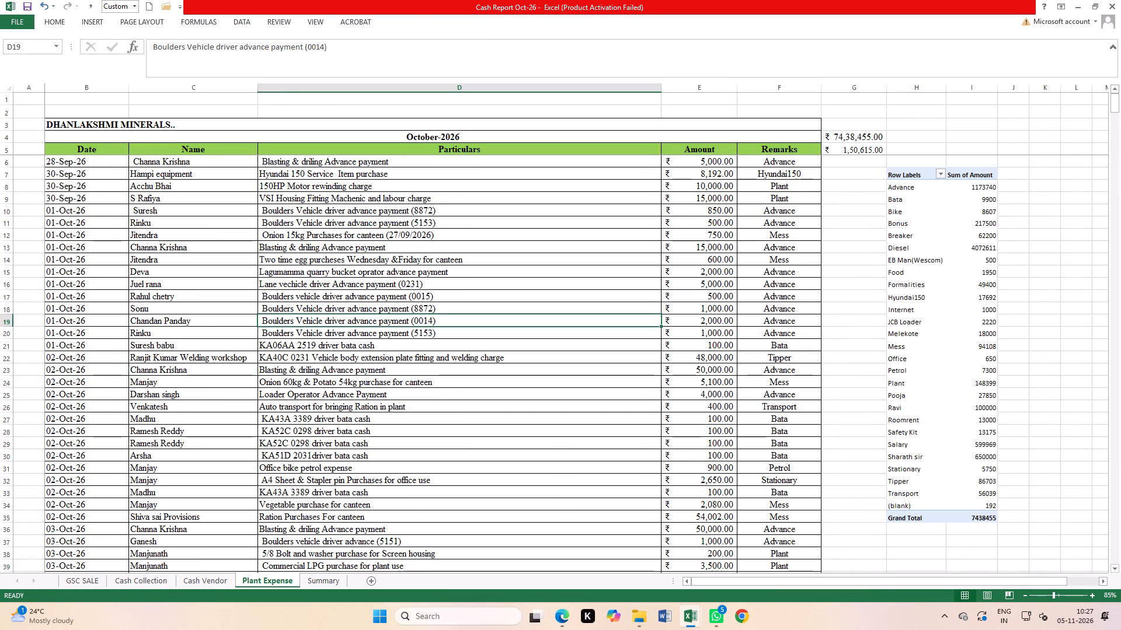
{"action": "left_click", "coordinate": [5, 150]}
{"action": "left_click", "coordinate": [252, 21]}
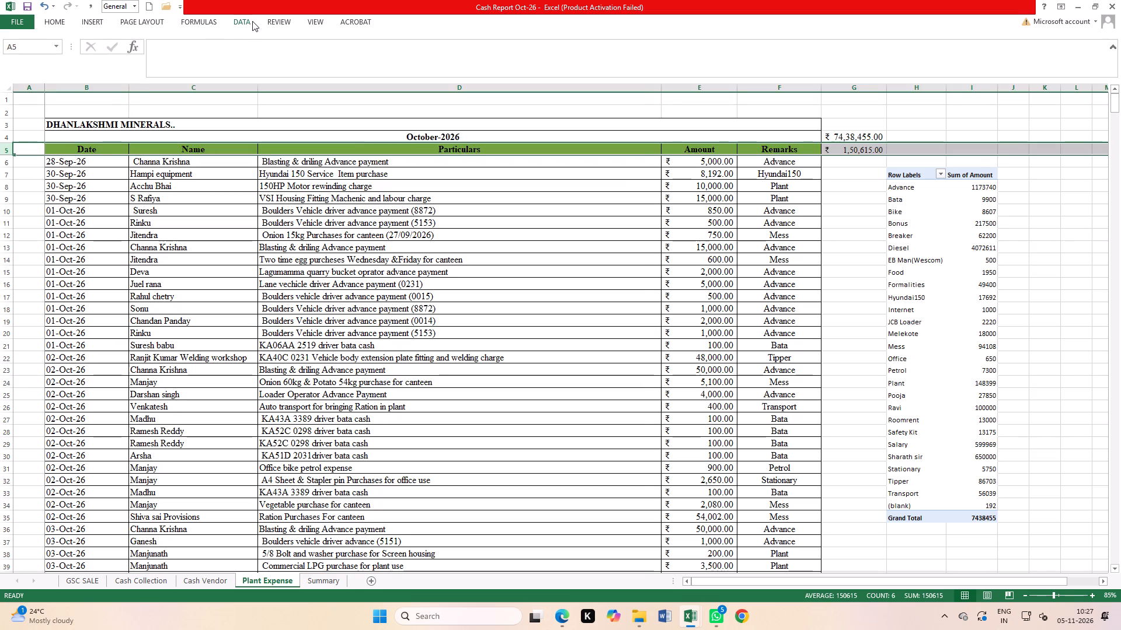
{"action": "left_click", "coordinate": [297, 46]}
{"action": "left_click", "coordinate": [387, 240]}
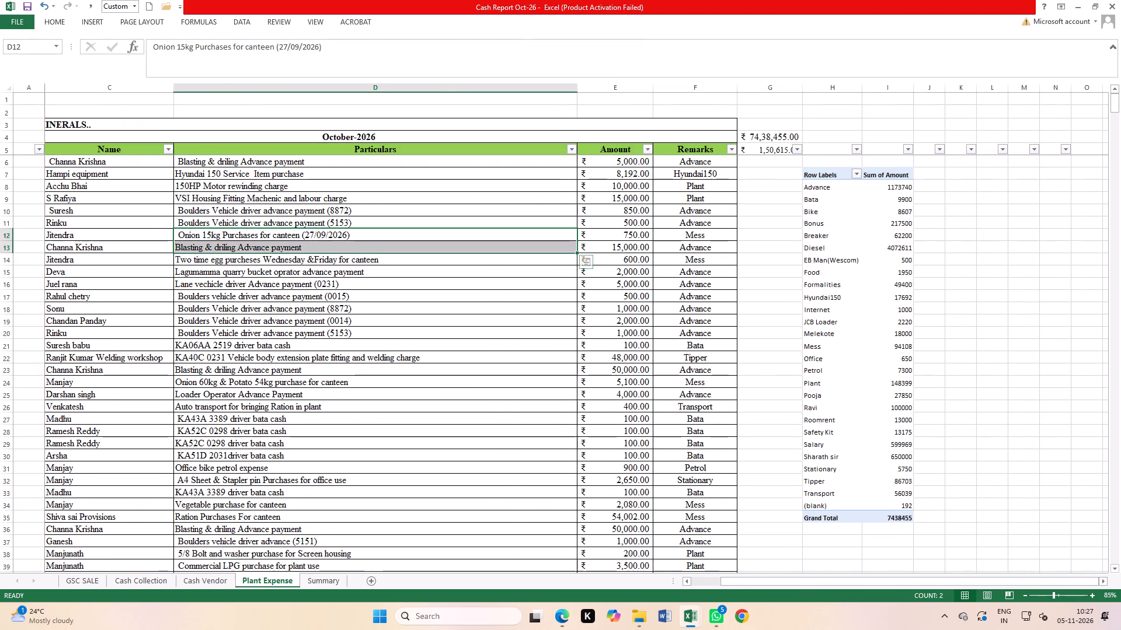
Filter the Plant Expense Remarks column to show only Advance entries.
{"action": "left_click", "coordinate": [735, 148]}
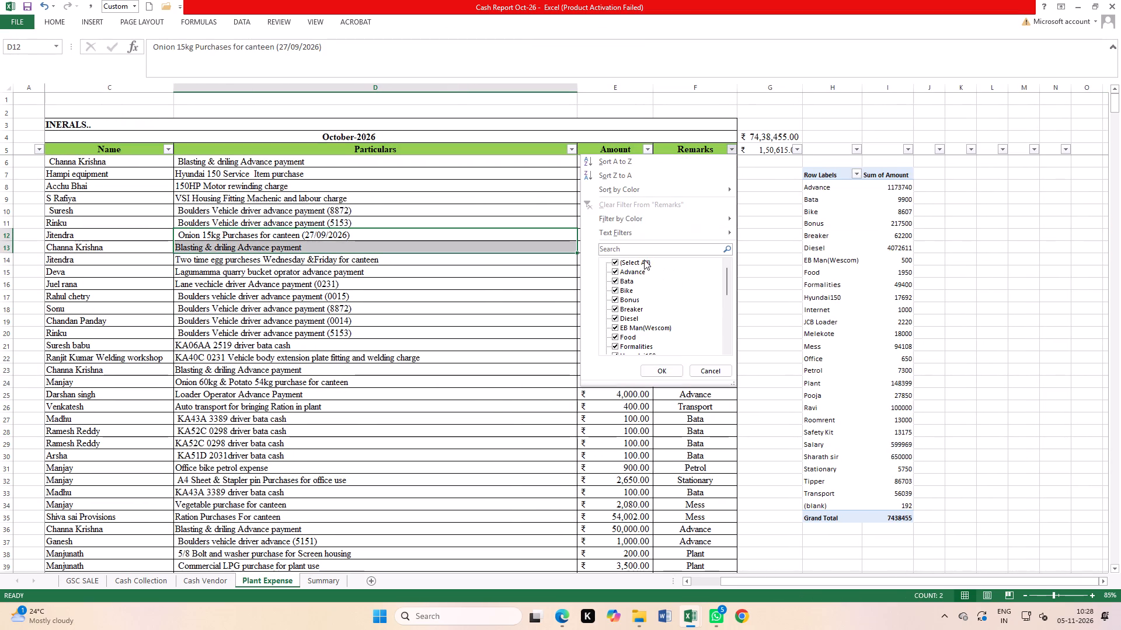
{"action": "left_click", "coordinate": [644, 259]}
{"action": "left_click", "coordinate": [638, 269]}
{"action": "left_click", "coordinate": [663, 371]}
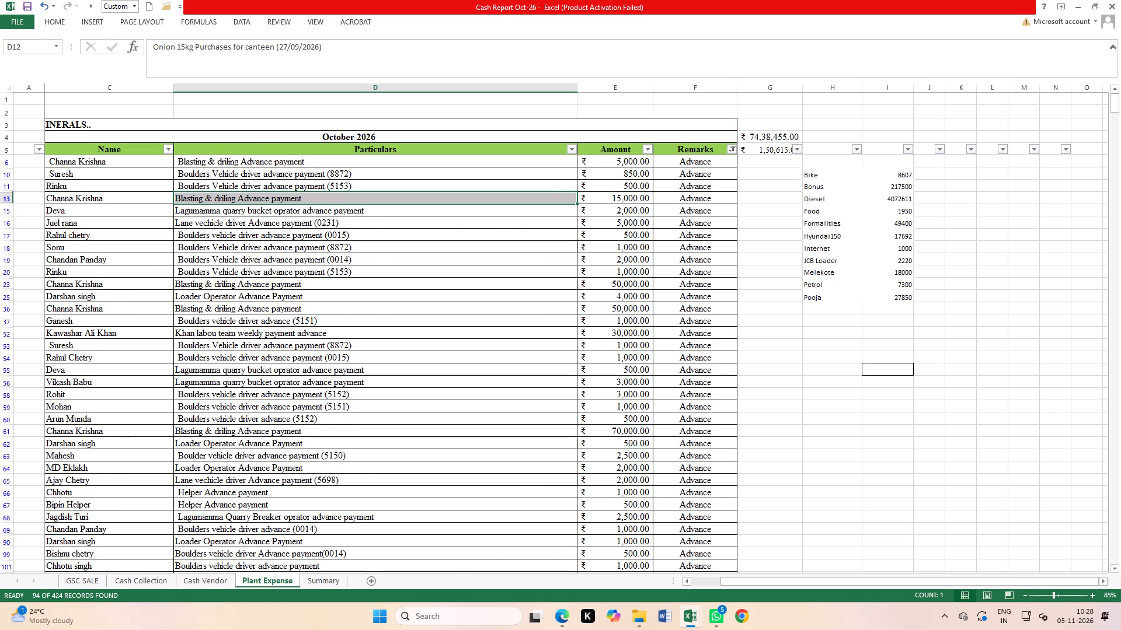
Switch to Salary Statement and check which range the Advances total formula in J53 of Oct-2026 covers.
{"action": "key", "text": "ctrl+Tab"}
{"action": "double_click", "coordinate": [511, 551]}
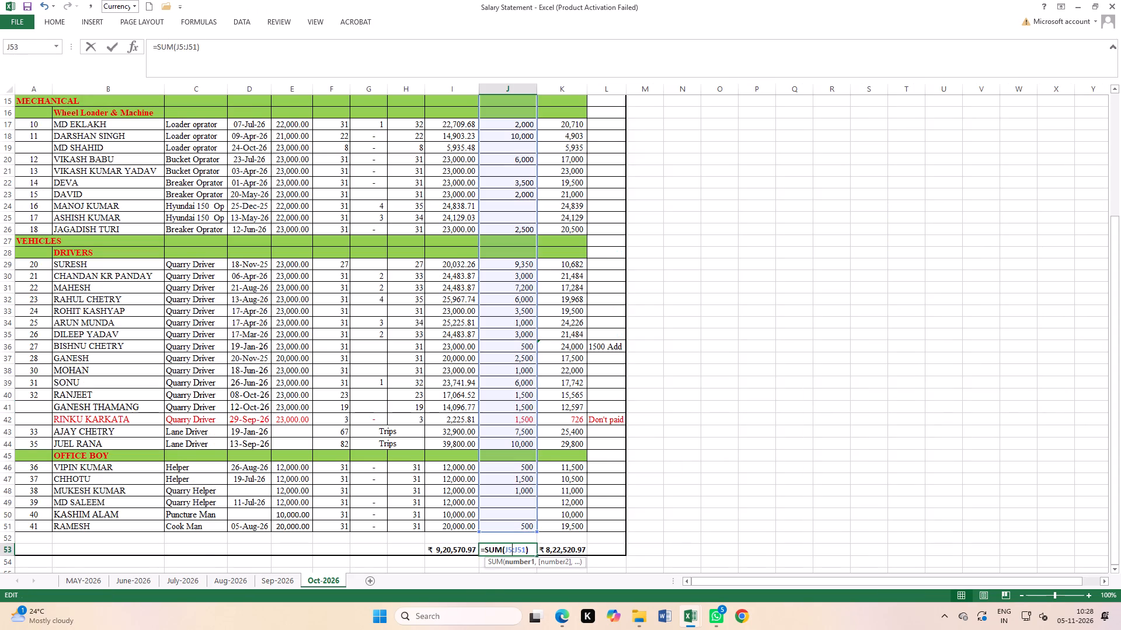
{"action": "scroll", "coordinate": [524, 535], "scroll_direction": "up", "scroll_amount": 10}
{"action": "scroll", "coordinate": [525, 535], "scroll_direction": "down", "scroll_amount": 7}
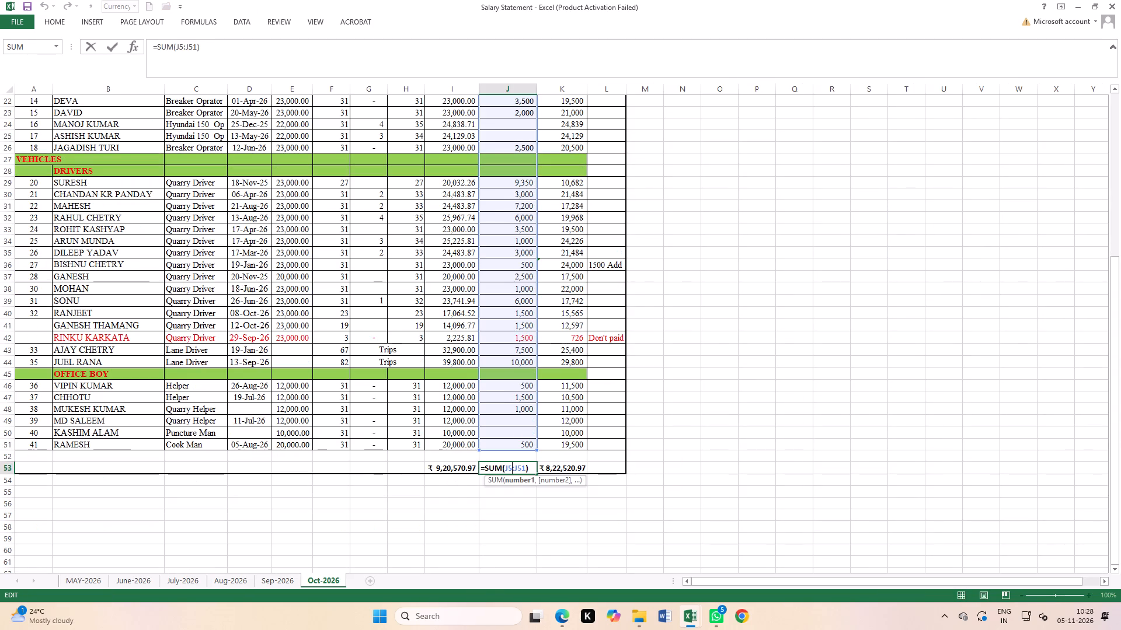
{"action": "key", "text": "Return"}
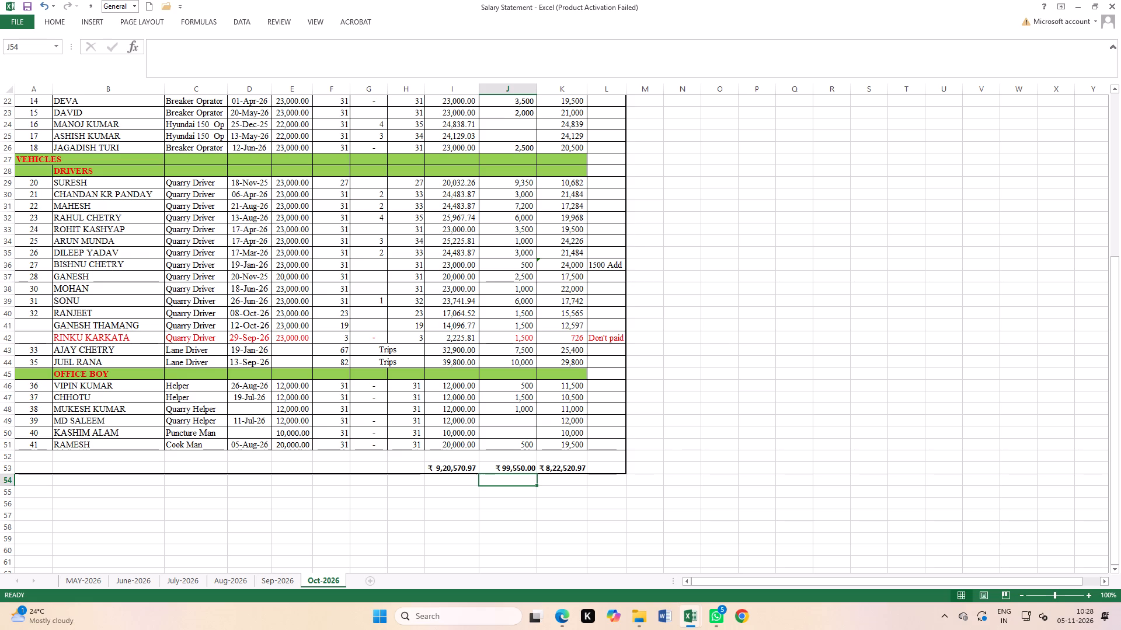
In Cash Report Oct-26, filter the Name column to lane driver Ajay and select his advance amounts to check their sum.
{"action": "key", "text": "ctrl+Tab"}
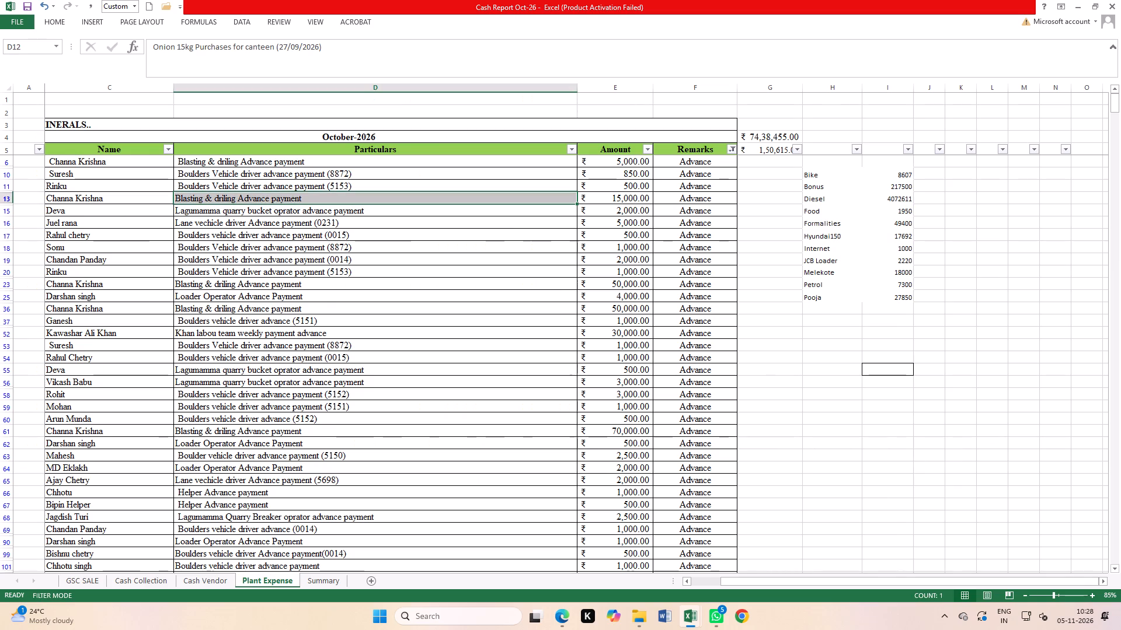
{"action": "left_click", "coordinate": [291, 317]}
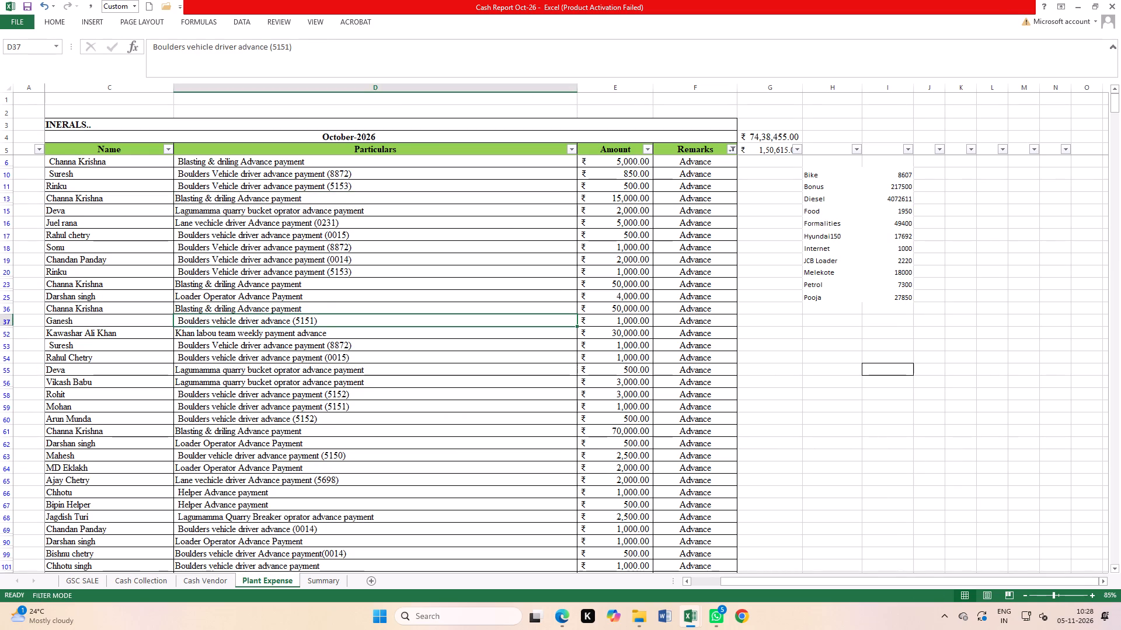
{"action": "left_click", "coordinate": [165, 148]}
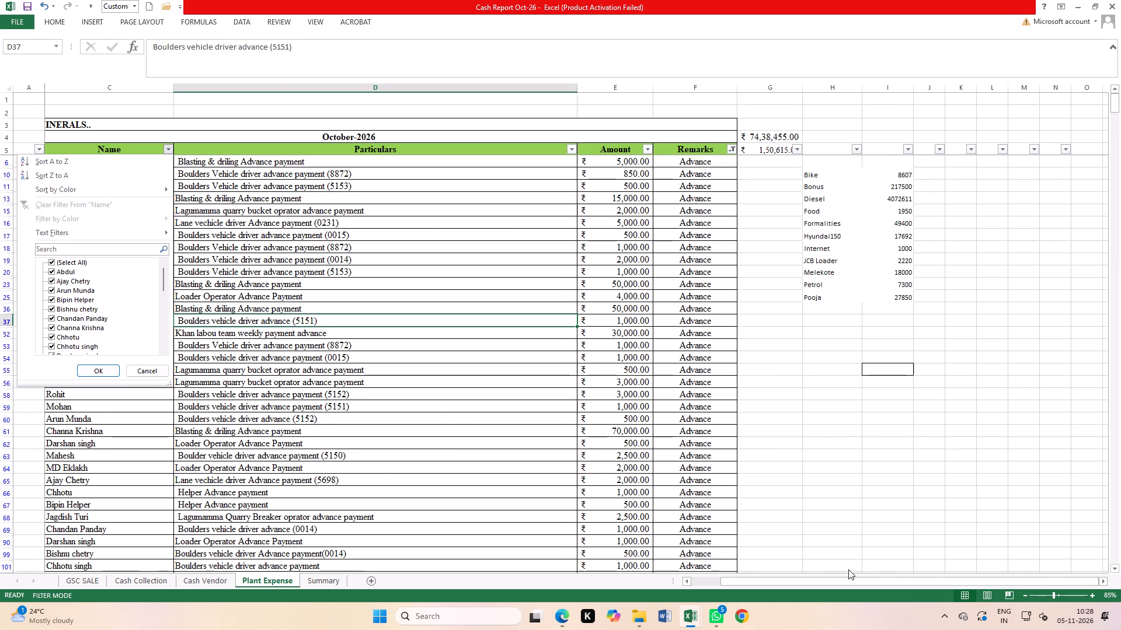
{"action": "left_click_drag", "start_coordinate": [847, 576], "coordinate": [709, 577]}
{"action": "left_click", "coordinate": [253, 146]}
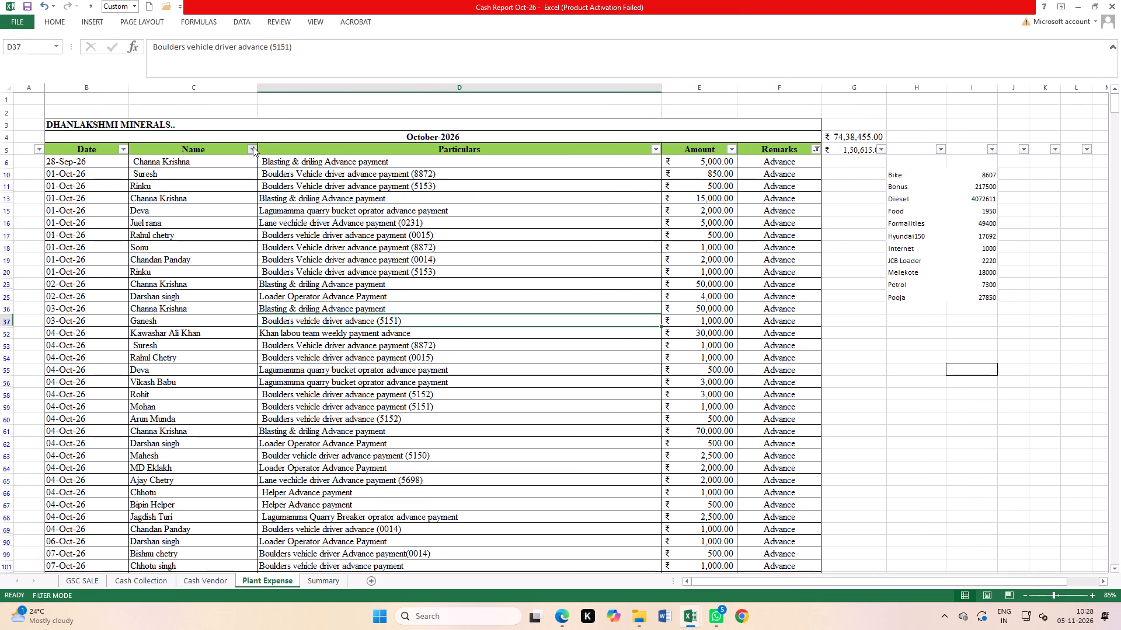
{"action": "left_click", "coordinate": [148, 264]}
{"action": "left_click", "coordinate": [154, 278]}
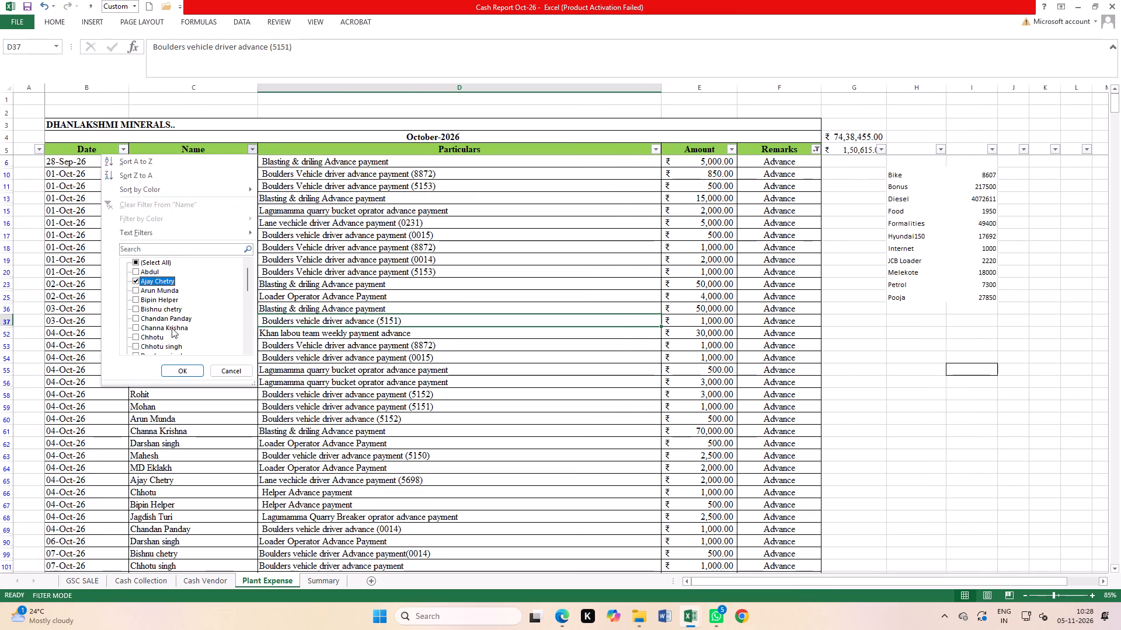
{"action": "left_click", "coordinate": [182, 371]}
{"action": "scroll", "coordinate": [584, 369], "scroll_direction": "up", "scroll_amount": 6}
{"action": "left_click_drag", "start_coordinate": [707, 160], "coordinate": [705, 170]}
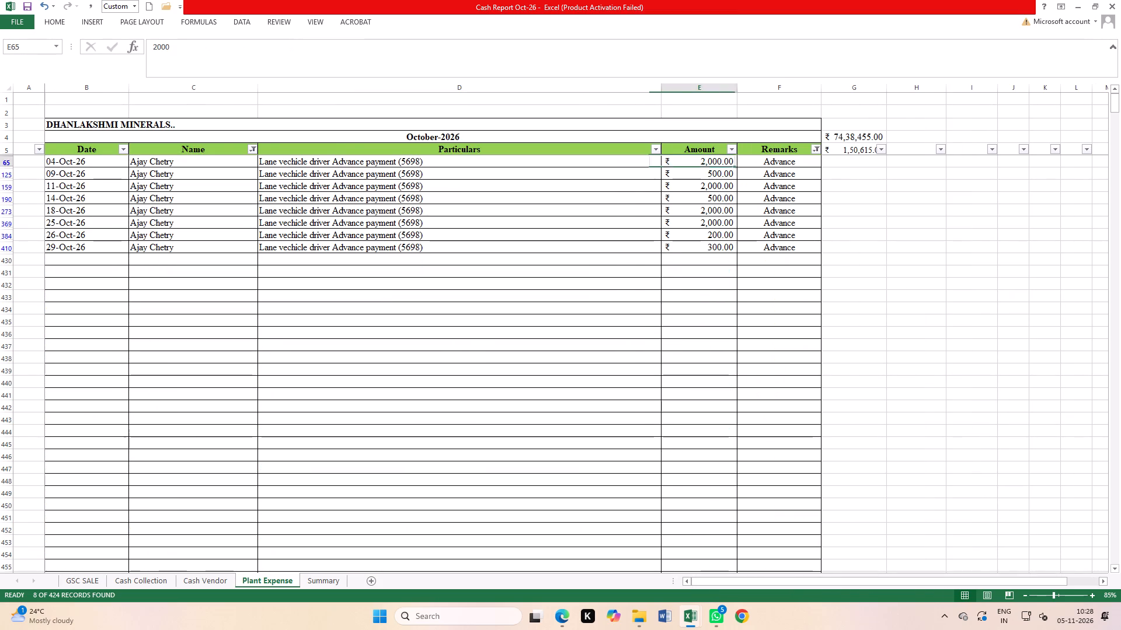
{"action": "left_click_drag", "start_coordinate": [705, 170], "coordinate": [706, 248]}
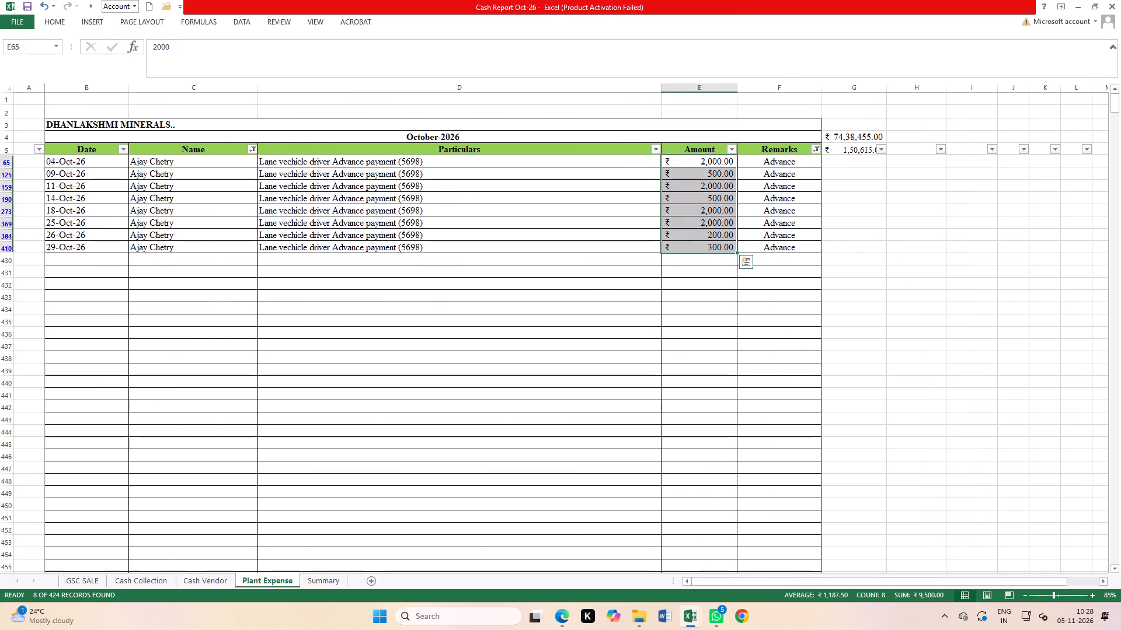
In Salary Statement's Oct-2026 sheet, set lane driver Ajay's advance in J43 to 9500.
{"action": "key", "text": "ctrl+Tab"}
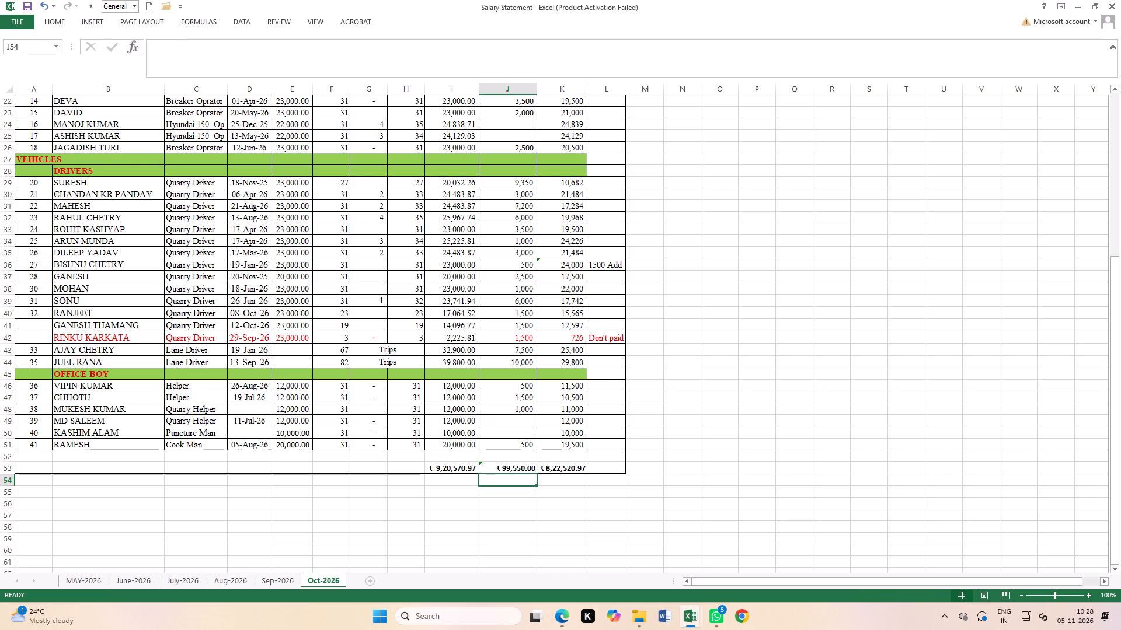
{"action": "left_click", "coordinate": [1, 349]}
{"action": "scroll", "coordinate": [159, 335], "scroll_direction": "up", "scroll_amount": 3}
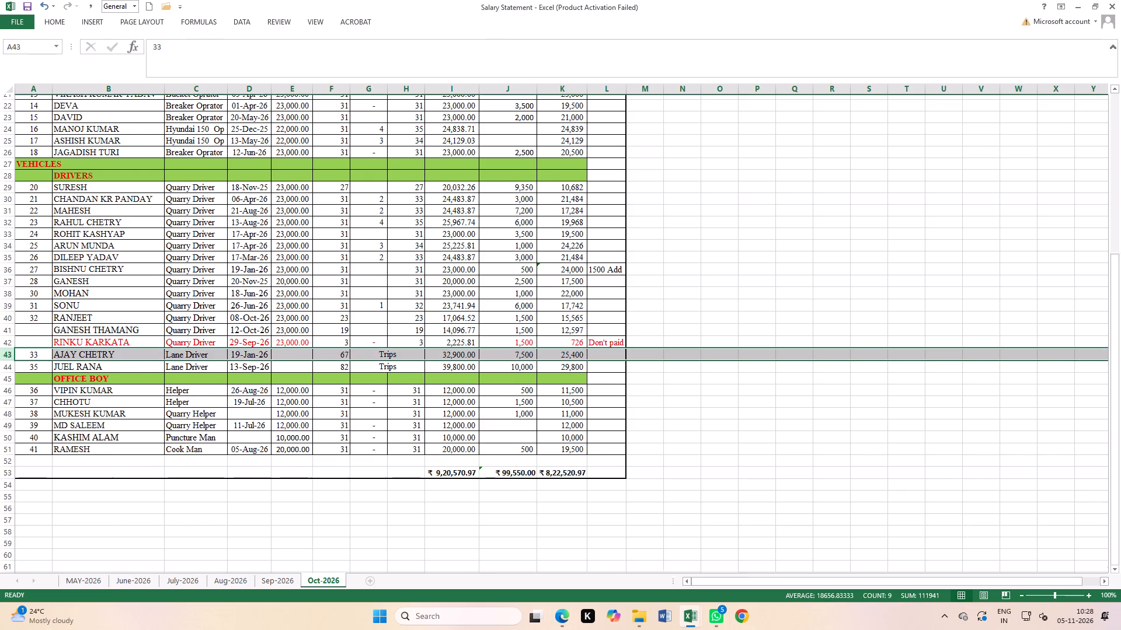
{"action": "scroll", "coordinate": [163, 335], "scroll_direction": "up", "scroll_amount": 1}
{"action": "scroll", "coordinate": [213, 331], "scroll_direction": "up", "scroll_amount": 1}
{"action": "scroll", "coordinate": [215, 332], "scroll_direction": "down", "scroll_amount": 4}
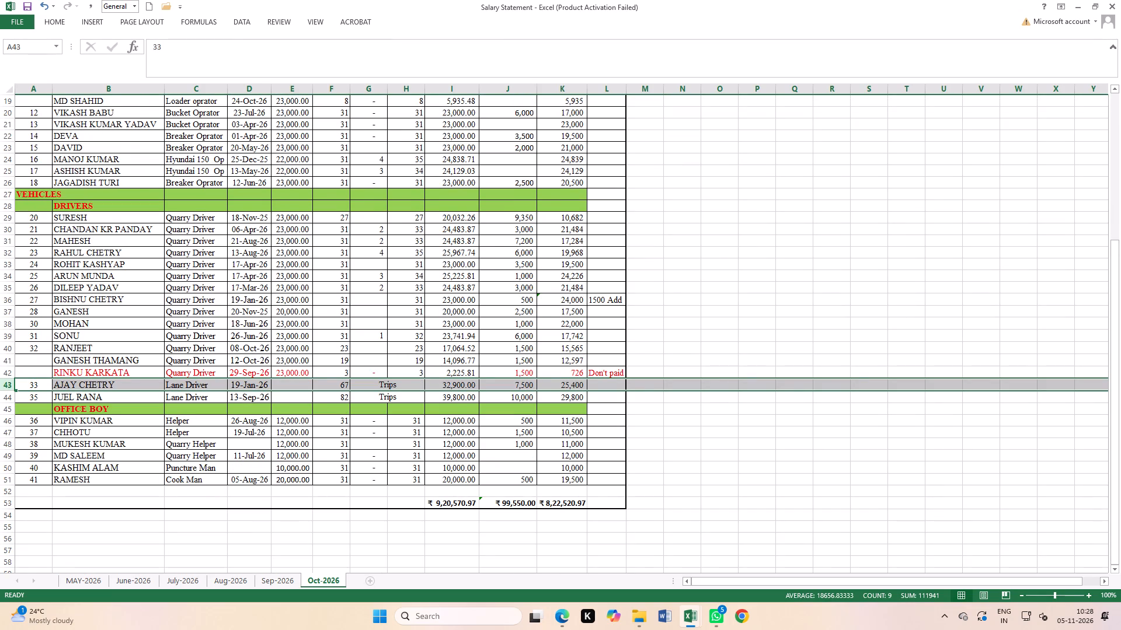
{"action": "left_click", "coordinate": [518, 384]}
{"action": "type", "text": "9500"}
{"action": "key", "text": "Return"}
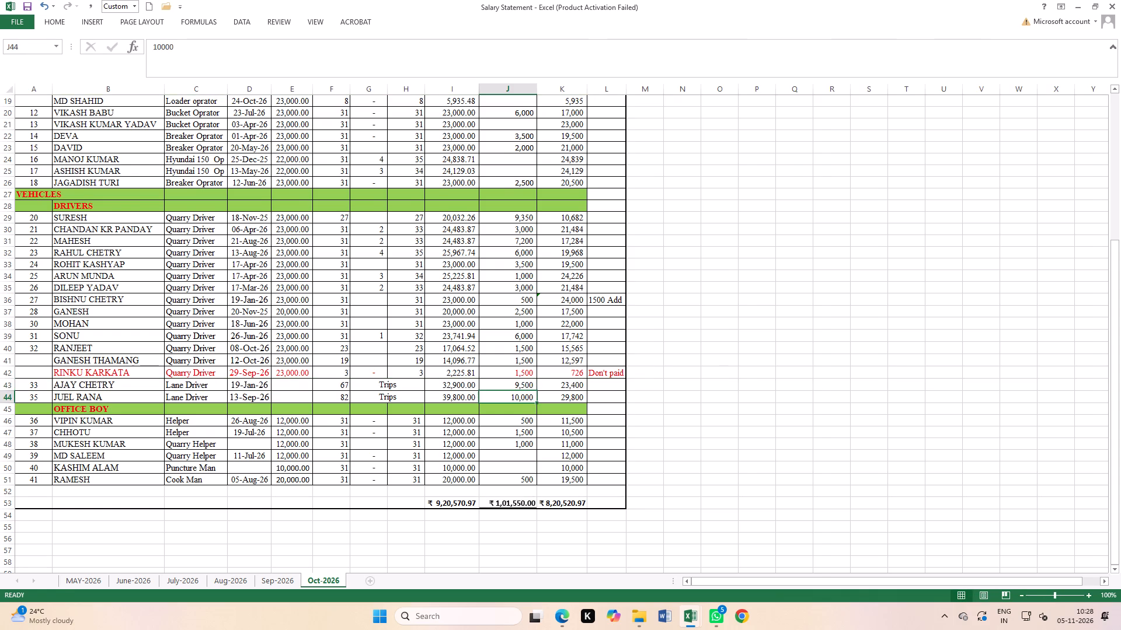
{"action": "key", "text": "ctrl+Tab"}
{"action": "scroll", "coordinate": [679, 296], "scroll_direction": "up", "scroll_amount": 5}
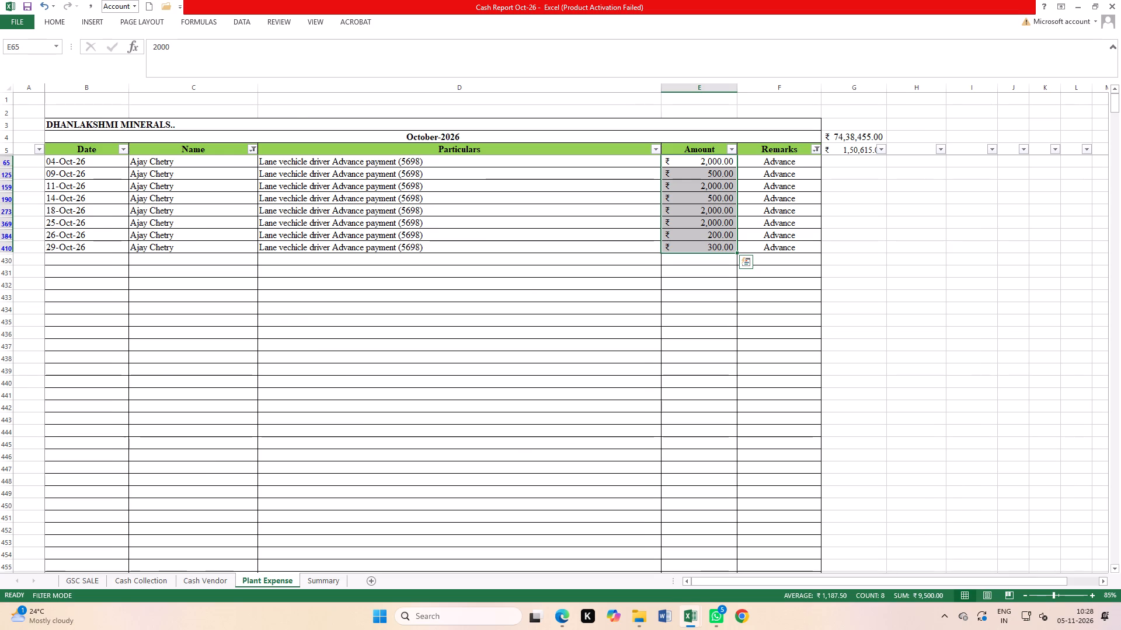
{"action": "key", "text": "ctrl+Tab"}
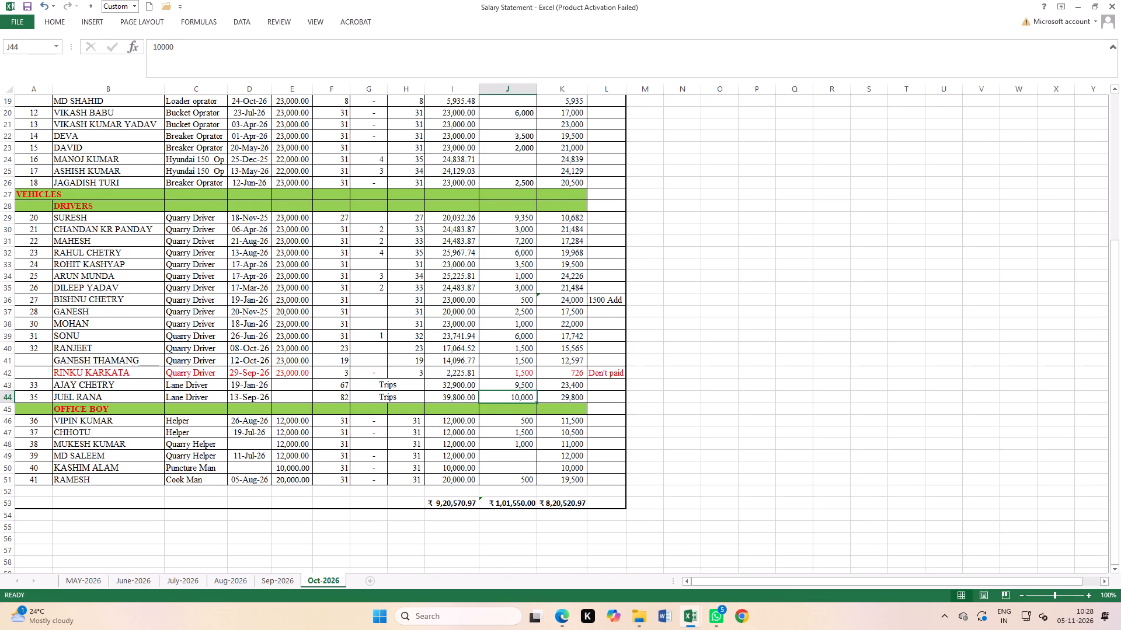
Save the Salary Statement workbook.
{"action": "scroll", "coordinate": [752, 377], "scroll_direction": "up", "scroll_amount": 10}
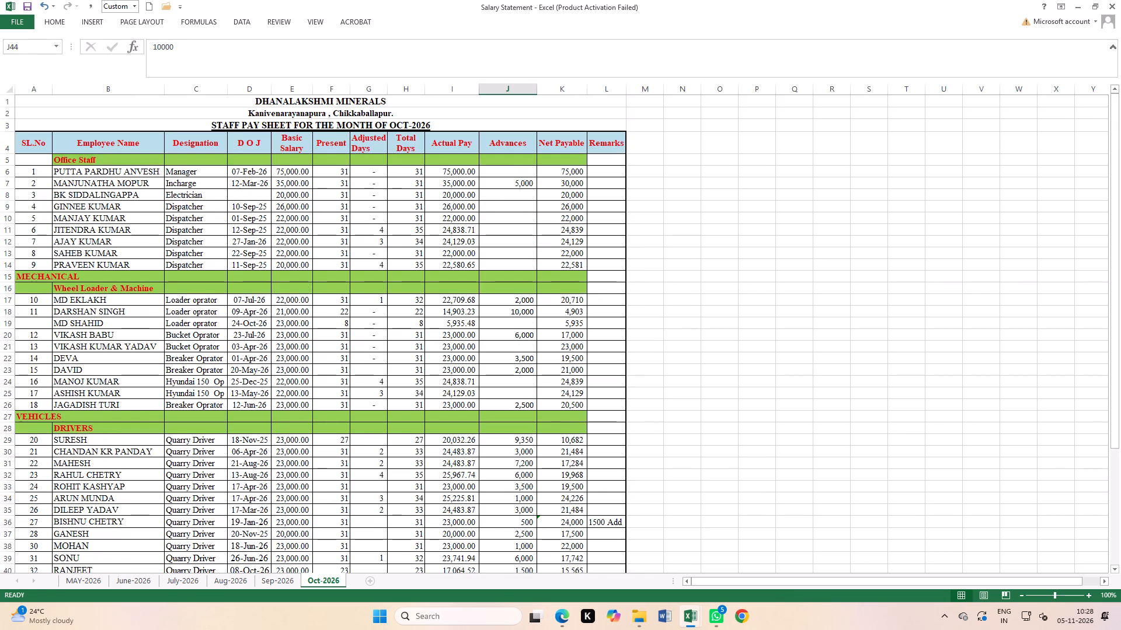
{"action": "scroll", "coordinate": [753, 370], "scroll_direction": "up", "scroll_amount": 2}
{"action": "left_click", "coordinate": [771, 310]}
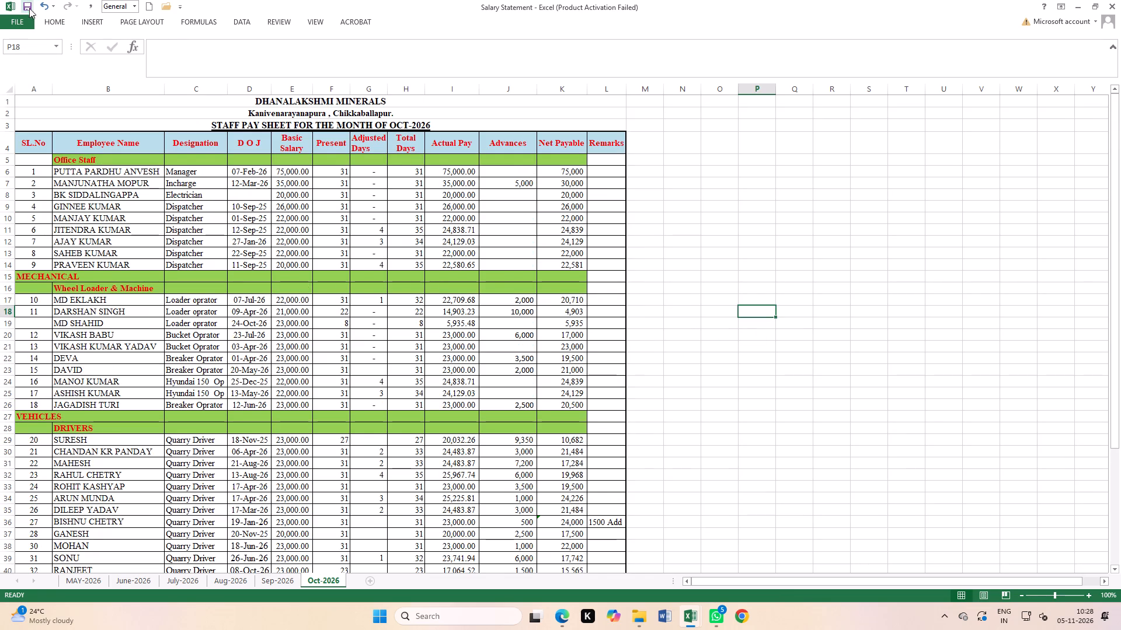
{"action": "triple_click", "coordinate": [24, 5]}
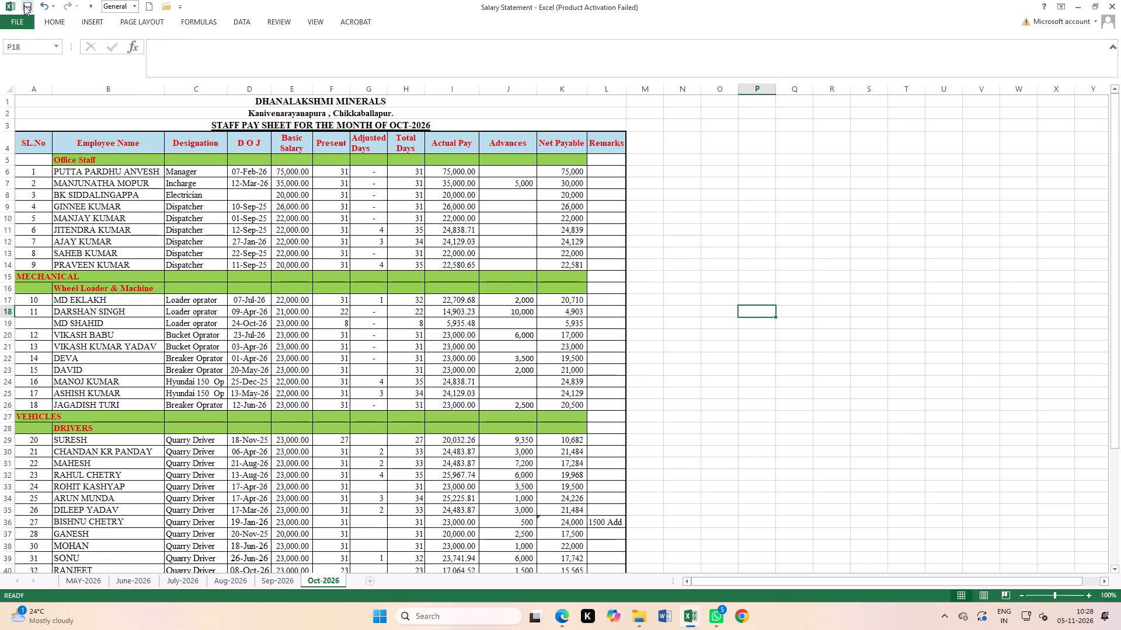
{"action": "left_click", "coordinate": [24, 5]}
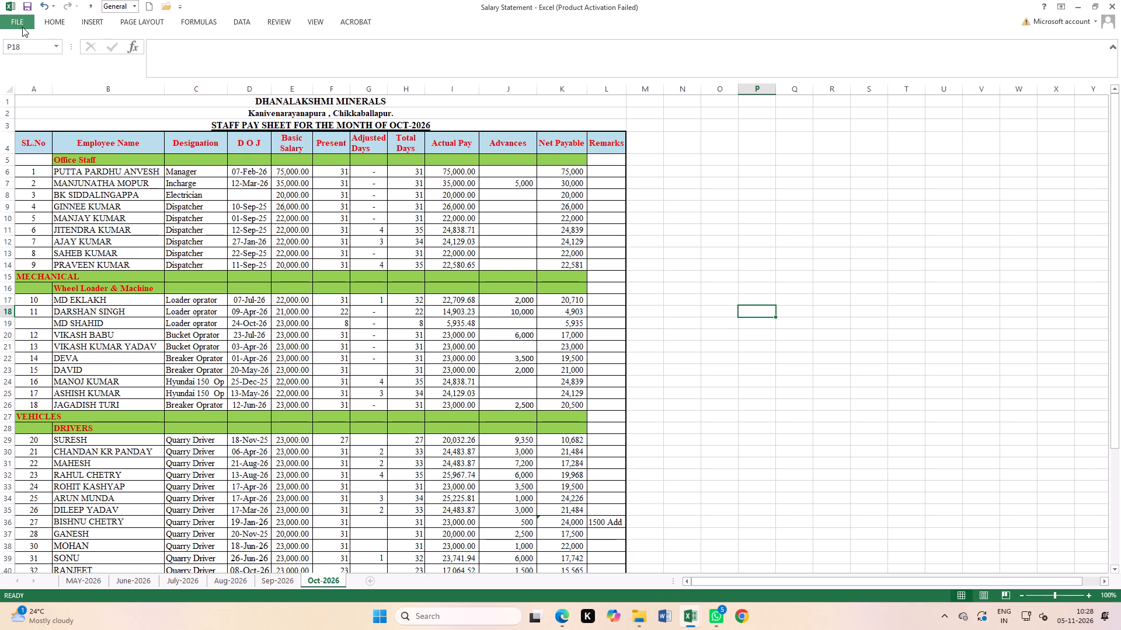
Insert three blank rows at row 43 of Oct-2026, directly above lane driver Ajay's row.
{"action": "scroll", "coordinate": [297, 328], "scroll_direction": "down", "scroll_amount": 4}
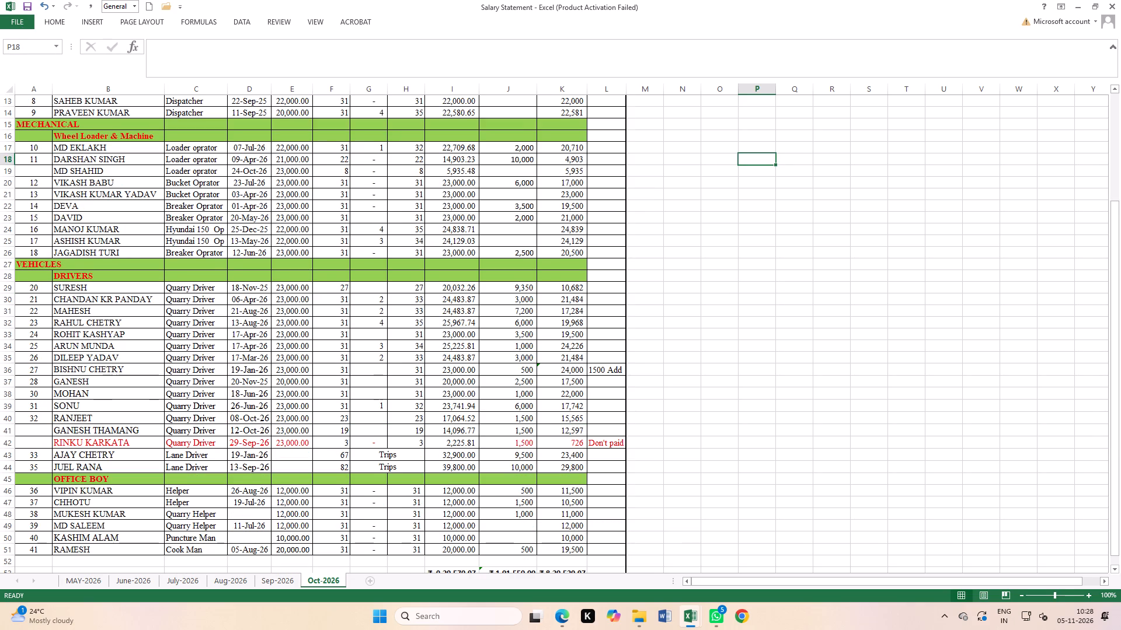
{"action": "scroll", "coordinate": [294, 330], "scroll_direction": "down", "scroll_amount": 4}
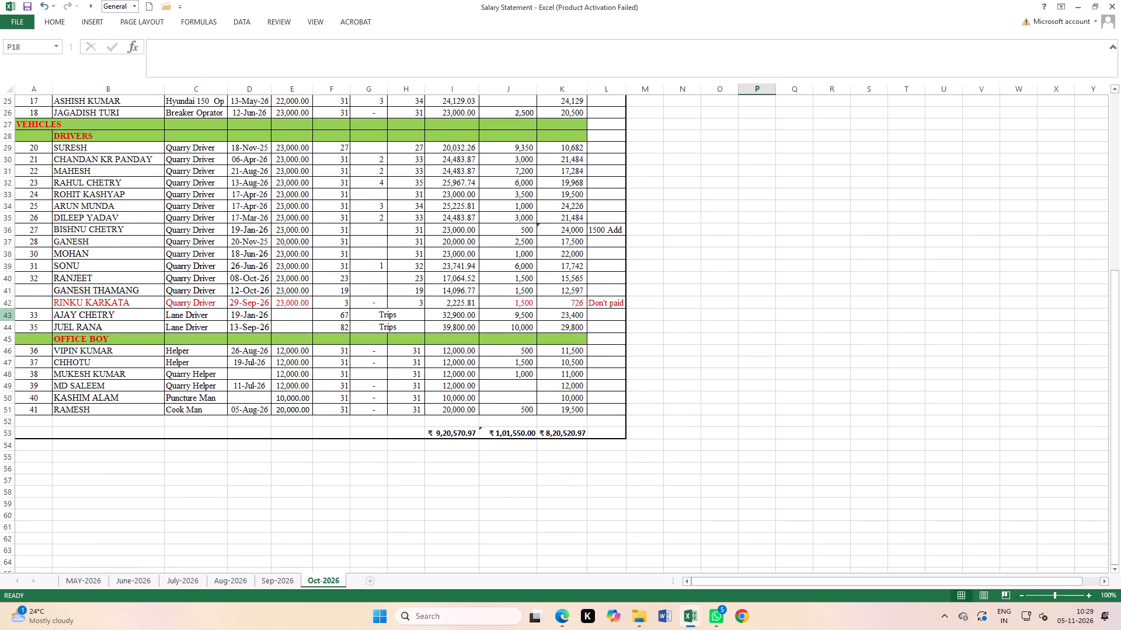
{"action": "left_click", "coordinate": [0, 315]}
{"action": "key", "text": "ctrl+plus"}
{"action": "key", "text": "ctrl+plus"}
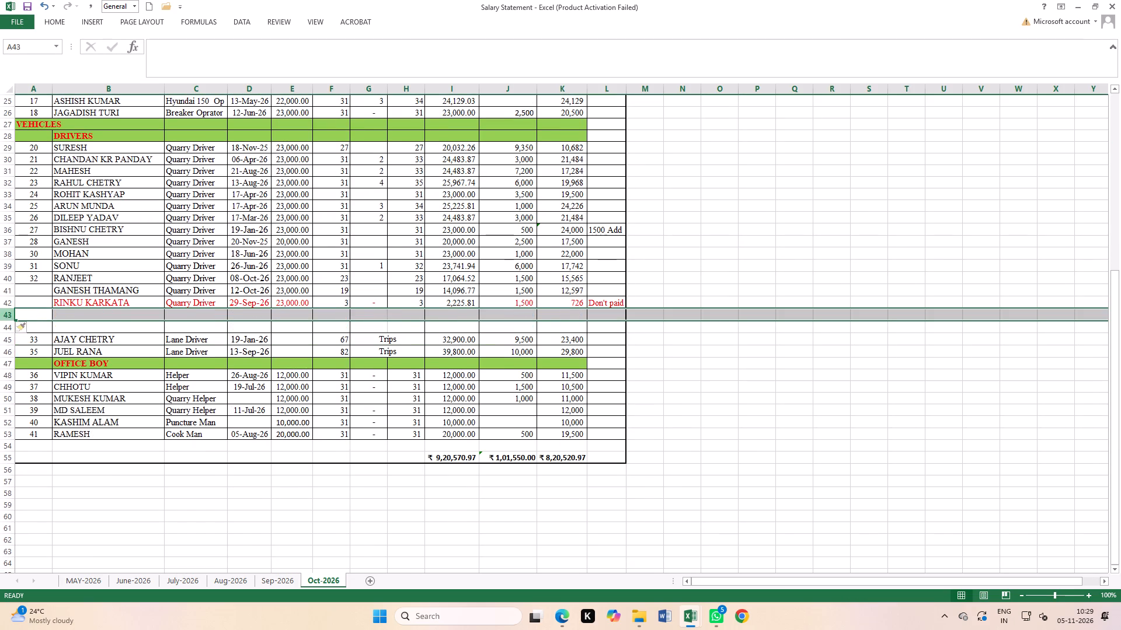
{"action": "key", "text": "ctrl+plus"}
Enter the employee names Adbdul in B43 and the second missing driver, Chhotu (with surname), in B44 of Oct-2026.
{"action": "left_click", "coordinate": [116, 343]}
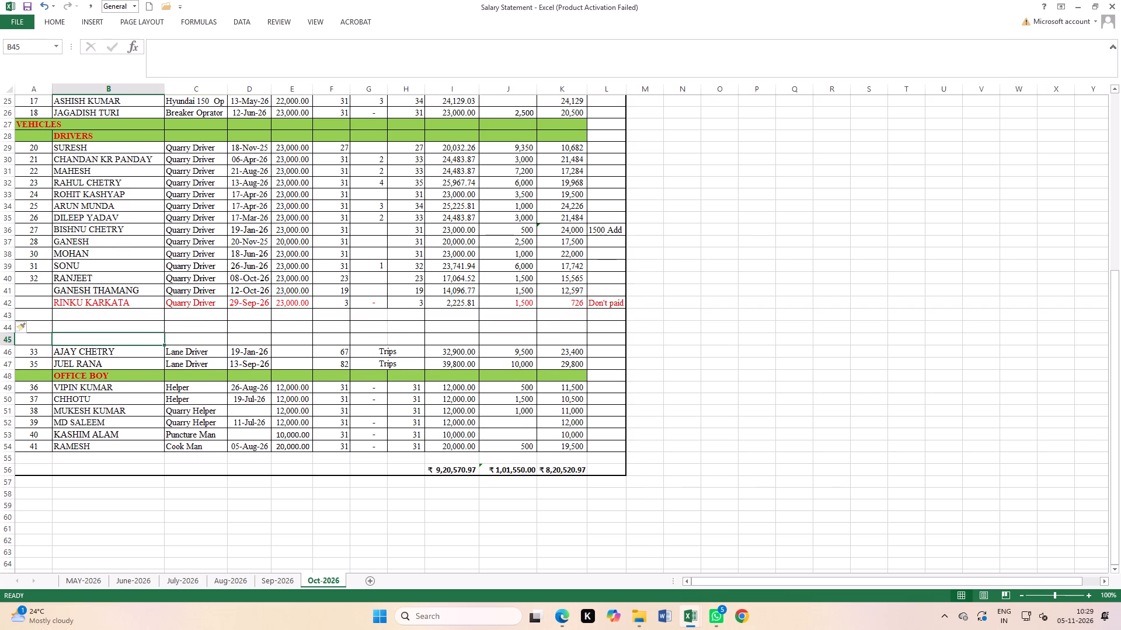
{"action": "left_click", "coordinate": [109, 311]}
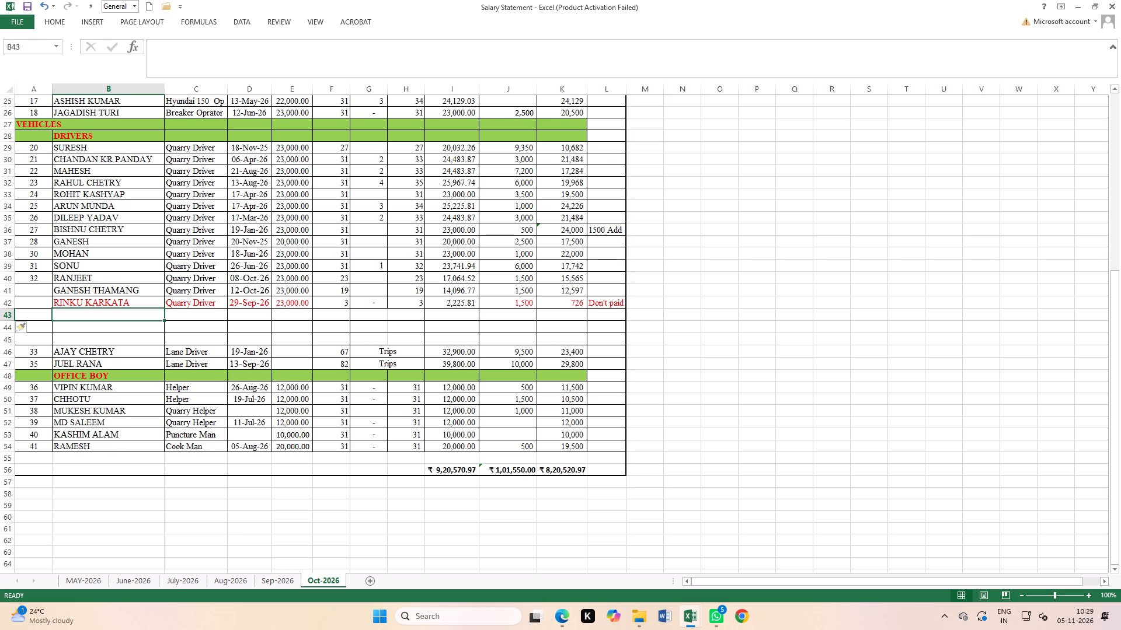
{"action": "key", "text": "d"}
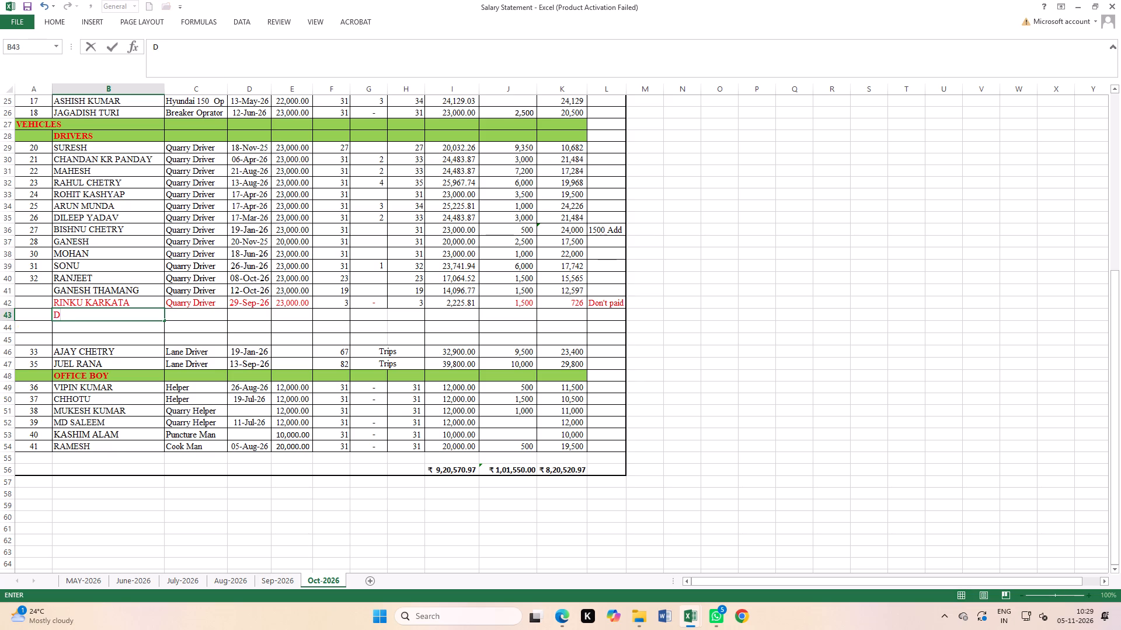
{"action": "key", "text": "BackSpace"}
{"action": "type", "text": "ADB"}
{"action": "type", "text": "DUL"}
{"action": "left_click", "coordinate": [119, 327]}
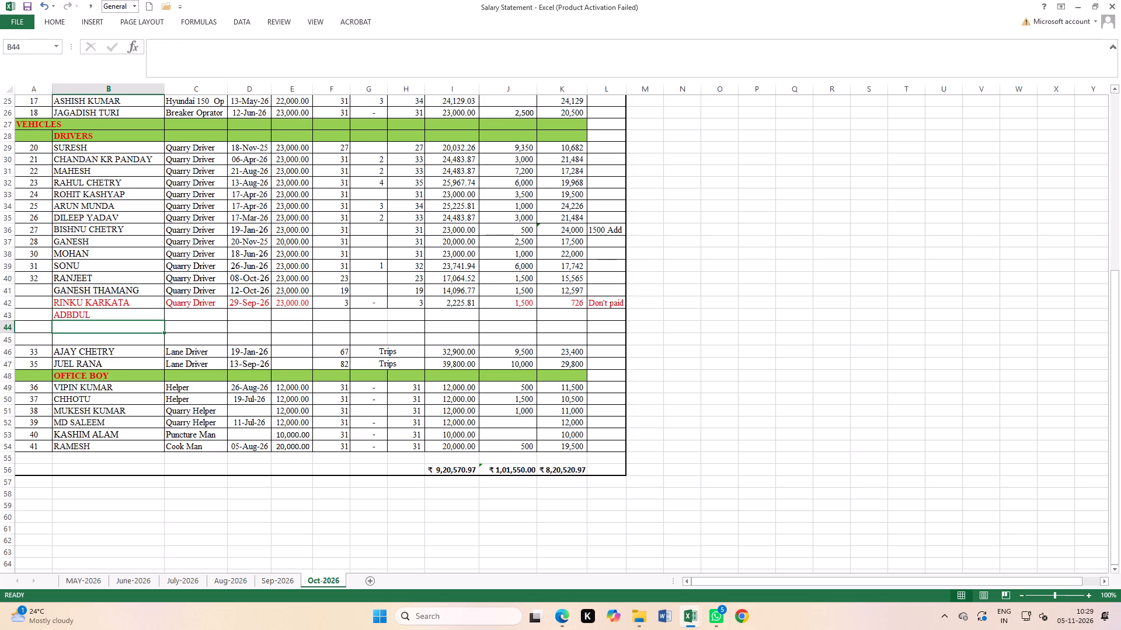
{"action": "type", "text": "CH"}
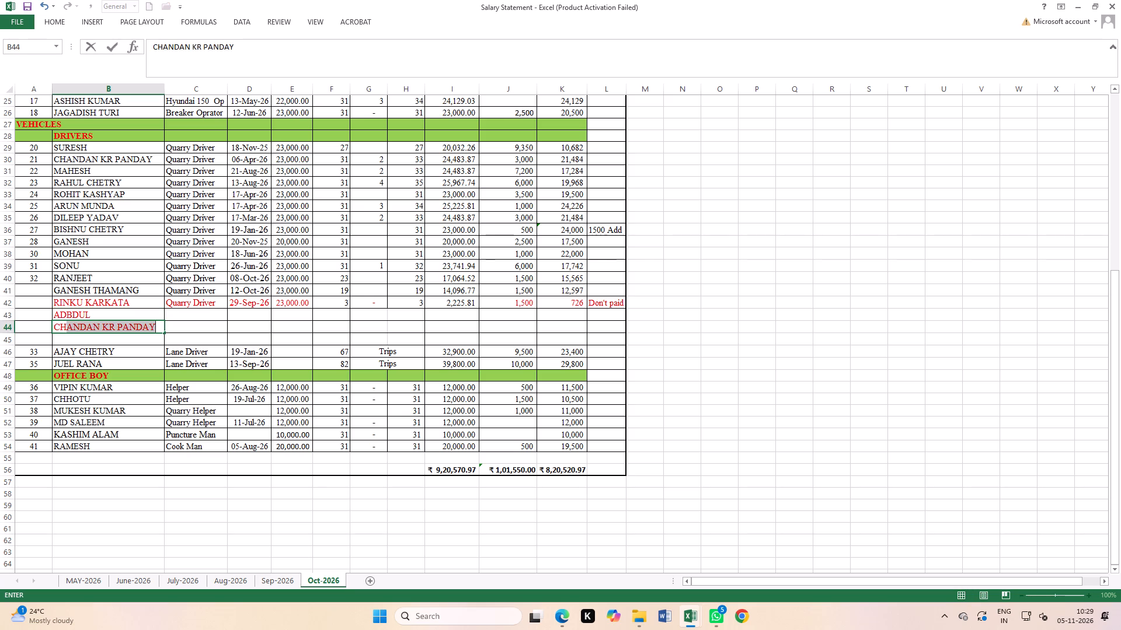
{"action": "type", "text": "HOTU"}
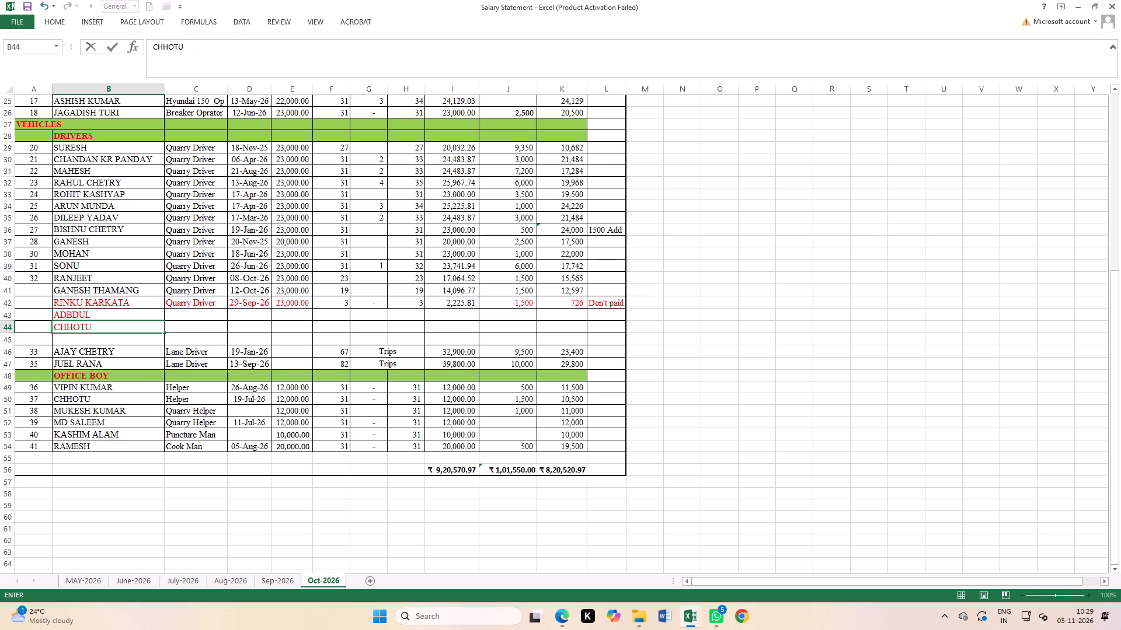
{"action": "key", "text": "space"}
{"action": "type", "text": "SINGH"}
Fill the Quarry Driver designation and the joining date from row 42 down into rows 43 and 44.
{"action": "left_click", "coordinate": [206, 321]}
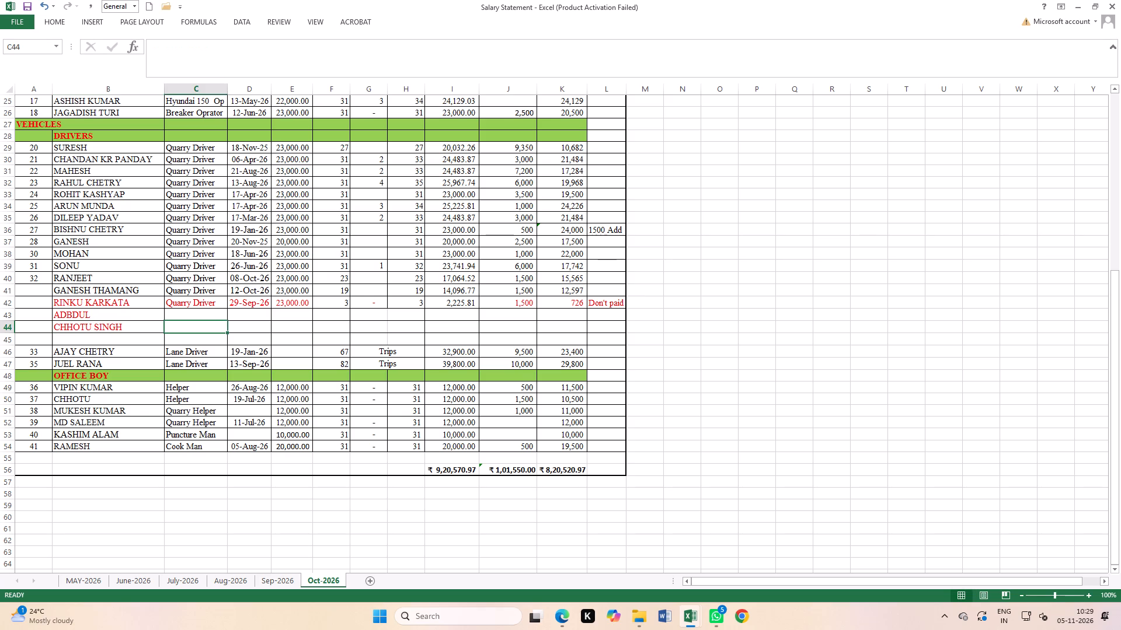
{"action": "left_click_drag", "start_coordinate": [204, 306], "coordinate": [207, 325]}
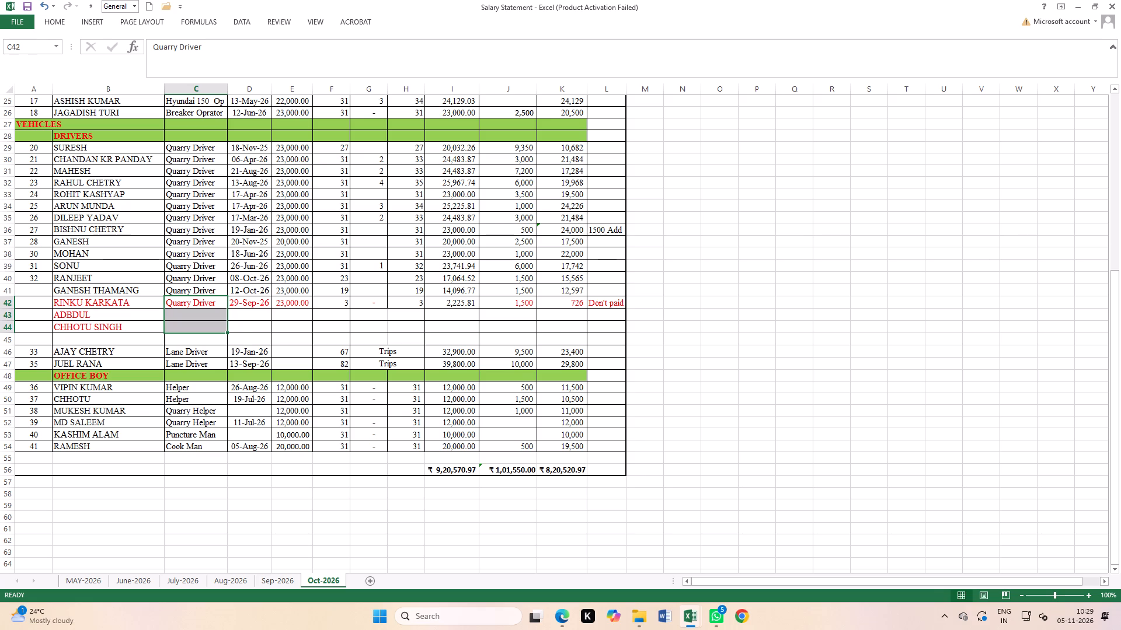
{"action": "key", "text": "ctrl+d"}
{"action": "left_click_drag", "start_coordinate": [243, 298], "coordinate": [243, 332]}
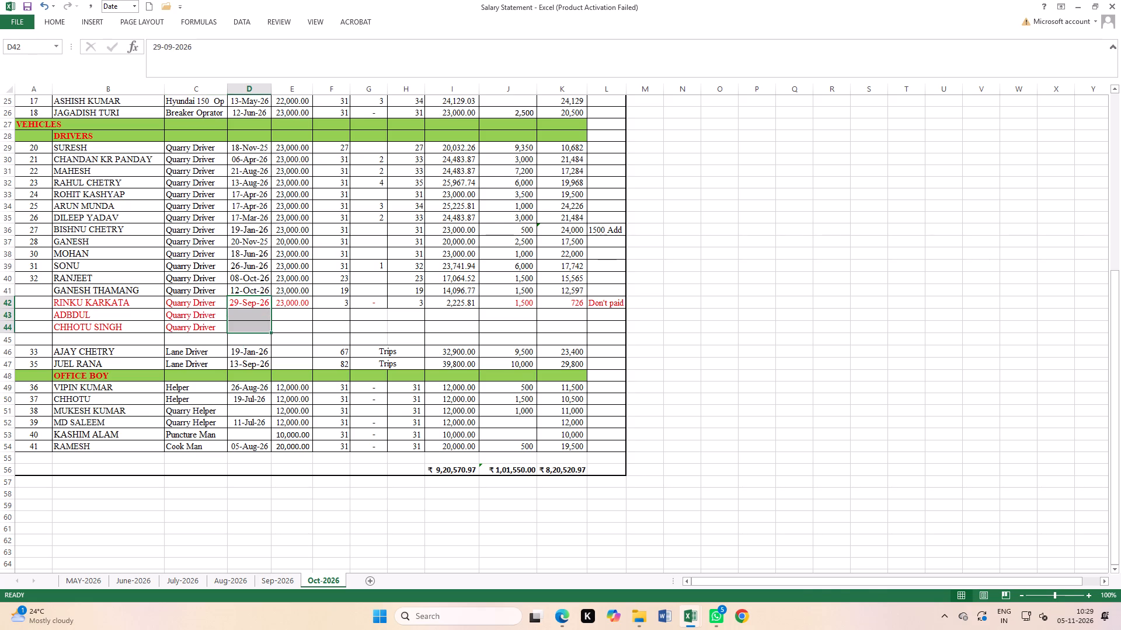
{"action": "key", "text": "ctrl+d"}
Set Adbdul's joining date in D43 to 08-10-2026.
{"action": "double_click", "coordinate": [246, 315]}
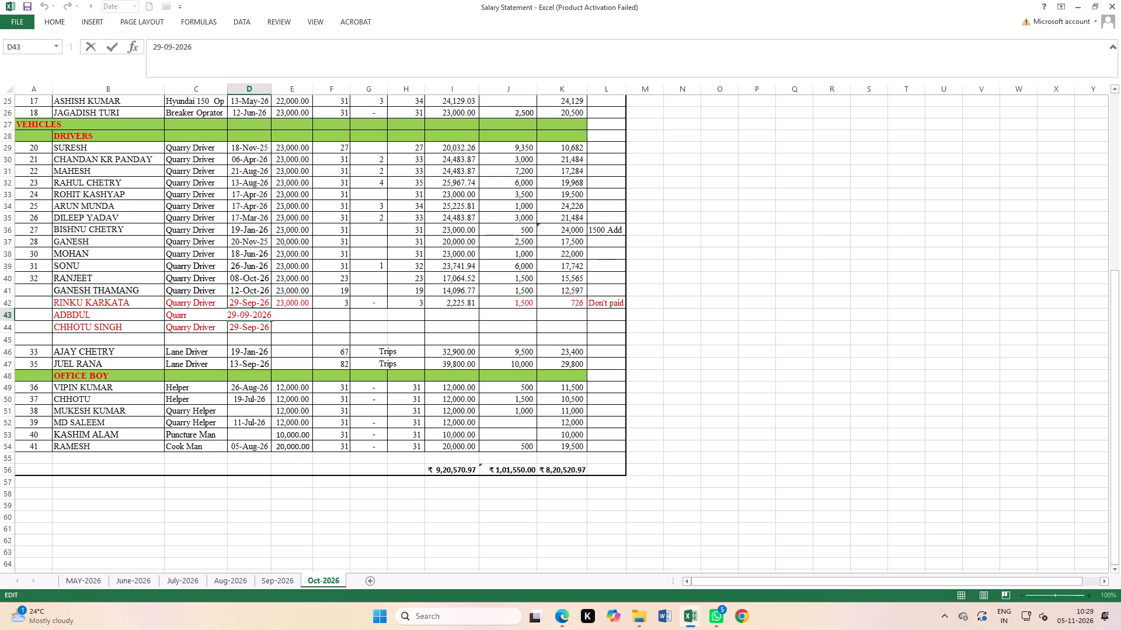
{"action": "left_click", "coordinate": [251, 317]}
{"action": "key", "text": "BackSpace"}
{"action": "key", "text": "BackSpace"}
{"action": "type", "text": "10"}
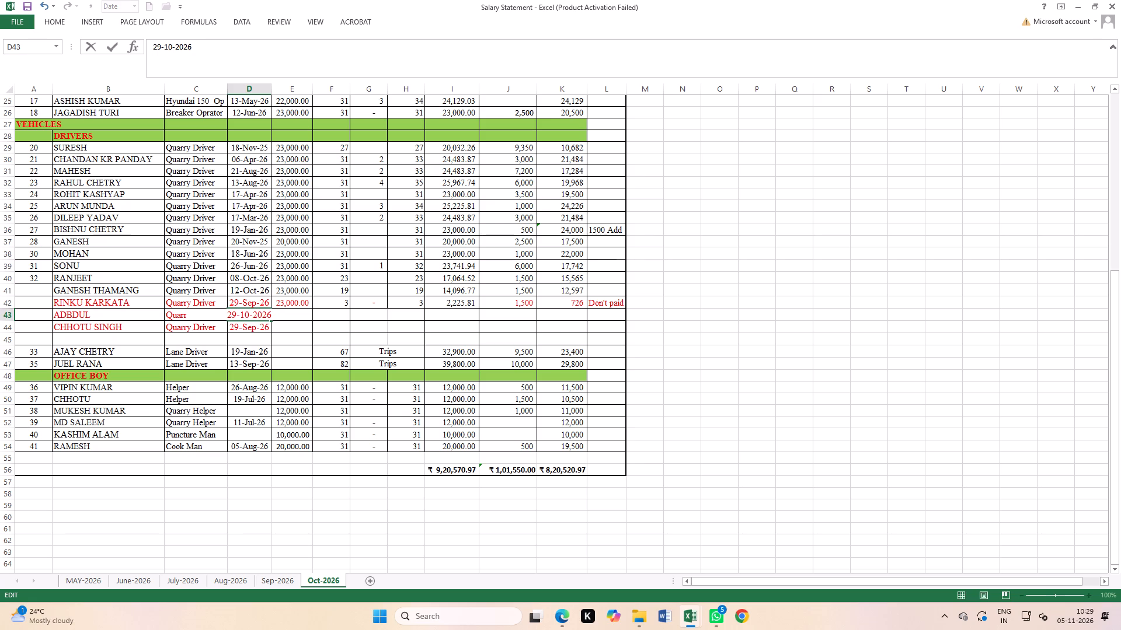
{"action": "left_click", "coordinate": [236, 316]}
{"action": "key", "text": "BackSpace"}
{"action": "key", "text": "BackSpace"}
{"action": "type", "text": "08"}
{"action": "left_click", "coordinate": [298, 335]}
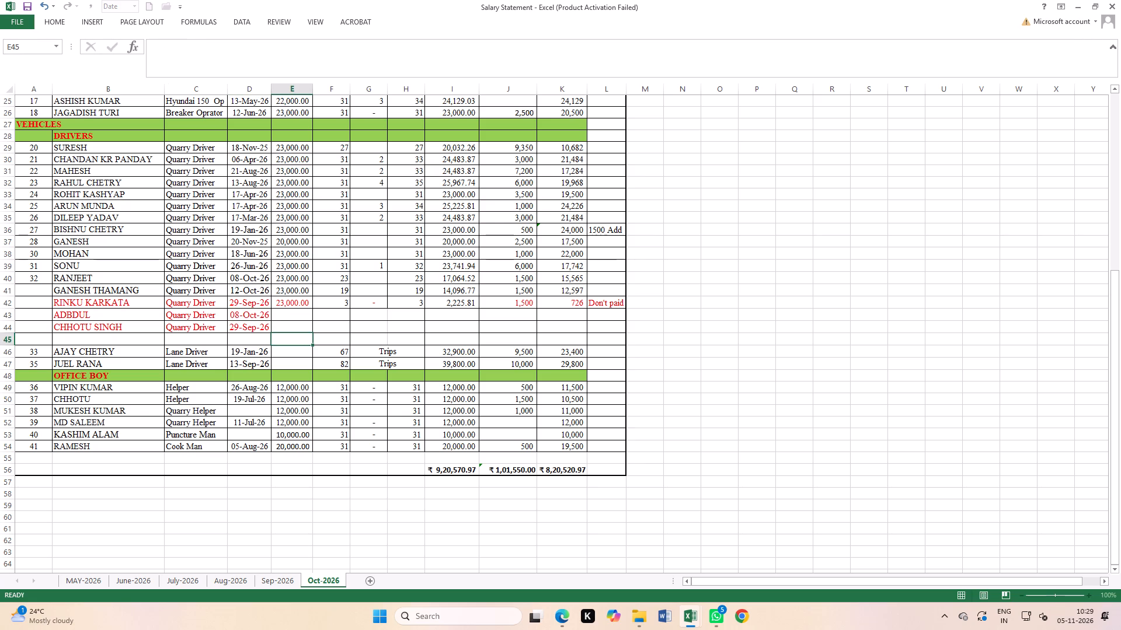
Set the joining date of the driver in row 44 to 03-10-2026.
{"action": "double_click", "coordinate": [239, 327]}
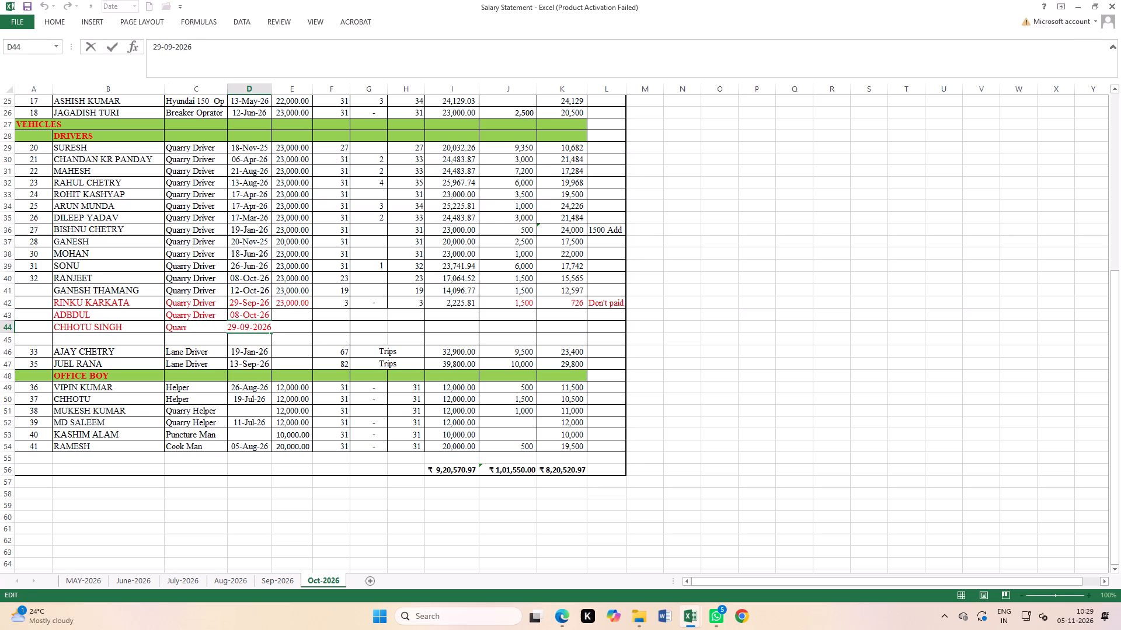
{"action": "key", "text": "Right"}
{"action": "key", "text": "Right"}
{"action": "key", "text": "BackSpace"}
{"action": "key", "text": "BackSpace"}
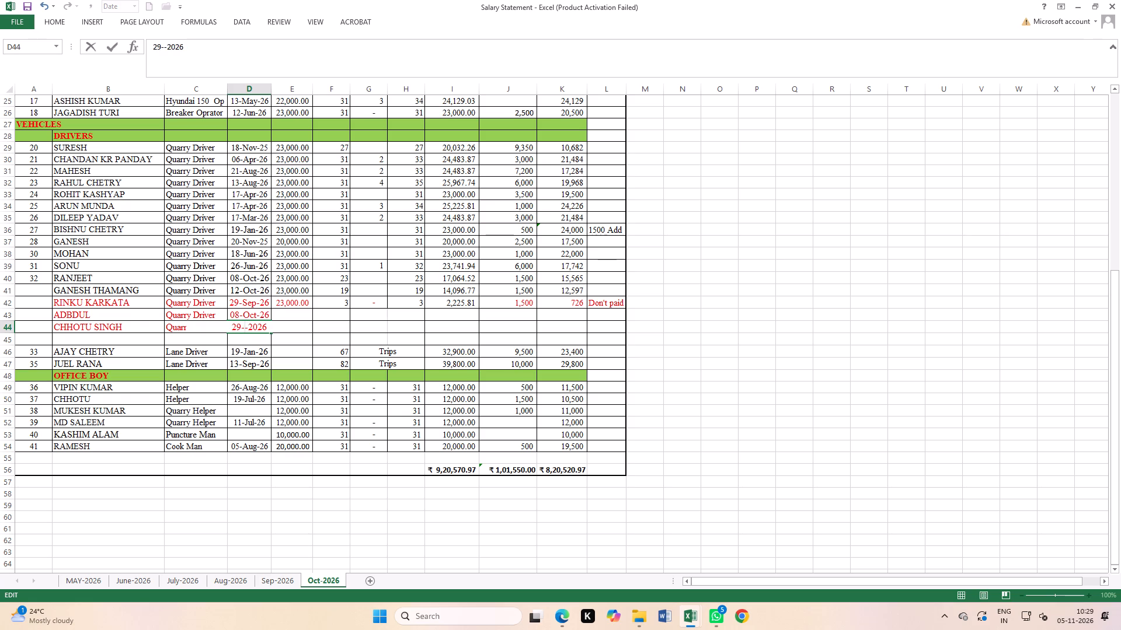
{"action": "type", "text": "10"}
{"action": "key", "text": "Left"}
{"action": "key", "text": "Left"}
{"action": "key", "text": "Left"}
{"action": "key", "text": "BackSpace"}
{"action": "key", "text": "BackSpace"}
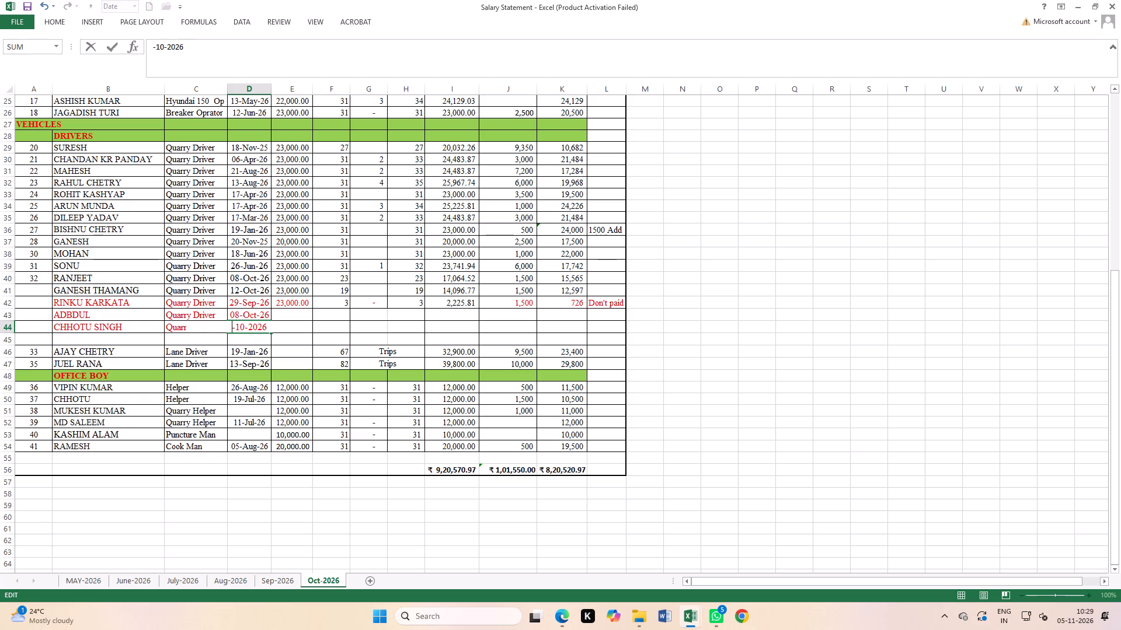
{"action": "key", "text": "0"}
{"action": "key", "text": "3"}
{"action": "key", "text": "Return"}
Enter 3 present days for each of the two added drivers in F43 and F44.
{"action": "left_click", "coordinate": [437, 318]}
{"action": "left_click", "coordinate": [346, 314]}
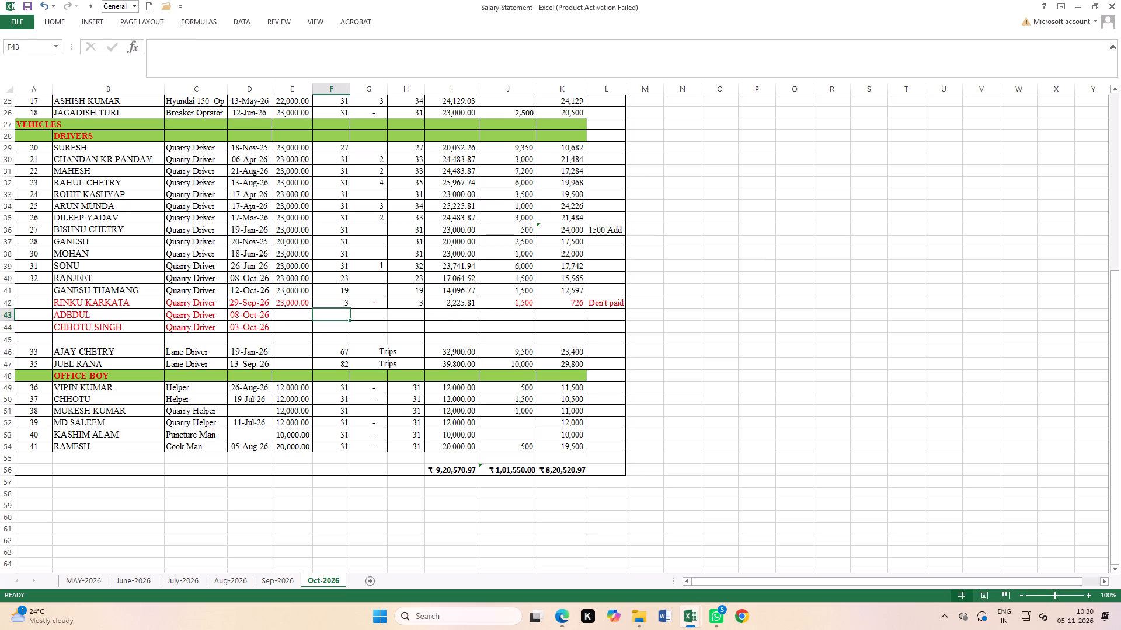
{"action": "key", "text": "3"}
{"action": "key", "text": "Return"}
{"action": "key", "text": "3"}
{"action": "key", "text": "Return"}
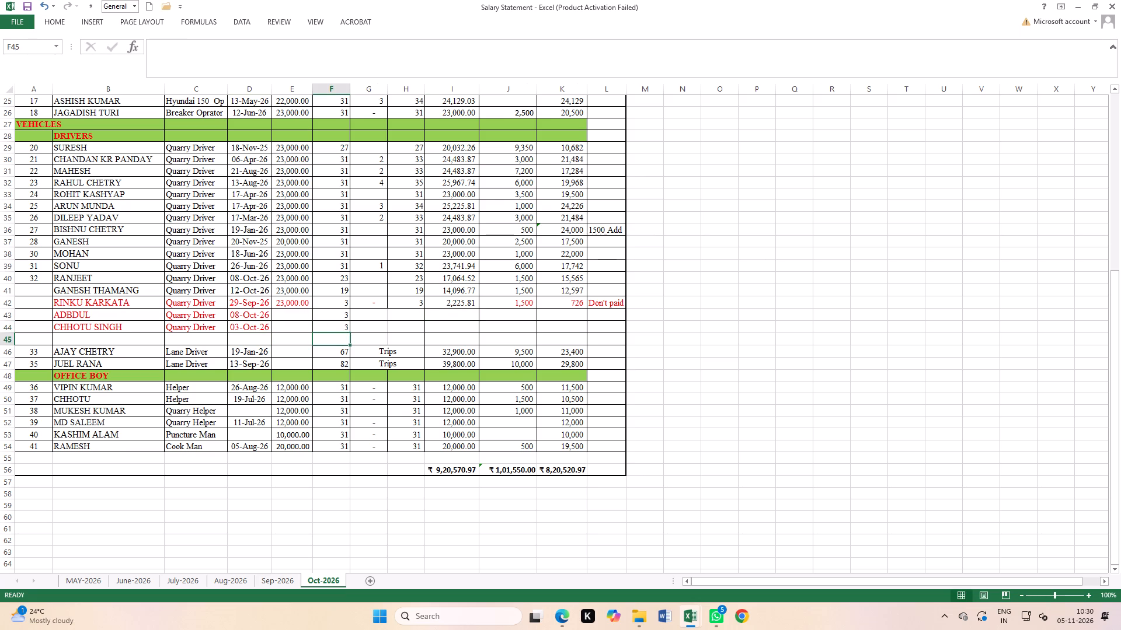
Fill the Adjusted Days through Net Payable cells of row 42 (G42:K42) down through row 45.
{"action": "left_click_drag", "start_coordinate": [374, 301], "coordinate": [533, 304]}
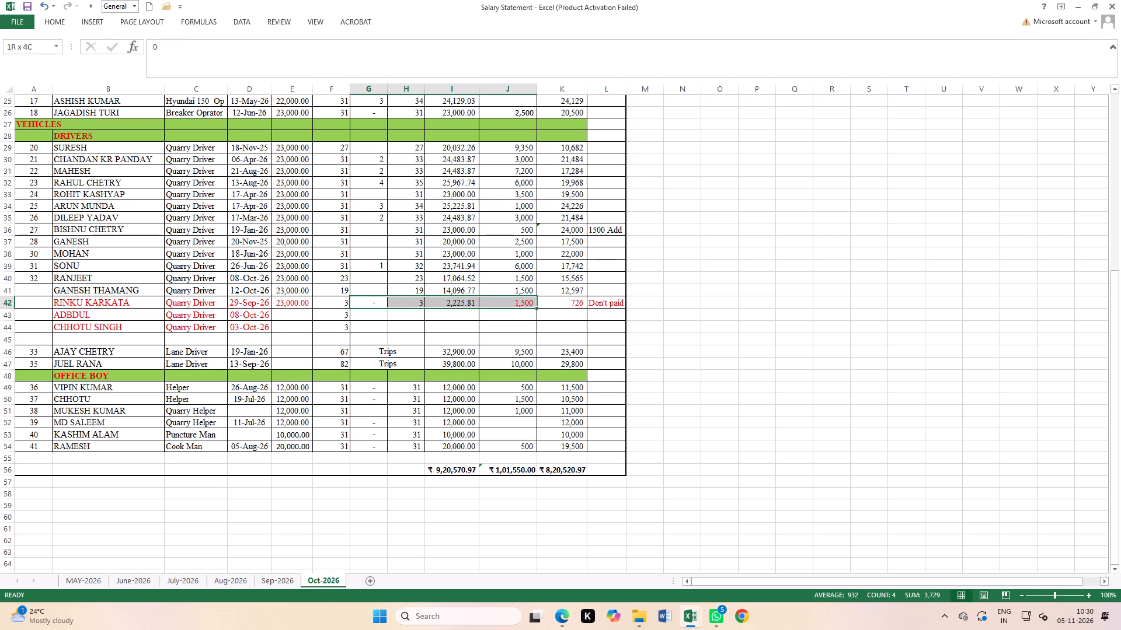
{"action": "left_click_drag", "start_coordinate": [533, 304], "coordinate": [573, 304]}
{"action": "left_click_drag", "start_coordinate": [587, 310], "coordinate": [584, 331]}
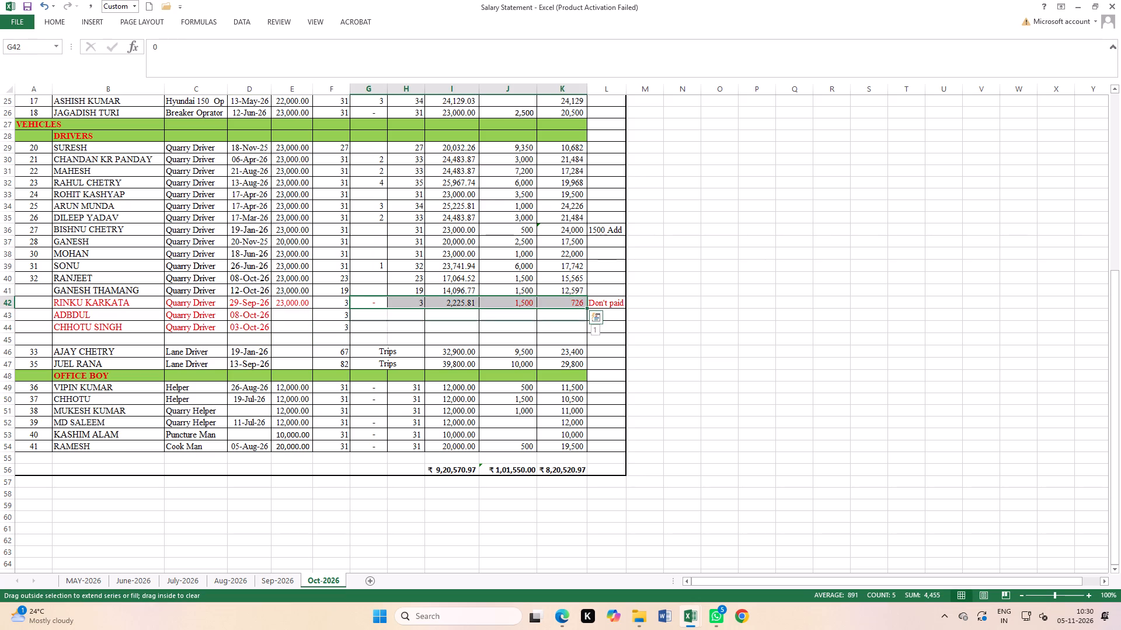
{"action": "left_click_drag", "start_coordinate": [584, 331], "coordinate": [583, 340]}
{"action": "left_click", "coordinate": [747, 355]}
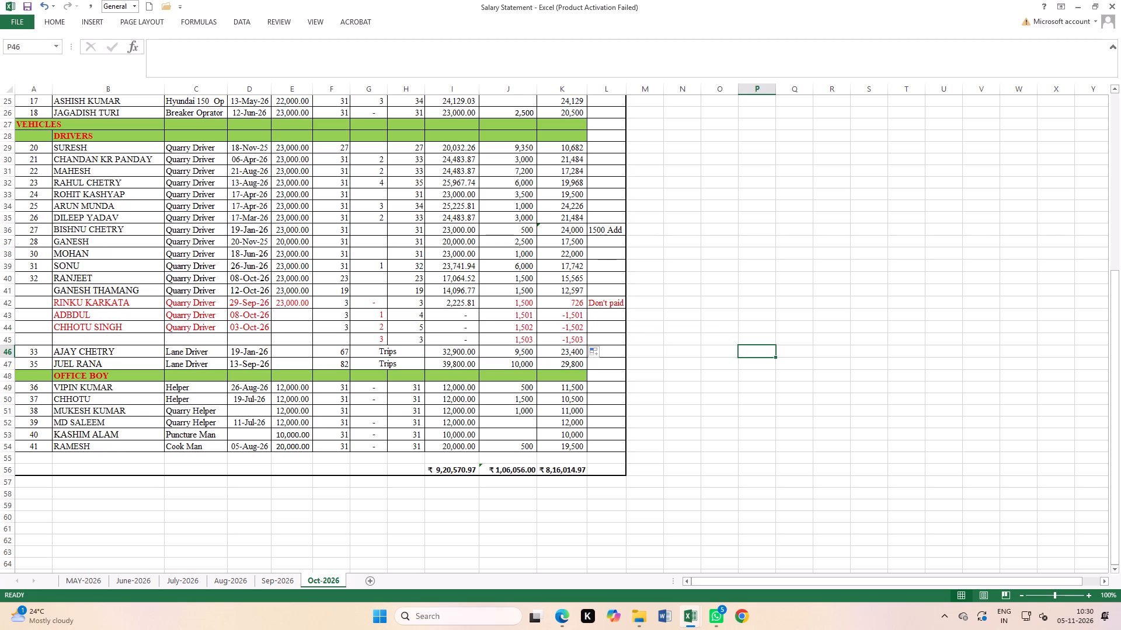
Delete the unused extra row 45, directly above lane driver Ajay's row.
{"action": "left_click", "coordinate": [1, 340]}
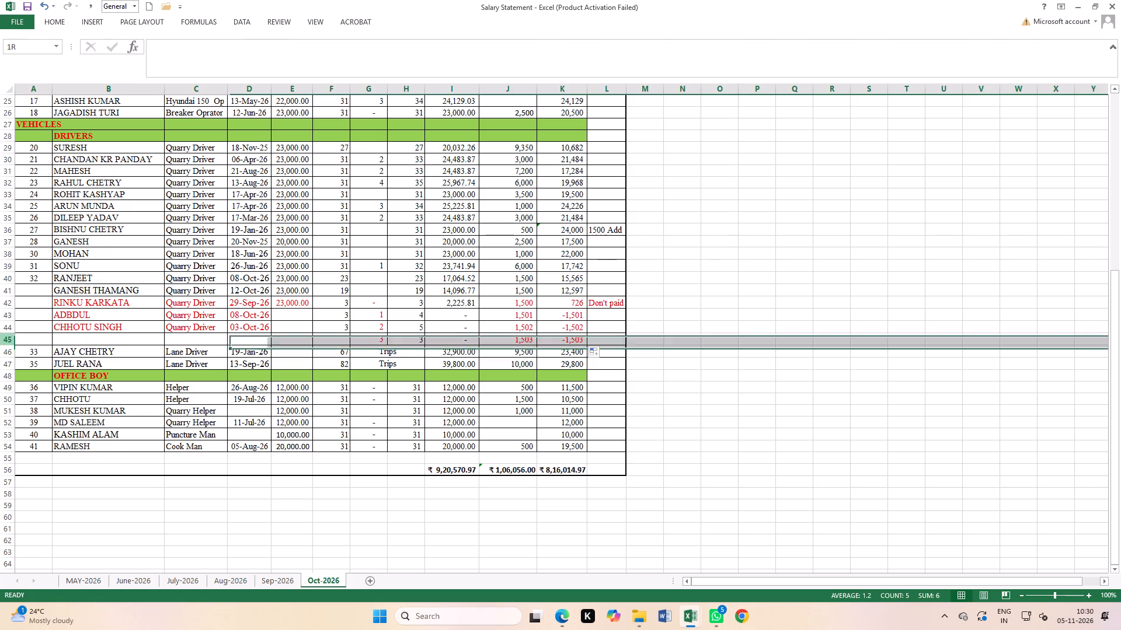
{"action": "right_click", "coordinate": [102, 337]}
{"action": "left_click", "coordinate": [133, 428]}
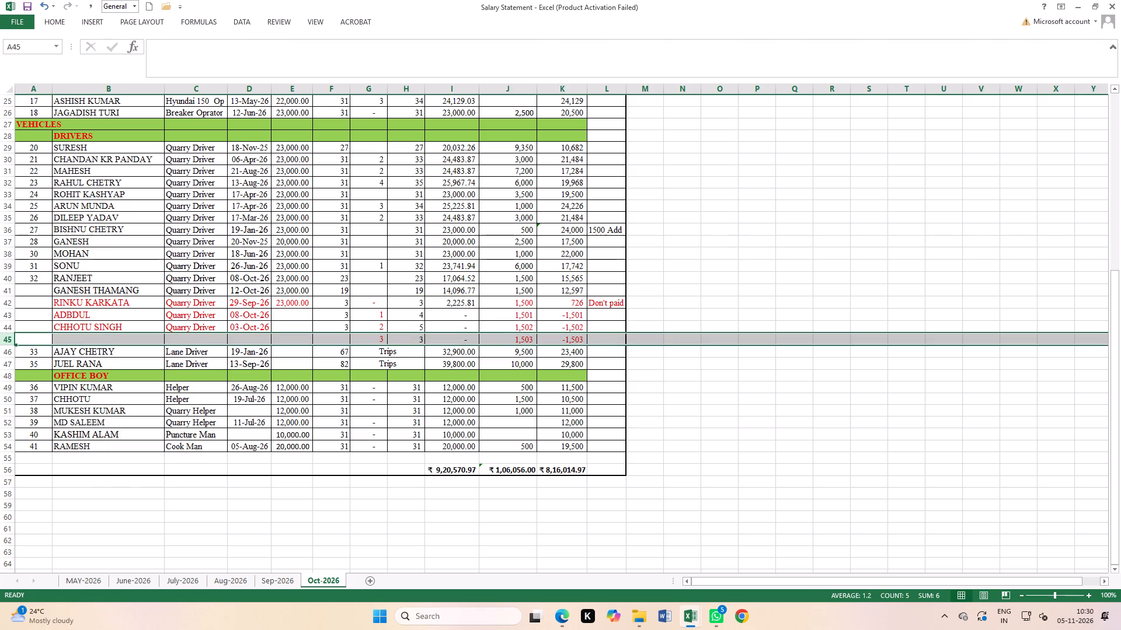
{"action": "left_click", "coordinate": [685, 408]}
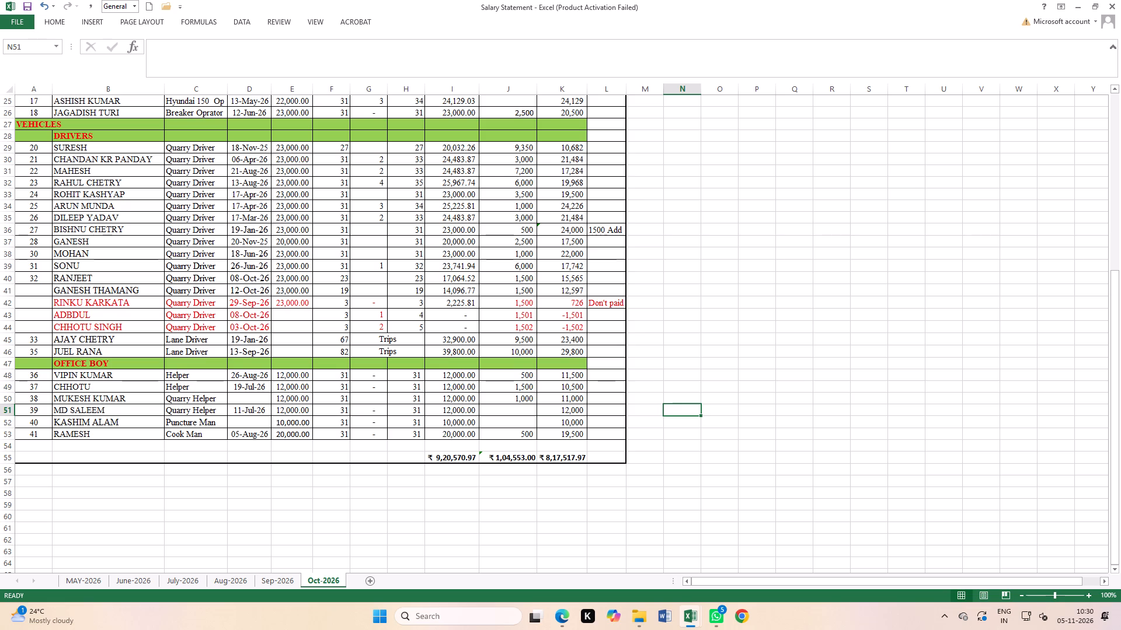
Review the Oct-2026 pay sheet from its column headings down to the added driver rows and the totals.
{"action": "scroll", "coordinate": [724, 314], "scroll_direction": "up", "scroll_amount": 5}
{"action": "left_click", "coordinate": [727, 304]}
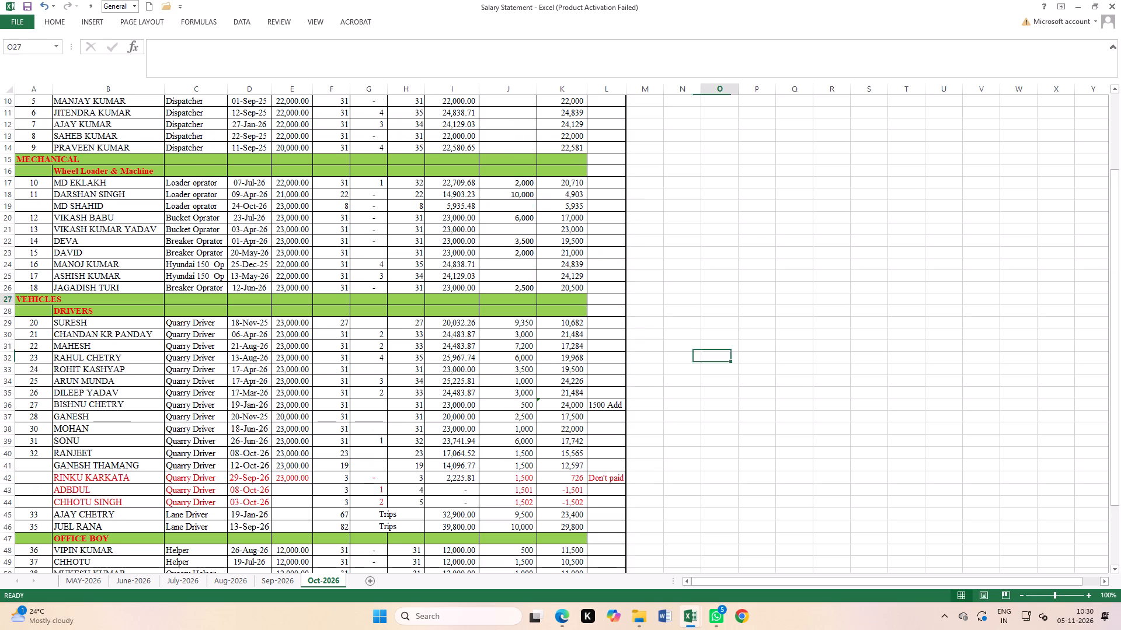
{"action": "scroll", "coordinate": [474, 301], "scroll_direction": "up", "scroll_amount": 5}
{"action": "scroll", "coordinate": [434, 261], "scroll_direction": "up", "scroll_amount": 1}
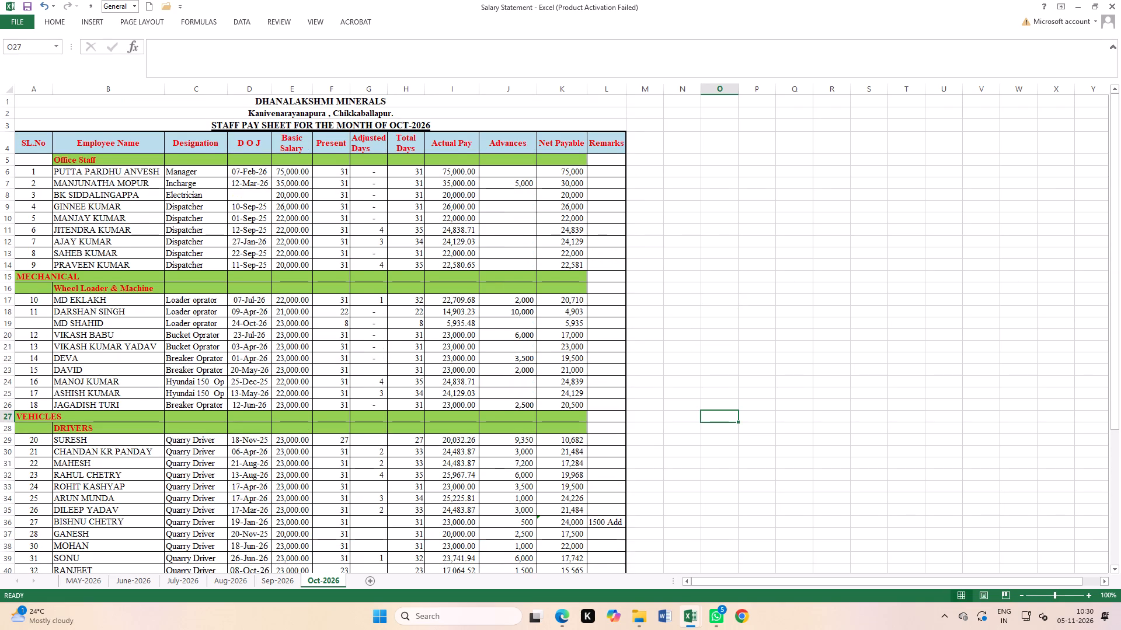
{"action": "scroll", "coordinate": [384, 512], "scroll_direction": "down", "scroll_amount": 4}
{"action": "scroll", "coordinate": [388, 435], "scroll_direction": "up", "scroll_amount": 5}
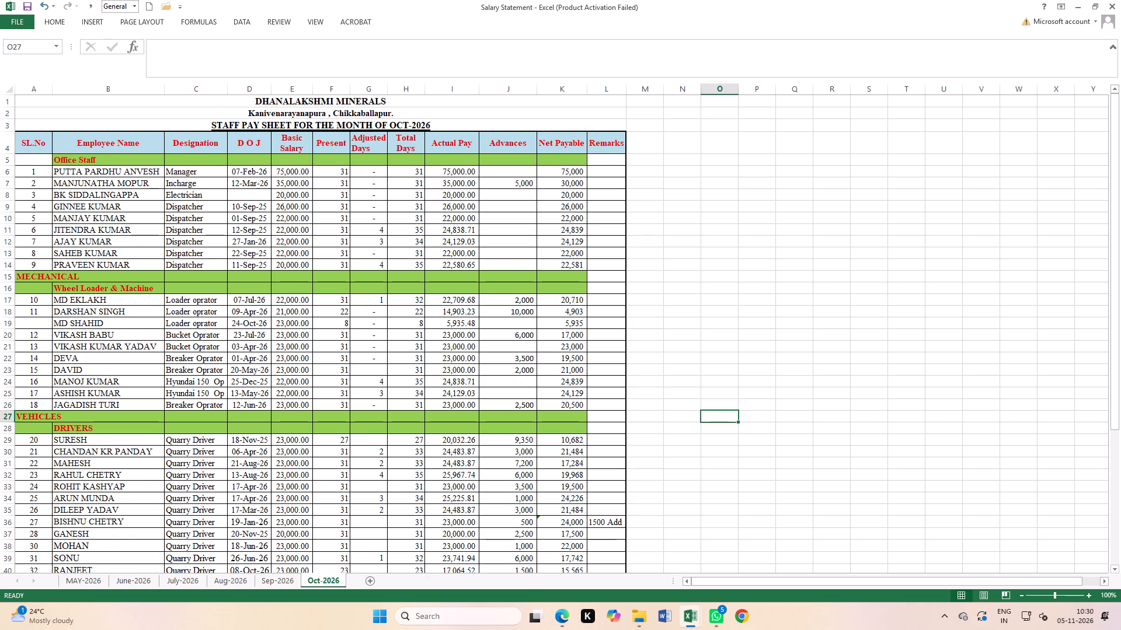
{"action": "scroll", "coordinate": [345, 344], "scroll_direction": "down", "scroll_amount": 8}
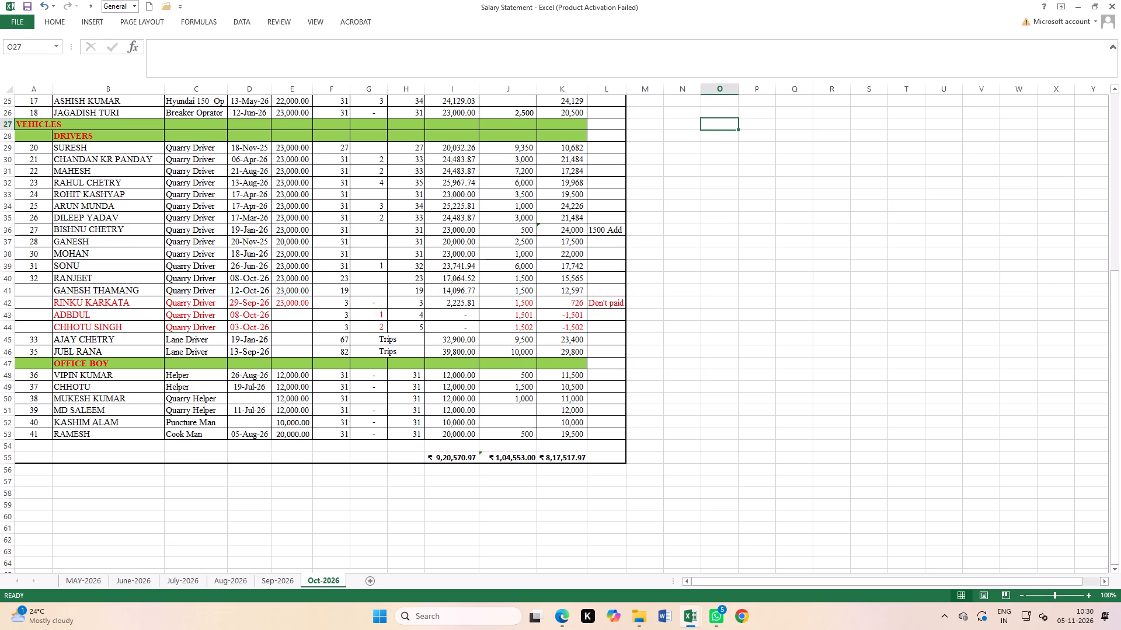
Clear the Adjusted Days values of the two added drivers in G43 and G44.
{"action": "left_click", "coordinate": [677, 376]}
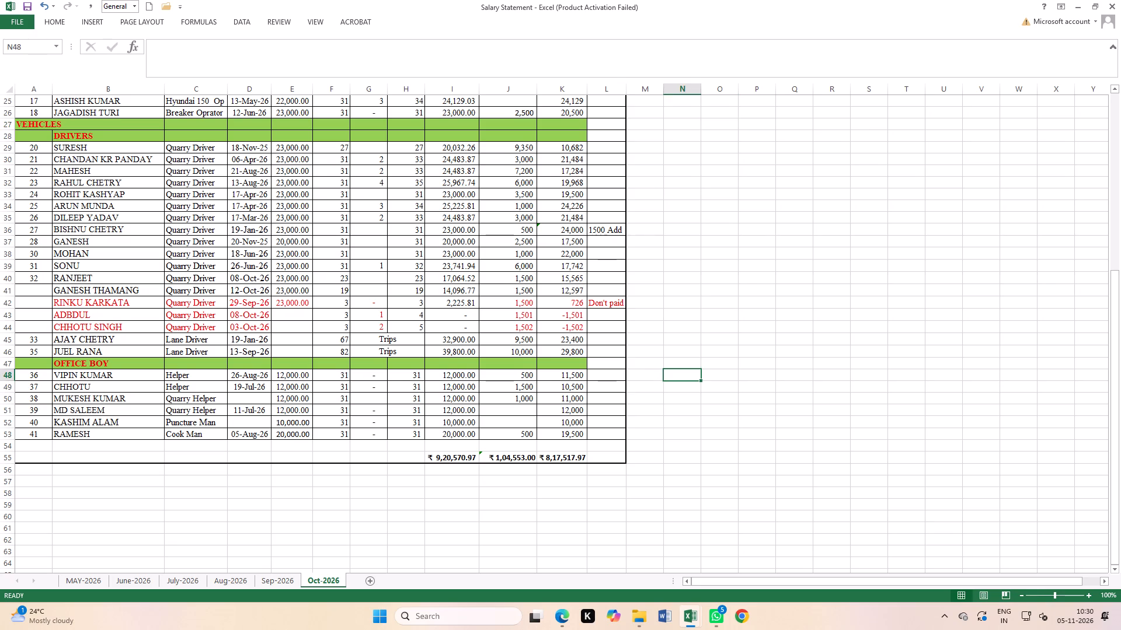
{"action": "left_click_drag", "start_coordinate": [383, 314], "coordinate": [383, 327]}
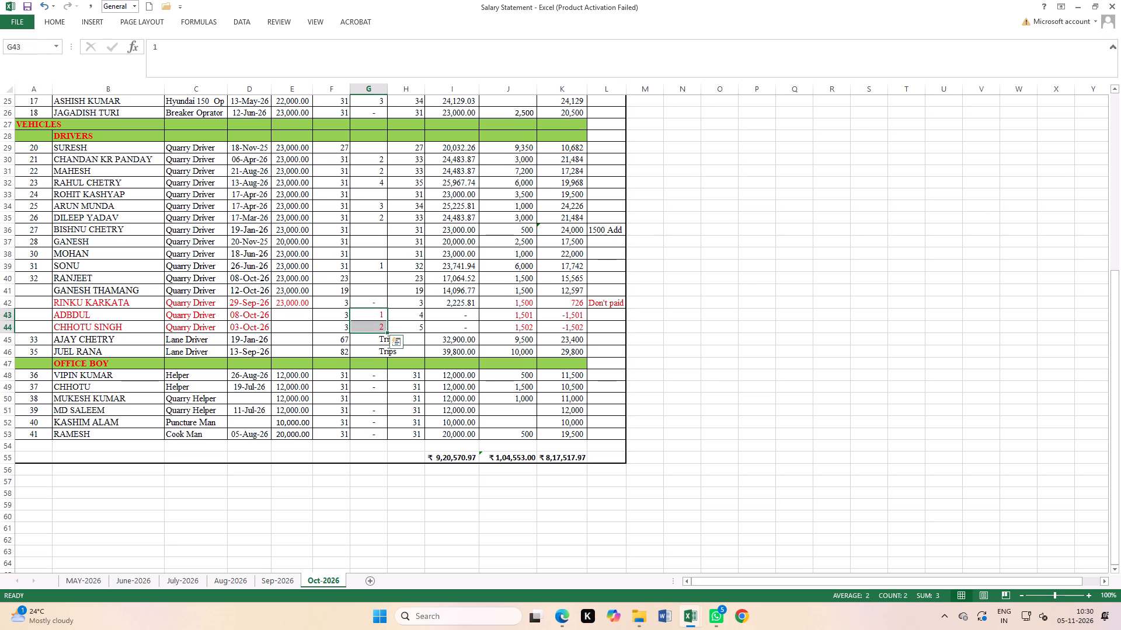
{"action": "key", "text": "Delete"}
{"action": "left_click", "coordinate": [642, 330]}
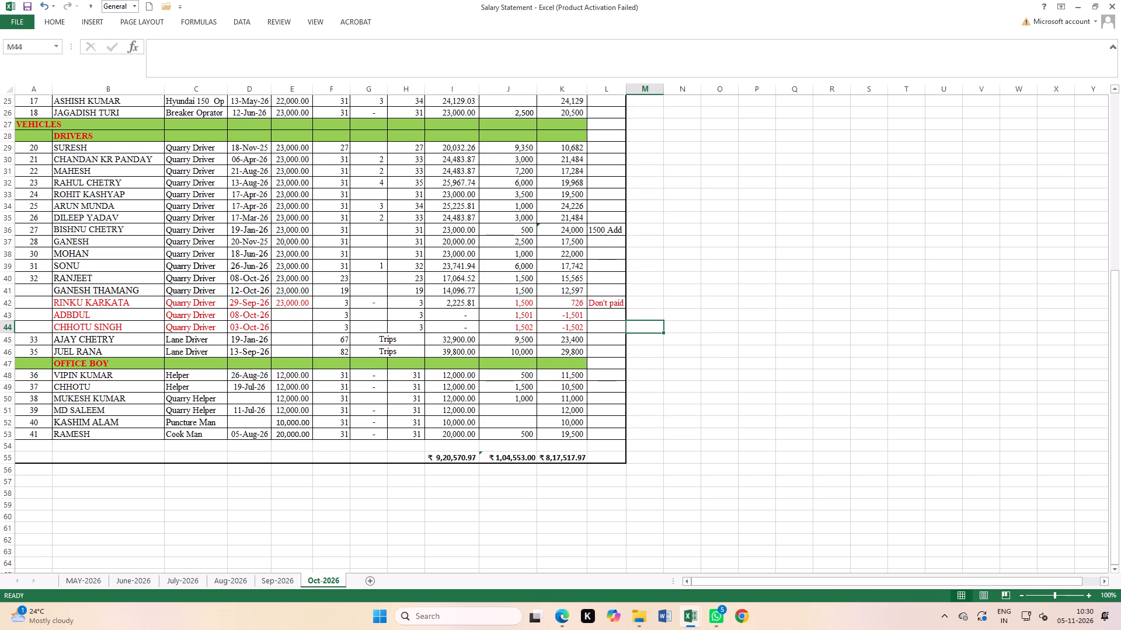
Set the Advances of the two added drivers in J43 and J44 to 1,000 each.
{"action": "left_click", "coordinate": [527, 302]}
{"action": "left_click", "coordinate": [525, 316]}
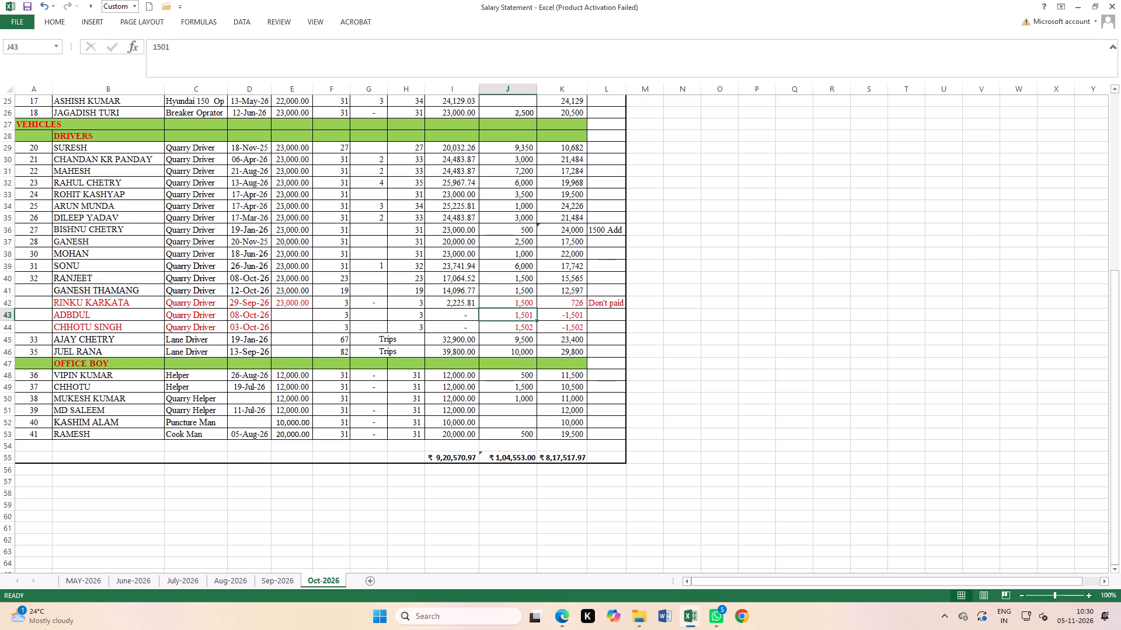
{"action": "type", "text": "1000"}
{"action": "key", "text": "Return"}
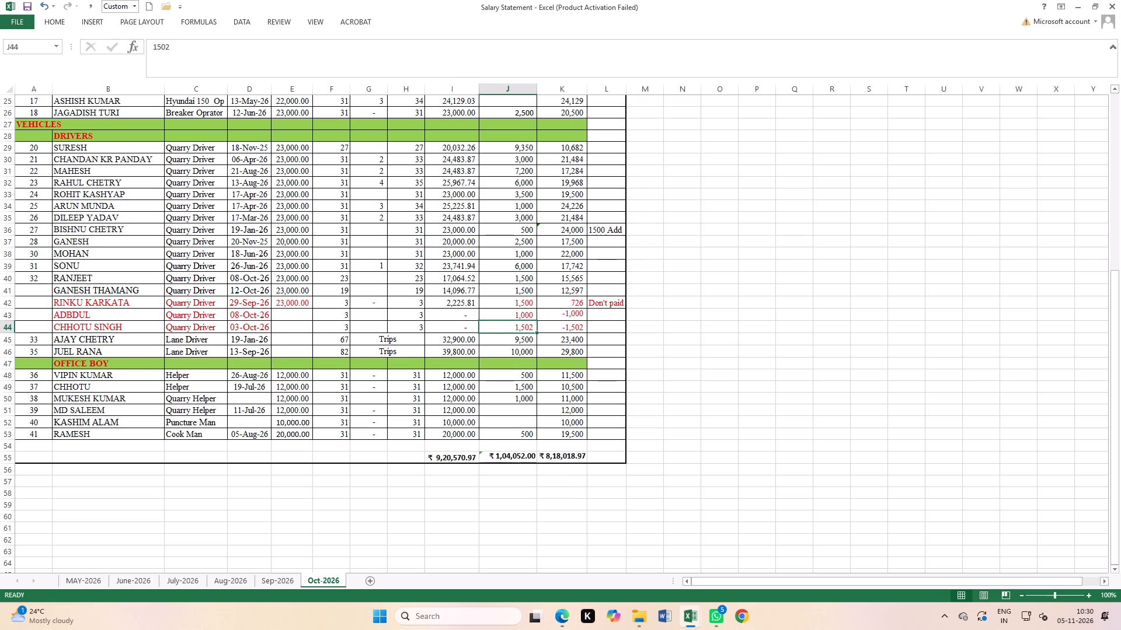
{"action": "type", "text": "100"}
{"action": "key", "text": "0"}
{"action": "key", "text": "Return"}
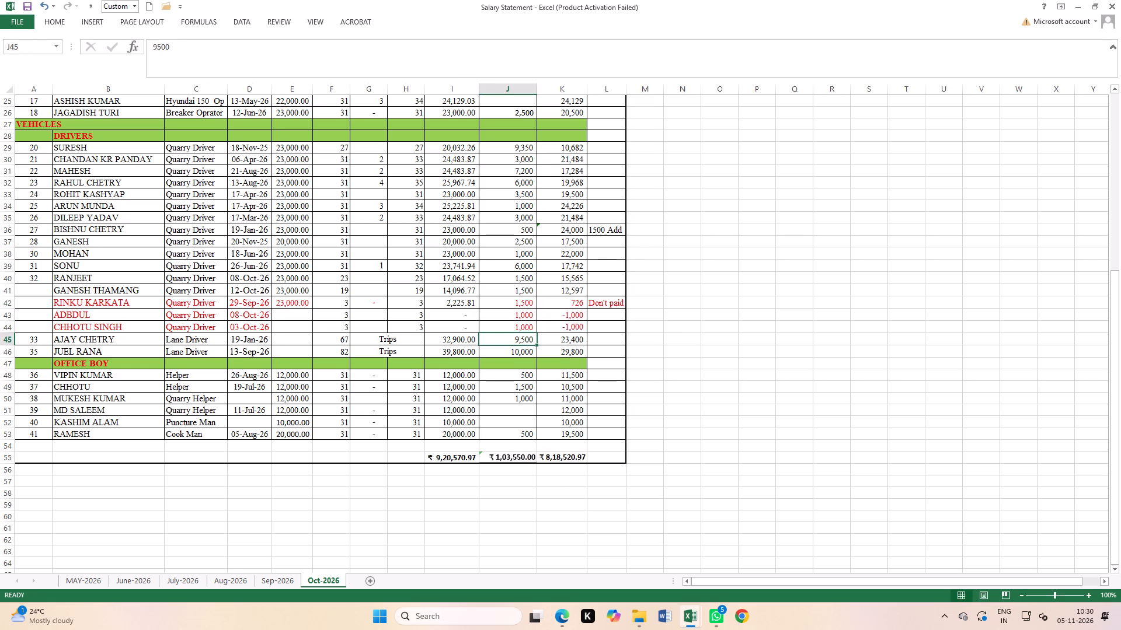
{"action": "left_click", "coordinate": [711, 336]}
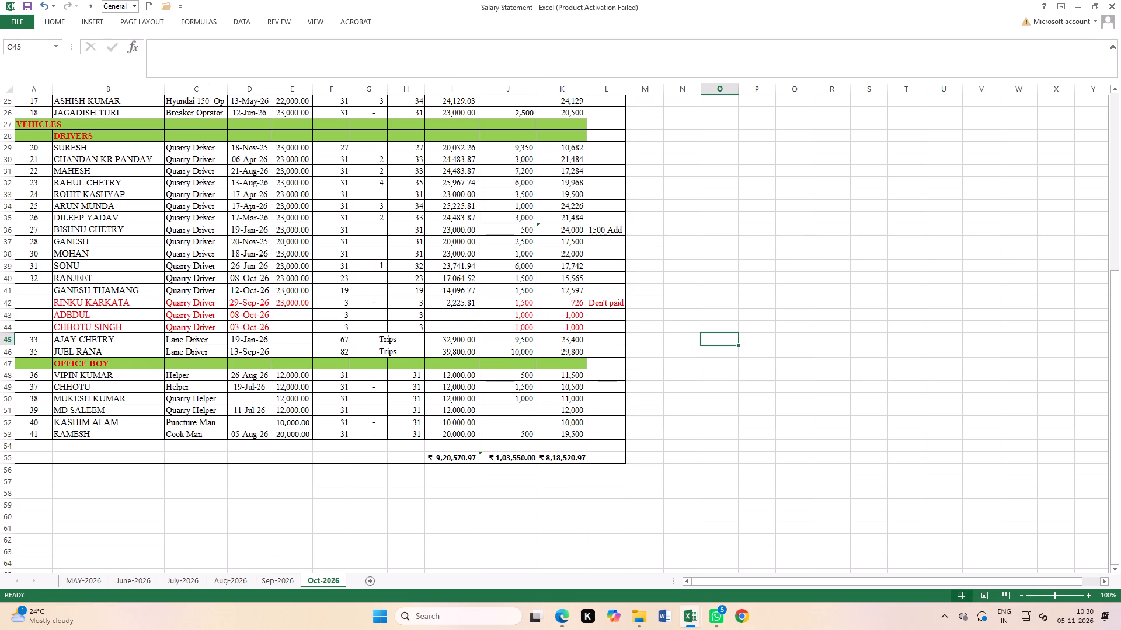
Refill the Actual Pay formula of I42 down through I44 and check the pay formulas of the added driver rows.
{"action": "double_click", "coordinate": [573, 312]}
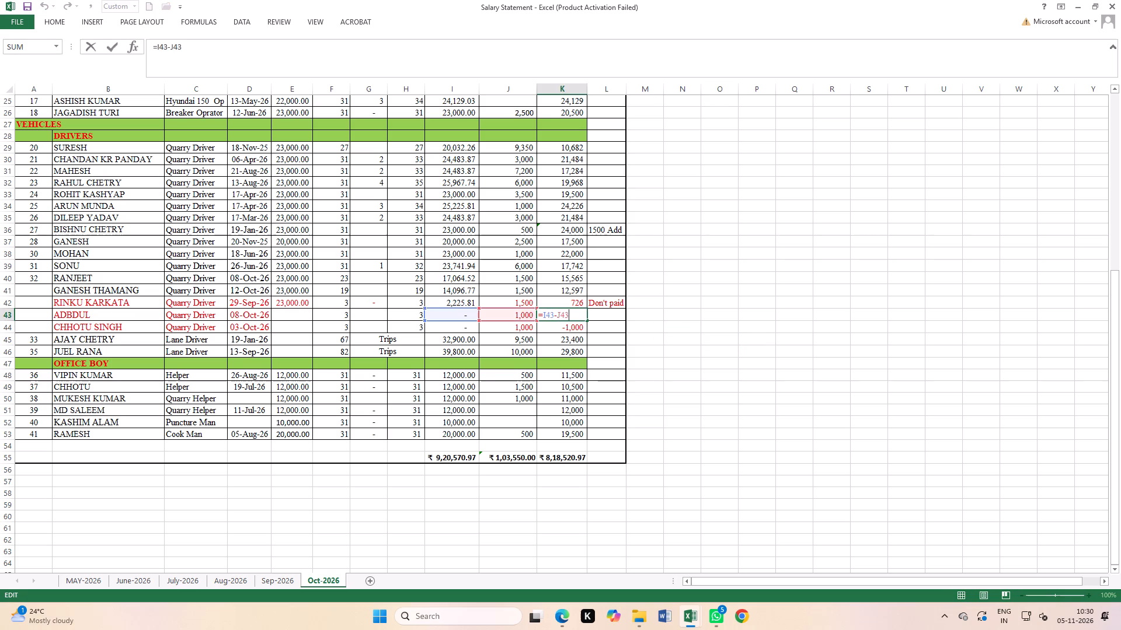
{"action": "key", "text": "Return"}
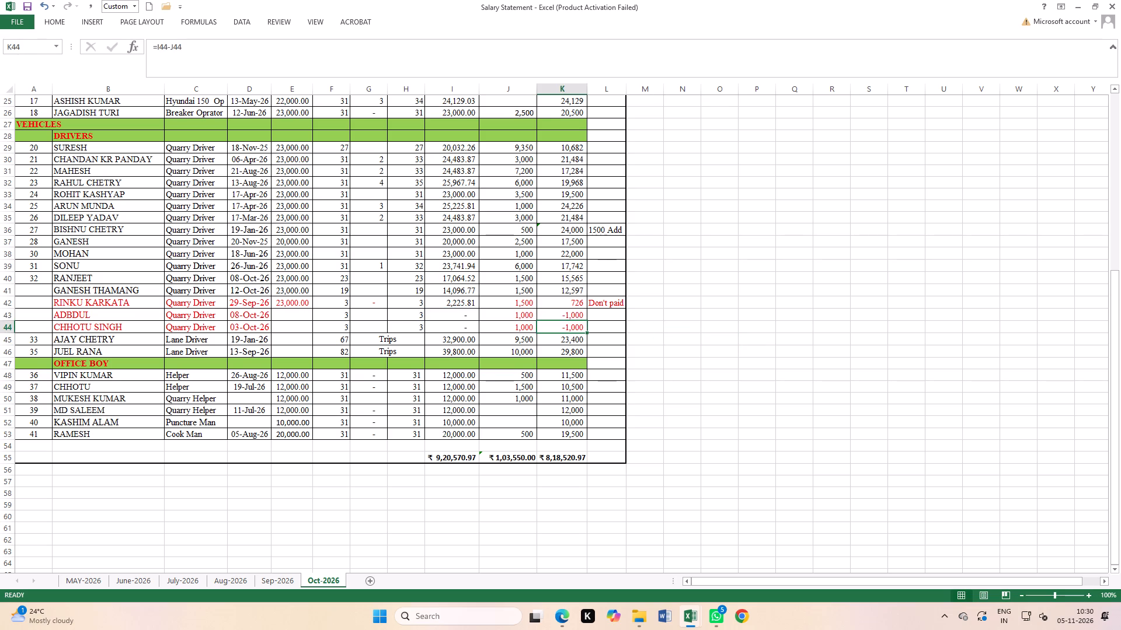
{"action": "left_click", "coordinate": [469, 299]}
{"action": "left_click_drag", "start_coordinate": [478, 310], "coordinate": [479, 331]}
{"action": "left_click", "coordinate": [502, 320]}
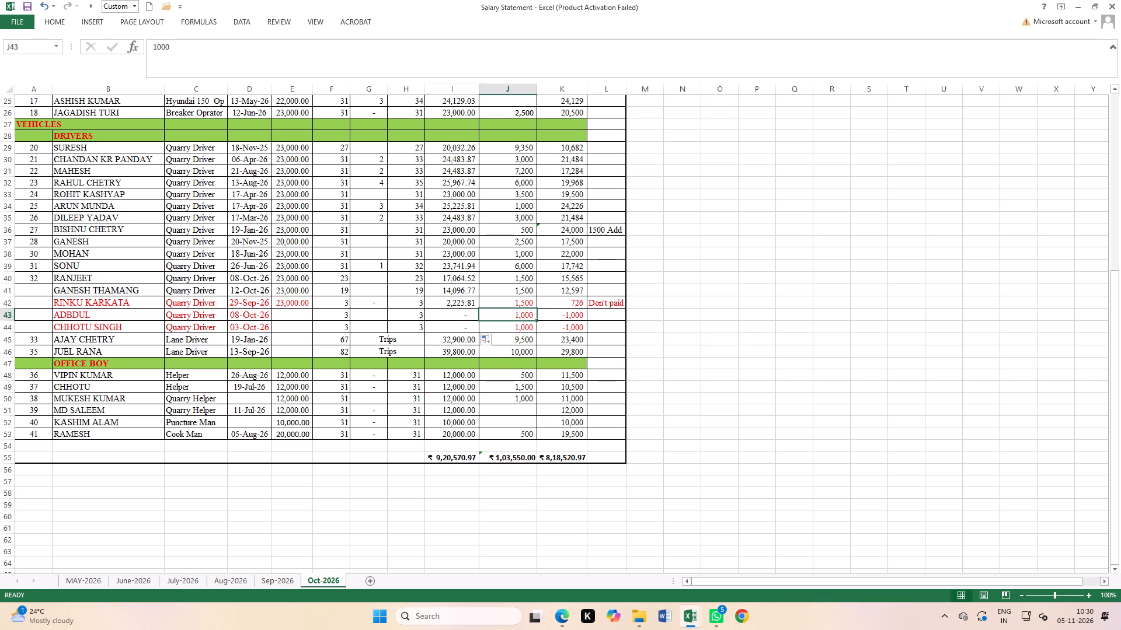
{"action": "double_click", "coordinate": [466, 300]}
{"action": "key", "text": "Return"}
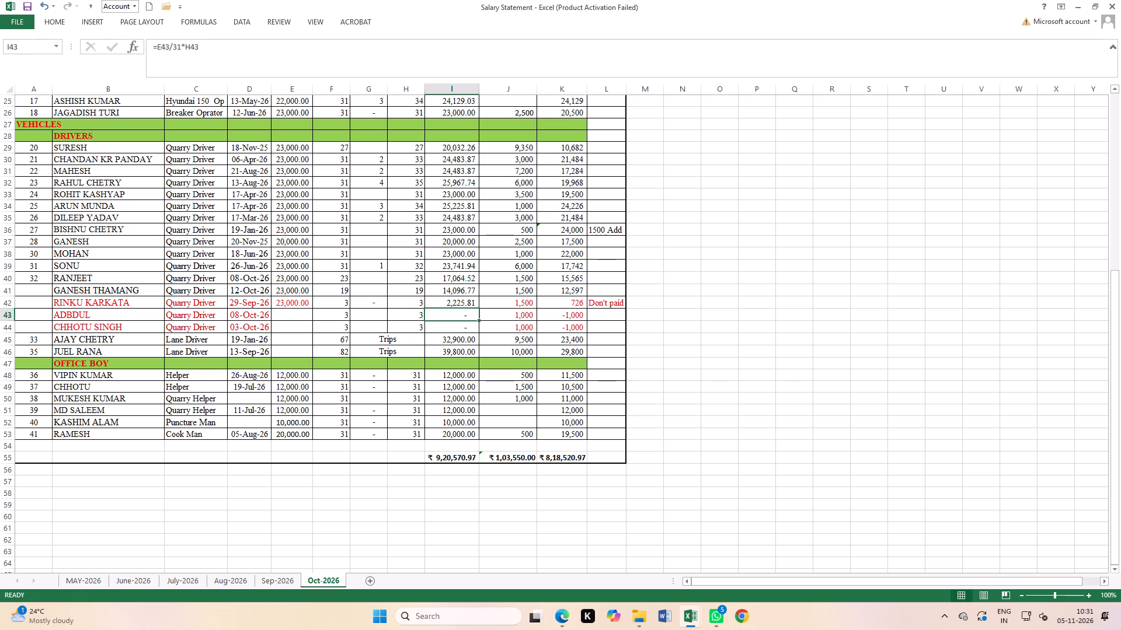
{"action": "left_click", "coordinate": [483, 325]}
{"action": "left_click_drag", "start_coordinate": [462, 303], "coordinate": [461, 325]}
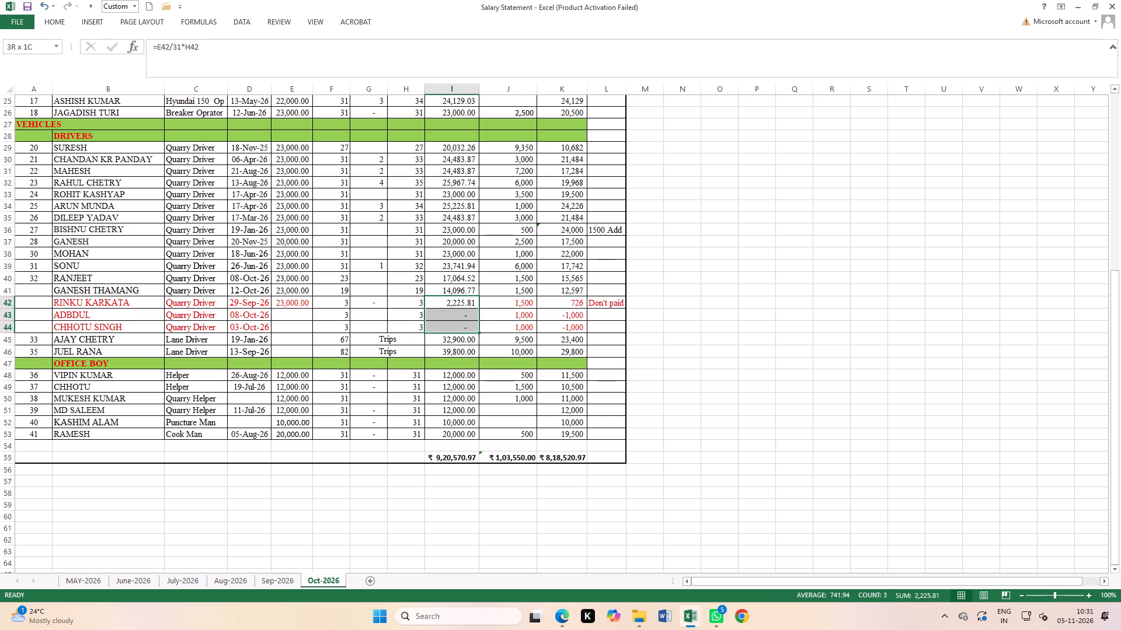
{"action": "key", "text": "ctrl+d"}
{"action": "left_click", "coordinate": [768, 326]}
{"action": "double_click", "coordinate": [467, 314]}
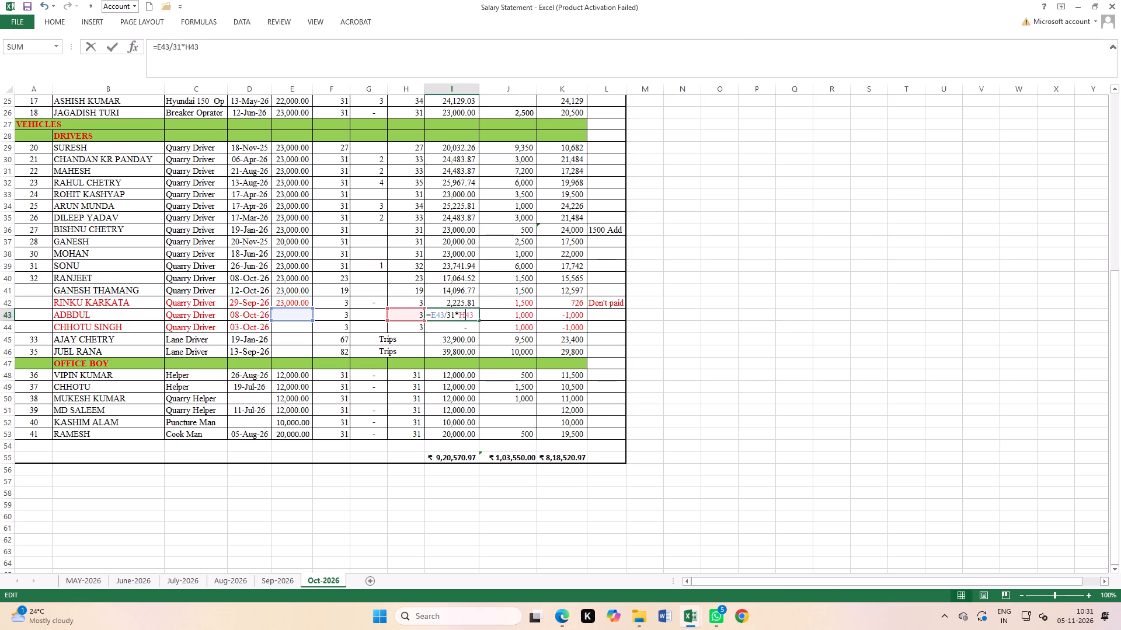
{"action": "key", "text": "Return"}
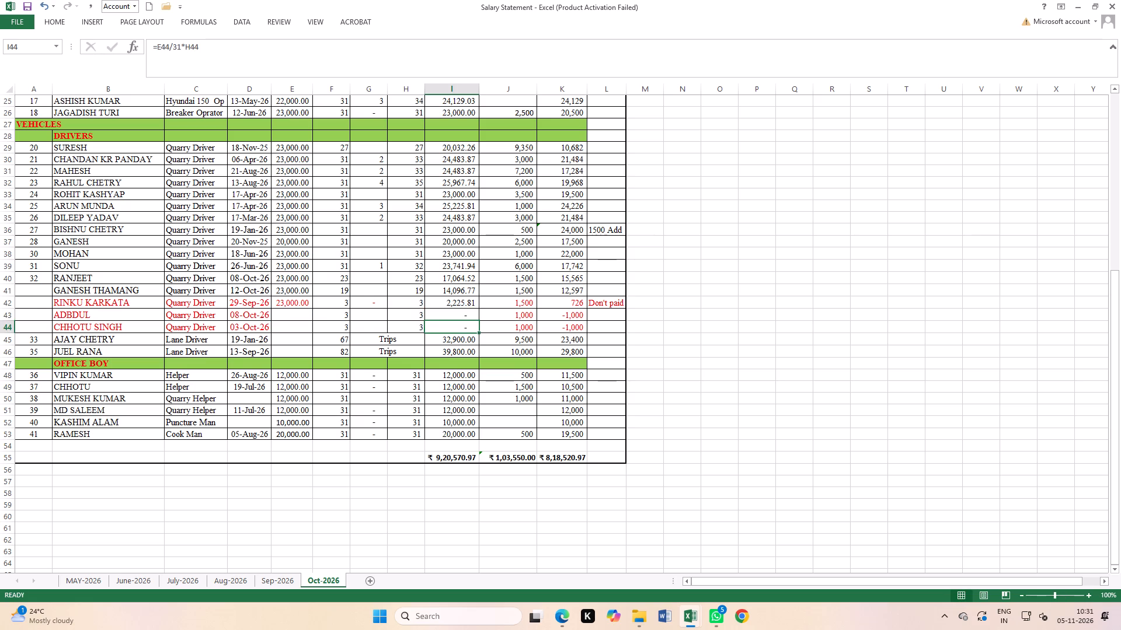
Fill the 23,000 Basic Salary of E42 down to the two added drivers in E43 and E44.
{"action": "left_click_drag", "start_coordinate": [294, 305], "coordinate": [294, 327]}
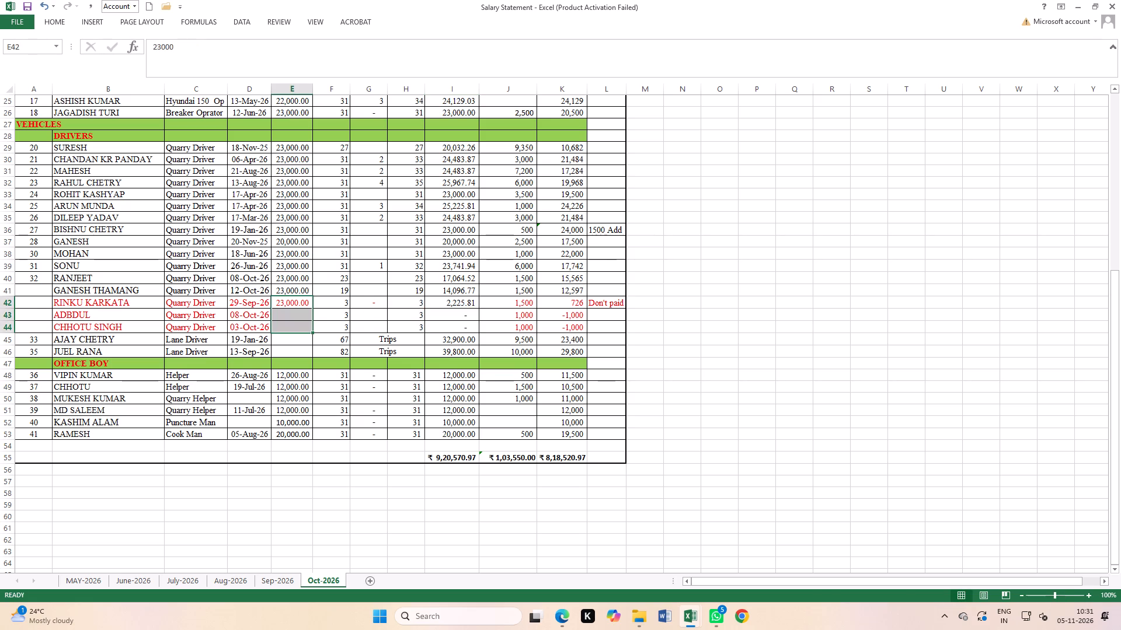
{"action": "key", "text": "ctrl+d"}
{"action": "left_click", "coordinate": [860, 345]}
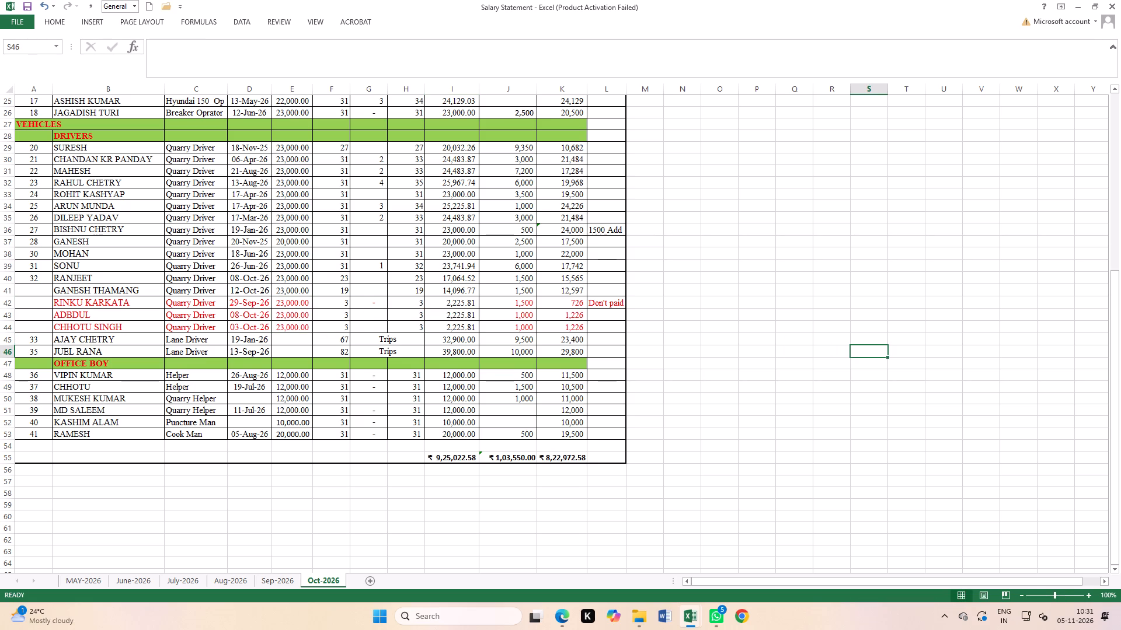
Save the Salary Statement workbook with the completed driver rows.
{"action": "triple_click", "coordinate": [29, 8]}
{"action": "scroll", "coordinate": [724, 366], "scroll_direction": "up", "scroll_amount": 15}
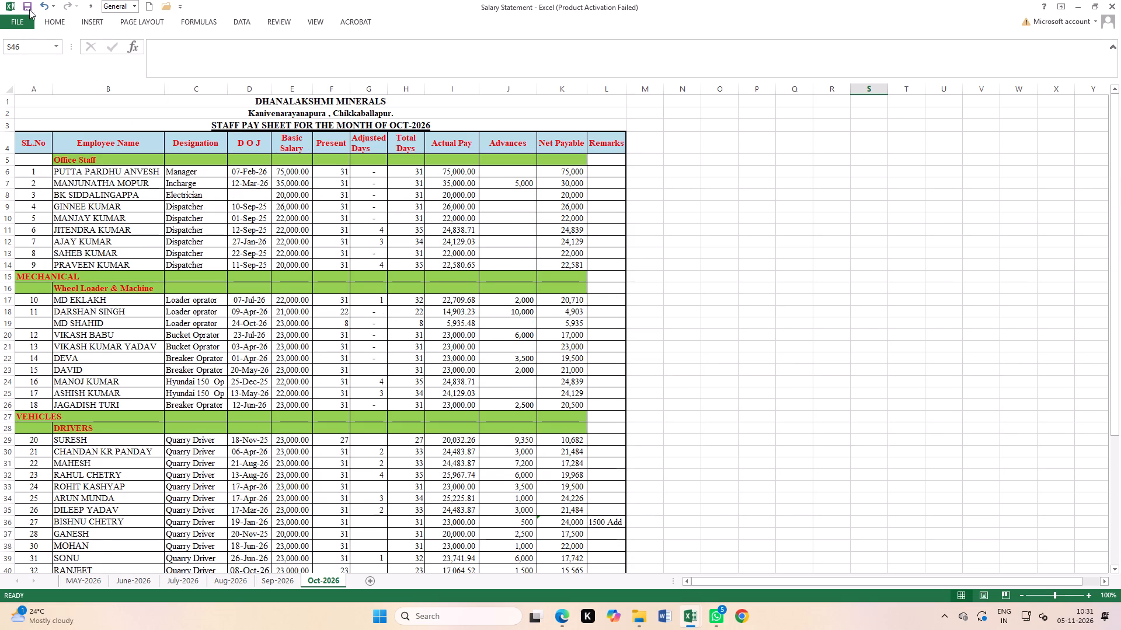
{"action": "triple_click", "coordinate": [26, 3]}
{"action": "double_click", "coordinate": [26, 3]}
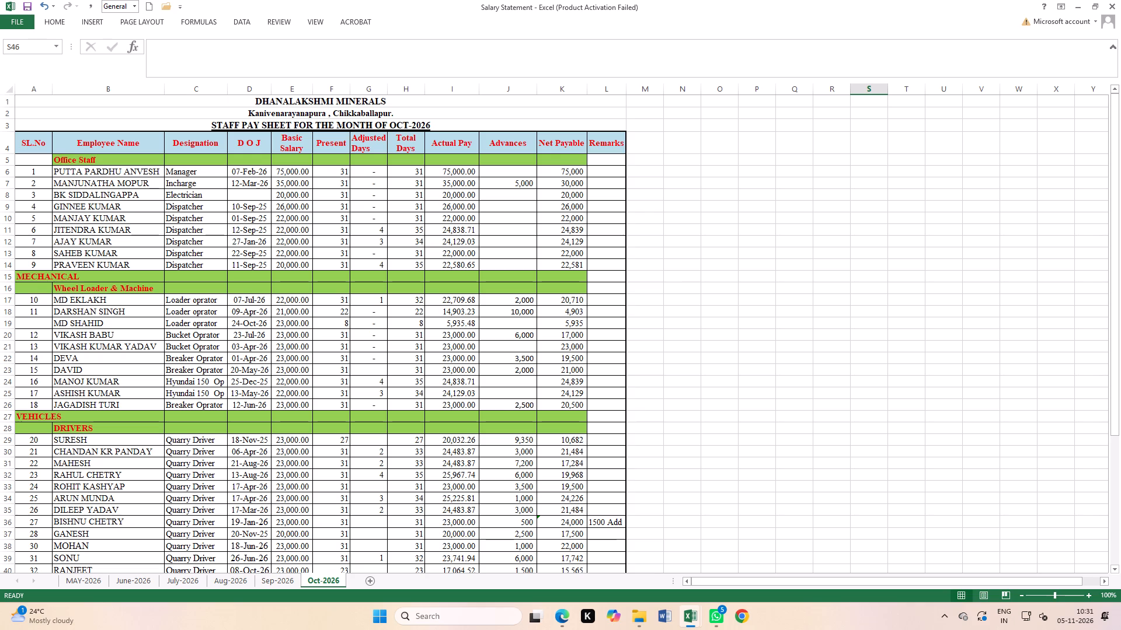
Set the Present days of breaker operator David in F23 to 30.
{"action": "scroll", "coordinate": [290, 315], "scroll_direction": "down", "scroll_amount": 3}
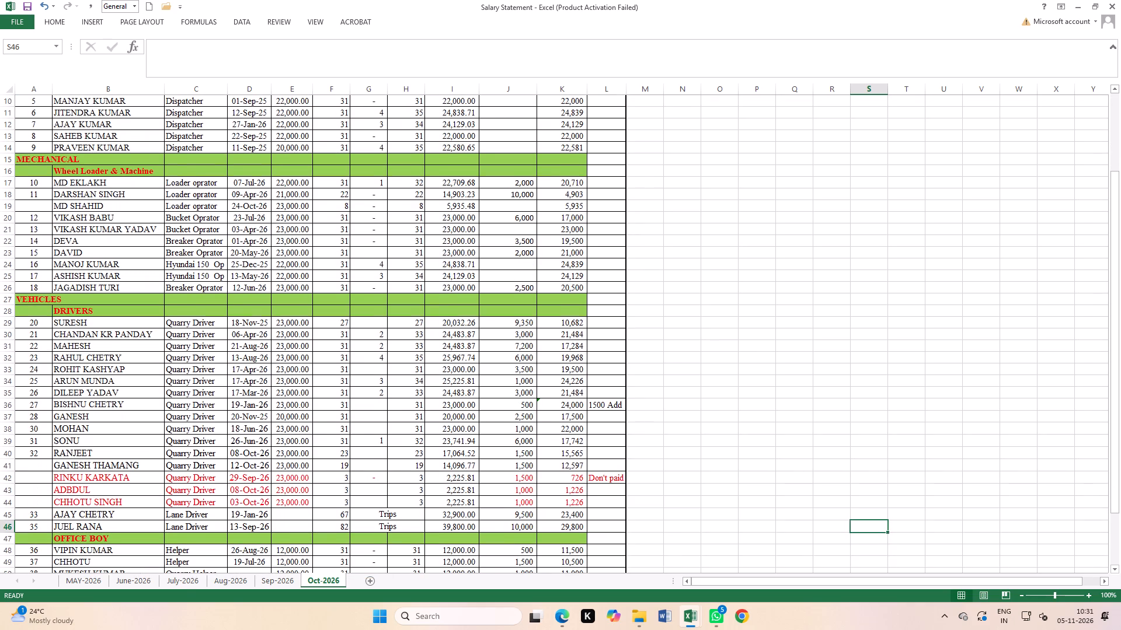
{"action": "scroll", "coordinate": [69, 290], "scroll_direction": "up", "scroll_amount": 3}
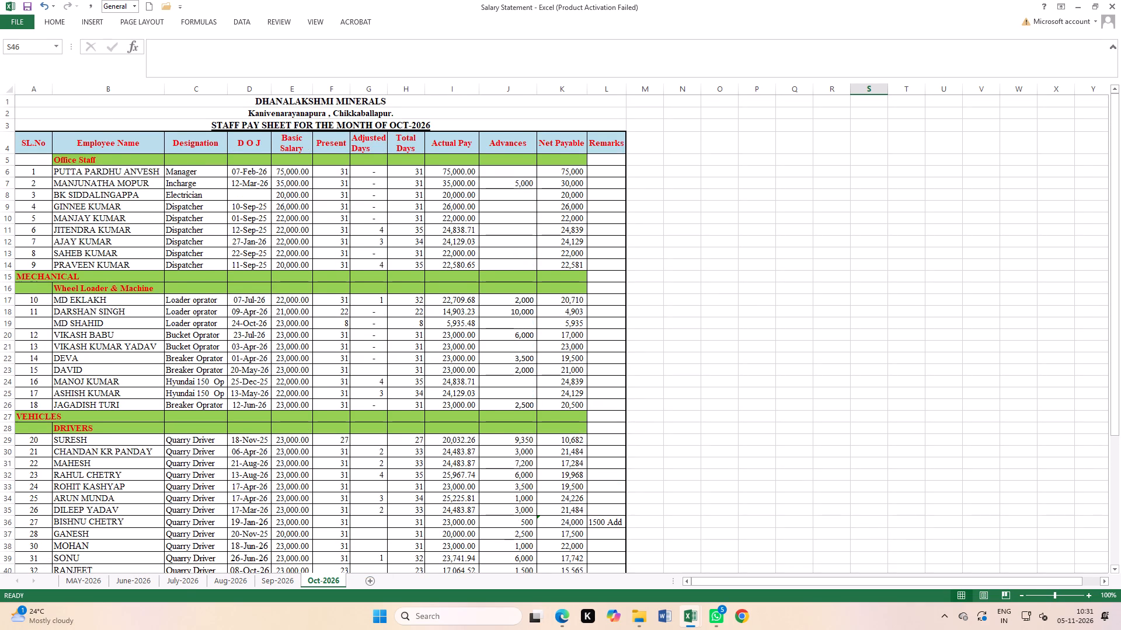
{"action": "scroll", "coordinate": [165, 416], "scroll_direction": "down", "scroll_amount": 2}
{"action": "left_click", "coordinate": [5, 289]}
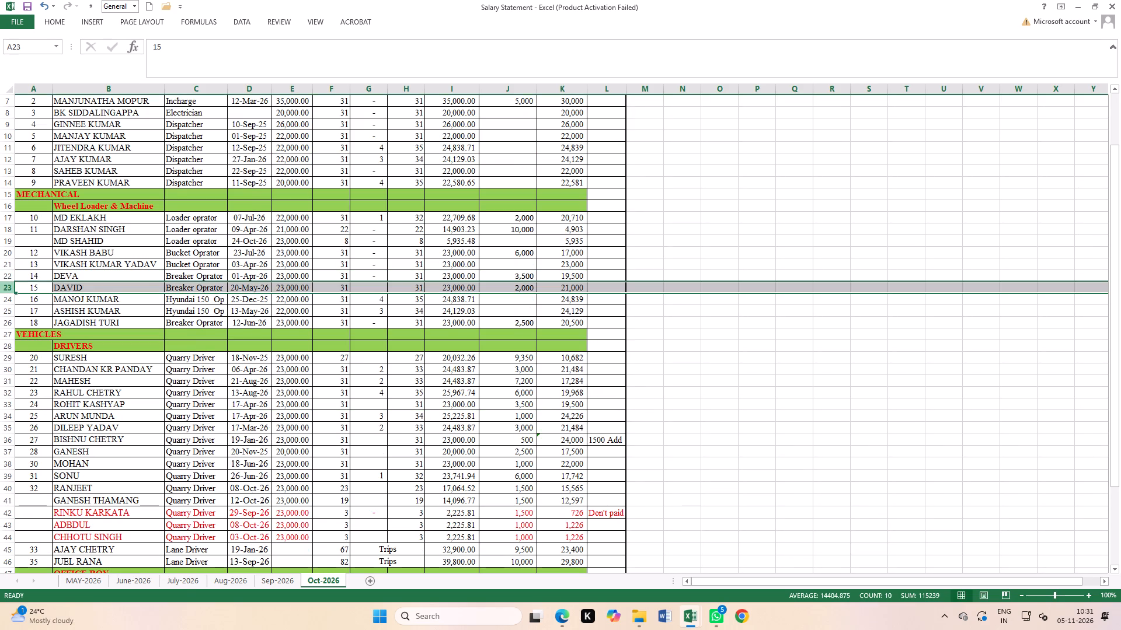
{"action": "left_click", "coordinate": [340, 288]}
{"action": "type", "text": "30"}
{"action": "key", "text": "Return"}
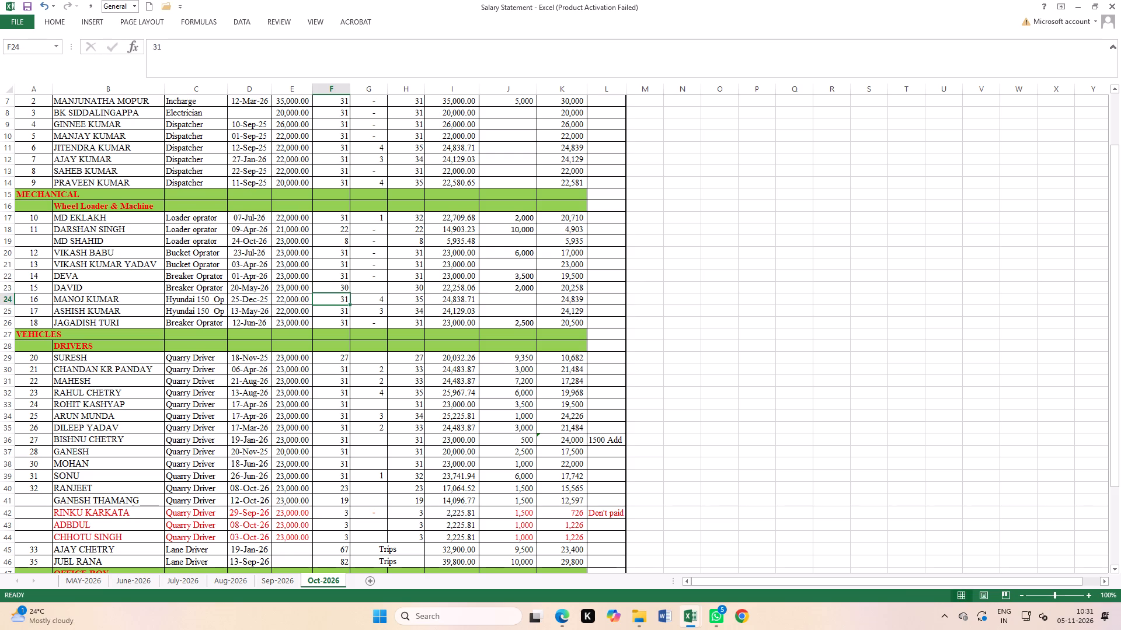
Set the Present days to 30 for quarry drivers Dileep in F35 and Arun in F34.
{"action": "scroll", "coordinate": [114, 320], "scroll_direction": "down", "scroll_amount": 1}
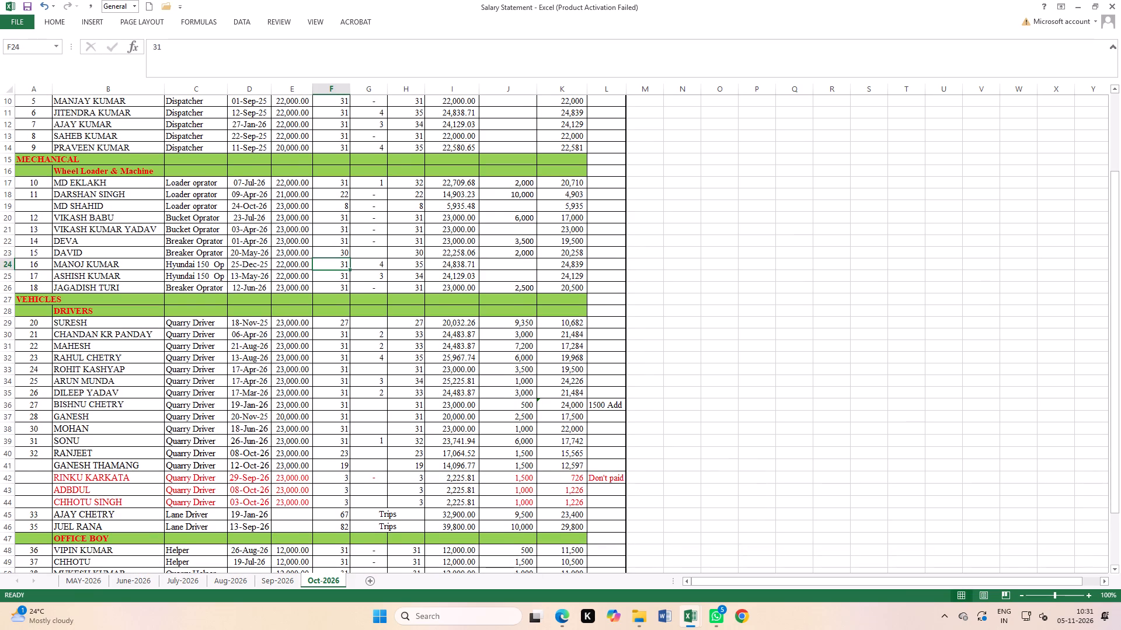
{"action": "left_click", "coordinate": [0, 391]}
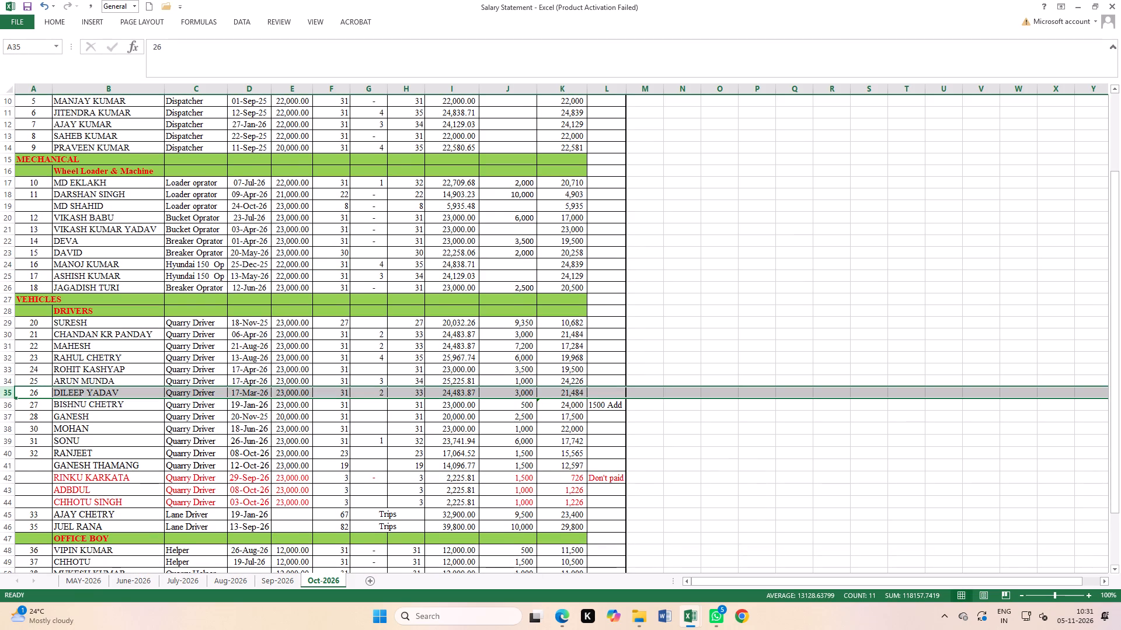
{"action": "left_click", "coordinate": [329, 390]}
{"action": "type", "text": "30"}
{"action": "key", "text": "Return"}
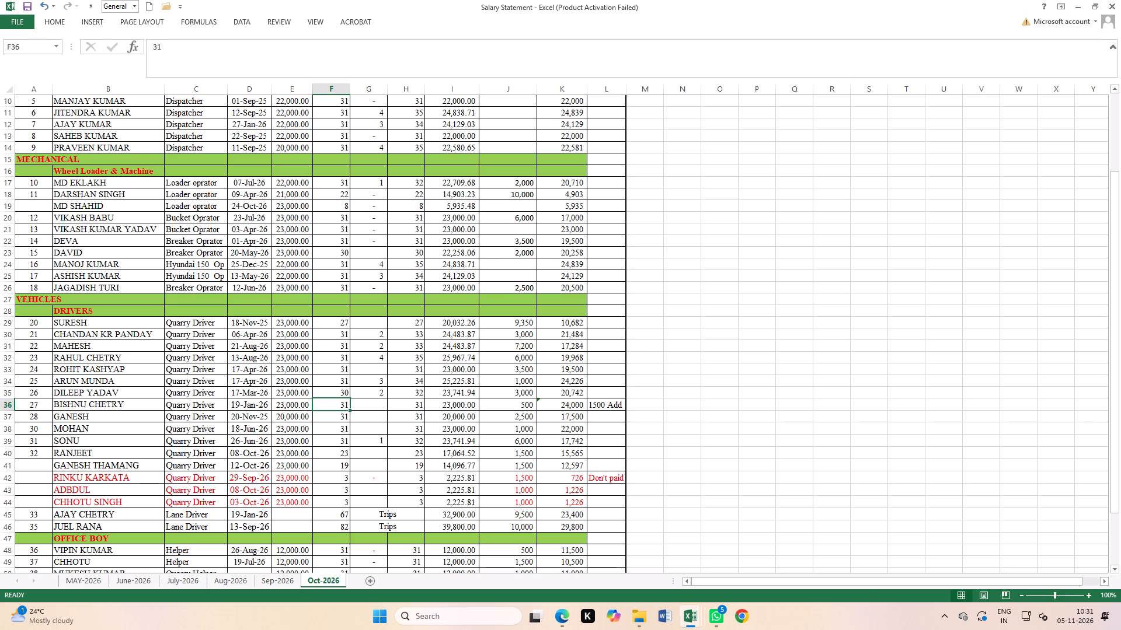
{"action": "left_click", "coordinate": [6, 381]}
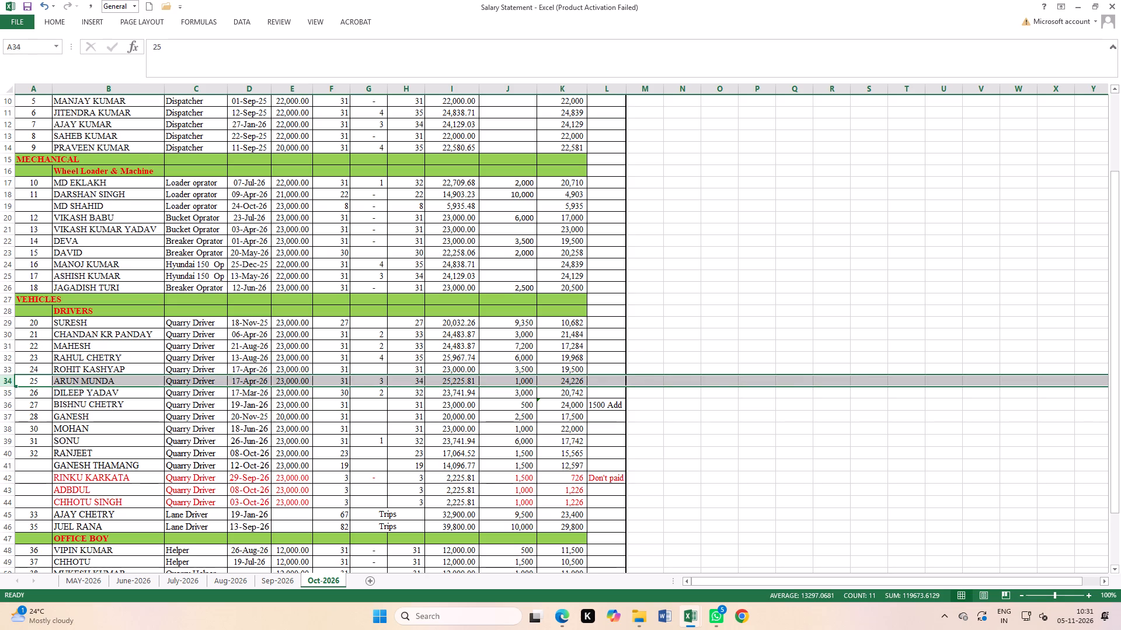
{"action": "left_click", "coordinate": [343, 382]}
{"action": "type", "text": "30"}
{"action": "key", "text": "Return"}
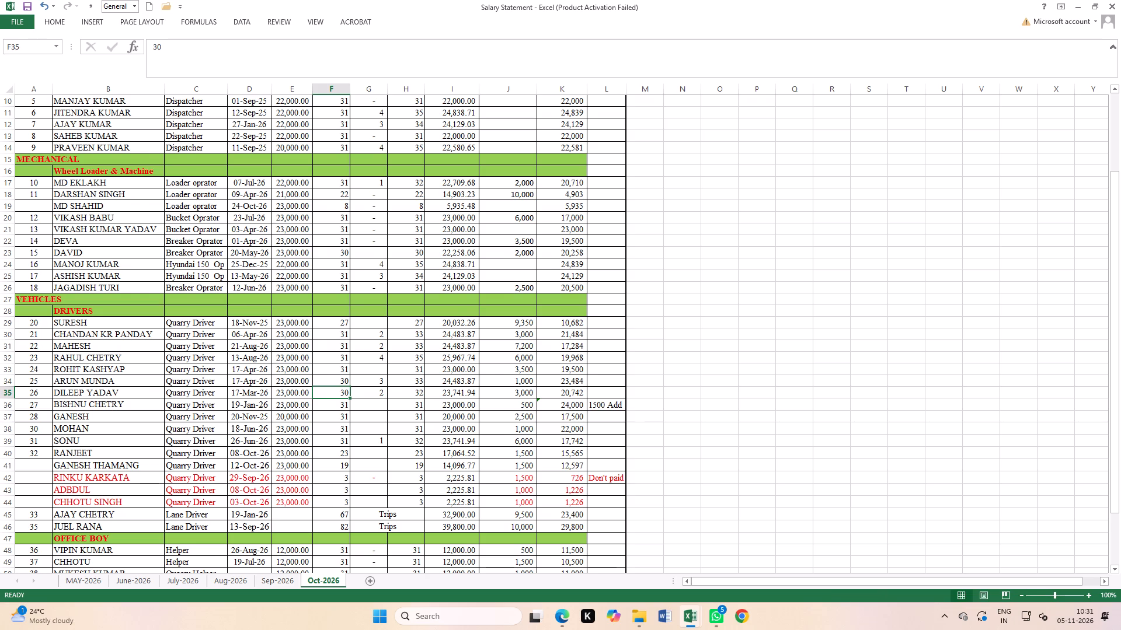
Set the Present days of quarry driver Suresh in F29 to 26.
{"action": "scroll", "coordinate": [145, 393], "scroll_direction": "down", "scroll_amount": 2}
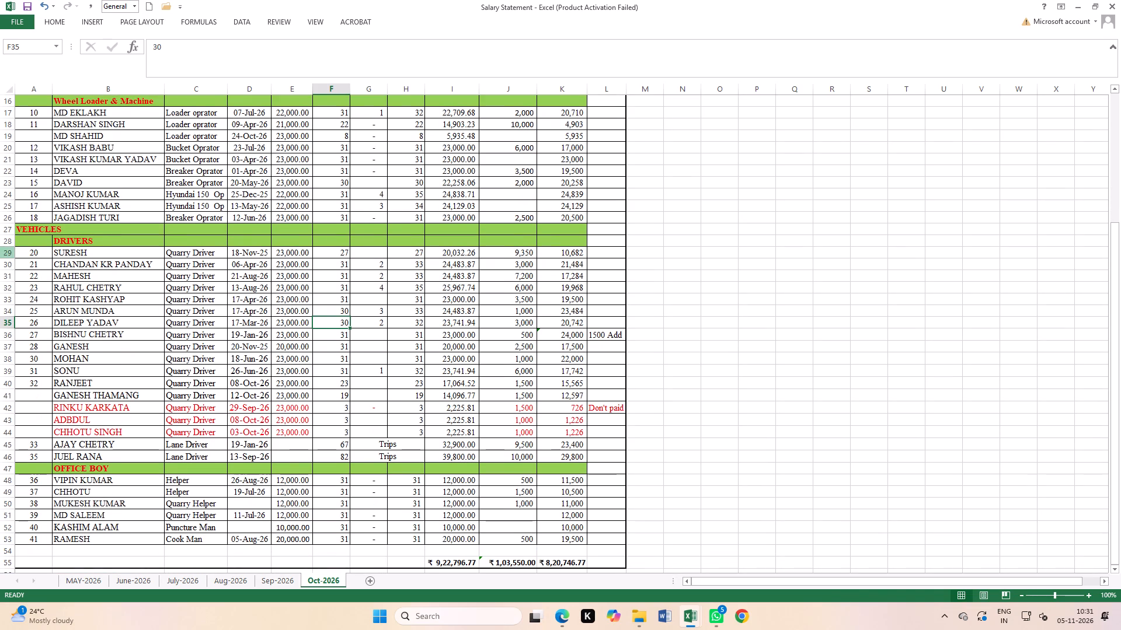
{"action": "left_click", "coordinate": [1, 252]}
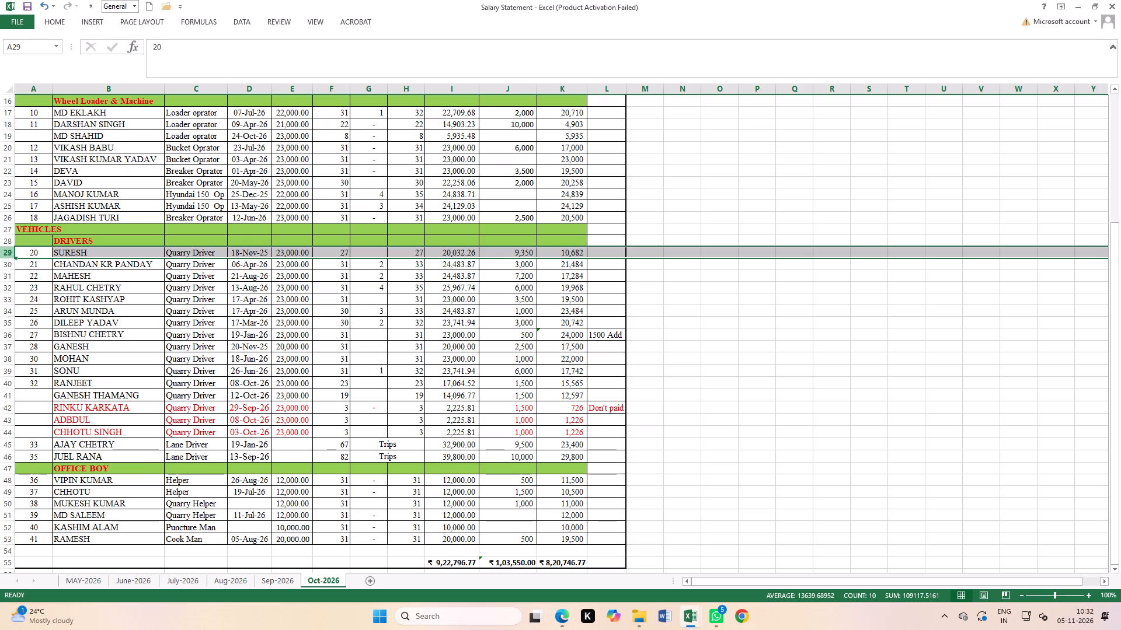
{"action": "left_click", "coordinate": [340, 251]}
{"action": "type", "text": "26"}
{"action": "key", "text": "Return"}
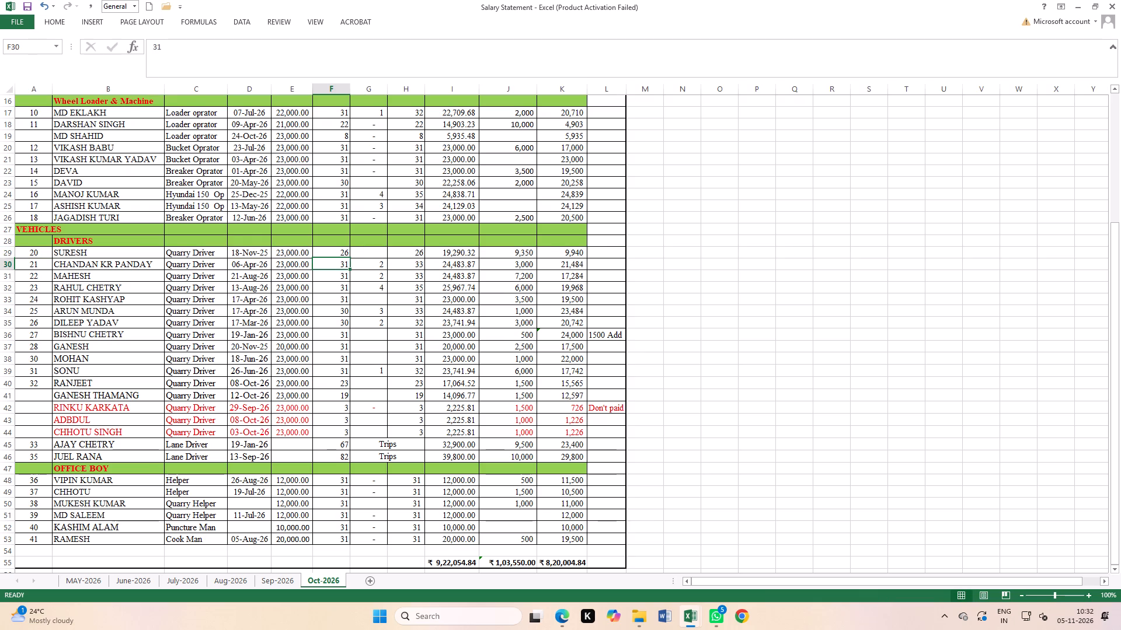
{"action": "left_click", "coordinate": [405, 340]}
Save the Salary Statement workbook with the corrected attendance.
{"action": "left_click", "coordinate": [26, 6]}
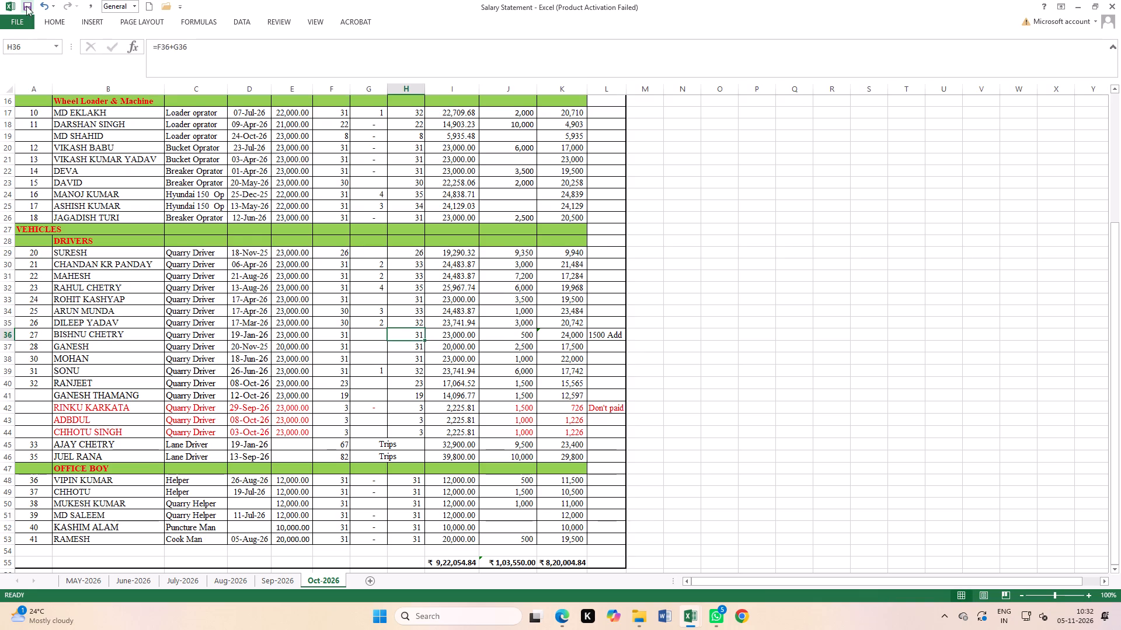
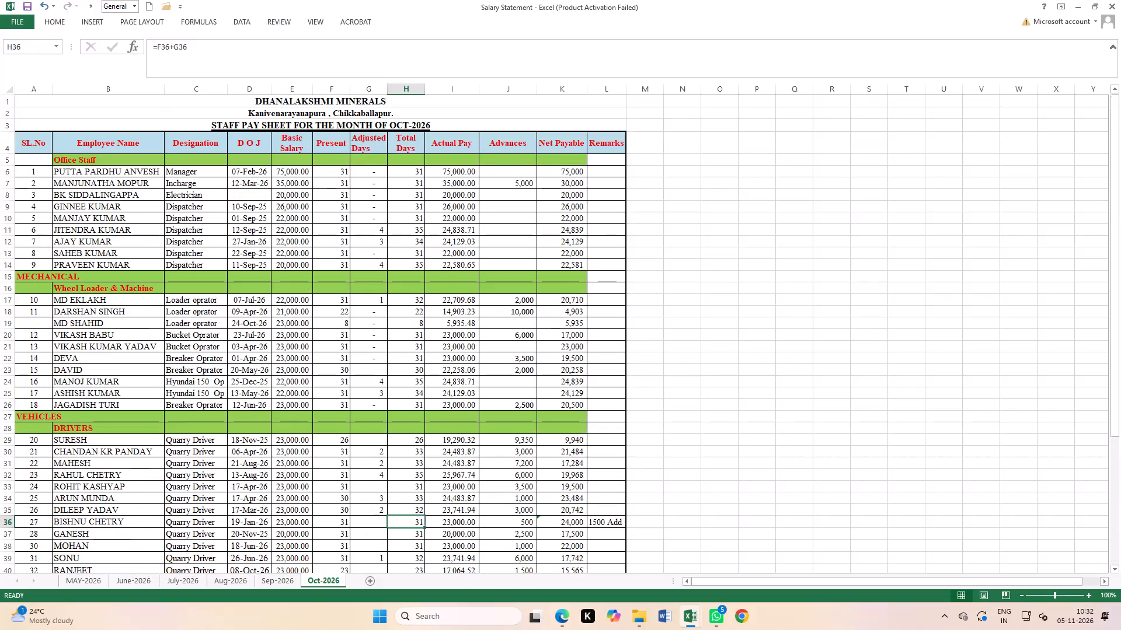
Save the Salary Statement workbook.
{"action": "scroll", "coordinate": [455, 345], "scroll_direction": "up", "scroll_amount": 3}
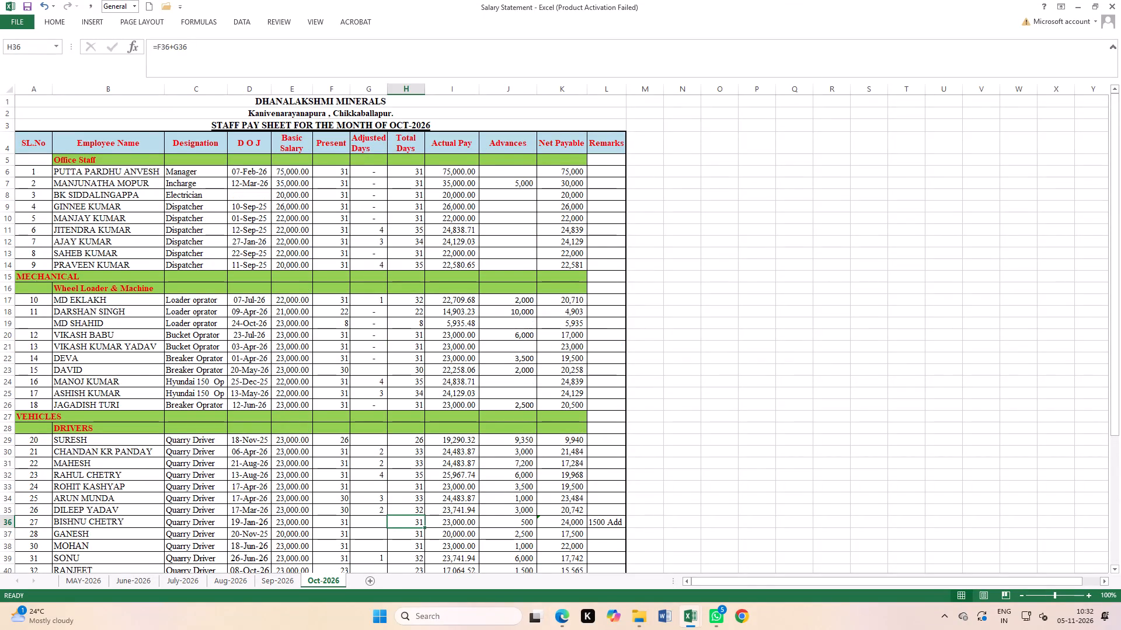
{"action": "left_click", "coordinate": [807, 322]}
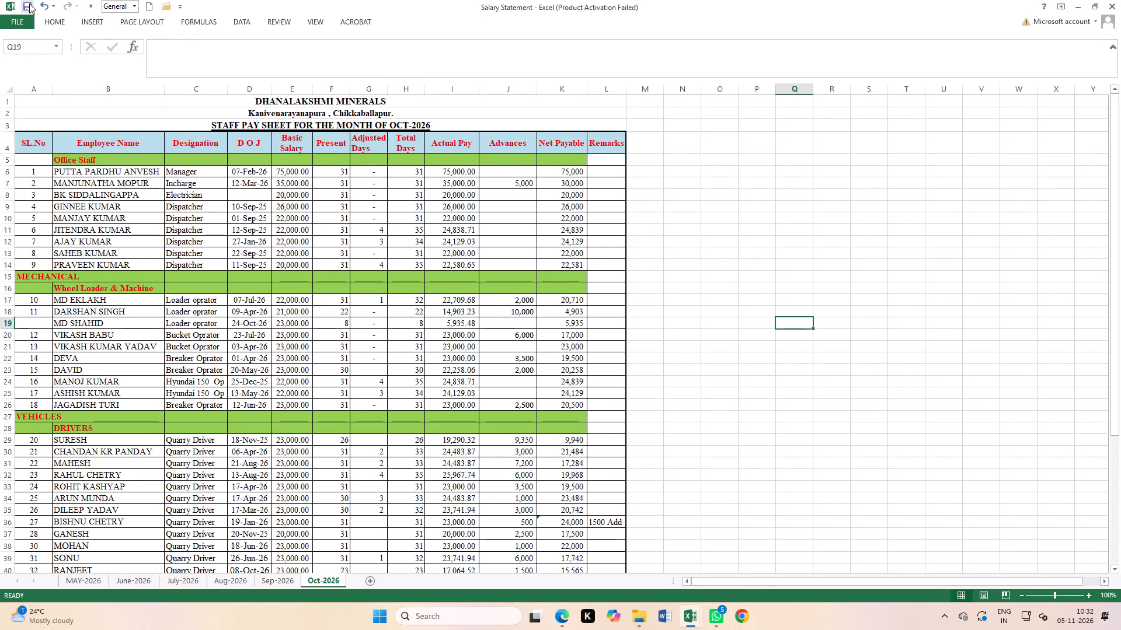
{"action": "double_click", "coordinate": [29, 3]}
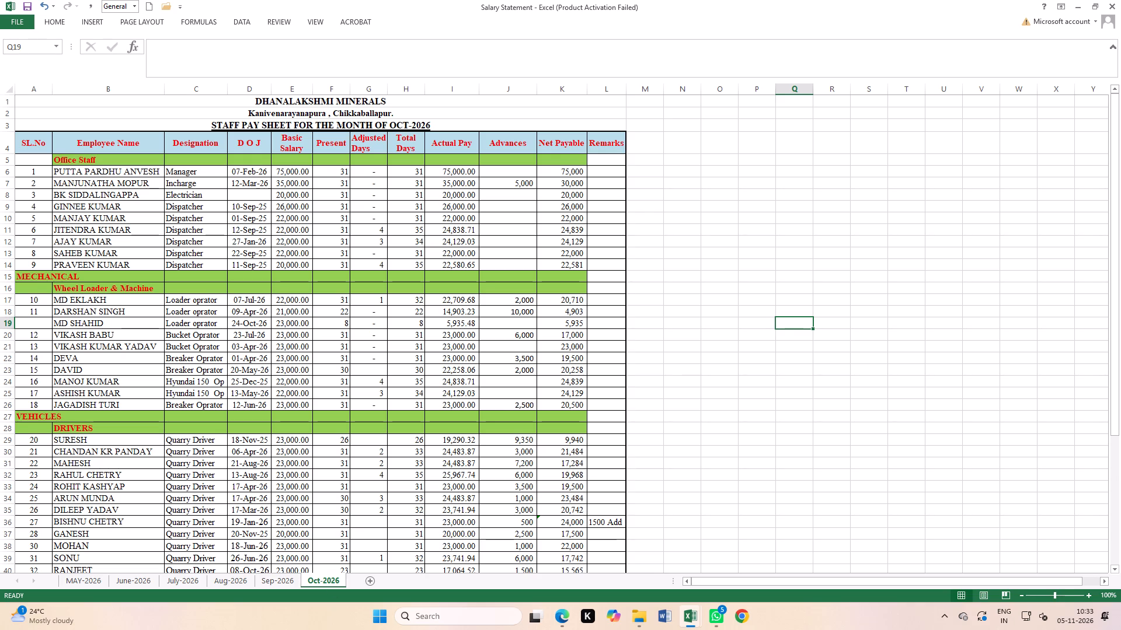
Set Adjusted Days to 1 for the Breaker Operator in row 26 of the Oct-2026 sheet.
{"action": "left_click", "coordinate": [29, 154]}
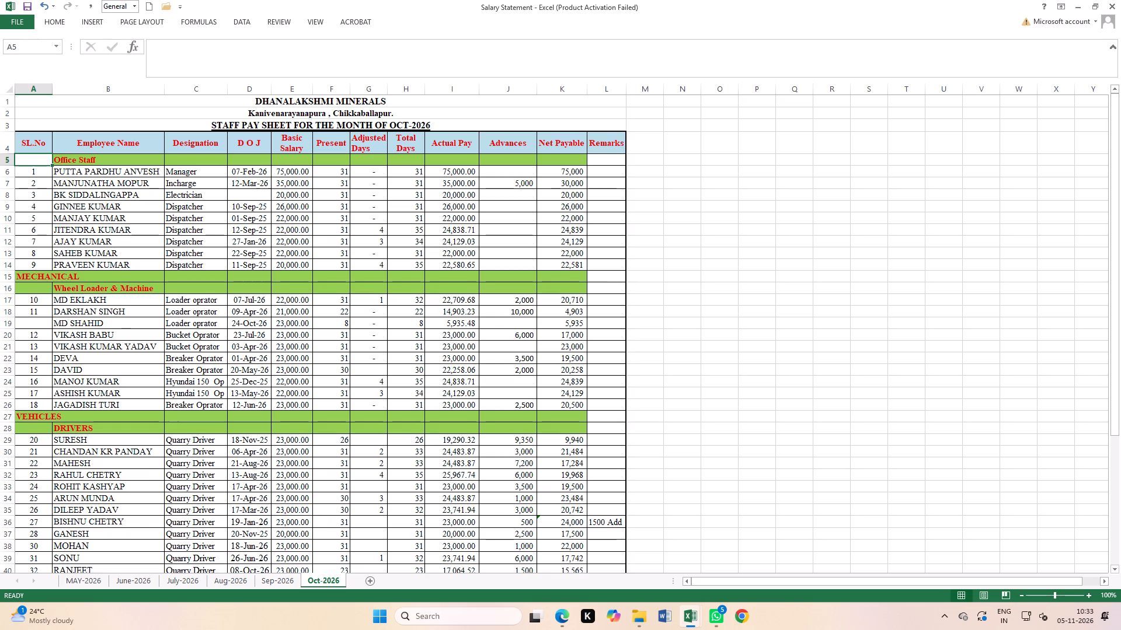
{"action": "left_click", "coordinate": [0, 405]}
{"action": "left_click", "coordinate": [374, 407]}
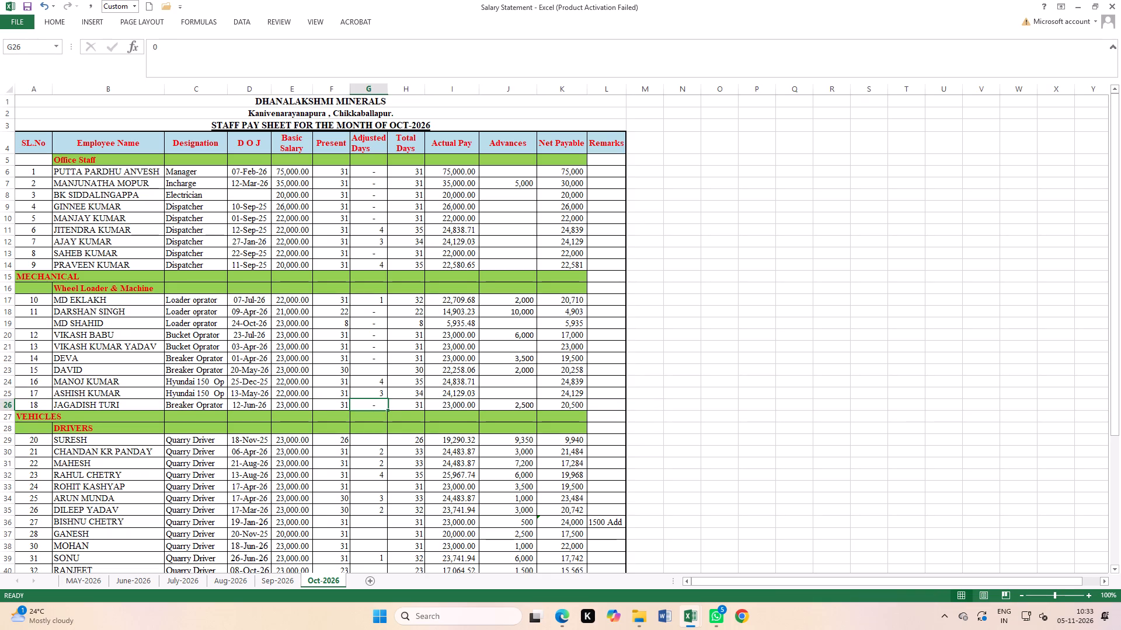
{"action": "key", "text": "1"}
{"action": "key", "text": "Return"}
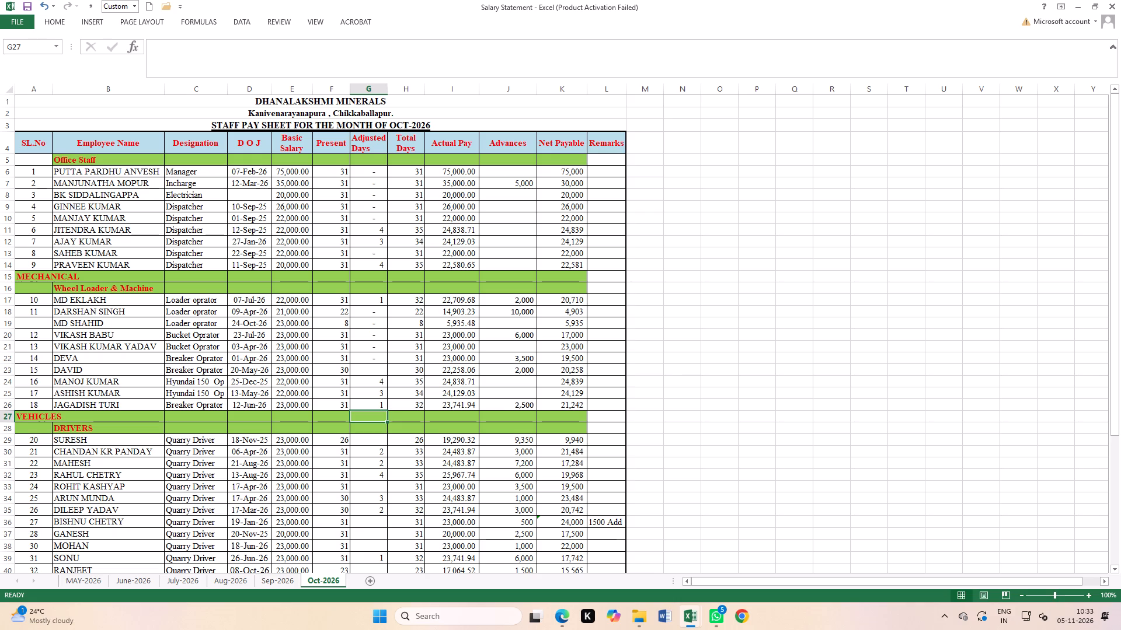
Set Adjusted Days to 1 for the bucket and breaker operators in rows 20 to 22, and save the workbook.
{"action": "scroll", "coordinate": [375, 405], "scroll_direction": "up", "scroll_amount": 1}
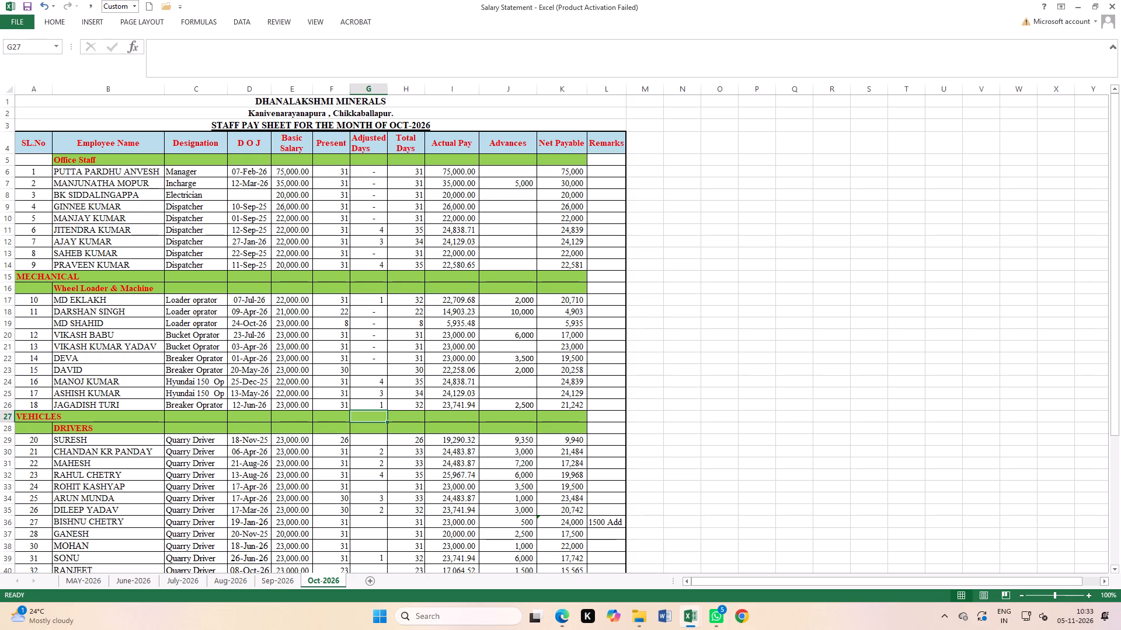
{"action": "left_click", "coordinate": [6, 336]}
{"action": "left_click", "coordinate": [371, 333]}
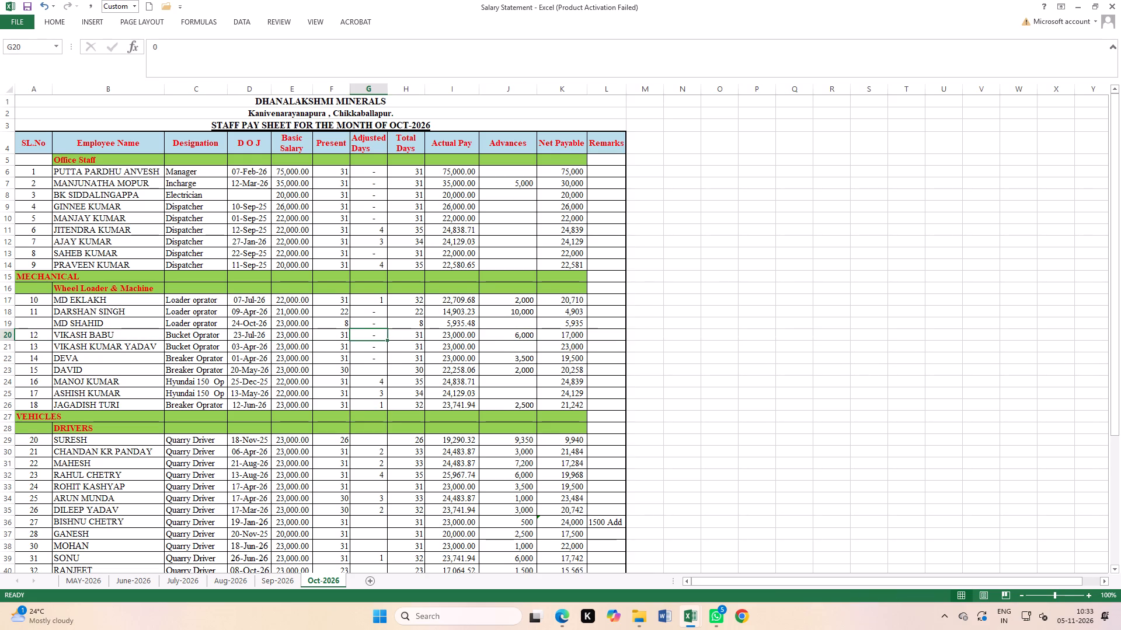
{"action": "key", "text": "1"}
{"action": "key", "text": "Return"}
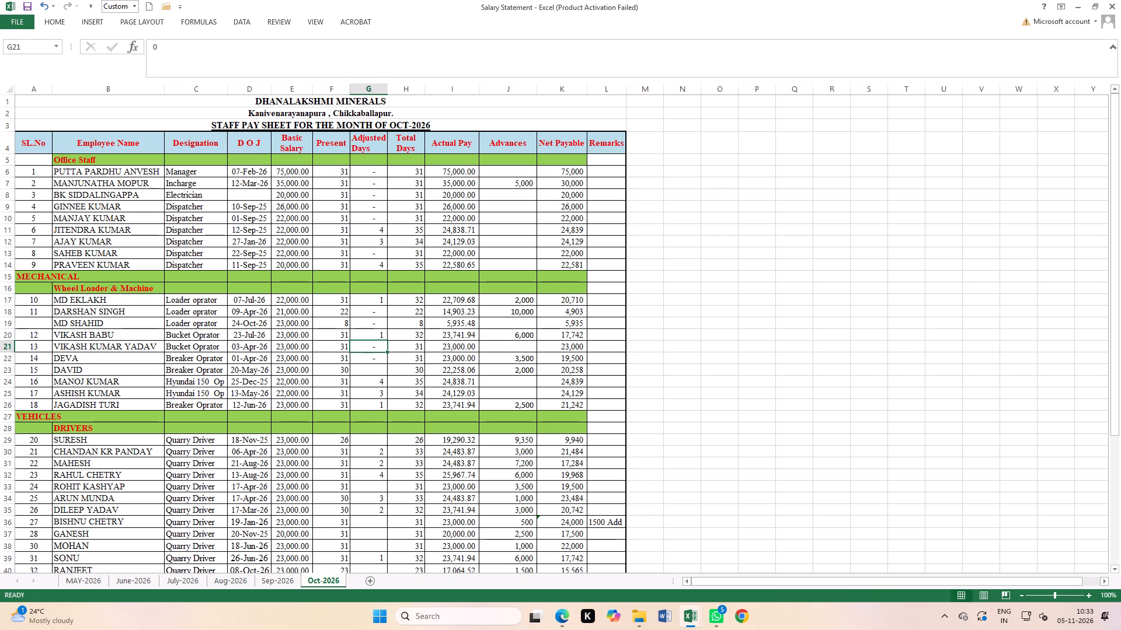
{"action": "key", "text": "1"}
{"action": "key", "text": "Return"}
{"action": "key", "text": "1"}
{"action": "key", "text": "Return"}
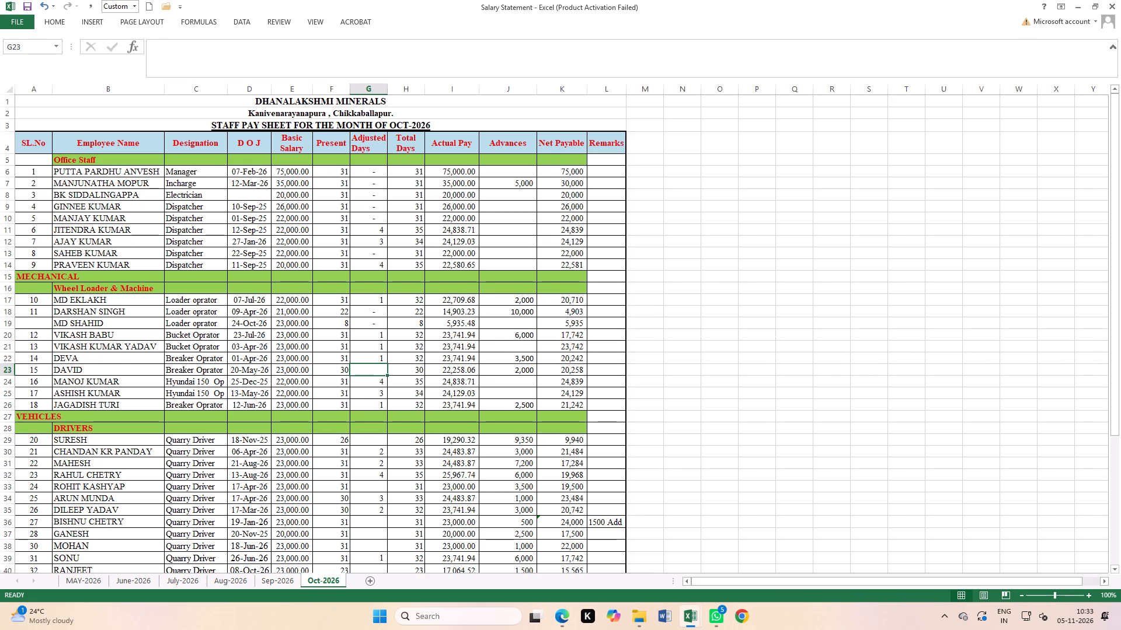
{"action": "left_click", "coordinate": [704, 368]}
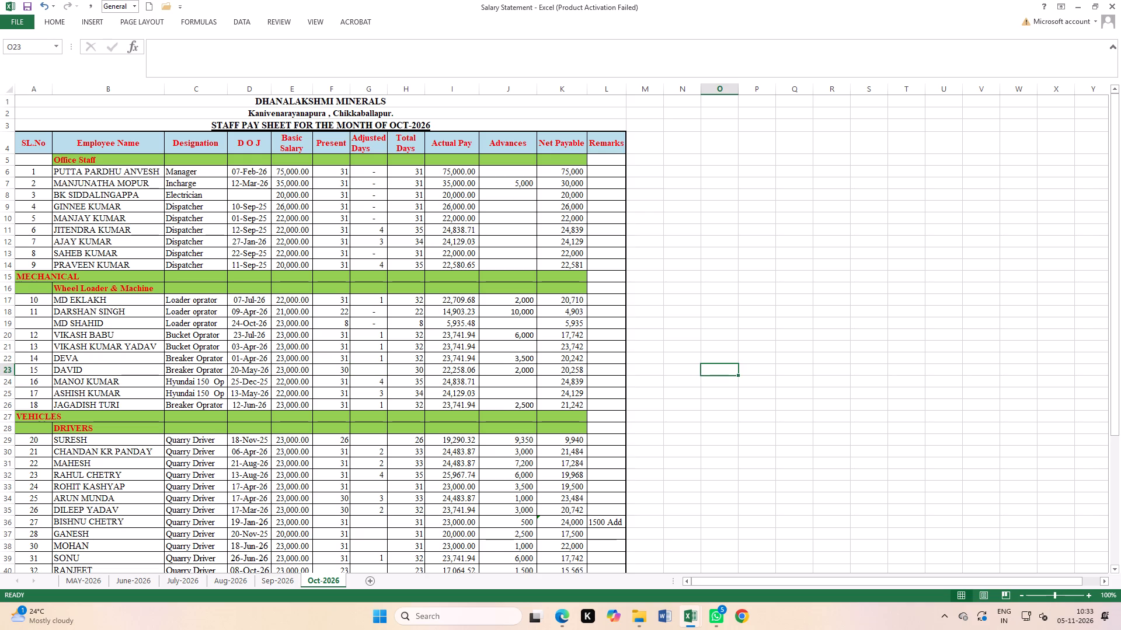
{"action": "double_click", "coordinate": [27, 2]}
Copy the "Don't paid" remark from row 42 down to the red driver rows 43 and 44, and save the workbook.
{"action": "scroll", "coordinate": [344, 85], "scroll_direction": "down", "scroll_amount": 4}
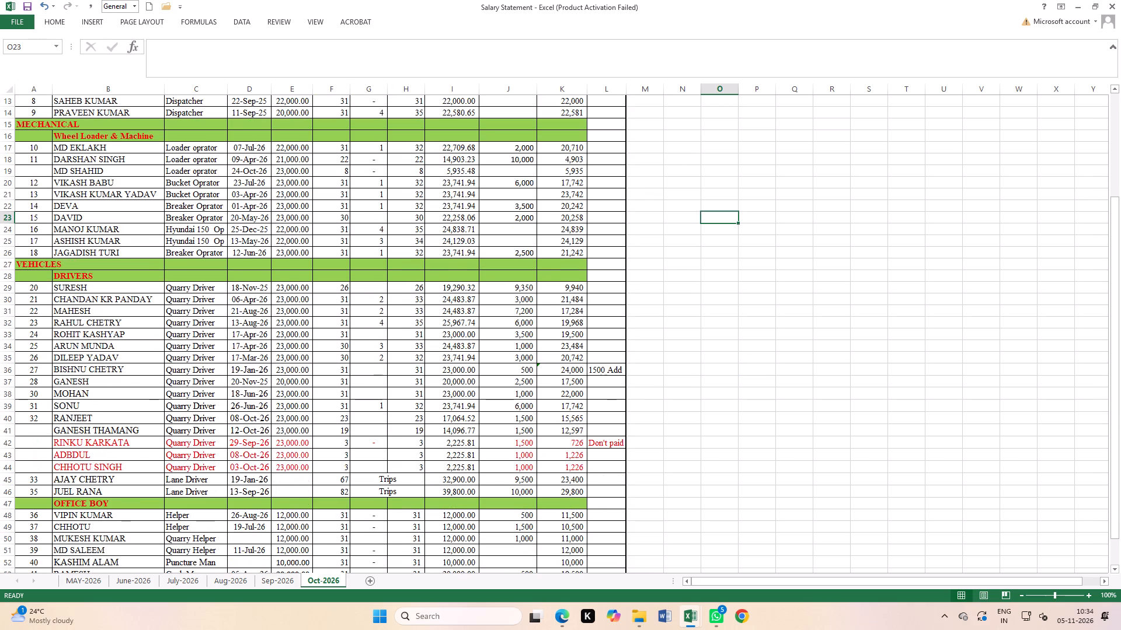
{"action": "scroll", "coordinate": [723, 424], "scroll_direction": "up", "scroll_amount": 5}
{"action": "scroll", "coordinate": [706, 380], "scroll_direction": "down", "scroll_amount": 6}
{"action": "left_click", "coordinate": [732, 388]}
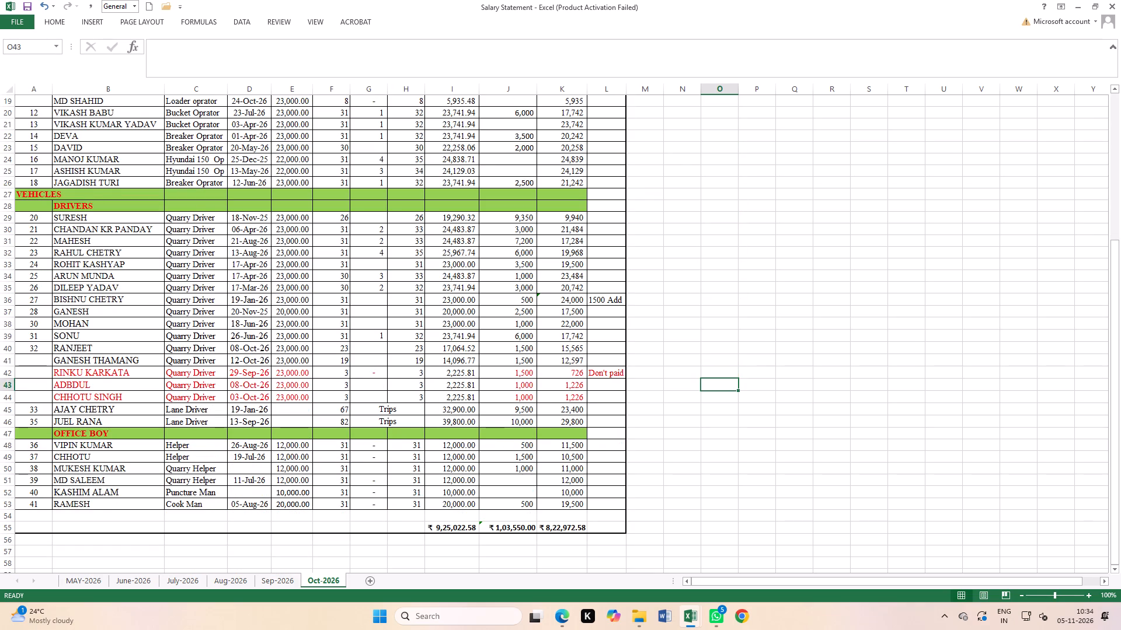
{"action": "left_click_drag", "start_coordinate": [601, 376], "coordinate": [605, 402]}
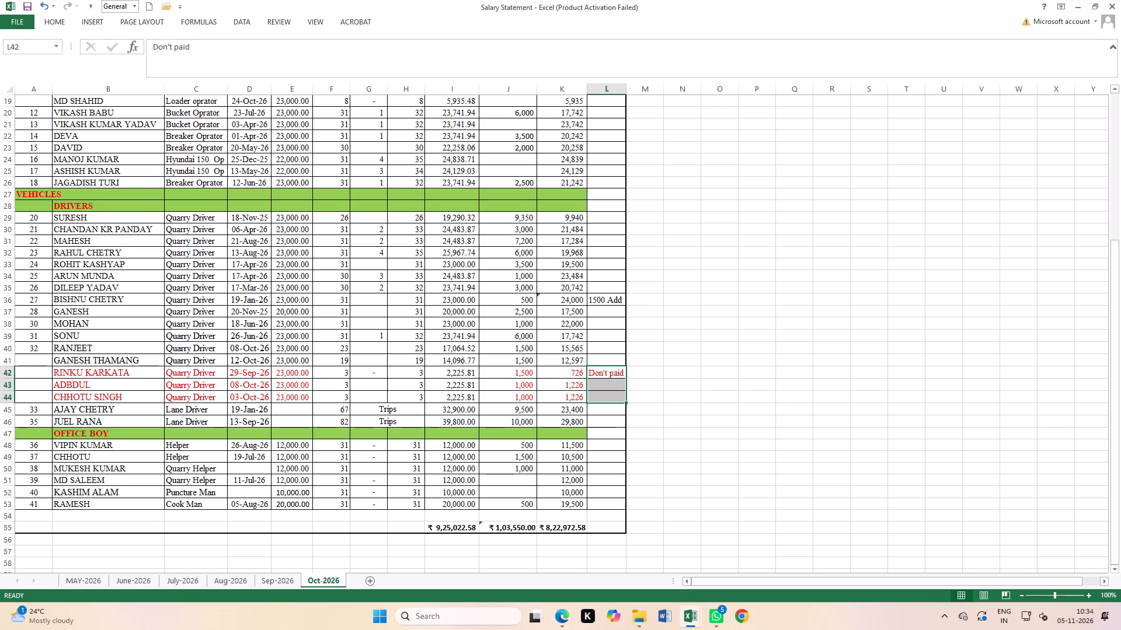
{"action": "key", "text": "ctrl+d"}
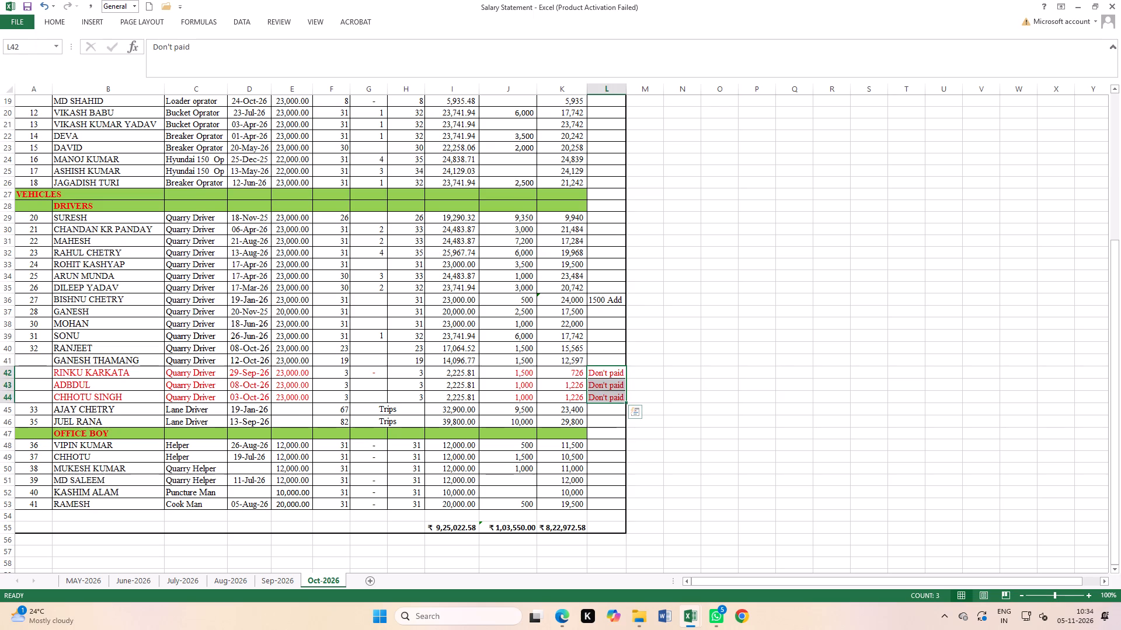
{"action": "left_click", "coordinate": [751, 405]}
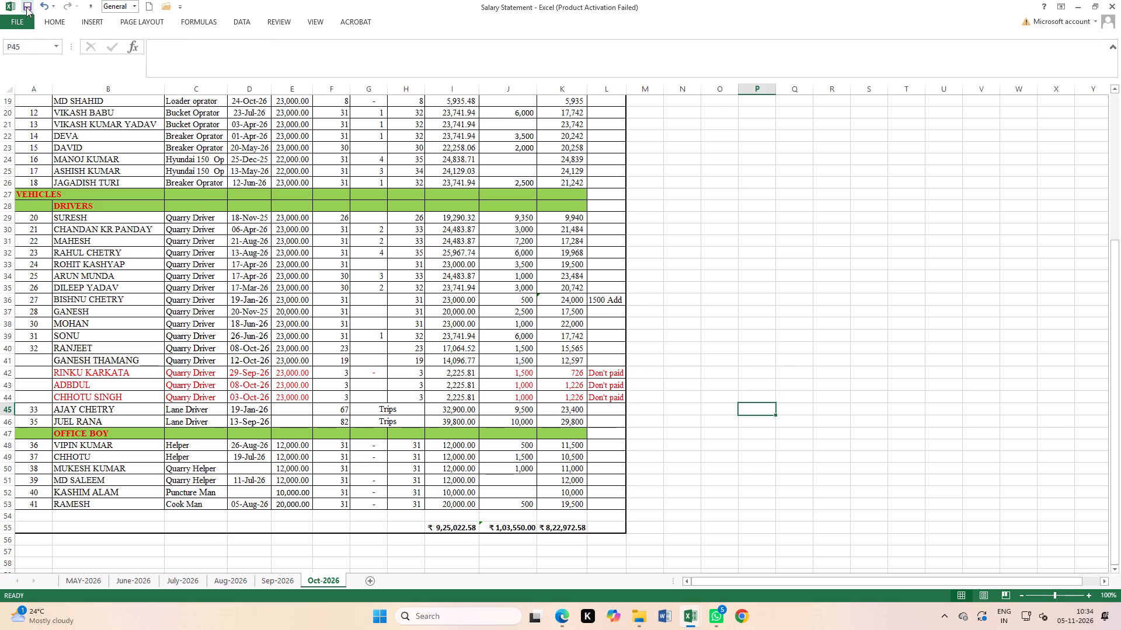
{"action": "triple_click", "coordinate": [26, 5]}
{"action": "double_click", "coordinate": [26, 5]}
Renumber SL.No in the Wheel Loader & Machine section, rows 17 to 26, as a continuous series from 10 to 19.
{"action": "scroll", "coordinate": [92, 244], "scroll_direction": "up", "scroll_amount": 2}
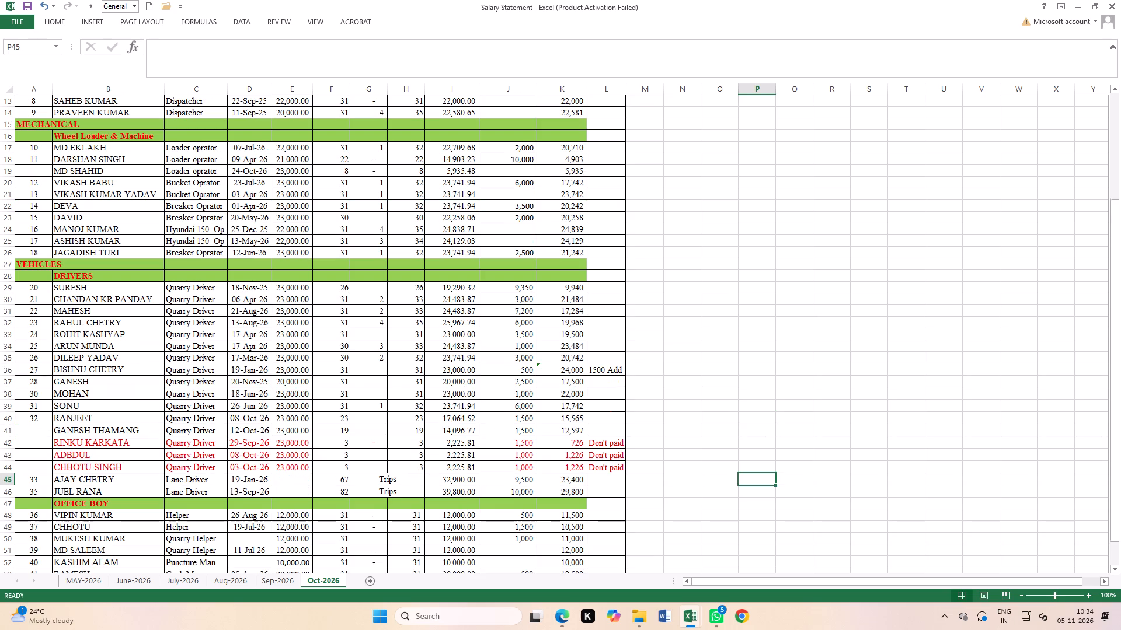
{"action": "left_click", "coordinate": [4, 172]}
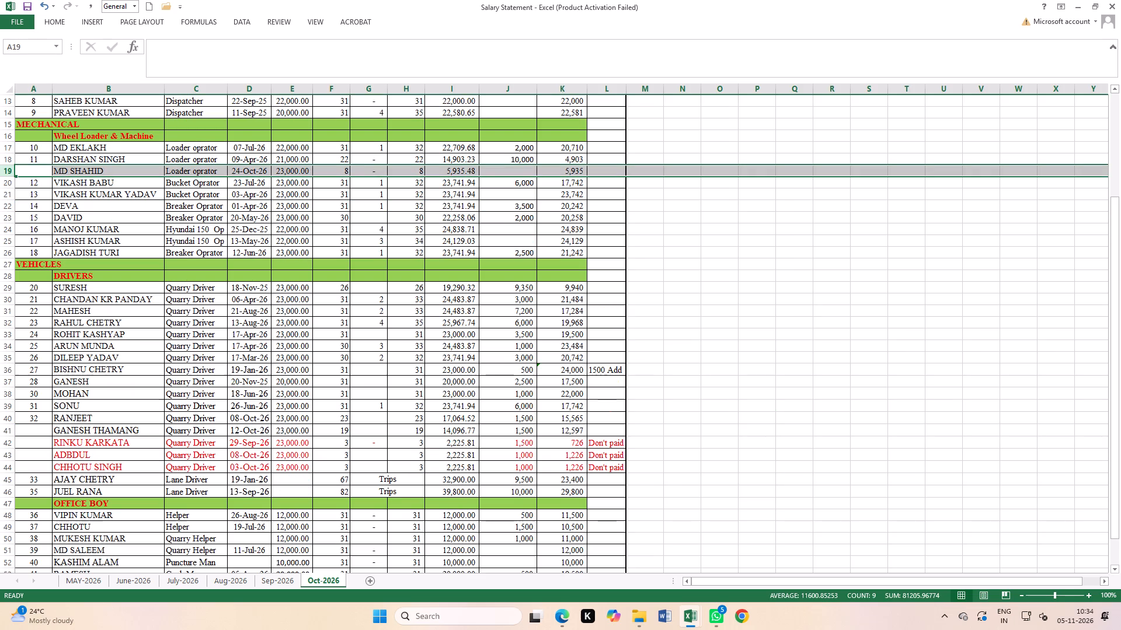
{"action": "left_click", "coordinate": [388, 377]}
{"action": "scroll", "coordinate": [488, 334], "scroll_direction": "up", "scroll_amount": 5}
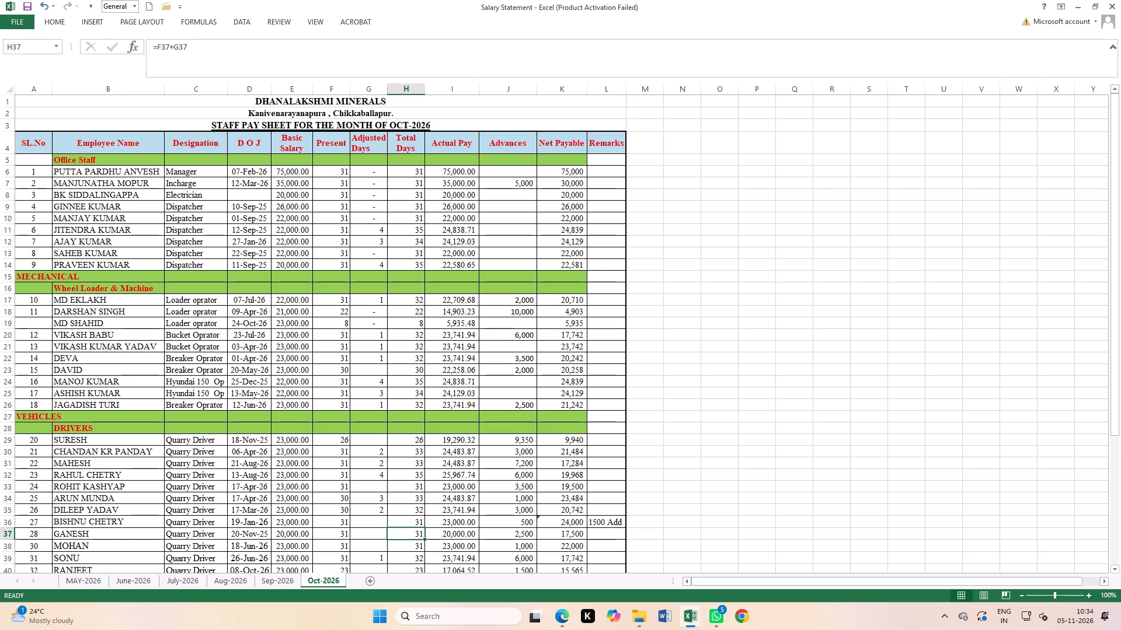
{"action": "left_click_drag", "start_coordinate": [35, 298], "coordinate": [39, 309]}
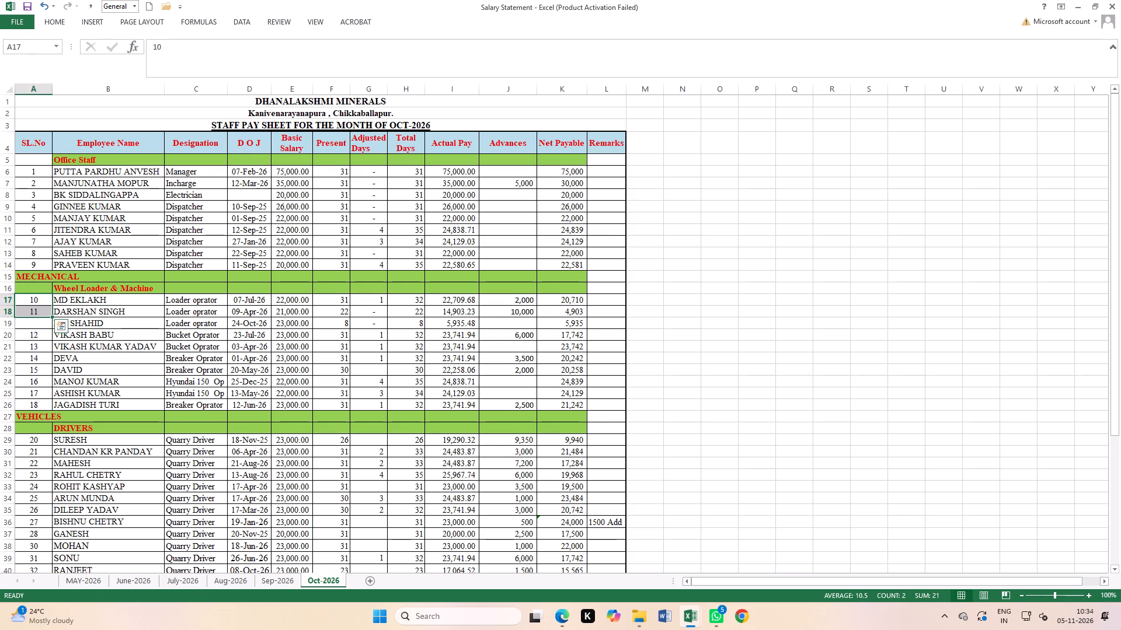
{"action": "left_click_drag", "start_coordinate": [51, 316], "coordinate": [57, 404]}
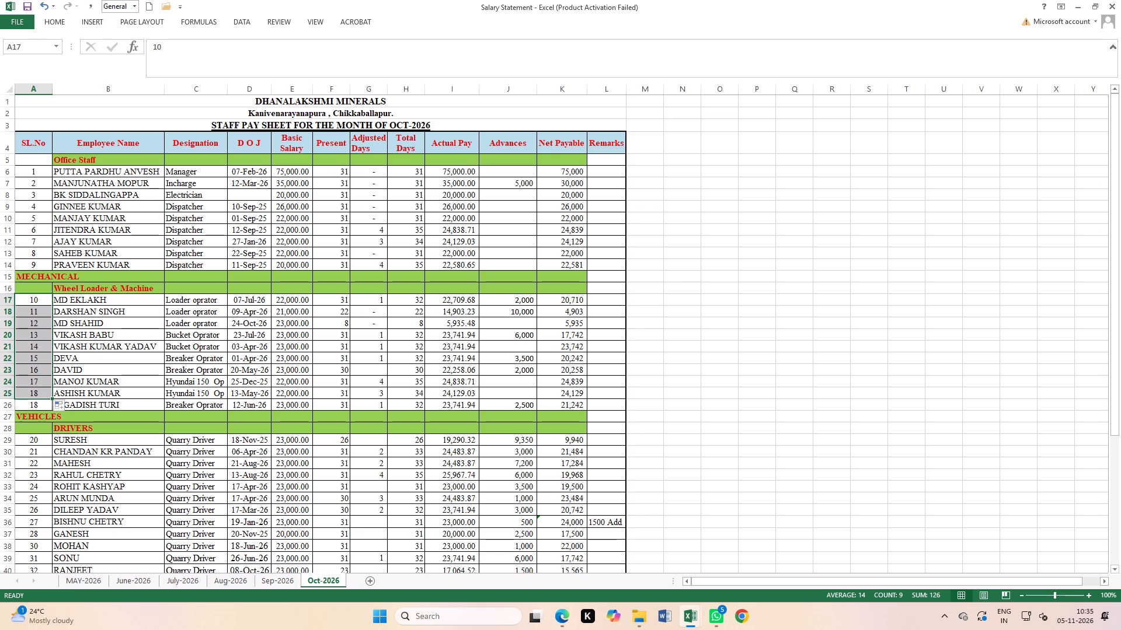
{"action": "left_click_drag", "start_coordinate": [51, 397], "coordinate": [48, 409]}
Renumber SL.No in the Drivers section, rows 29 to 46, as a continuous series from 20 to 37.
{"action": "scroll", "coordinate": [122, 352], "scroll_direction": "down", "scroll_amount": 2}
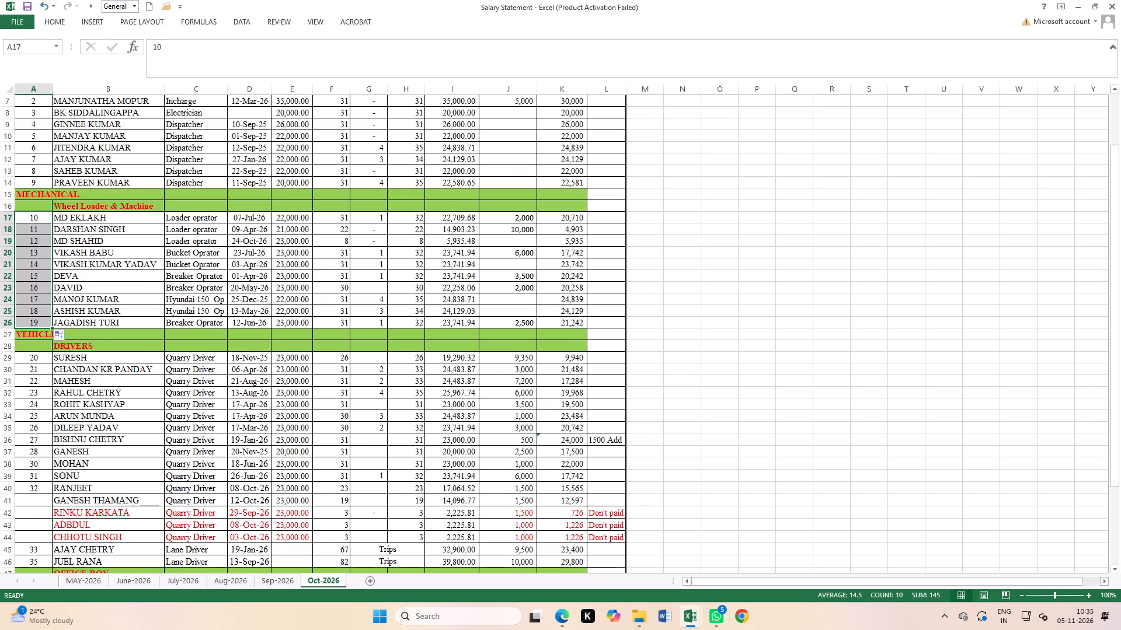
{"action": "left_click", "coordinate": [39, 358]}
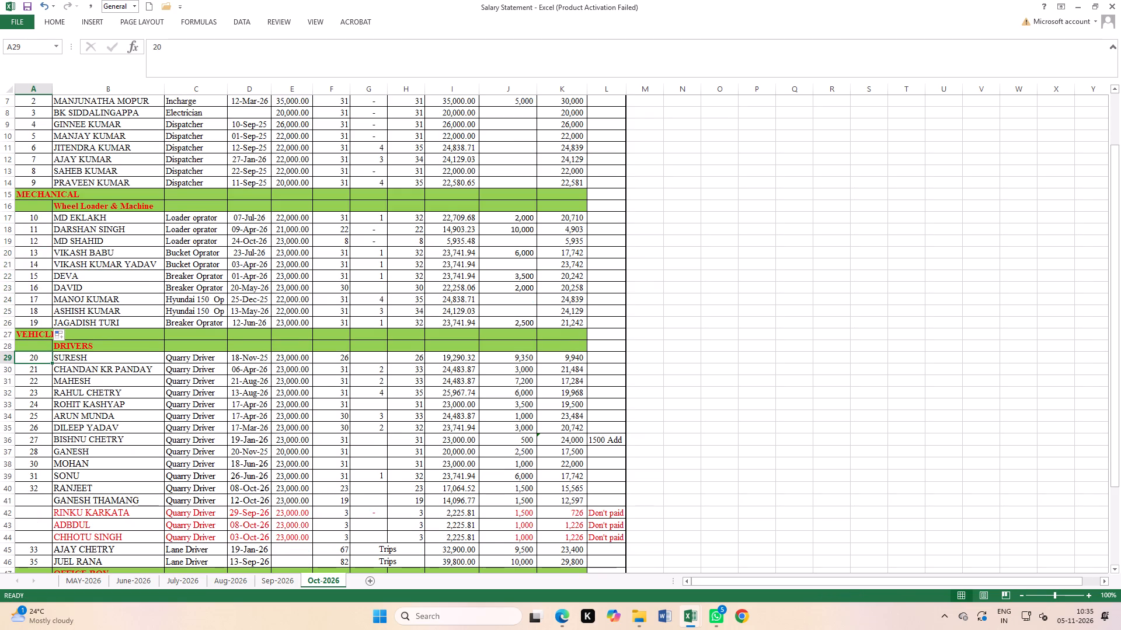
{"action": "left_click_drag", "start_coordinate": [42, 359], "coordinate": [42, 369]}
{"action": "left_click_drag", "start_coordinate": [51, 374], "coordinate": [50, 487]}
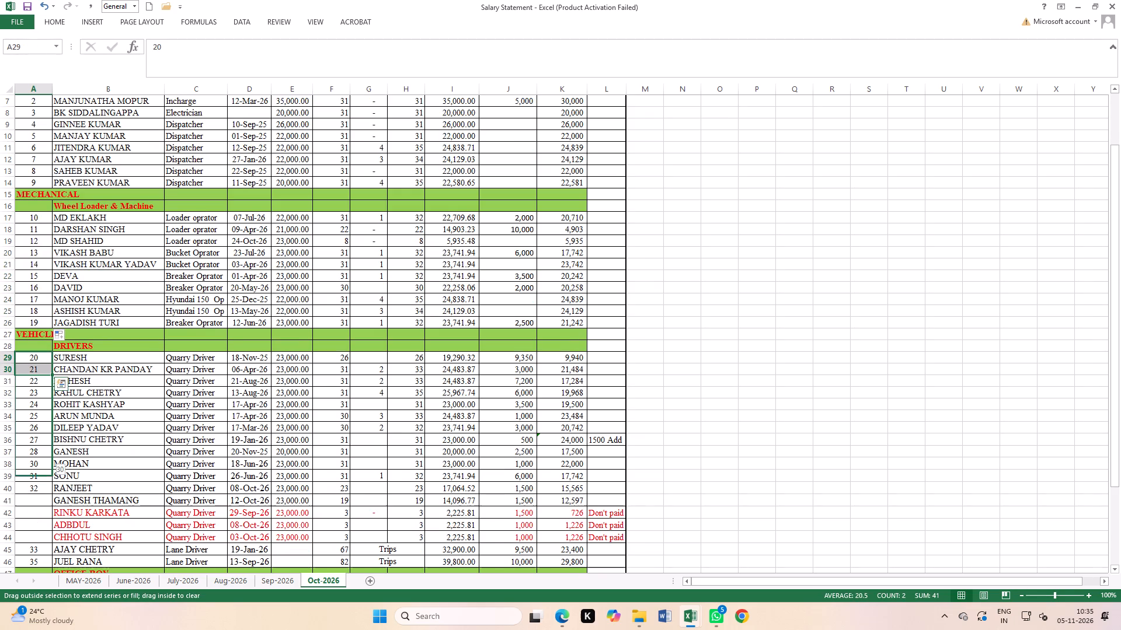
{"action": "left_click_drag", "start_coordinate": [50, 487], "coordinate": [49, 562]}
Renumber SL.No in the Office Boy section, rows 48 to 53, as a series from 38 to 43, and save the workbook.
{"action": "scroll", "coordinate": [86, 465], "scroll_direction": "down", "scroll_amount": 3}
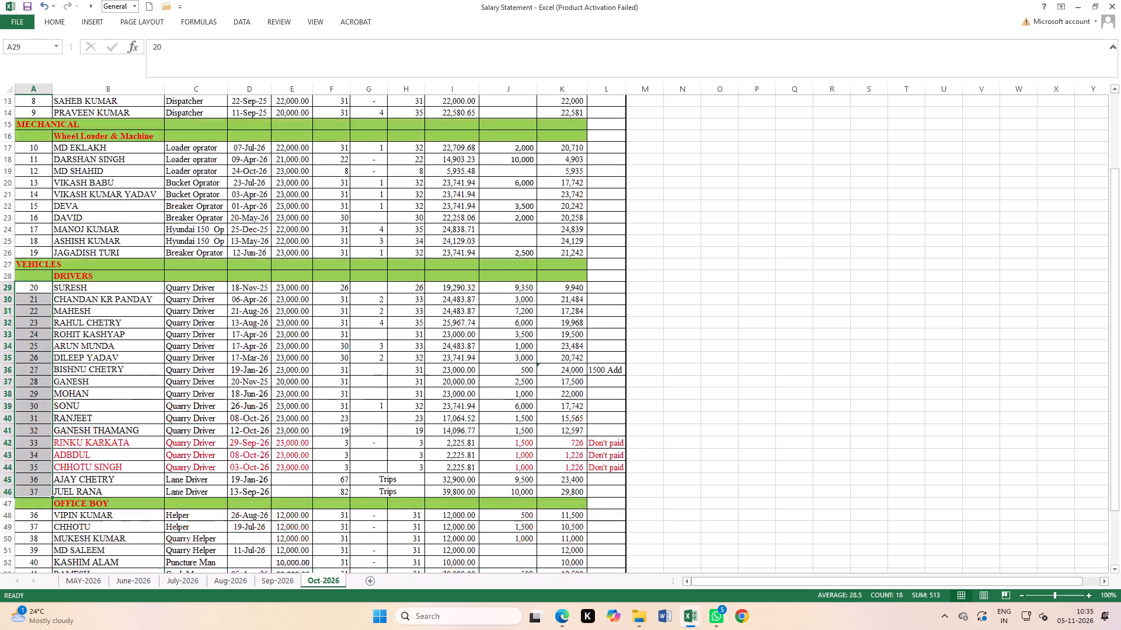
{"action": "scroll", "coordinate": [86, 465], "scroll_direction": "down", "scroll_amount": 2}
{"action": "left_click", "coordinate": [39, 411]}
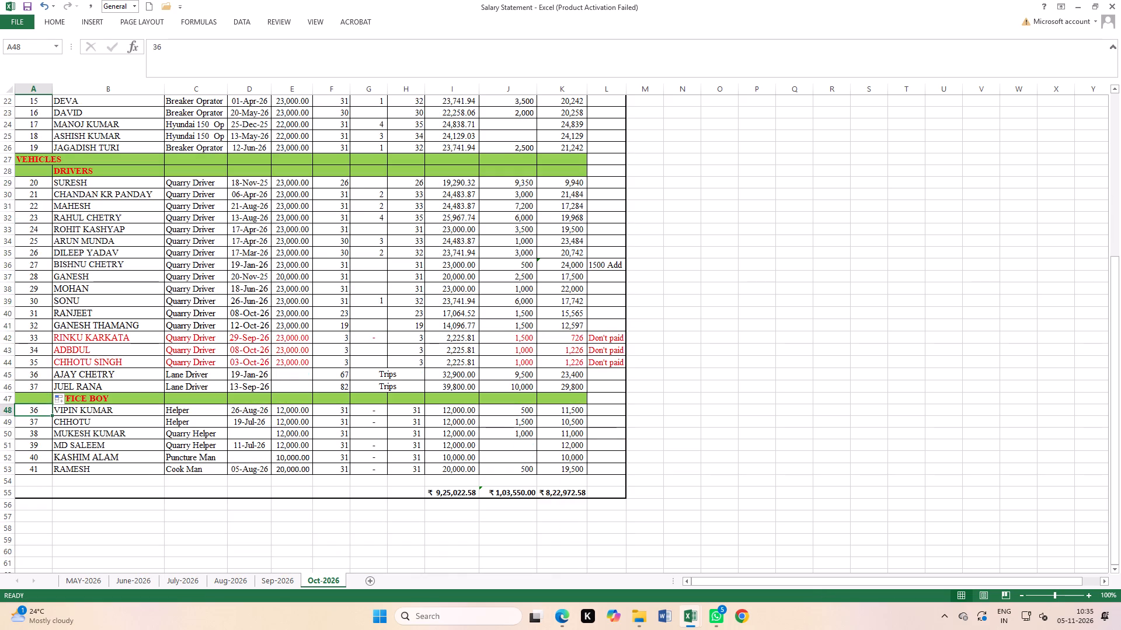
{"action": "type", "text": "38"}
{"action": "key", "text": "Return"}
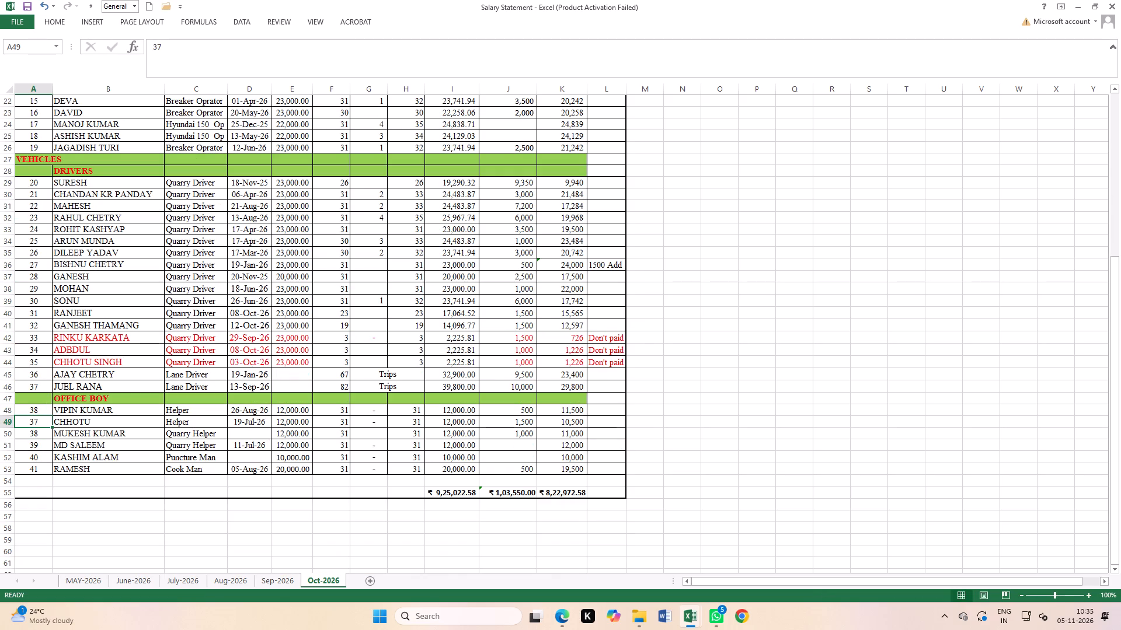
{"action": "type", "text": "39"}
{"action": "key", "text": "Return"}
{"action": "left_click_drag", "start_coordinate": [39, 411], "coordinate": [37, 425]}
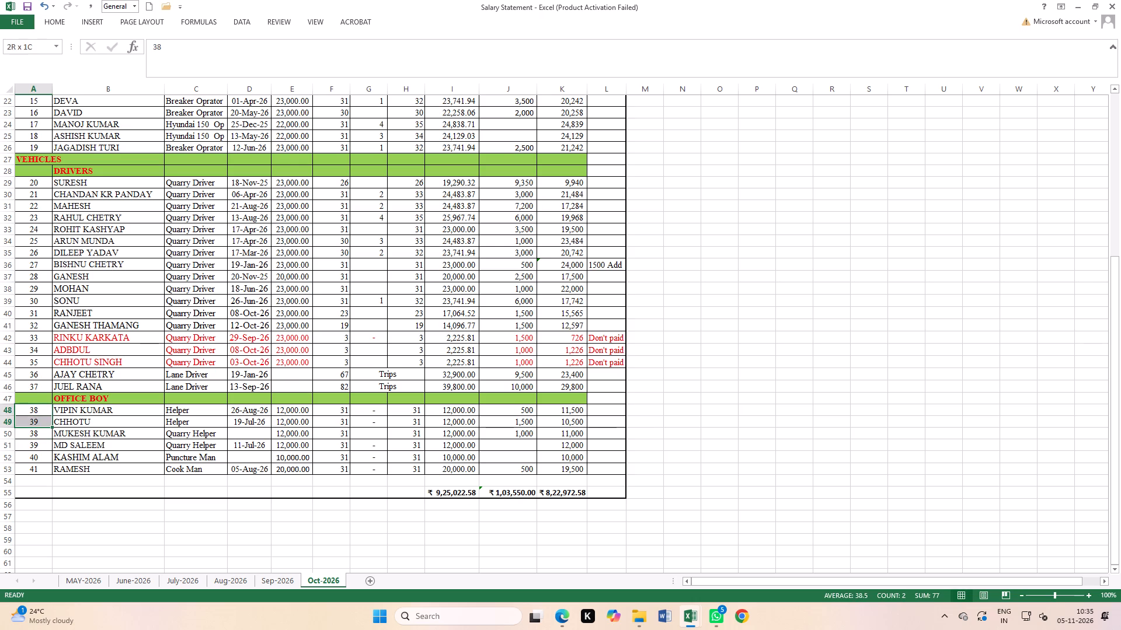
{"action": "left_click_drag", "start_coordinate": [37, 425], "coordinate": [37, 425]}
{"action": "left_click_drag", "start_coordinate": [50, 425], "coordinate": [54, 474]}
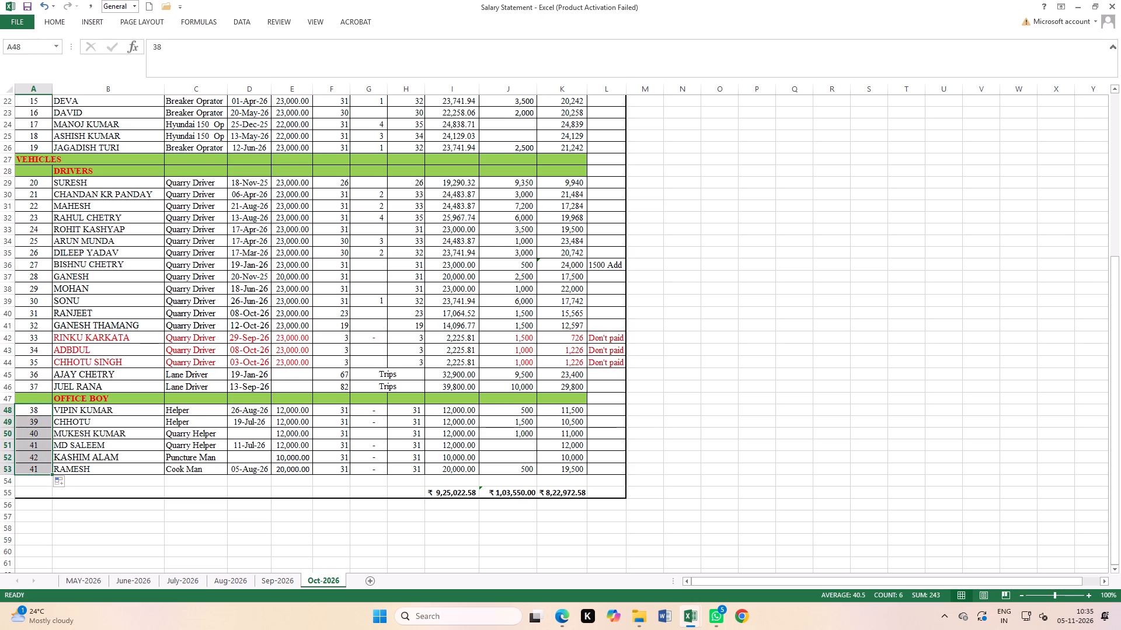
{"action": "left_click", "coordinate": [229, 528]}
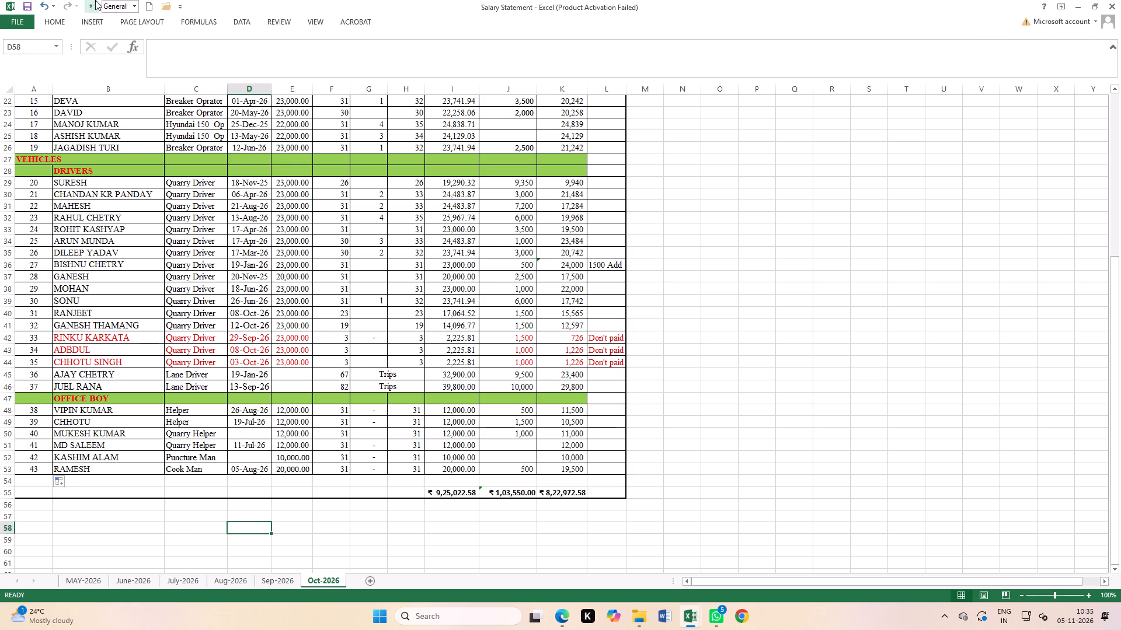
{"action": "triple_click", "coordinate": [27, 5]}
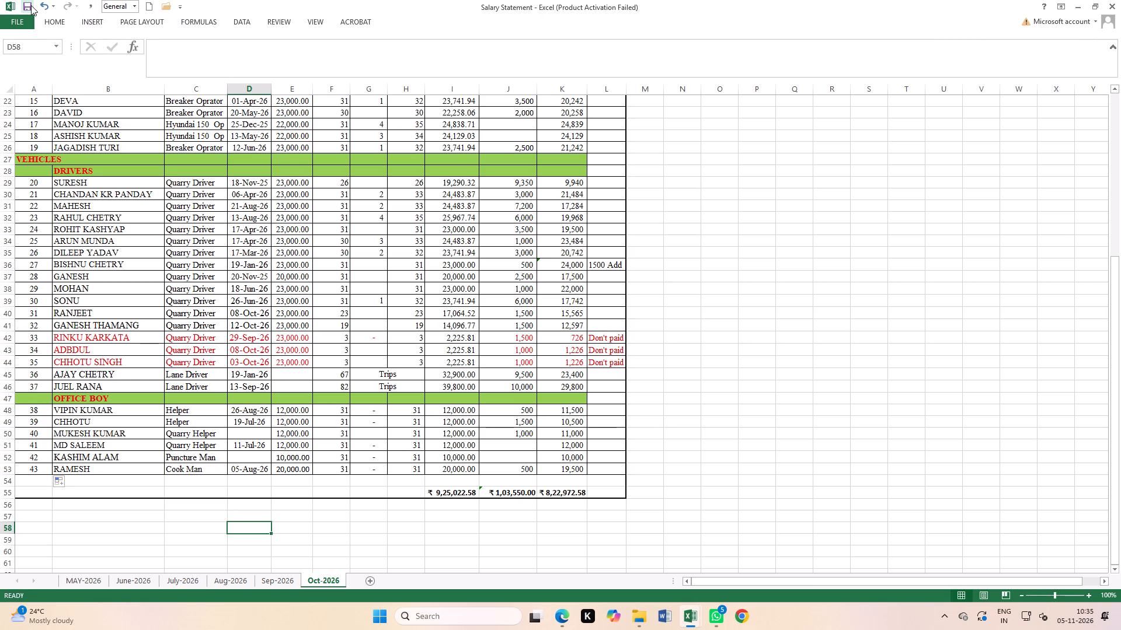
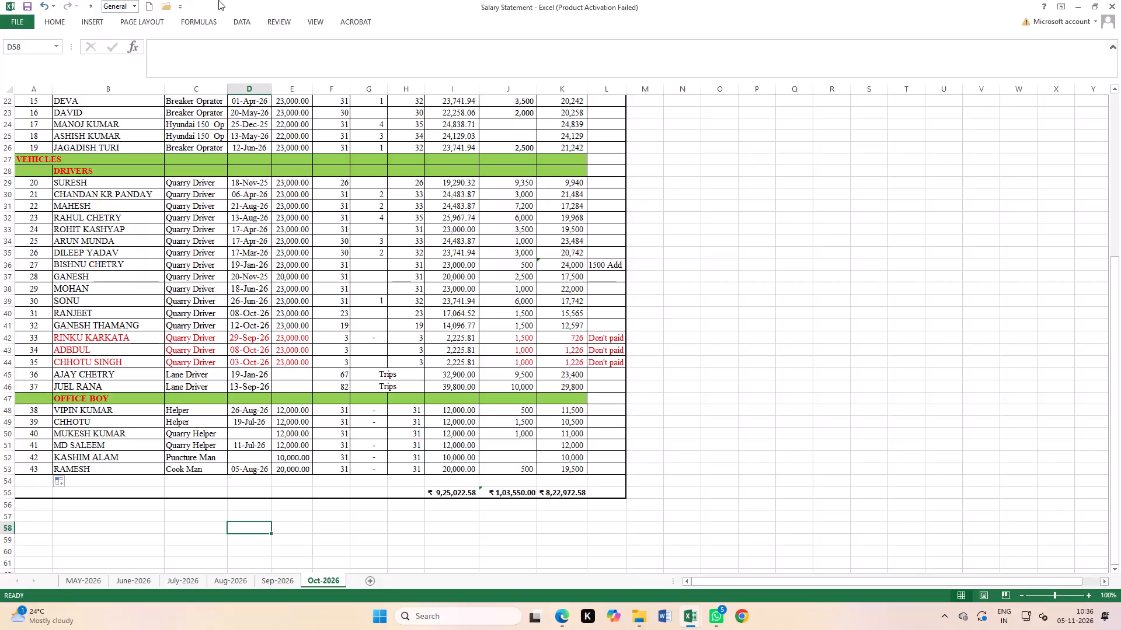
Check the column G day entries for Wheel Loader & Machine rows 17 to 26 and Drivers rows 29 to 39.
{"action": "scroll", "coordinate": [254, 8], "scroll_direction": "up", "scroll_amount": 3}
{"action": "scroll", "coordinate": [255, 201], "scroll_direction": "up", "scroll_amount": 3}
{"action": "scroll", "coordinate": [395, 287], "scroll_direction": "up", "scroll_amount": 2}
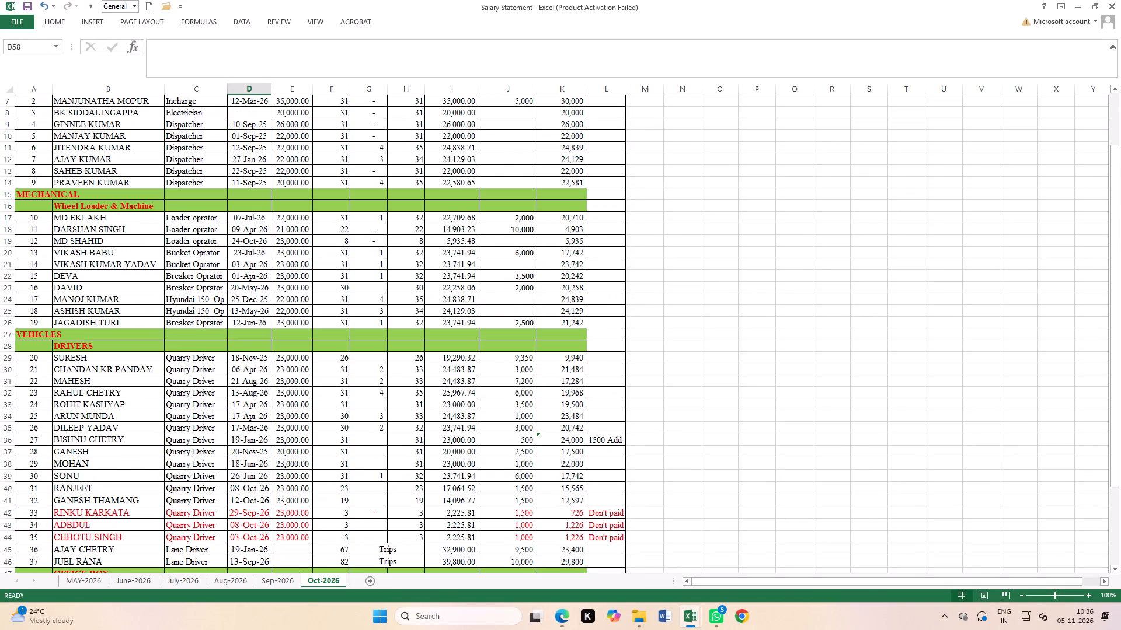
{"action": "left_click_drag", "start_coordinate": [381, 218], "coordinate": [382, 317]}
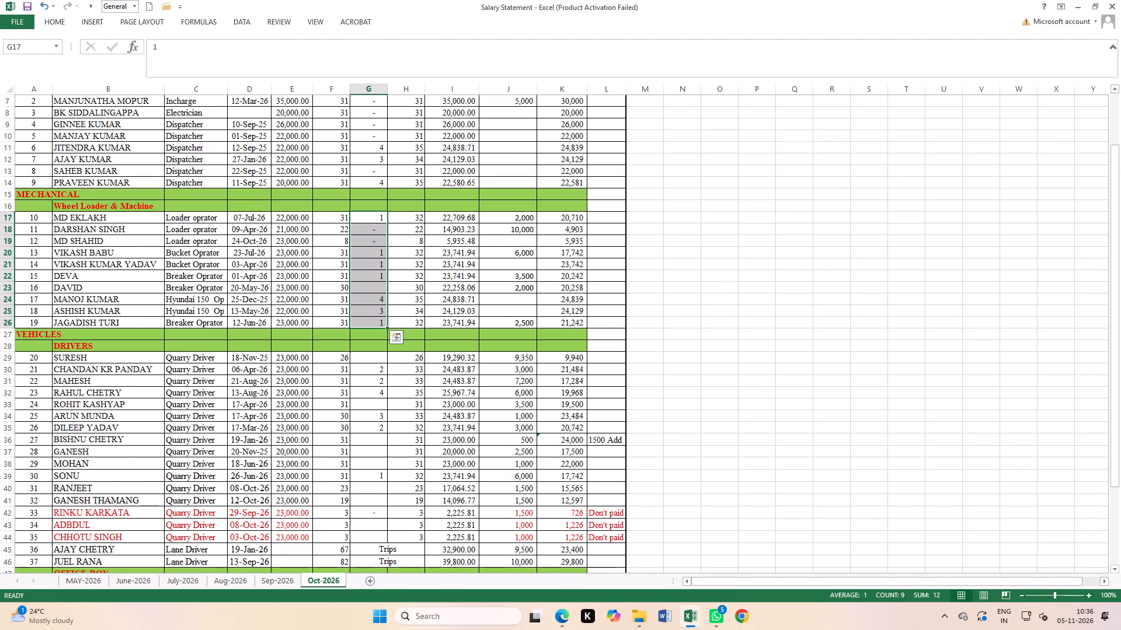
{"action": "scroll", "coordinate": [437, 291], "scroll_direction": "down", "scroll_amount": 2}
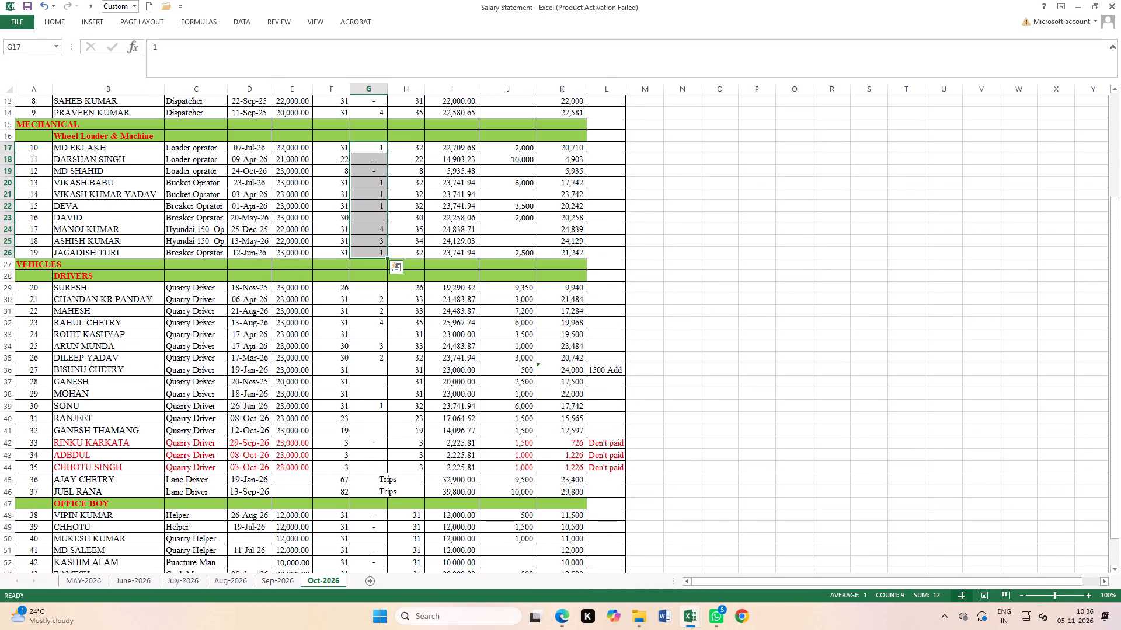
{"action": "left_click_drag", "start_coordinate": [371, 290], "coordinate": [379, 410]}
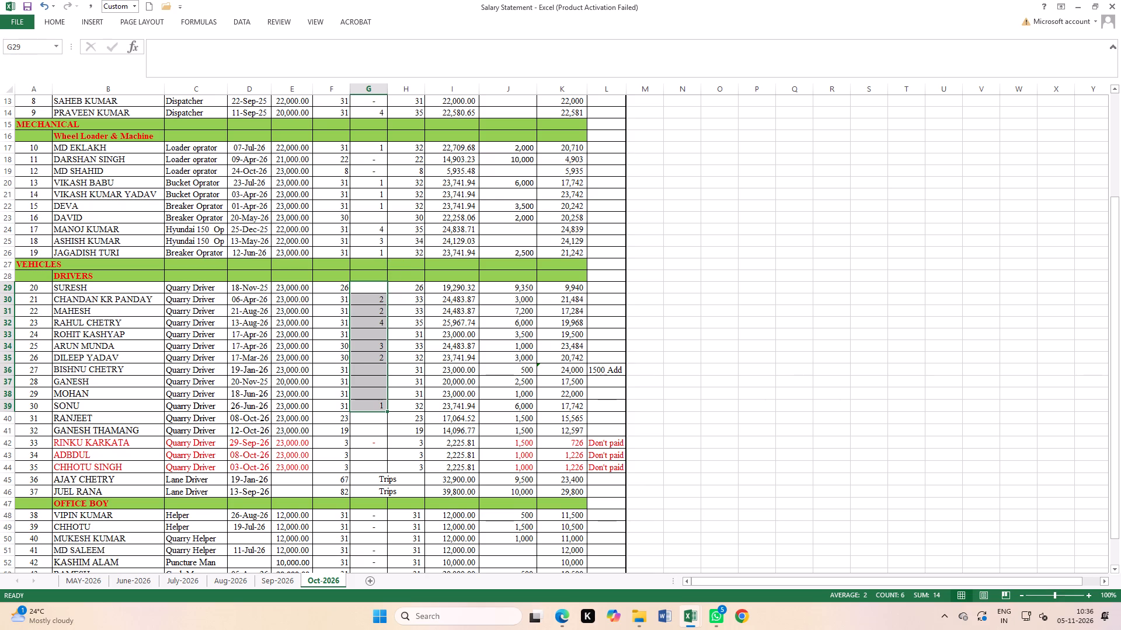
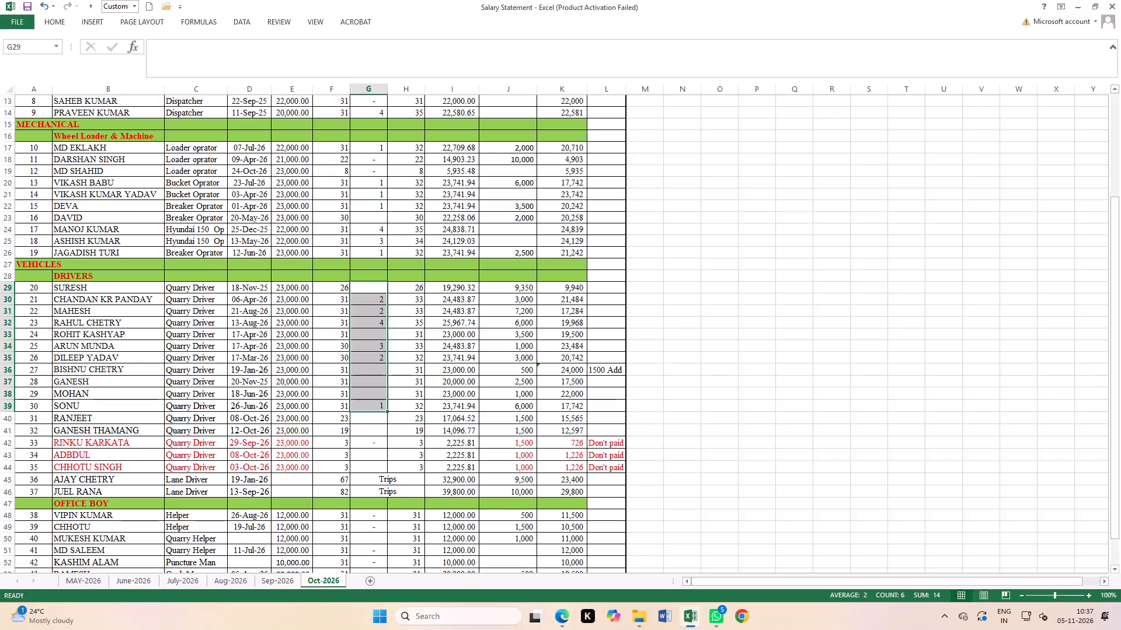
Review the full pay entries of the Drivers section row by row, covering rows 29 to 31.
{"action": "left_click", "coordinate": [5, 288]}
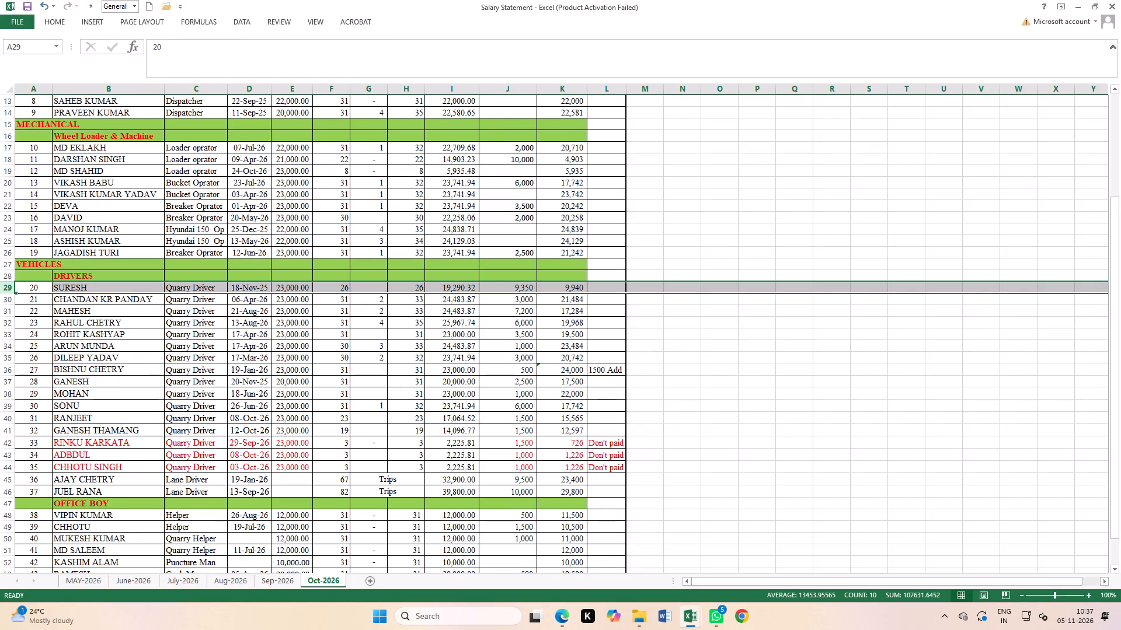
{"action": "left_click", "coordinate": [6, 298]}
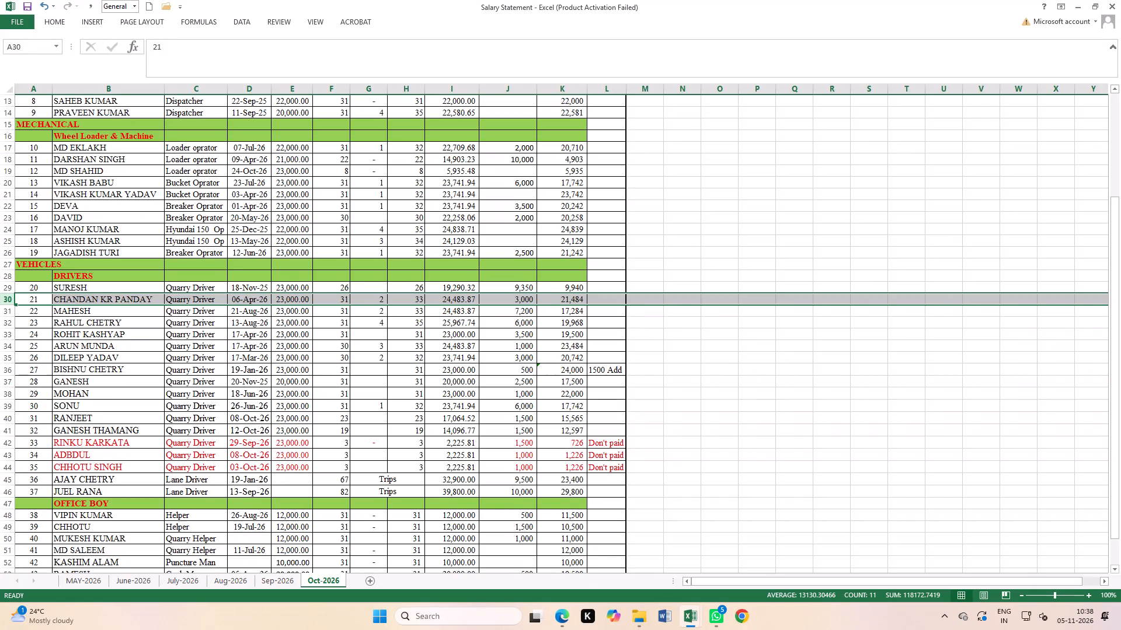
{"action": "left_click", "coordinate": [86, 328]}
{"action": "left_click", "coordinate": [0, 302]}
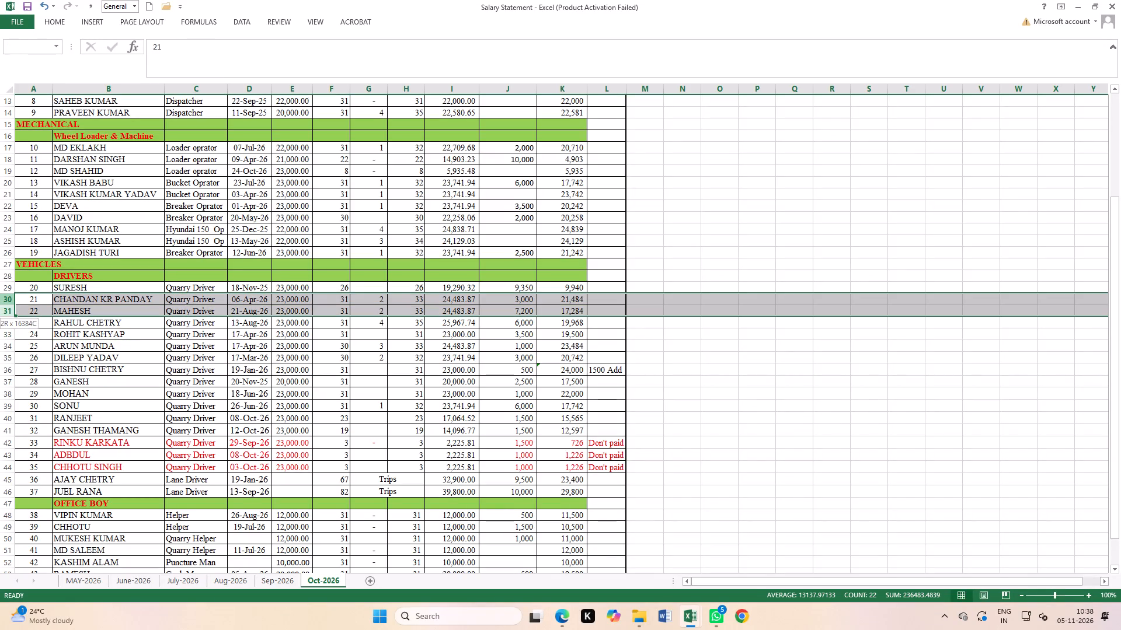
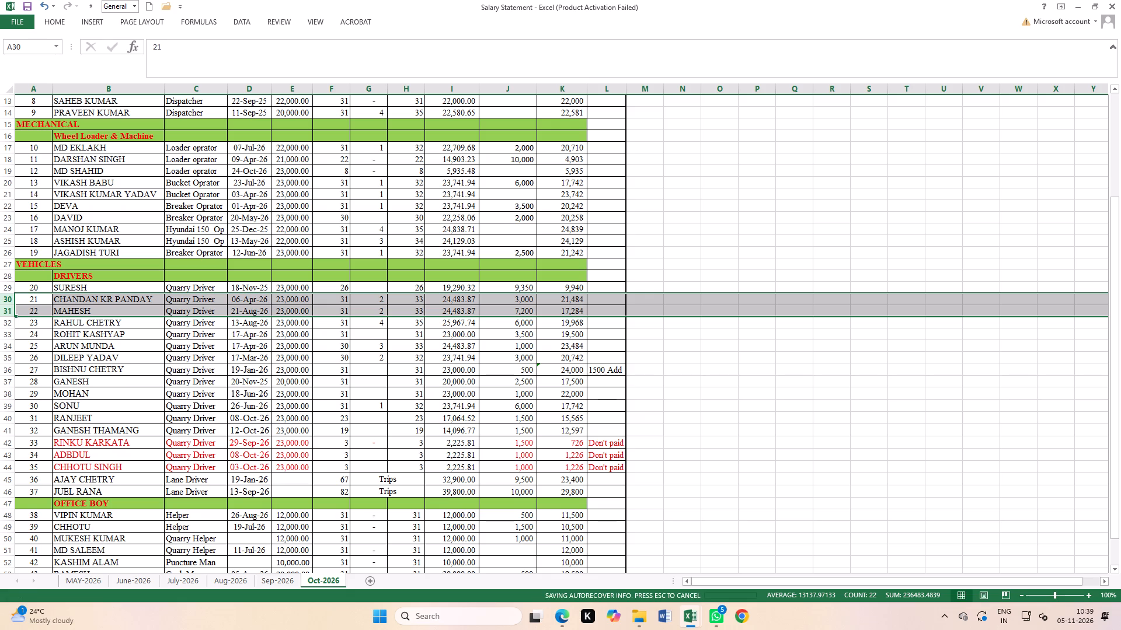
Set the adjusted days in column G to 3 for the quarry driver with serial number 21, in row 30.
{"action": "left_click", "coordinate": [371, 297]}
{"action": "key", "text": "3"}
{"action": "key", "text": "Return"}
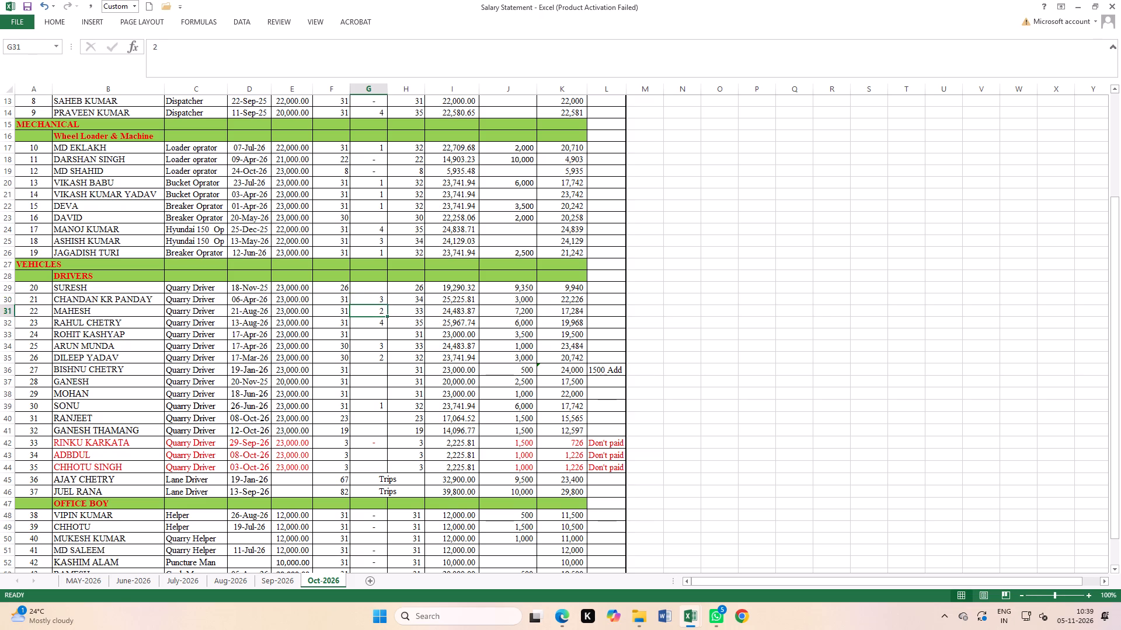
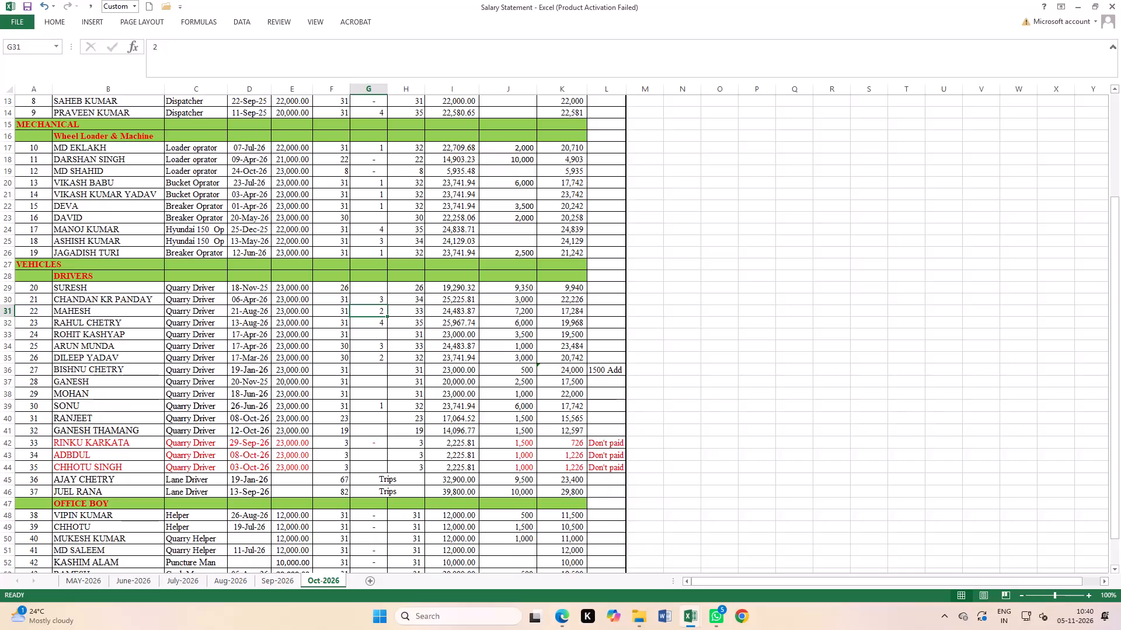
Save the Salary Statement workbook with the corrected October 2026 pay sheet.
{"action": "left_click", "coordinate": [369, 324]}
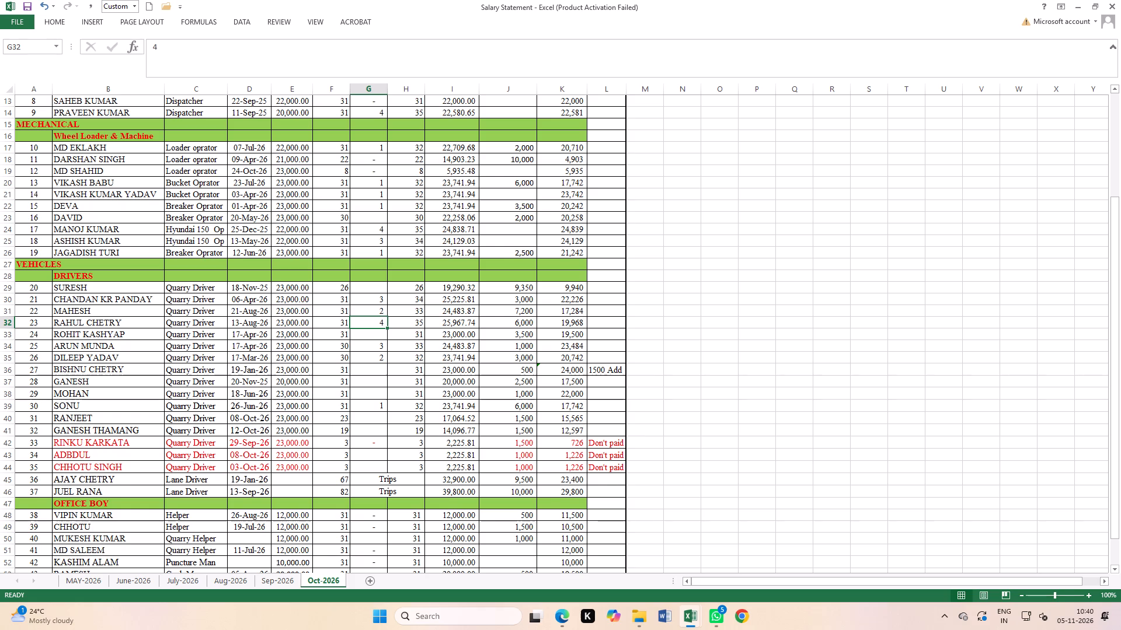
{"action": "scroll", "coordinate": [563, 281], "scroll_direction": "up", "scroll_amount": 10}
{"action": "left_click", "coordinate": [741, 280]}
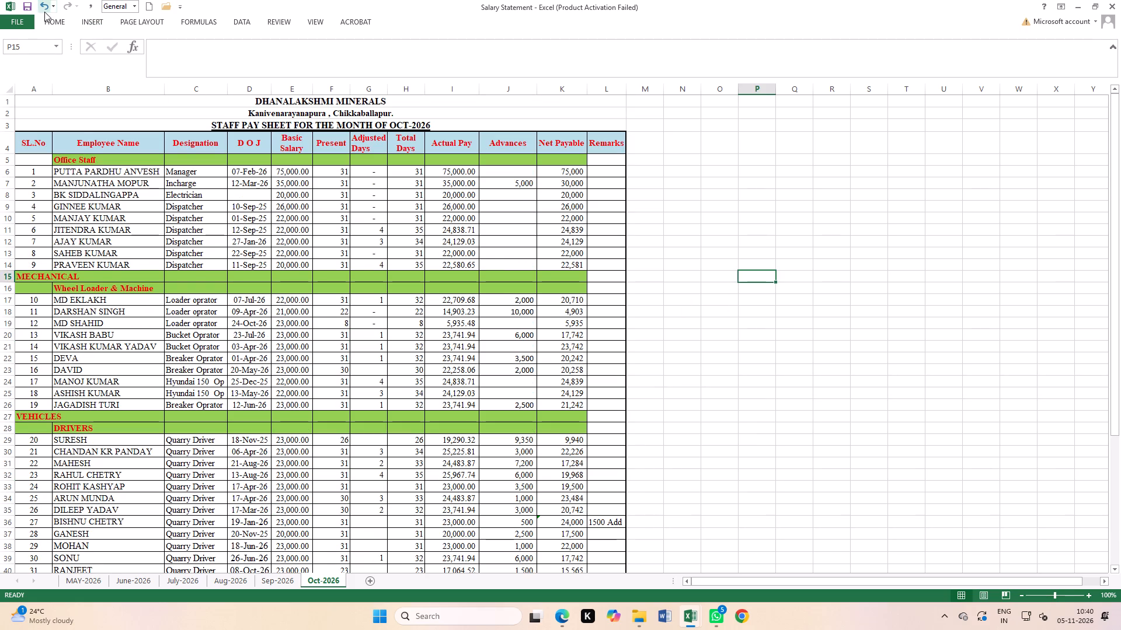
{"action": "triple_click", "coordinate": [28, 4]}
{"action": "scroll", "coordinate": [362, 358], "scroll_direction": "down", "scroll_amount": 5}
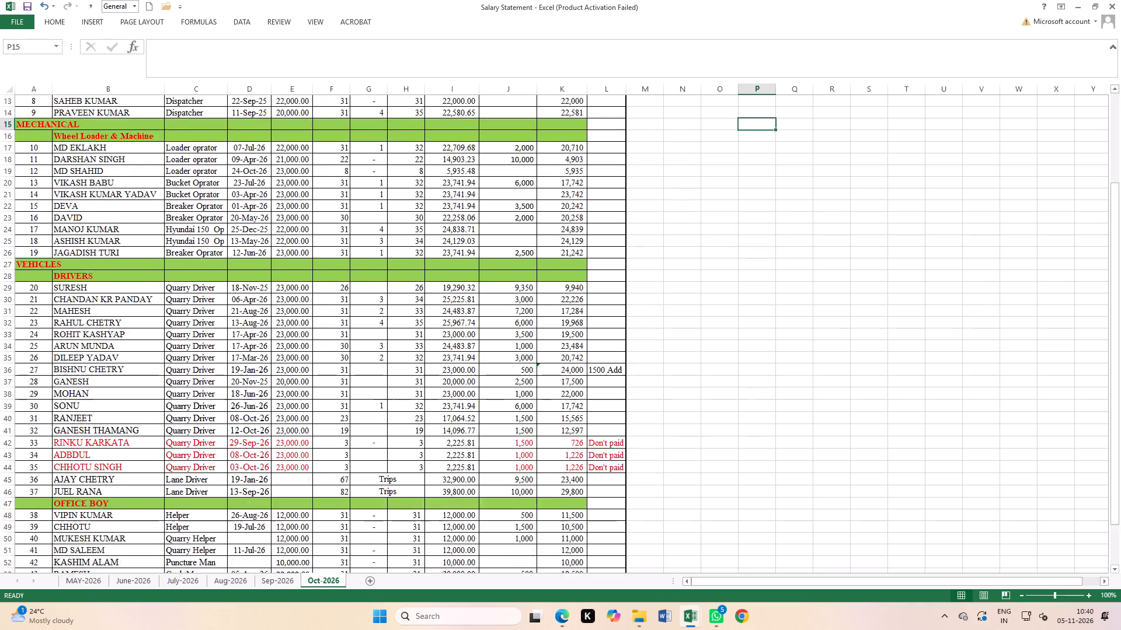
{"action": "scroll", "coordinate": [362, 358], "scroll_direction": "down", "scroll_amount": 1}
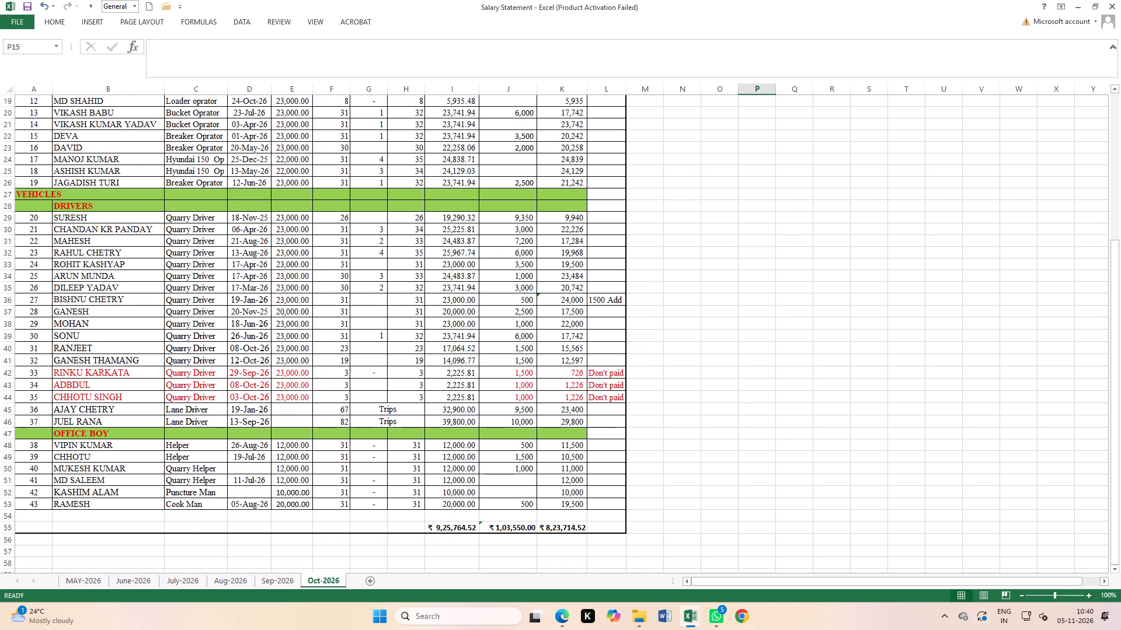
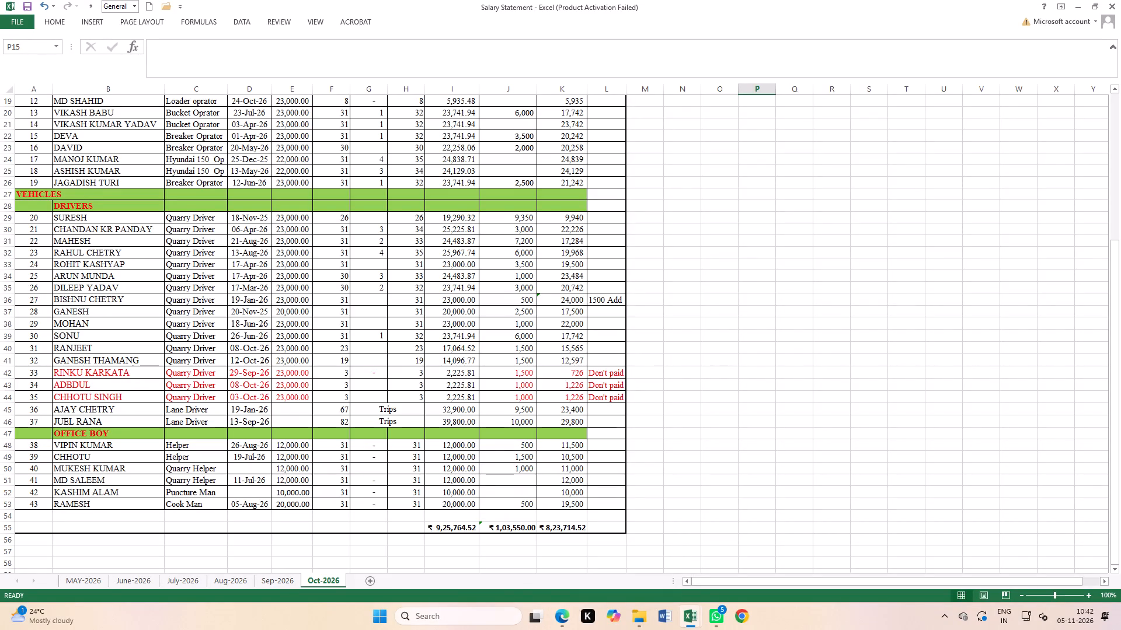
Copy the 08-Oct-26 joining date from serial no. 34 into the empty D O J cell of serial no. 40.
{"action": "left_click", "coordinate": [257, 385]}
{"action": "right_click", "coordinate": [256, 385]}
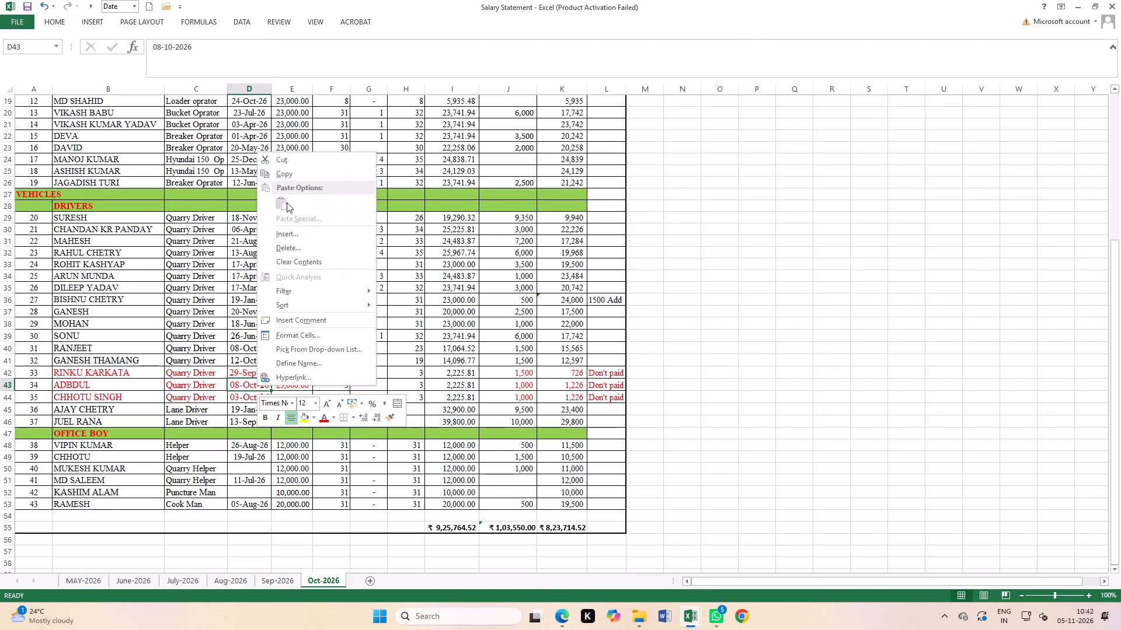
{"action": "left_click", "coordinate": [283, 174]}
{"action": "left_click", "coordinate": [243, 470]}
{"action": "right_click", "coordinate": [243, 470]}
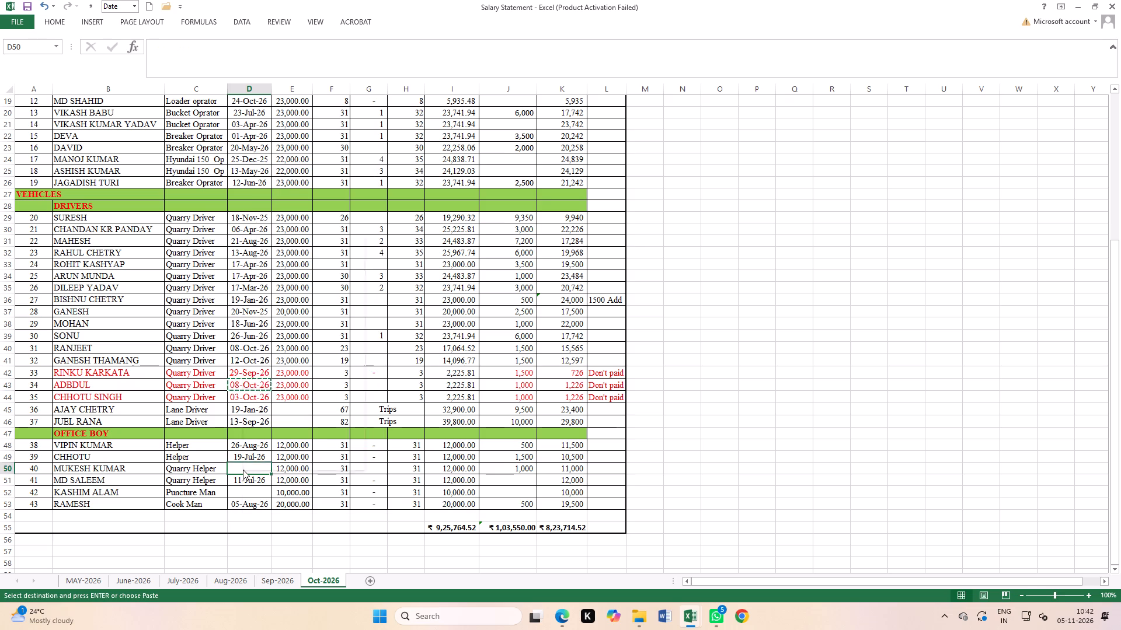
{"action": "left_click", "coordinate": [270, 290]}
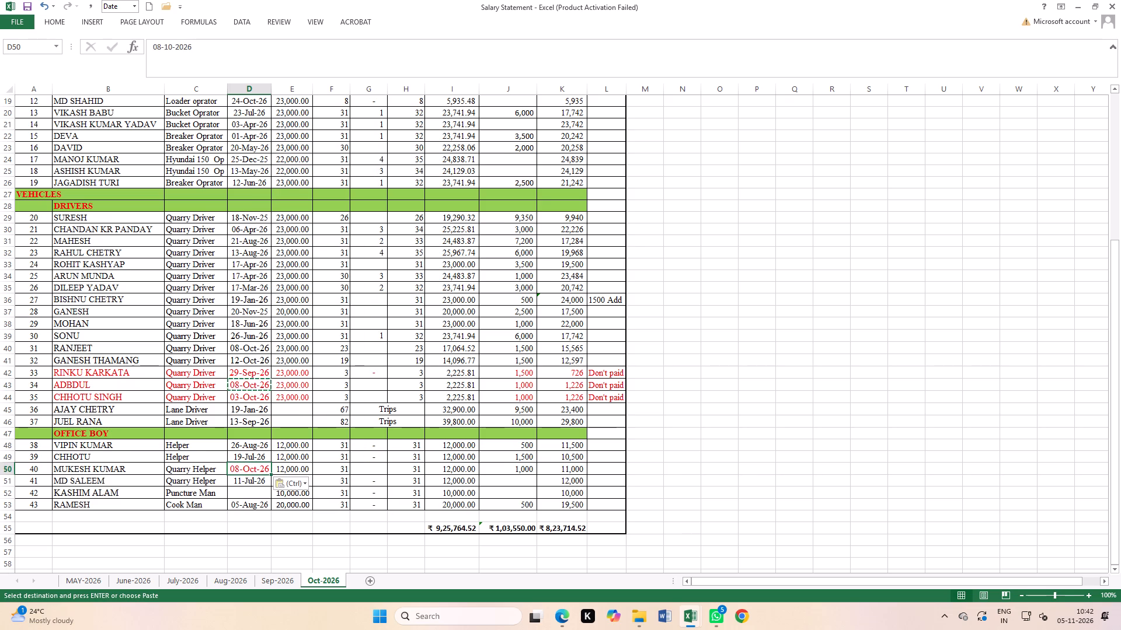
Change the font colour of serial no. 40's joining date to black.
{"action": "left_click", "coordinate": [54, 20]}
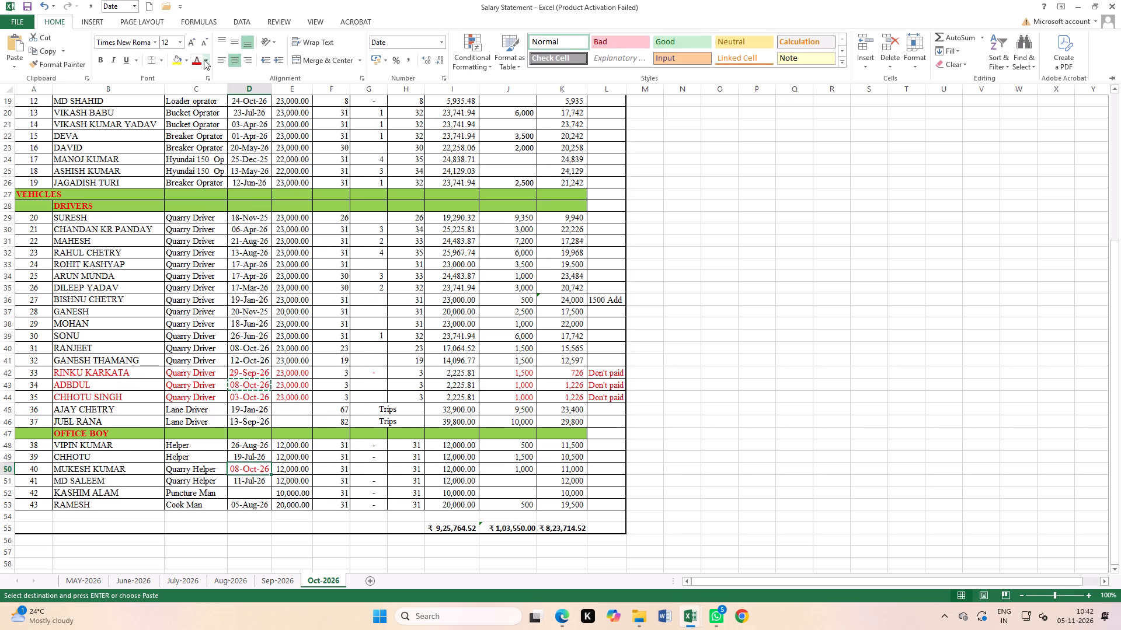
{"action": "left_click", "coordinate": [204, 60]}
{"action": "left_click", "coordinate": [209, 76]}
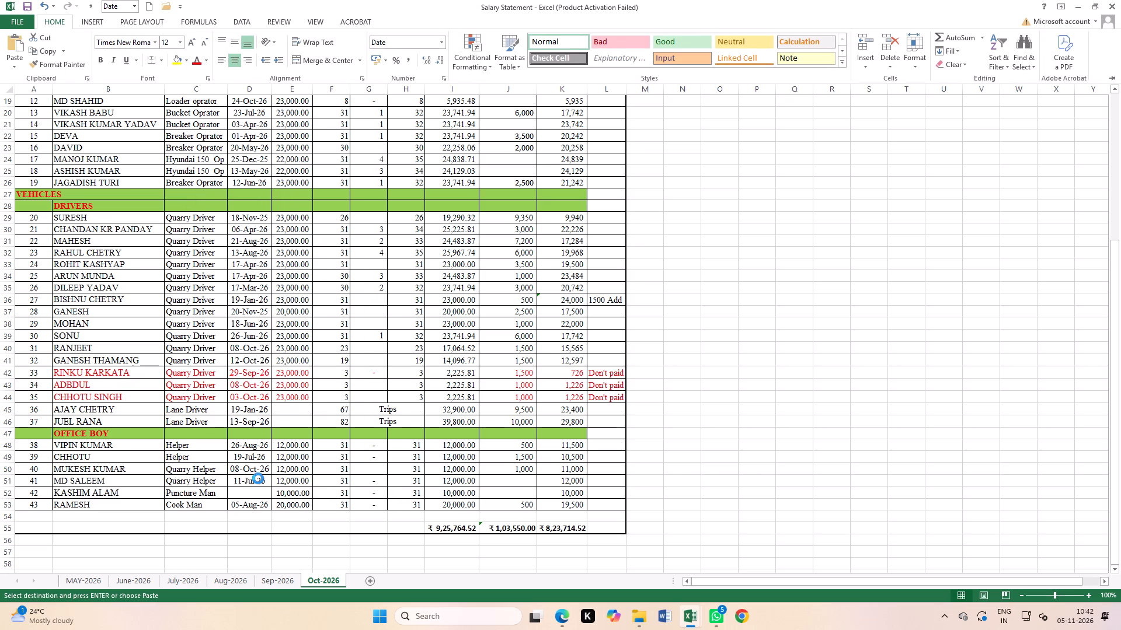
{"action": "left_click", "coordinate": [241, 468]}
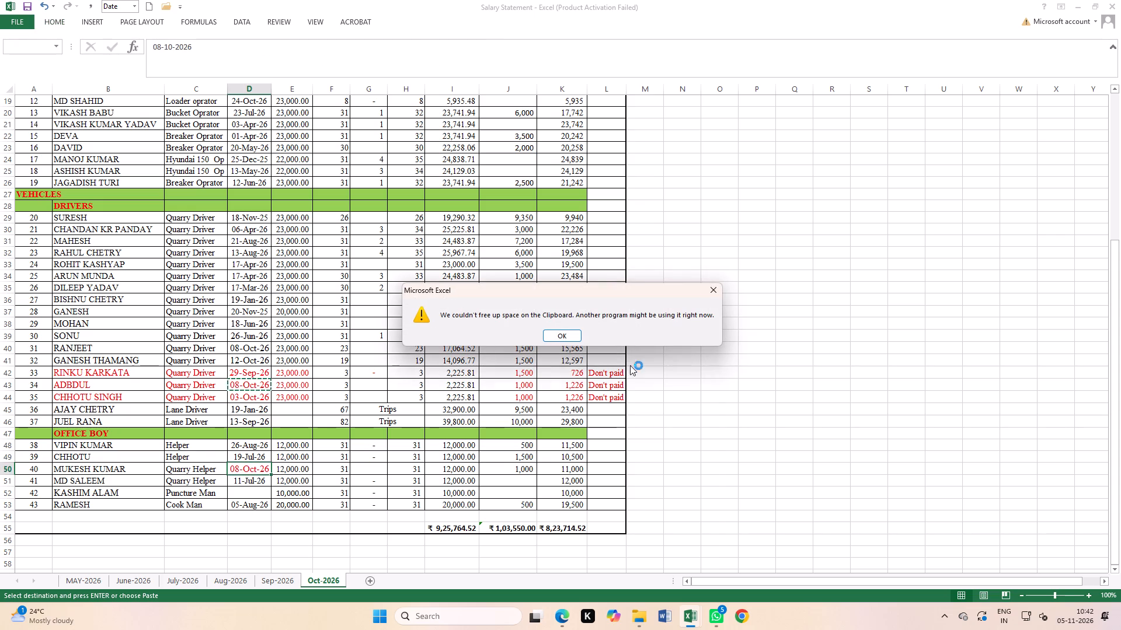
{"action": "left_click", "coordinate": [707, 290]}
{"action": "left_click", "coordinate": [266, 475]}
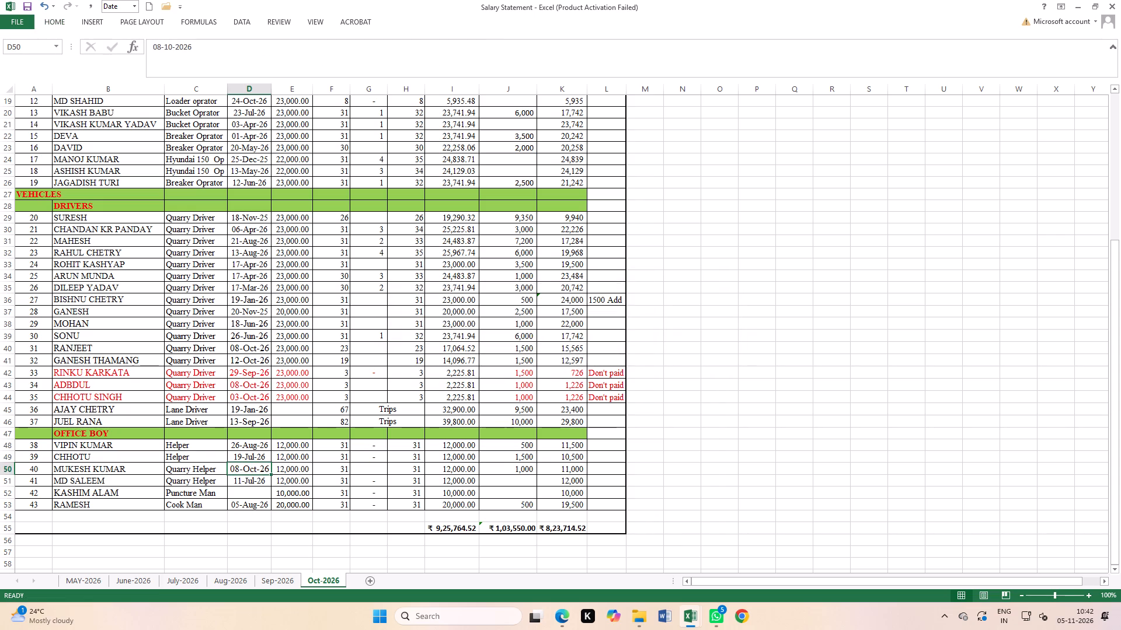
Change the day in serial no. 40's joining date so that it reads 01-Oct-26.
{"action": "double_click", "coordinate": [240, 470]}
{"action": "left_click", "coordinate": [235, 467]}
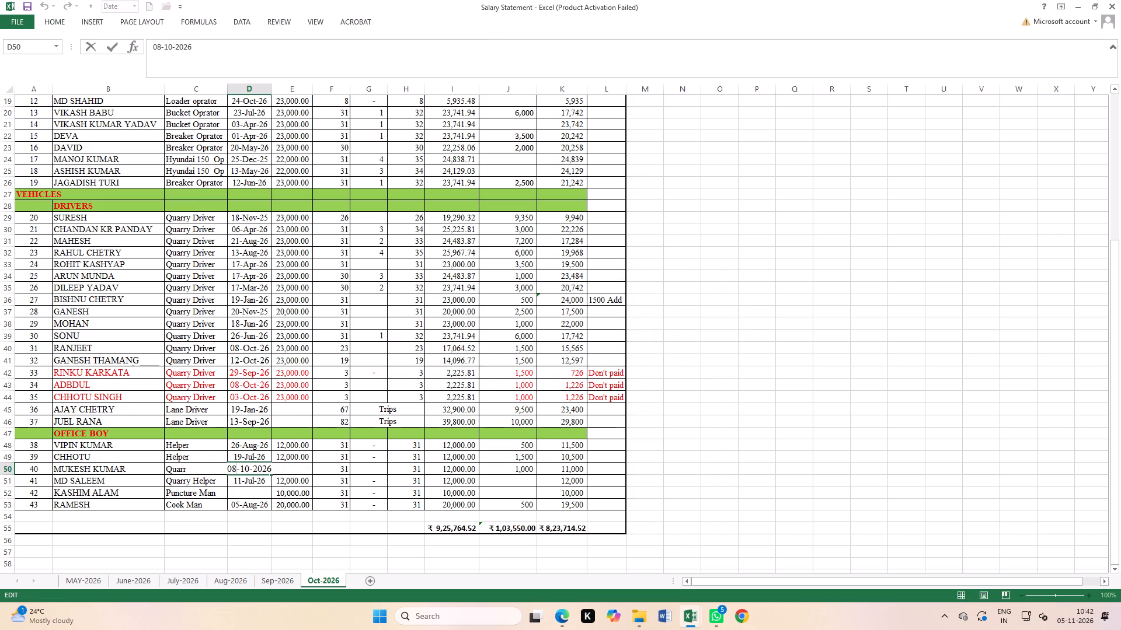
{"action": "key", "text": "BackSpace"}
{"action": "key", "text": "1"}
{"action": "key", "text": "Return"}
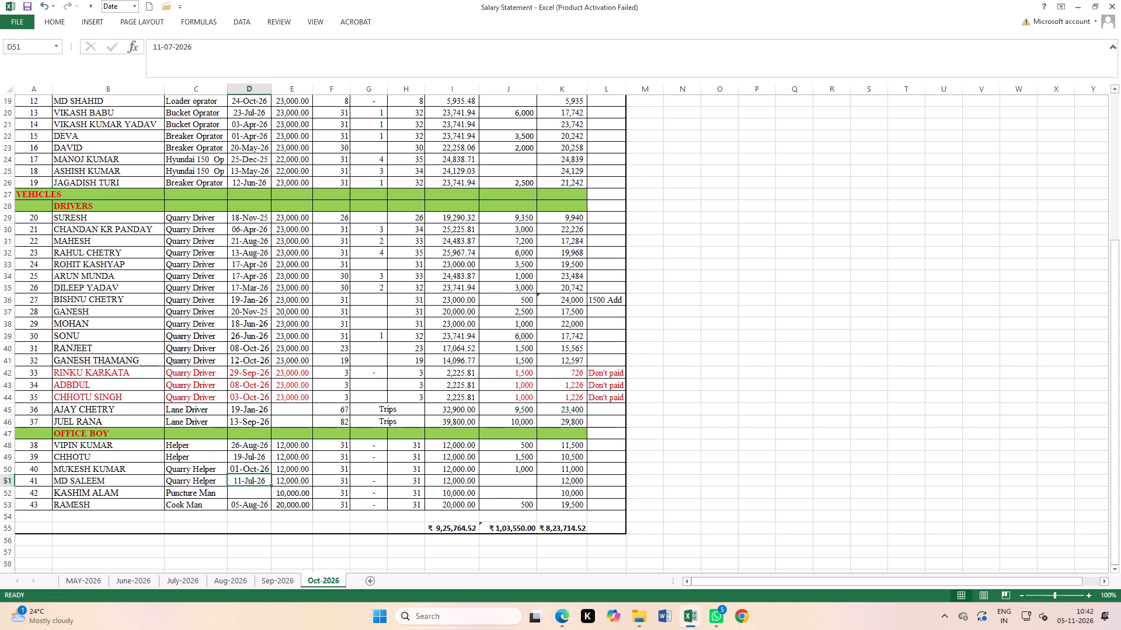
Save the Salary Statement workbook with the completed joining date for serial no. 40.
{"action": "left_click", "coordinate": [530, 466]}
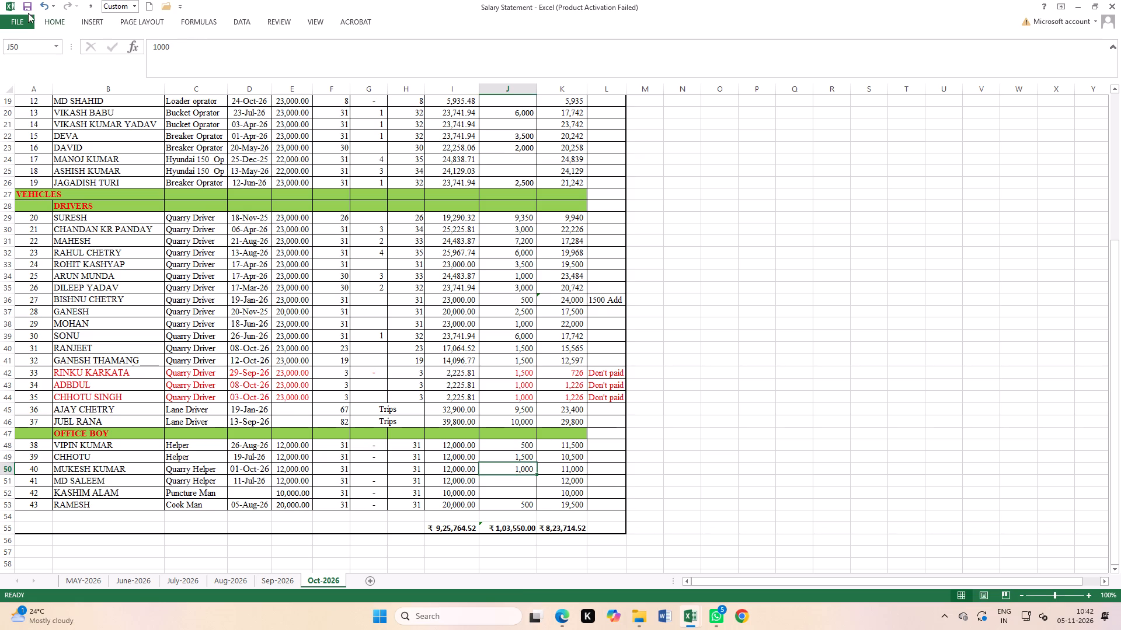
{"action": "triple_click", "coordinate": [27, 5]}
{"action": "left_click", "coordinate": [727, 480]}
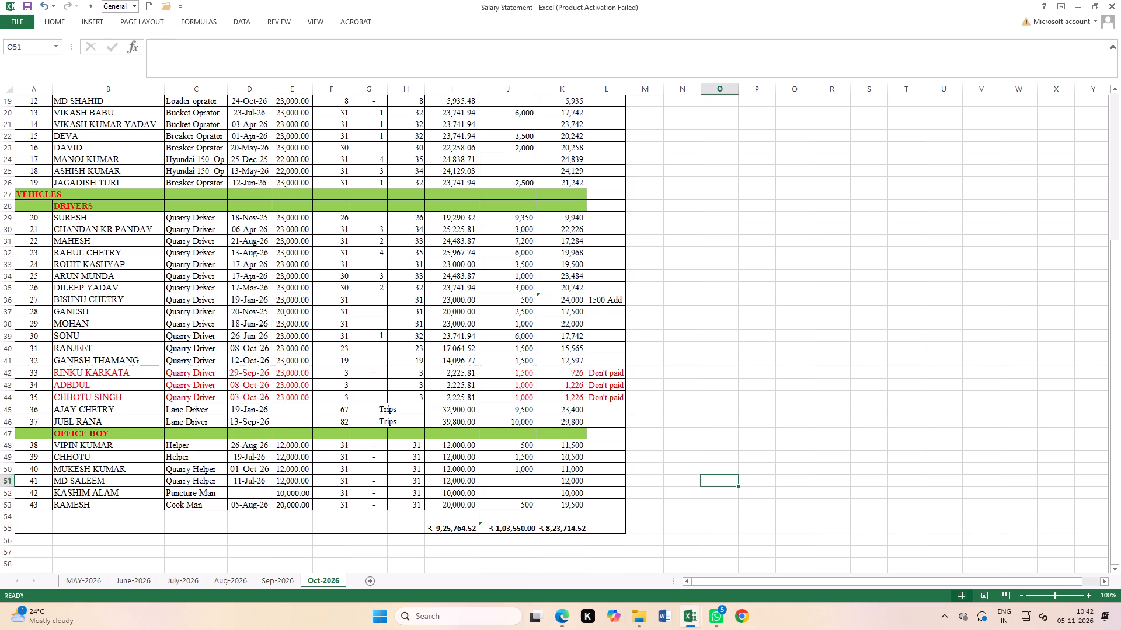
{"action": "scroll", "coordinate": [727, 480], "scroll_direction": "up", "scroll_amount": 9}
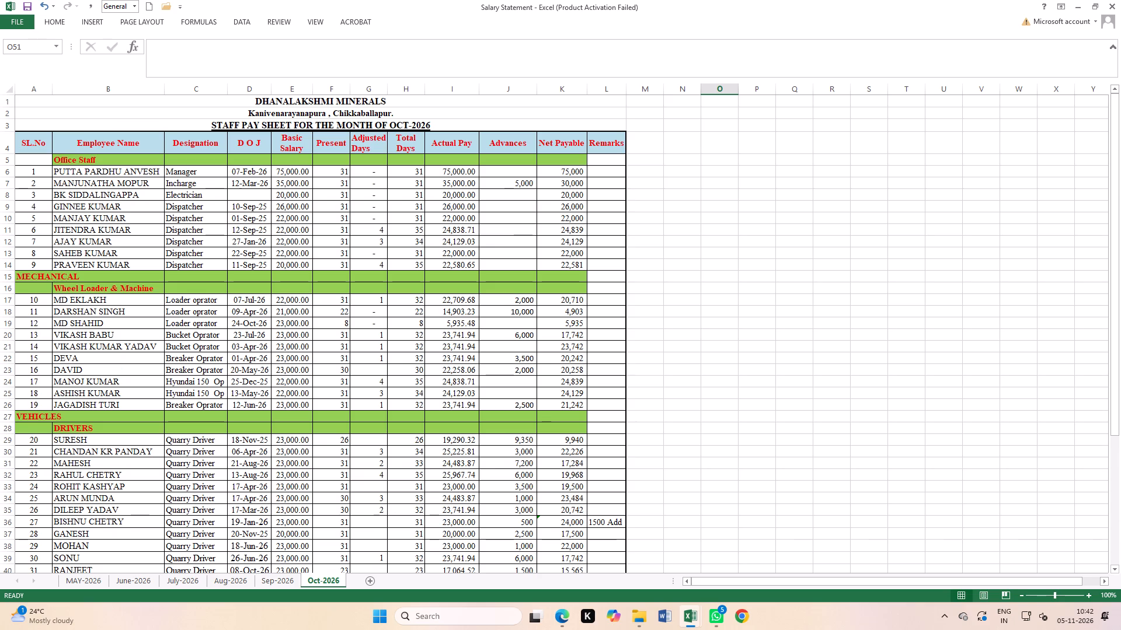
{"action": "left_click", "coordinate": [30, 6]}
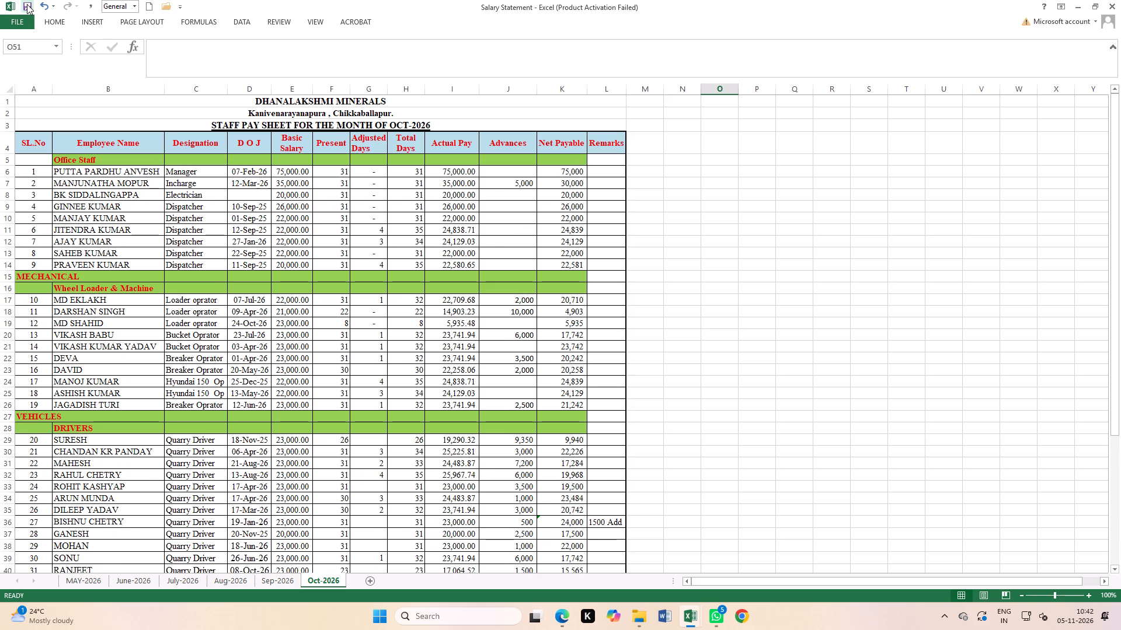
{"action": "triple_click", "coordinate": [26, 5]}
Look through the October pay sheet and set the adjusted days of serial no. 19, the last breaker operator, to 2.
{"action": "scroll", "coordinate": [318, 391], "scroll_direction": "down", "scroll_amount": 4}
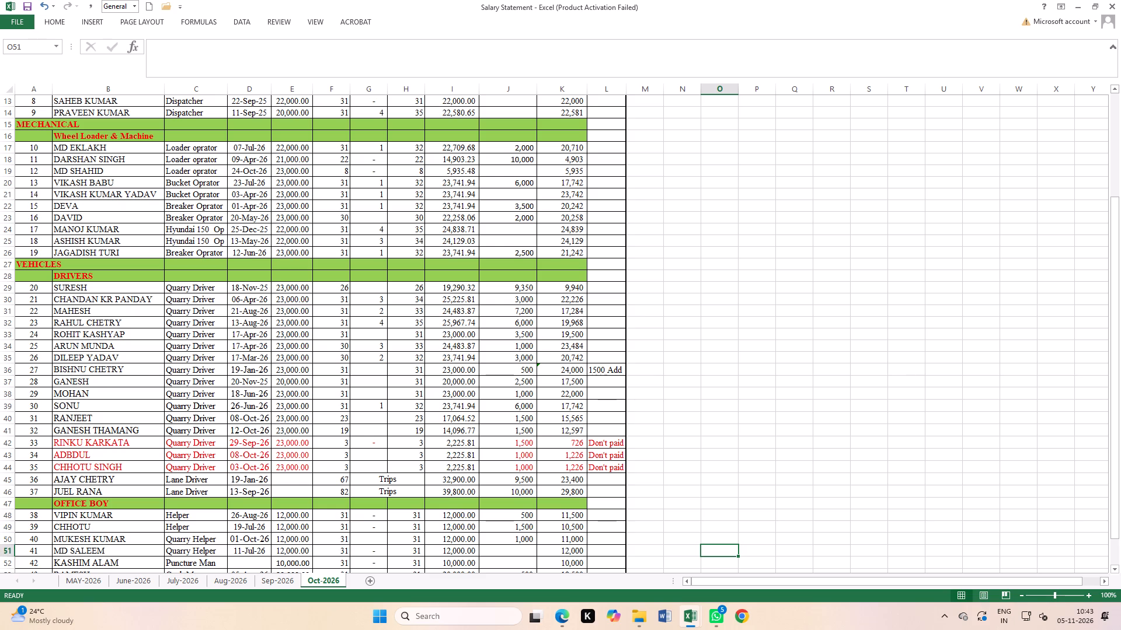
{"action": "scroll", "coordinate": [411, 399], "scroll_direction": "up", "scroll_amount": 2}
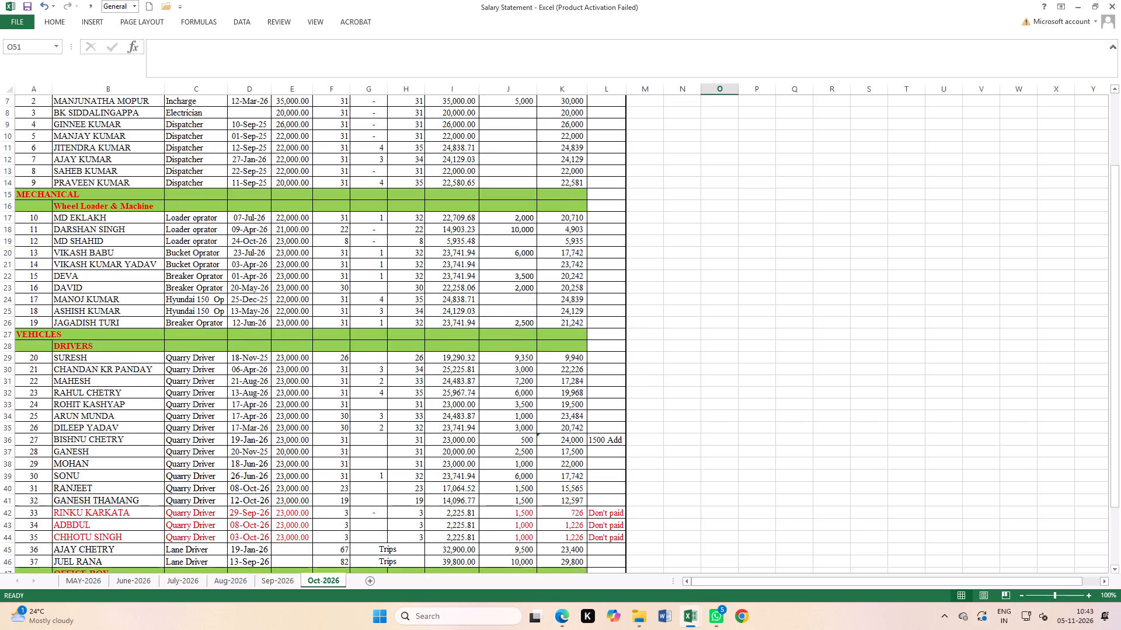
{"action": "scroll", "coordinate": [411, 399], "scroll_direction": "up", "scroll_amount": 1}
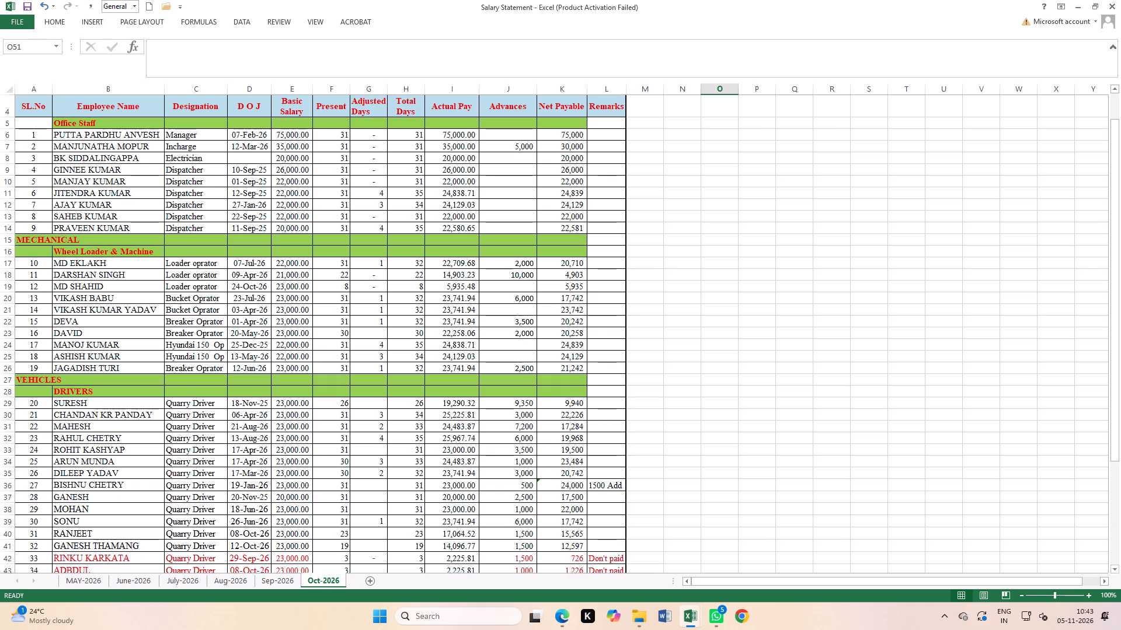
{"action": "scroll", "coordinate": [411, 399], "scroll_direction": "down", "scroll_amount": 2}
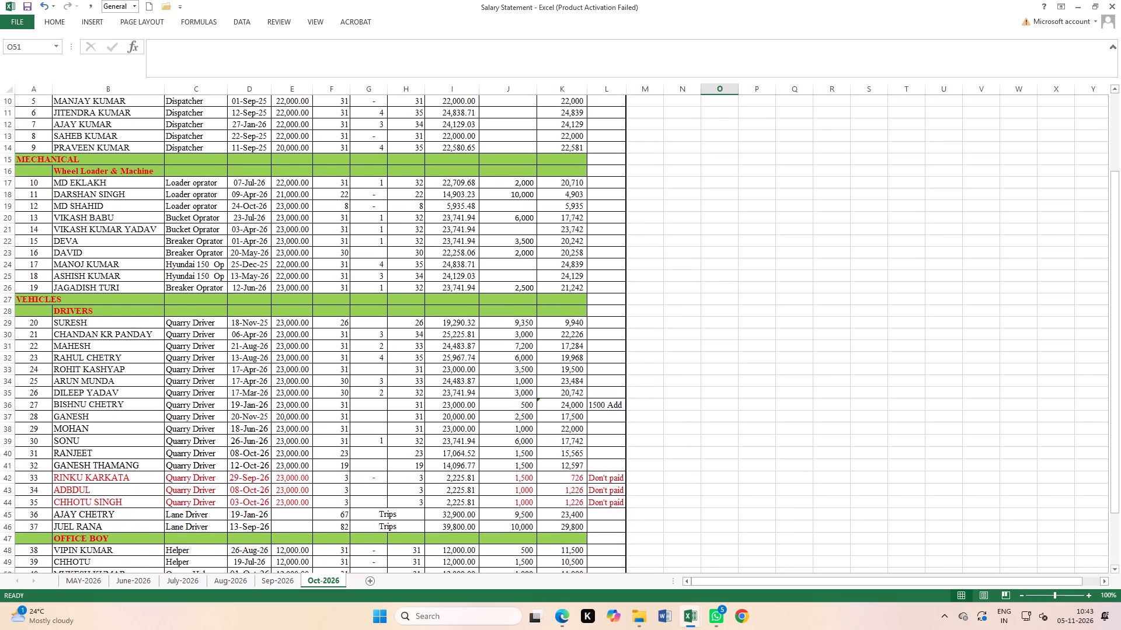
{"action": "scroll", "coordinate": [411, 399], "scroll_direction": "down", "scroll_amount": 4}
{"action": "scroll", "coordinate": [378, 393], "scroll_direction": "up", "scroll_amount": 2}
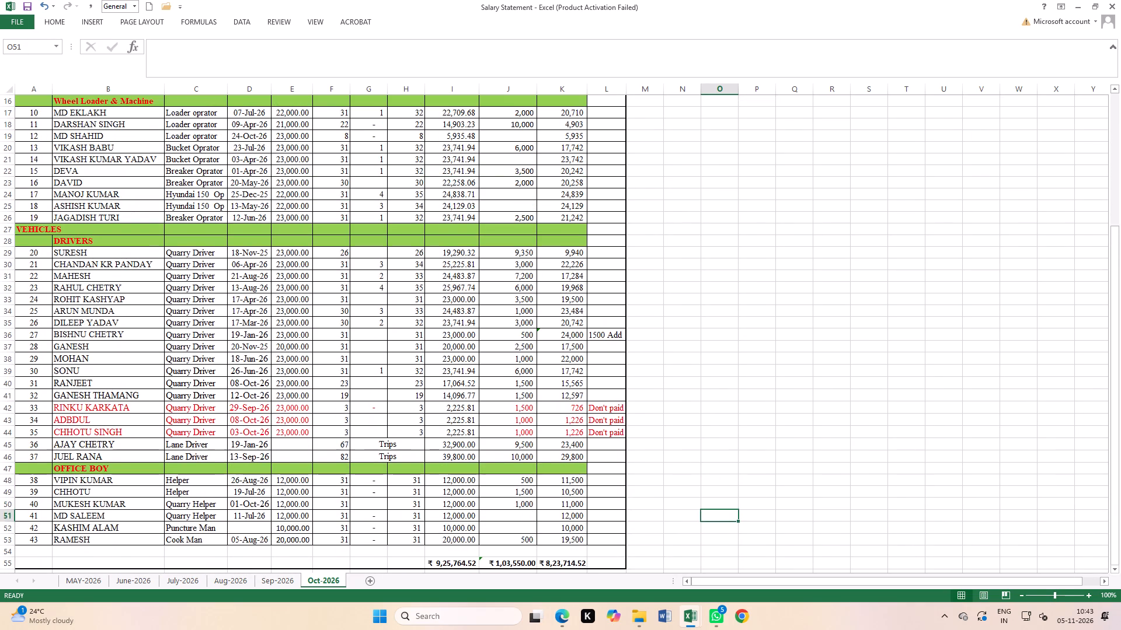
{"action": "scroll", "coordinate": [139, 253], "scroll_direction": "up", "scroll_amount": 1}
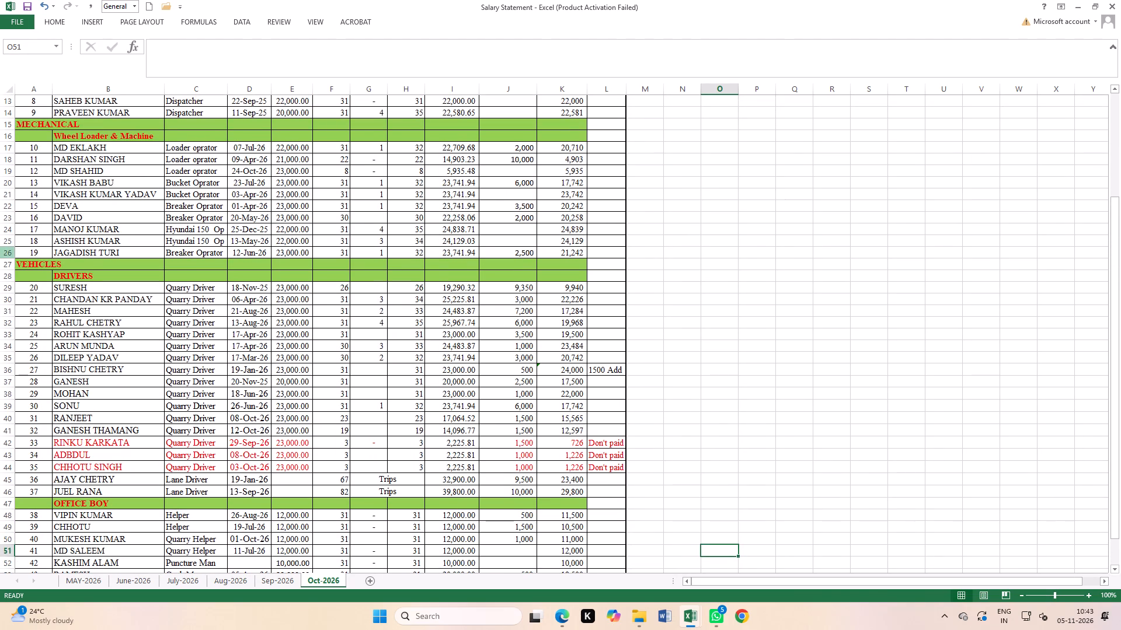
{"action": "left_click", "coordinate": [5, 251]}
{"action": "left_click", "coordinate": [375, 252]}
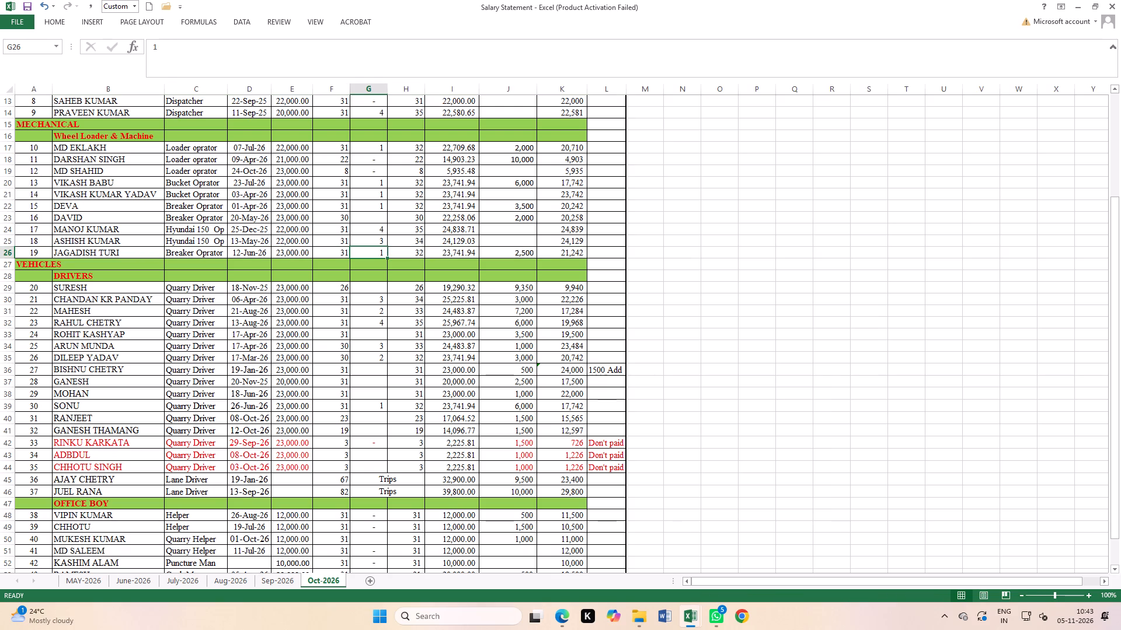
{"action": "key", "text": "2"}
{"action": "key", "text": "Return"}
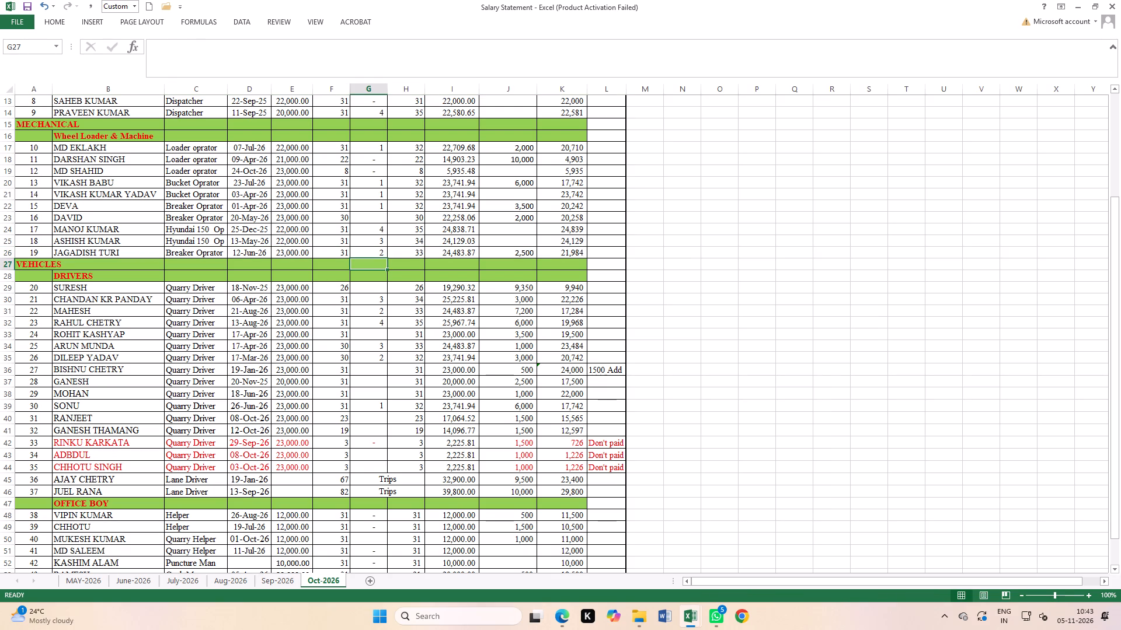
Save the workbook with the corrected adjusted days for serial no. 19.
{"action": "left_click", "coordinate": [458, 363]}
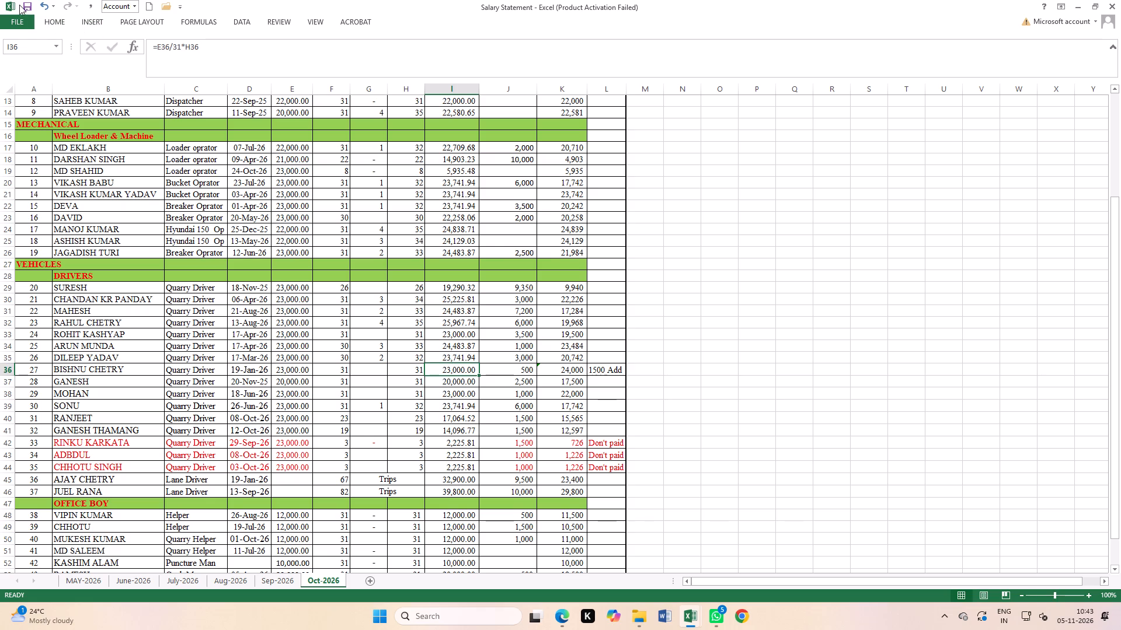
{"action": "triple_click", "coordinate": [25, 4]}
{"action": "double_click", "coordinate": [25, 4]}
{"action": "scroll", "coordinate": [366, 360], "scroll_direction": "up", "scroll_amount": 4}
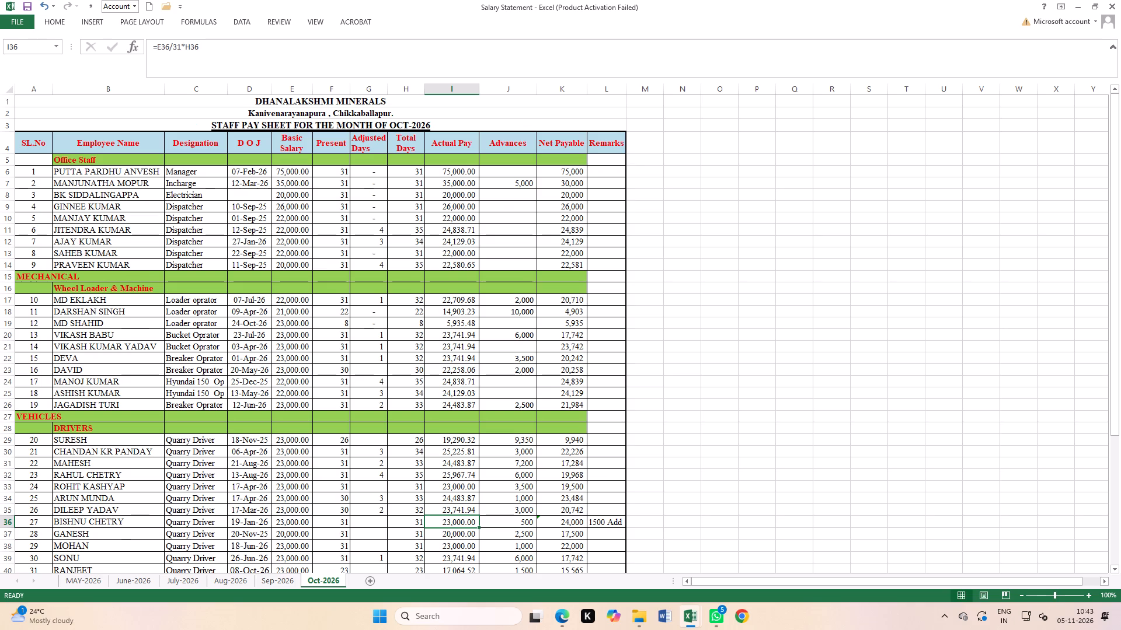
{"action": "double_click", "coordinate": [25, 5]}
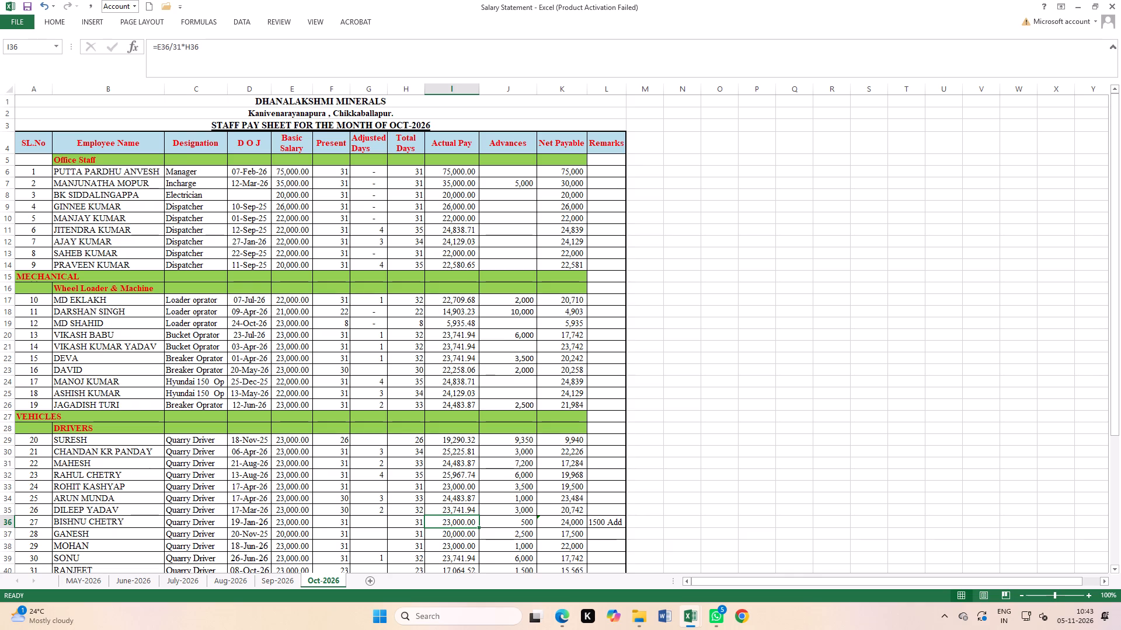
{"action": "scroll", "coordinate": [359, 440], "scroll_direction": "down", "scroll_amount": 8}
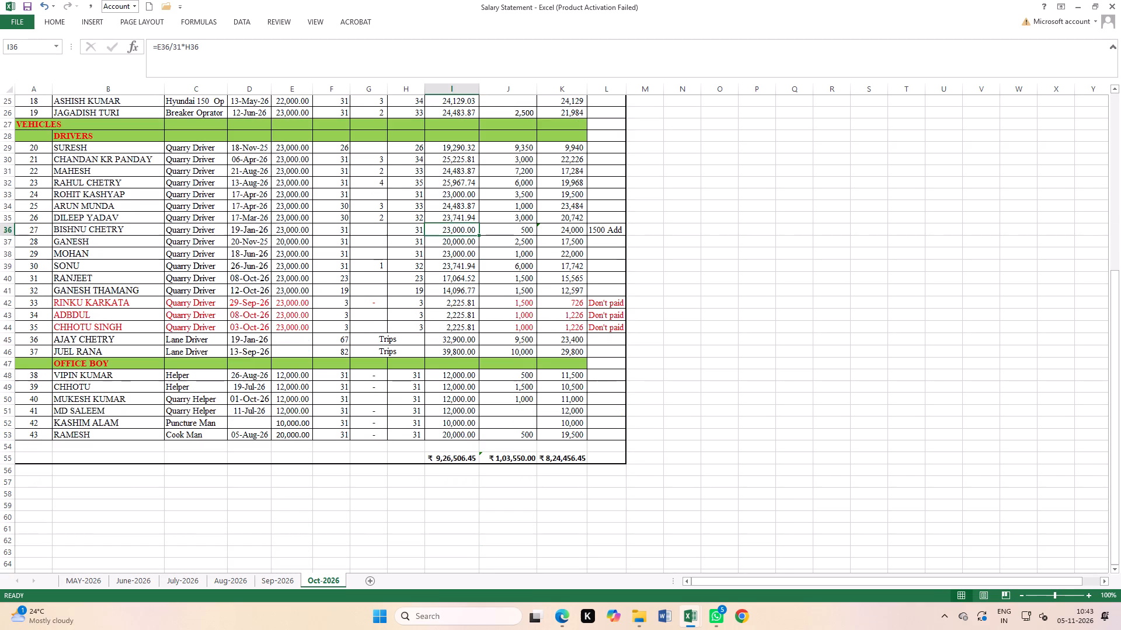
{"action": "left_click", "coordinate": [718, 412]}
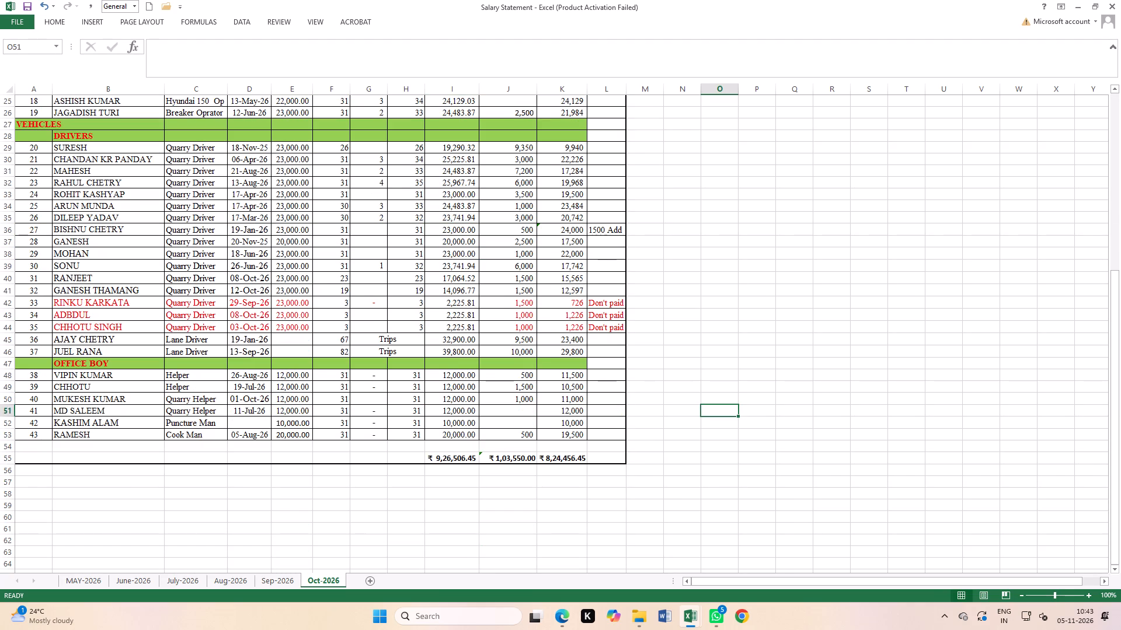
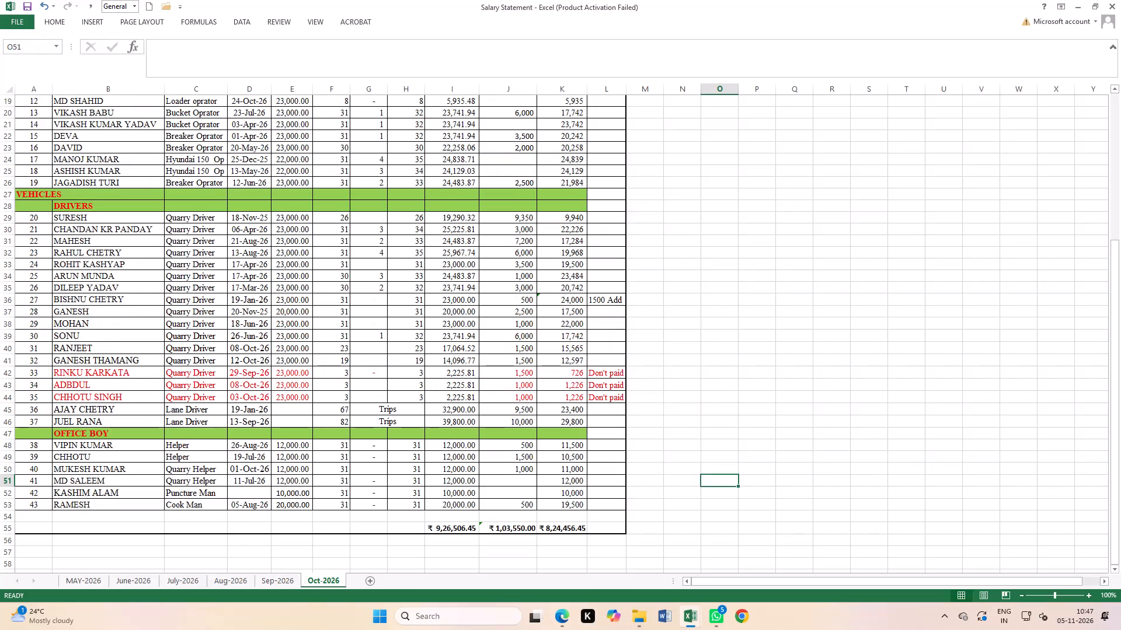
Review the October pay sheet back up to its header and save the Salary Statement workbook again.
{"action": "scroll", "coordinate": [438, 376], "scroll_direction": "up", "scroll_amount": 2}
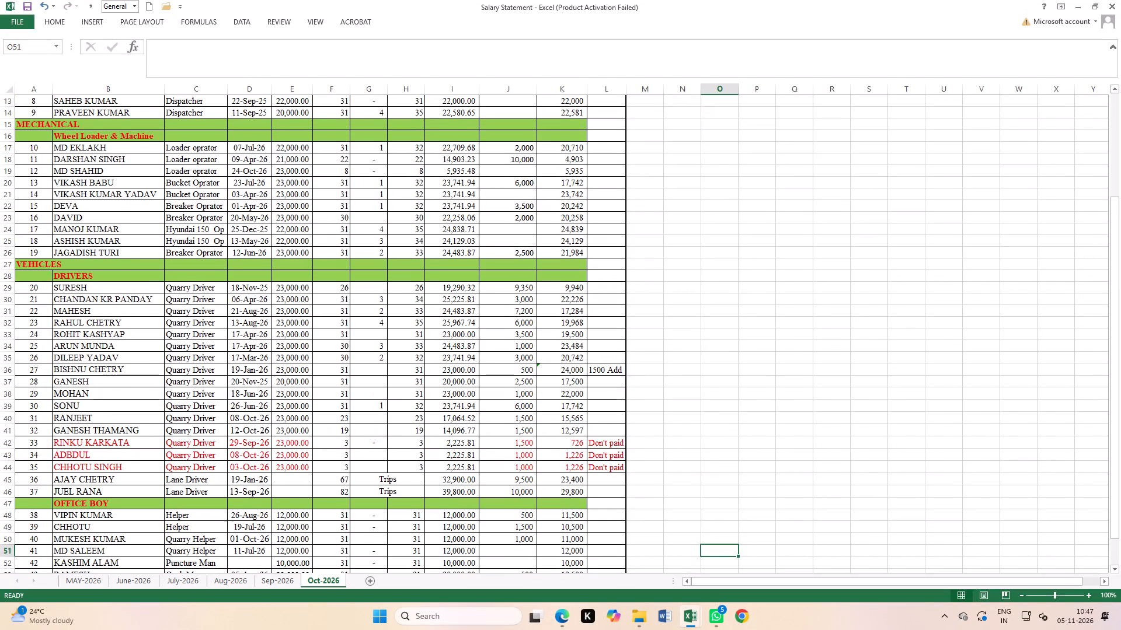
{"action": "scroll", "coordinate": [438, 374], "scroll_direction": "up", "scroll_amount": 6}
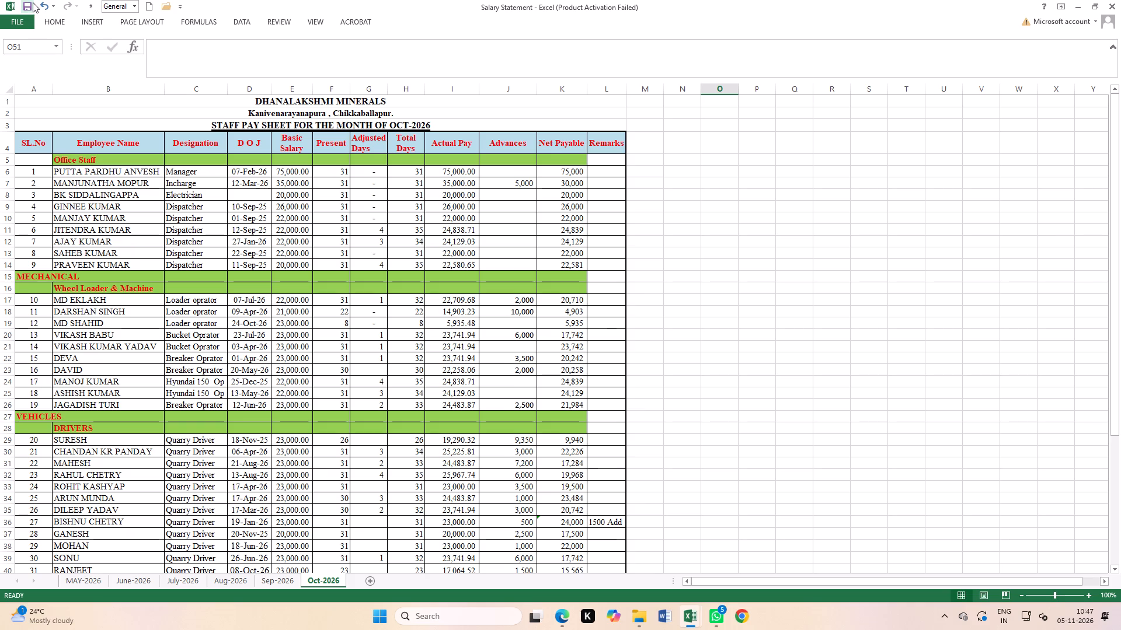
{"action": "triple_click", "coordinate": [27, 6]}
{"action": "double_click", "coordinate": [27, 6]}
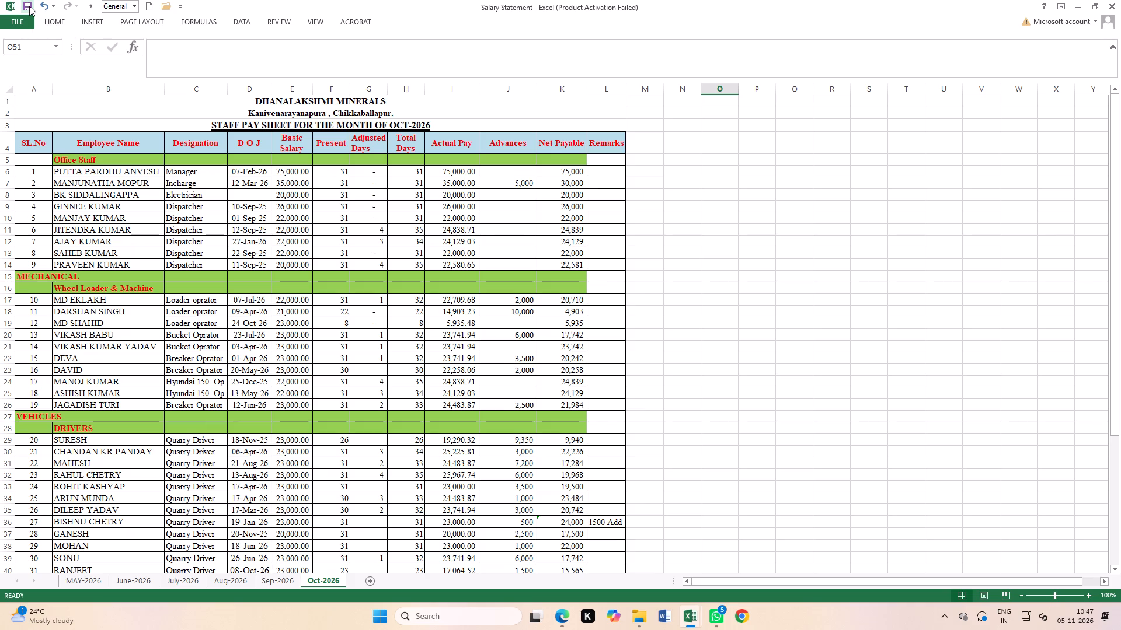
{"action": "triple_click", "coordinate": [26, 5]}
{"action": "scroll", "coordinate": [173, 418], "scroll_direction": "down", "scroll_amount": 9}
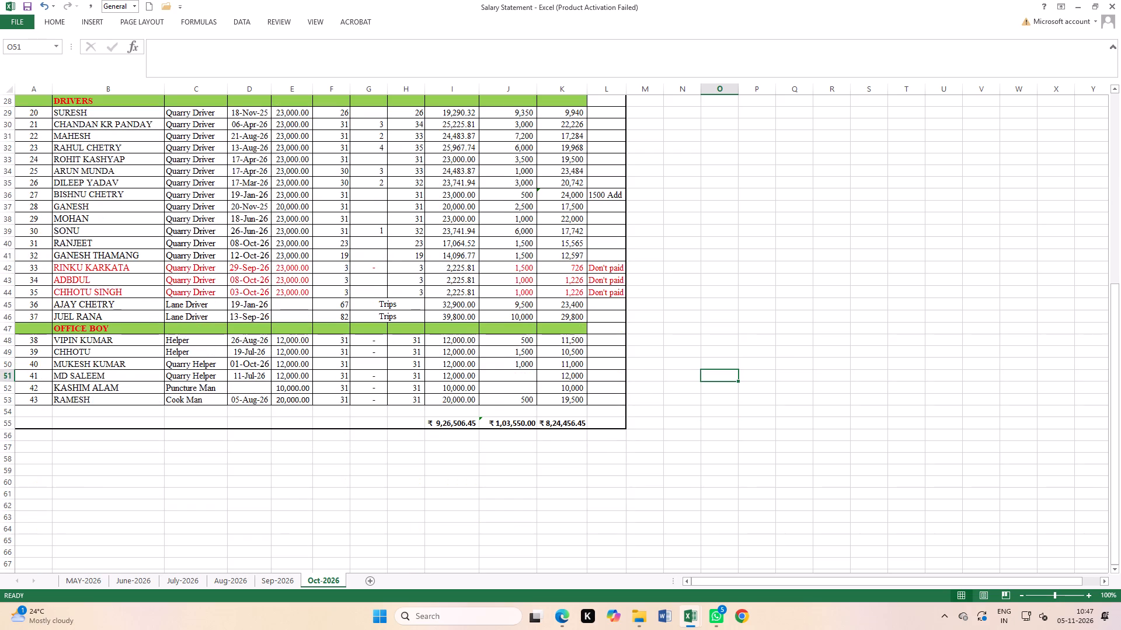
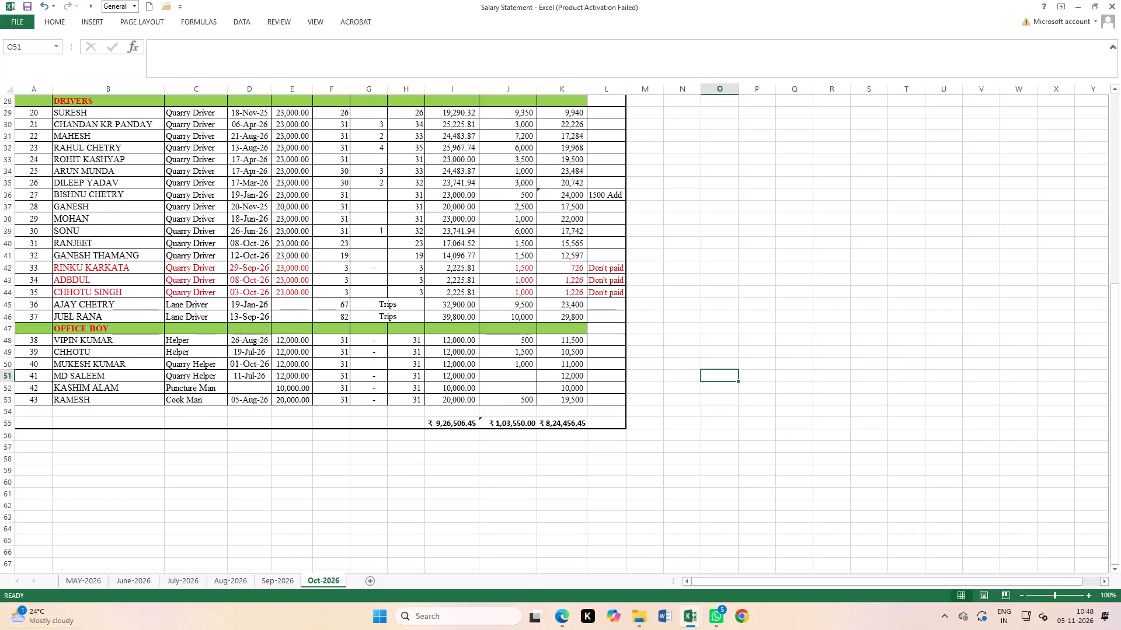
Check which rows the Actual Pay total's SUM formula covers at the bottom of the October pay sheet.
{"action": "scroll", "coordinate": [349, 366], "scroll_direction": "up", "scroll_amount": 14}
{"action": "scroll", "coordinate": [392, 441], "scroll_direction": "down", "scroll_amount": 10}
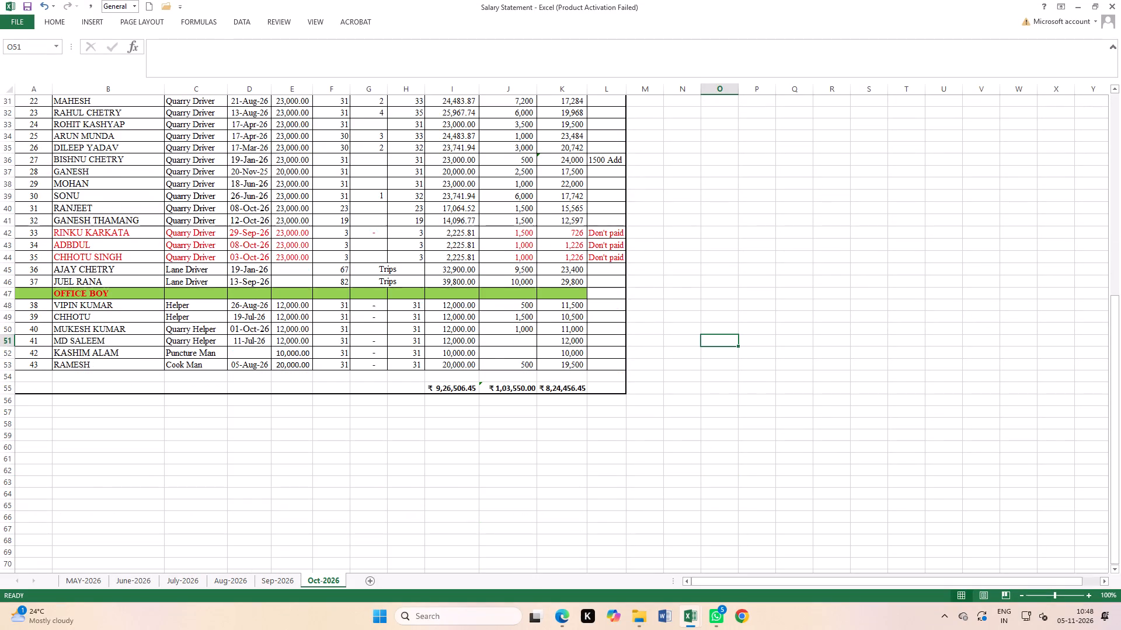
{"action": "double_click", "coordinate": [456, 388]}
{"action": "scroll", "coordinate": [456, 388], "scroll_direction": "up", "scroll_amount": 13}
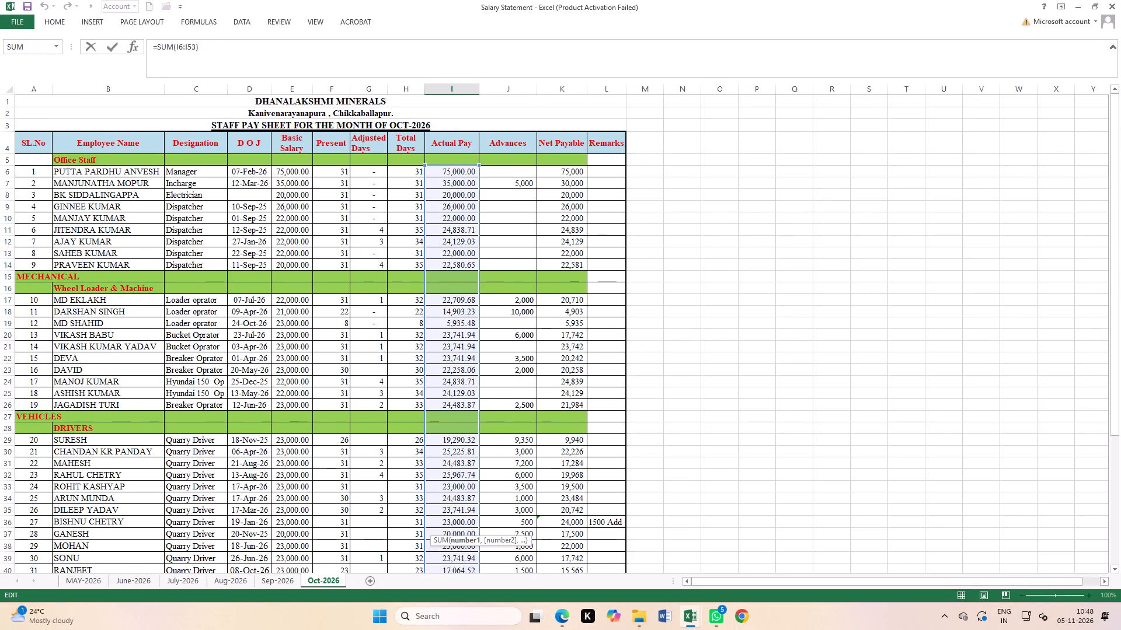
{"action": "scroll", "coordinate": [456, 388], "scroll_direction": "down", "scroll_amount": 9}
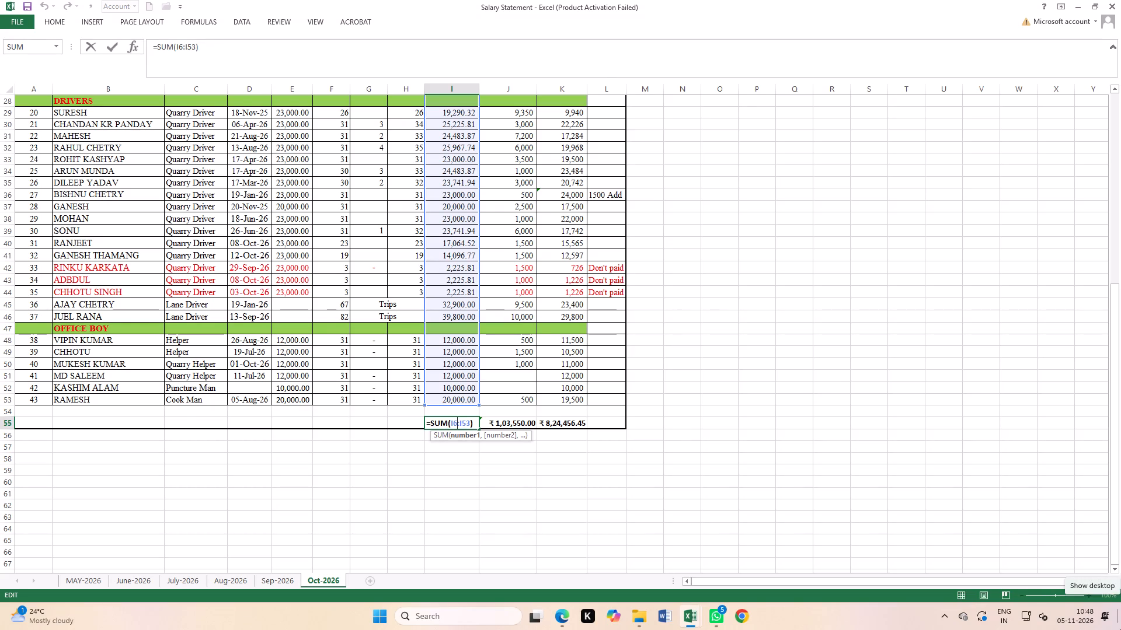
{"action": "key", "text": "Return"}
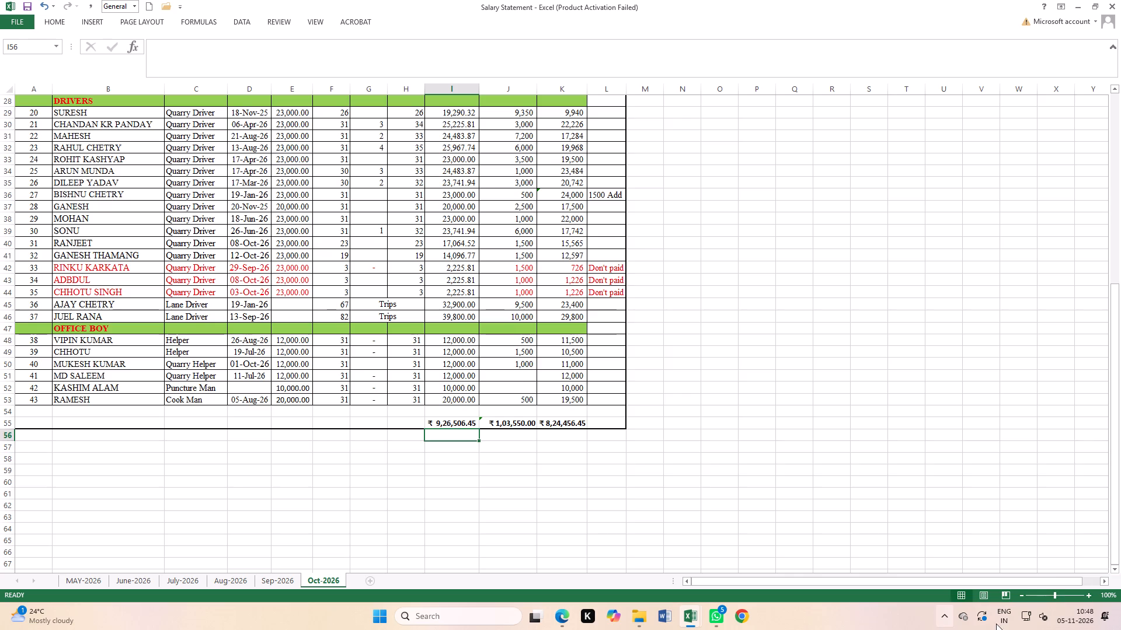
Go back up to the October pay sheet's header and save the Salary Statement workbook.
{"action": "scroll", "coordinate": [1084, 584], "scroll_direction": "up", "scroll_amount": 1}
{"action": "left_click", "coordinate": [805, 327]}
{"action": "scroll", "coordinate": [135, 224], "scroll_direction": "up", "scroll_amount": 5}
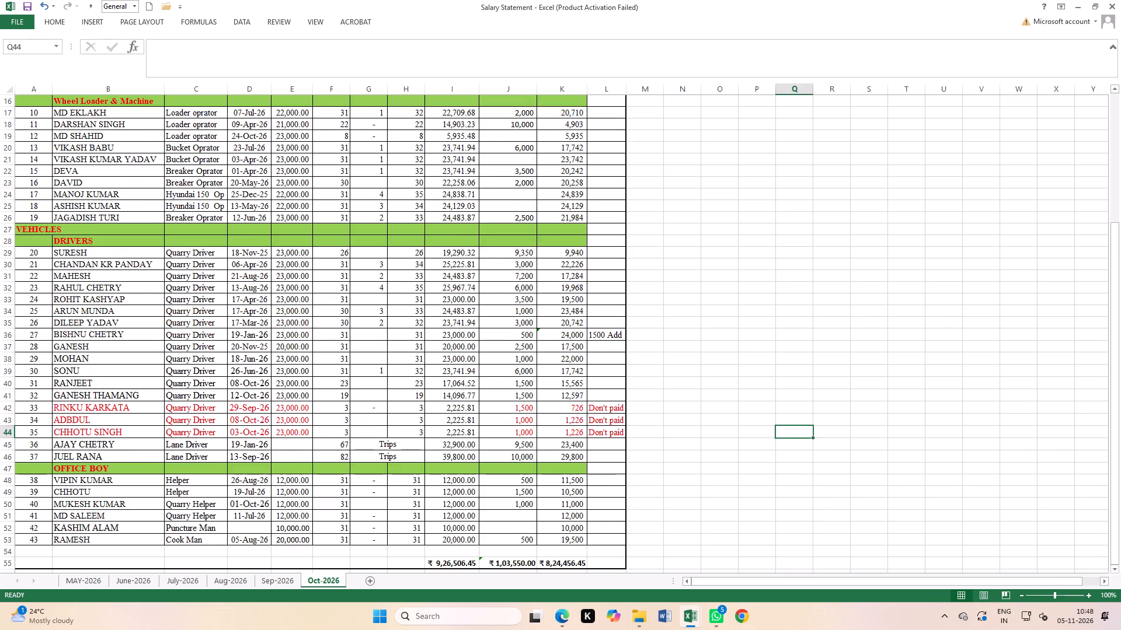
{"action": "scroll", "coordinate": [135, 224], "scroll_direction": "up", "scroll_amount": 9}
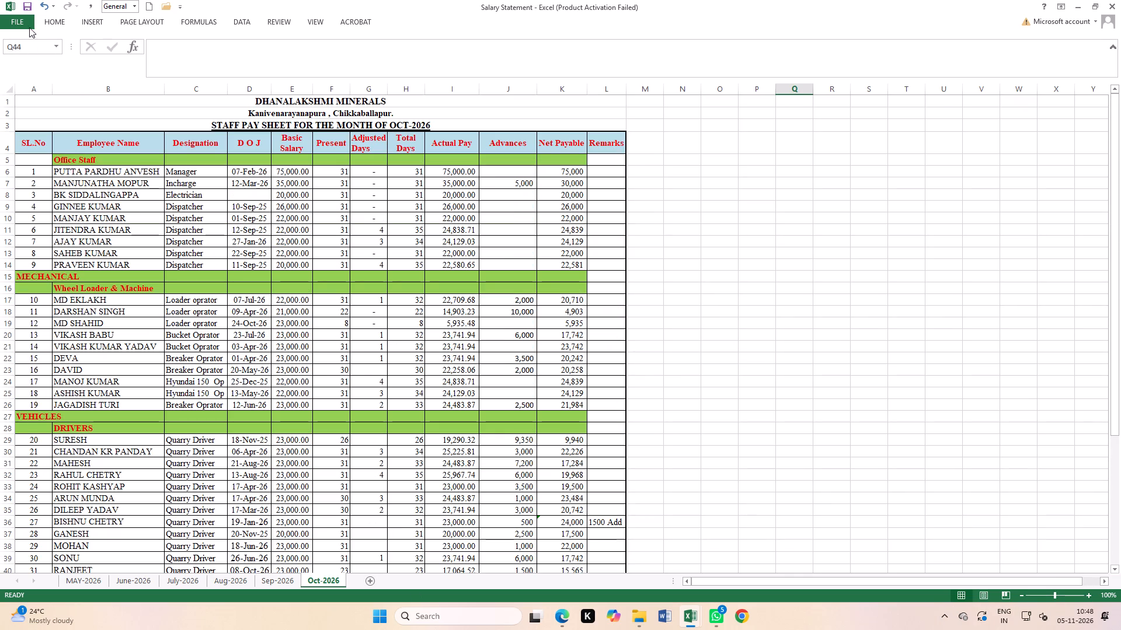
{"action": "triple_click", "coordinate": [27, 3]}
{"action": "left_click", "coordinate": [27, 3]}
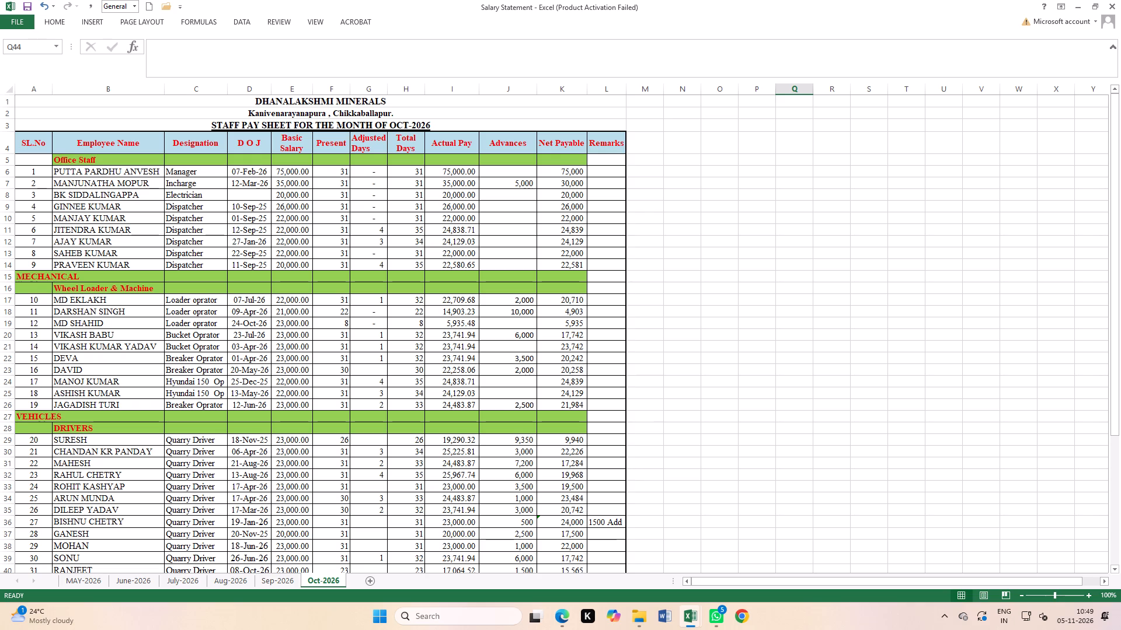
Check which rows the Advances total's SUM formula covers at the bottom of the October pay sheet.
{"action": "scroll", "coordinate": [436, 332], "scroll_direction": "down", "scroll_amount": 5}
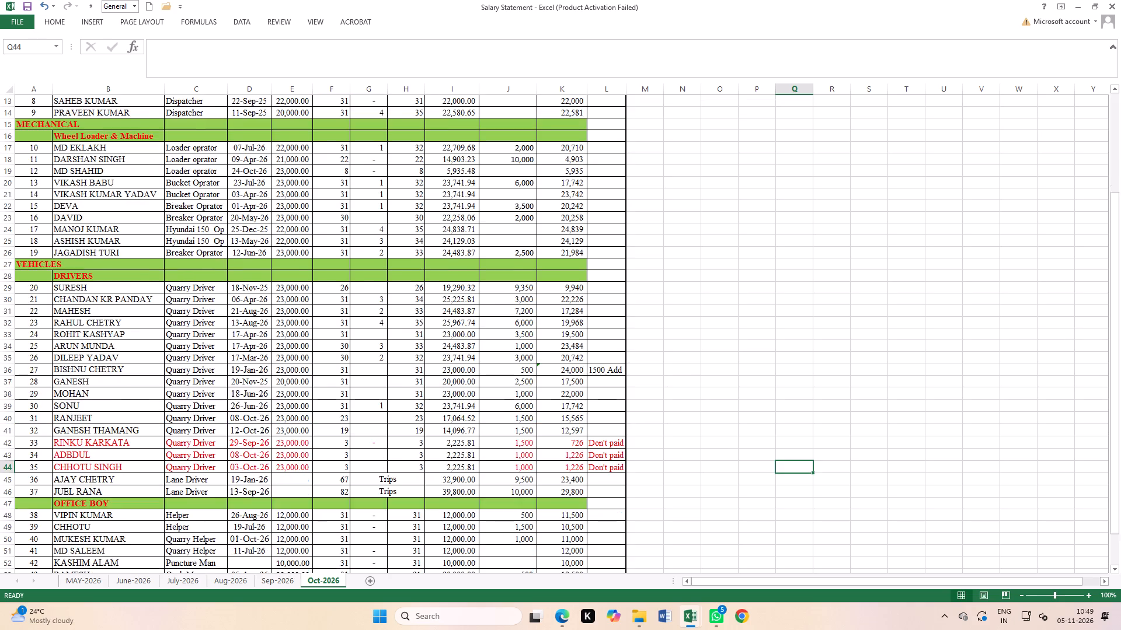
{"action": "scroll", "coordinate": [459, 381], "scroll_direction": "down", "scroll_amount": 4}
{"action": "double_click", "coordinate": [510, 426]}
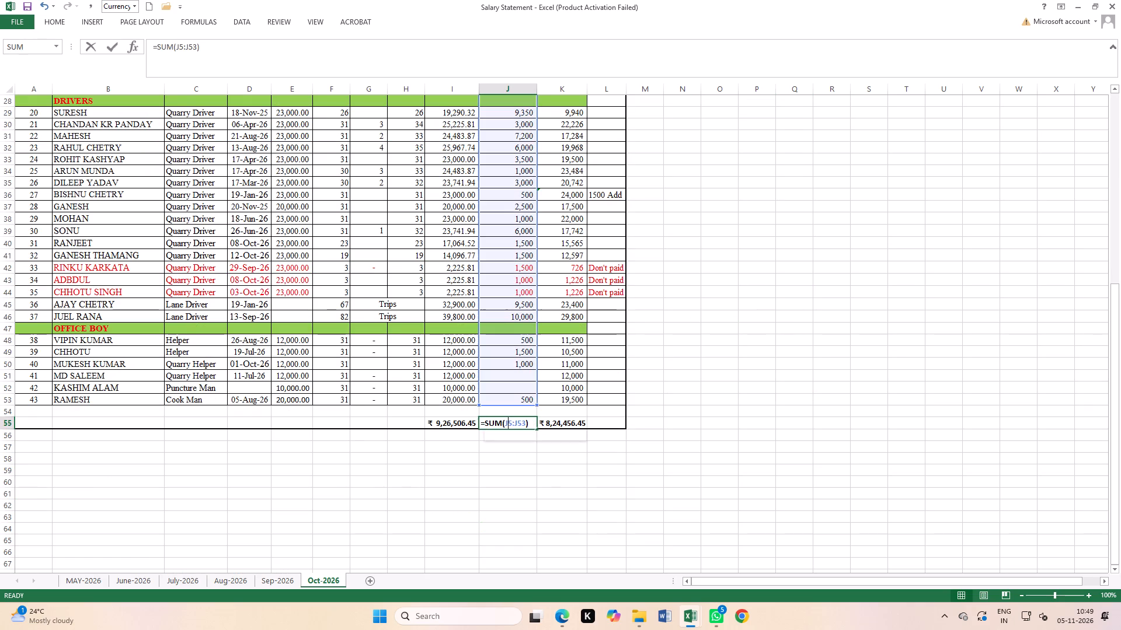
{"action": "scroll", "coordinate": [510, 426], "scroll_direction": "up", "scroll_amount": 14}
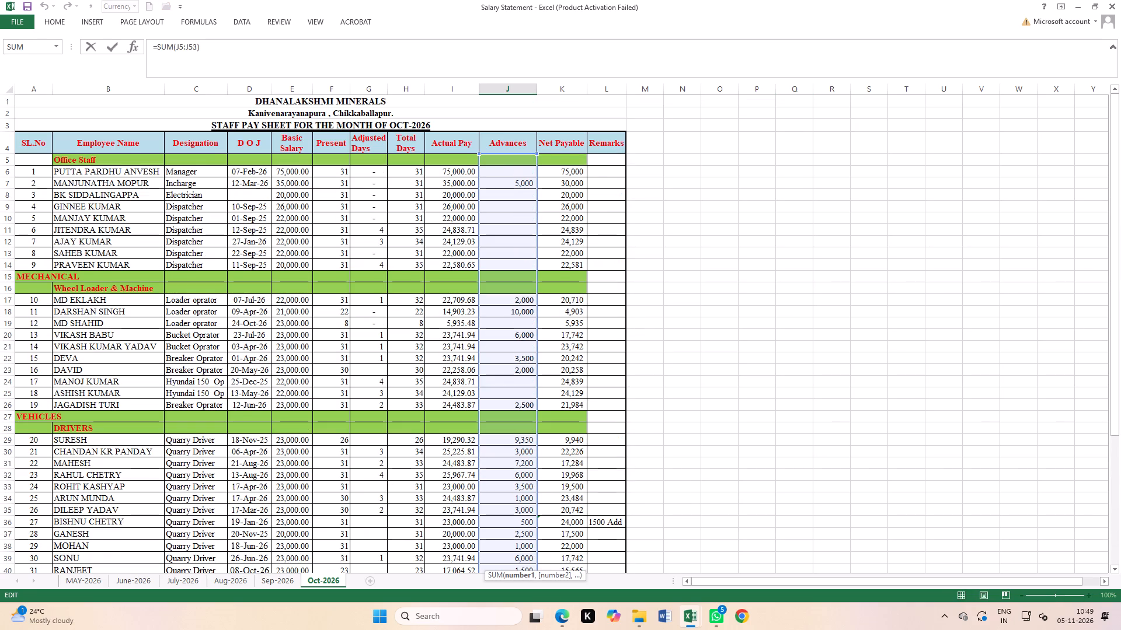
{"action": "key", "text": "Return"}
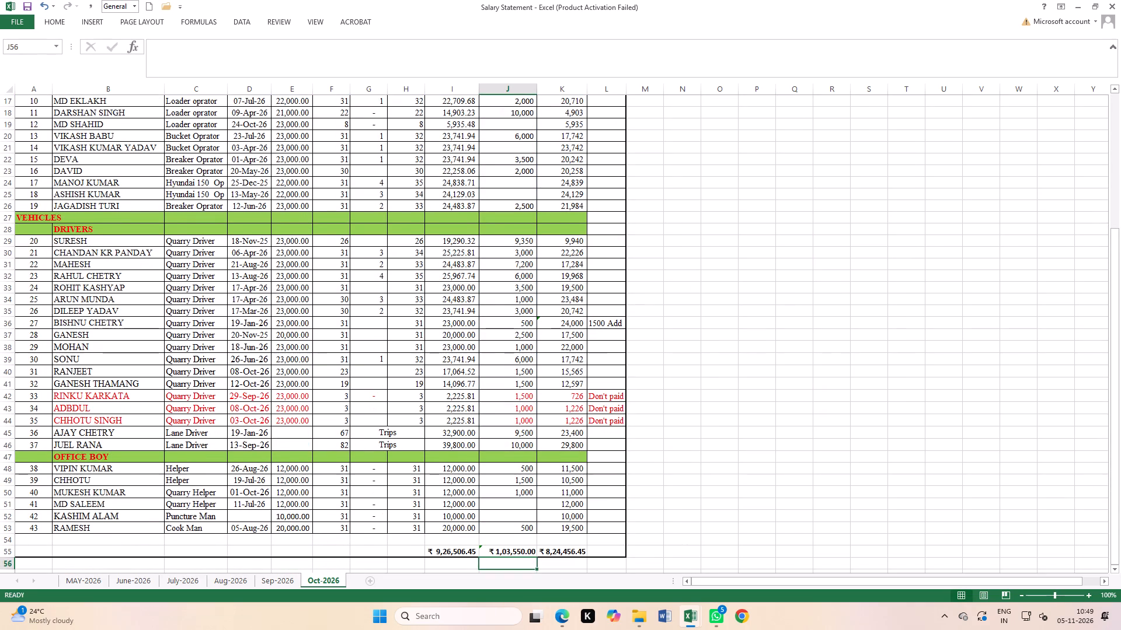
{"action": "left_click", "coordinate": [785, 369]}
Inspect the Actual Pay formulas of the first quarry driver and the second helper in the Office Boy section.
{"action": "scroll", "coordinate": [406, 361], "scroll_direction": "up", "scroll_amount": 4}
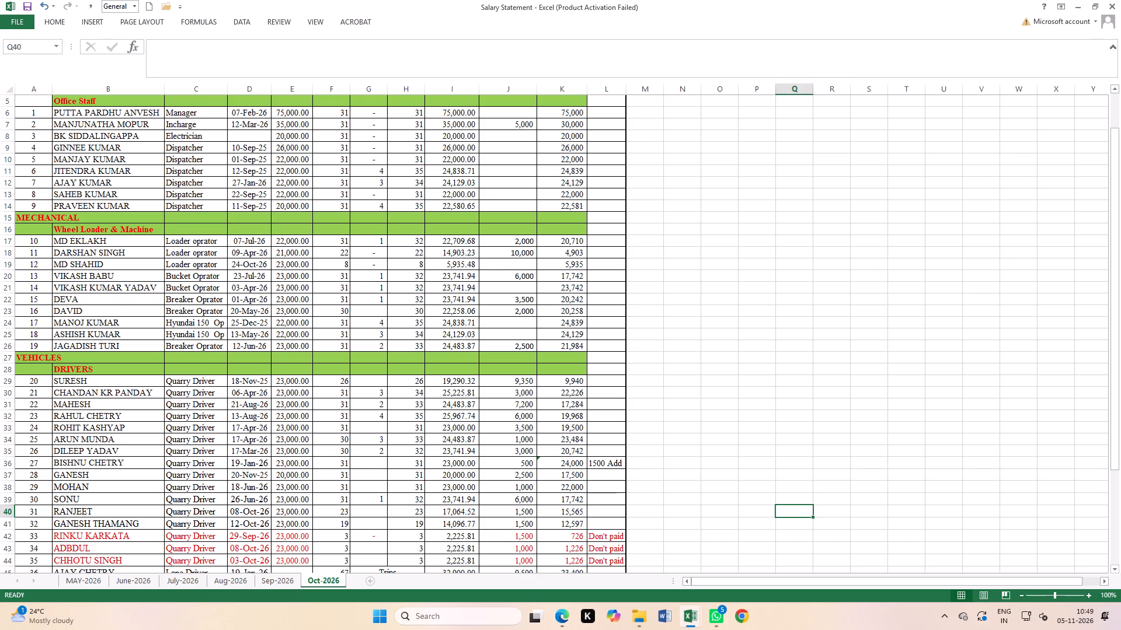
{"action": "double_click", "coordinate": [466, 383]}
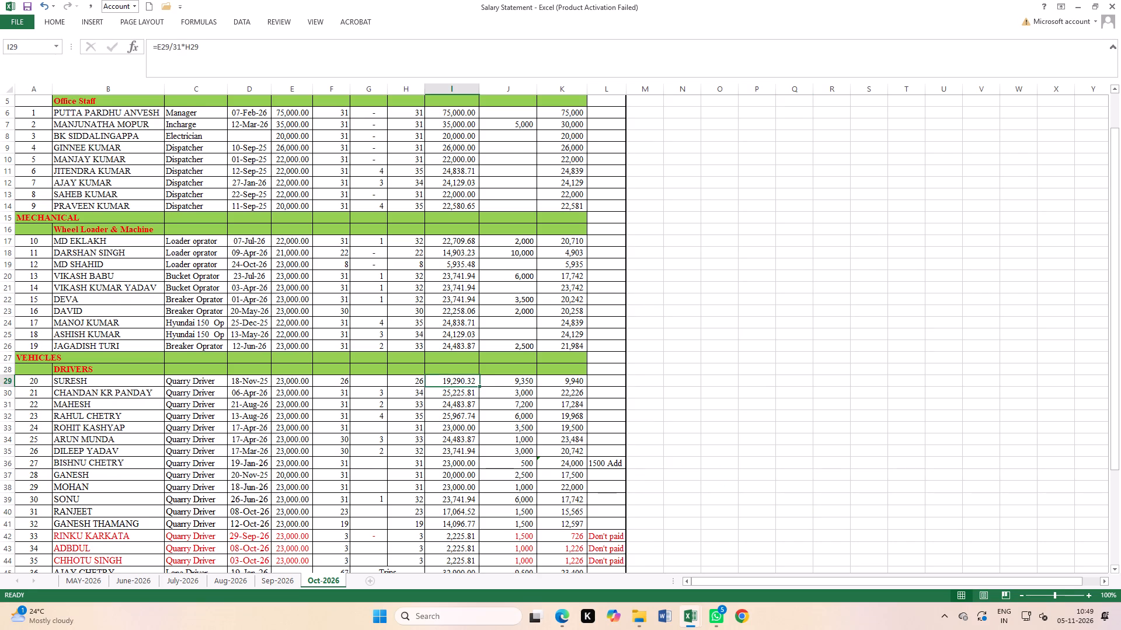
{"action": "key", "text": "Return"}
{"action": "scroll", "coordinate": [481, 416], "scroll_direction": "down", "scroll_amount": 5}
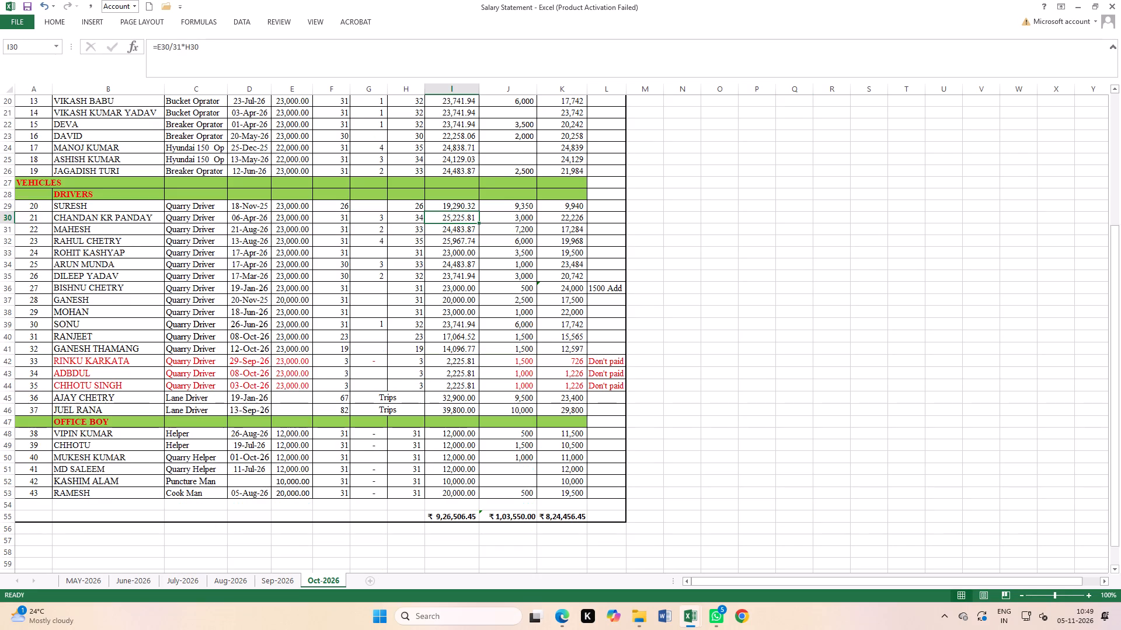
{"action": "double_click", "coordinate": [465, 444]}
{"action": "key", "text": "Return"}
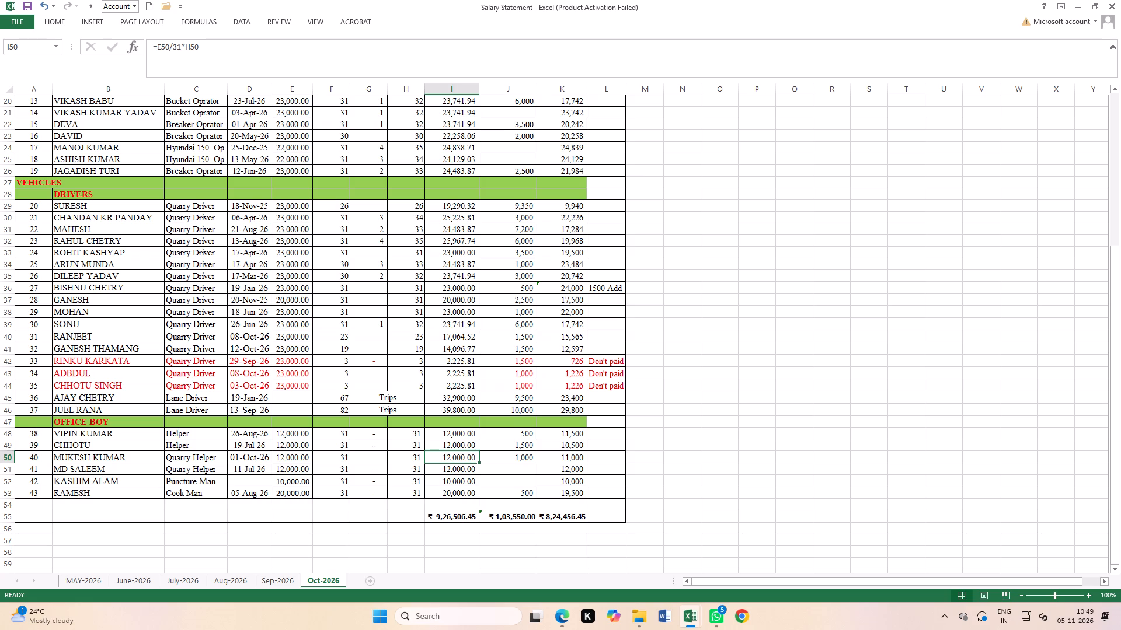
Return to the October pay sheet's header and save the Salary Statement workbook again.
{"action": "scroll", "coordinate": [403, 437], "scroll_direction": "up", "scroll_amount": 7}
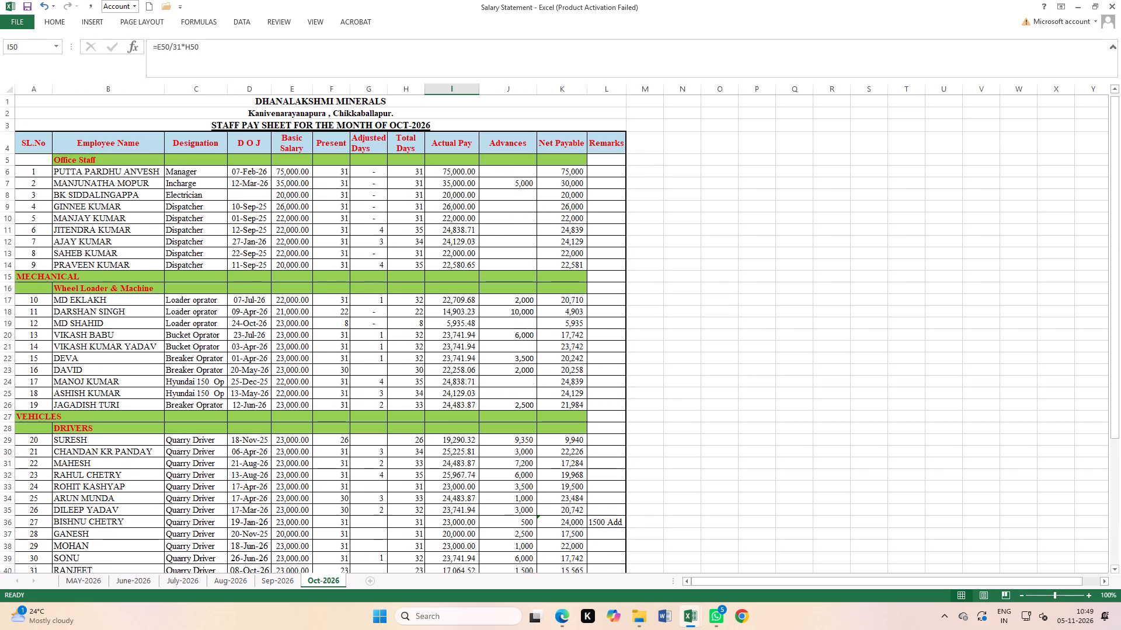
{"action": "scroll", "coordinate": [403, 437], "scroll_direction": "up", "scroll_amount": 2}
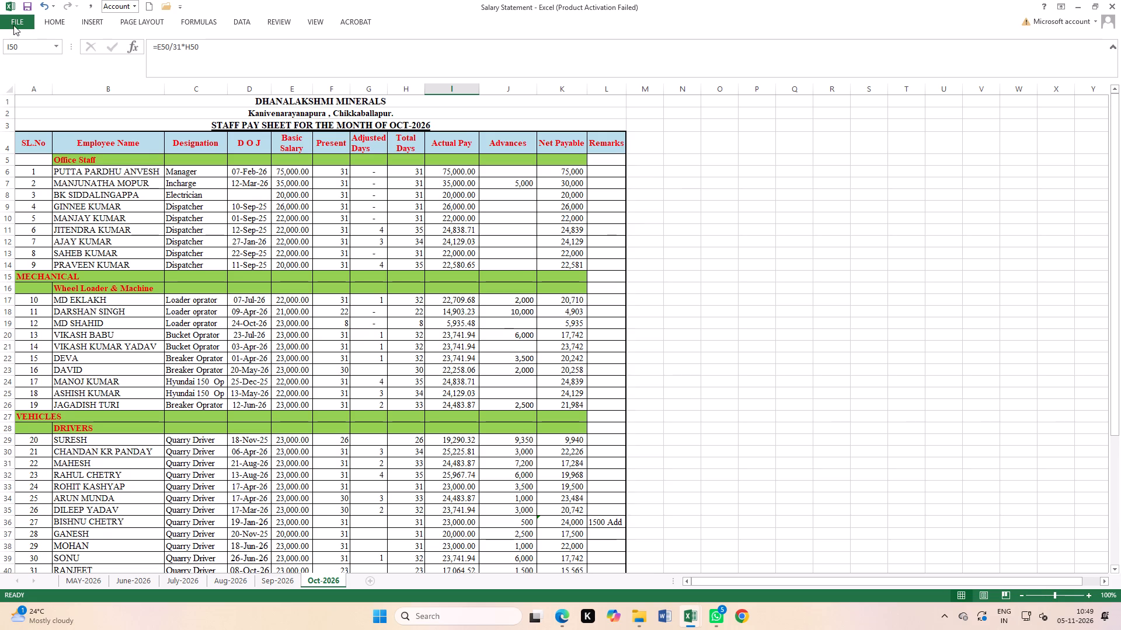
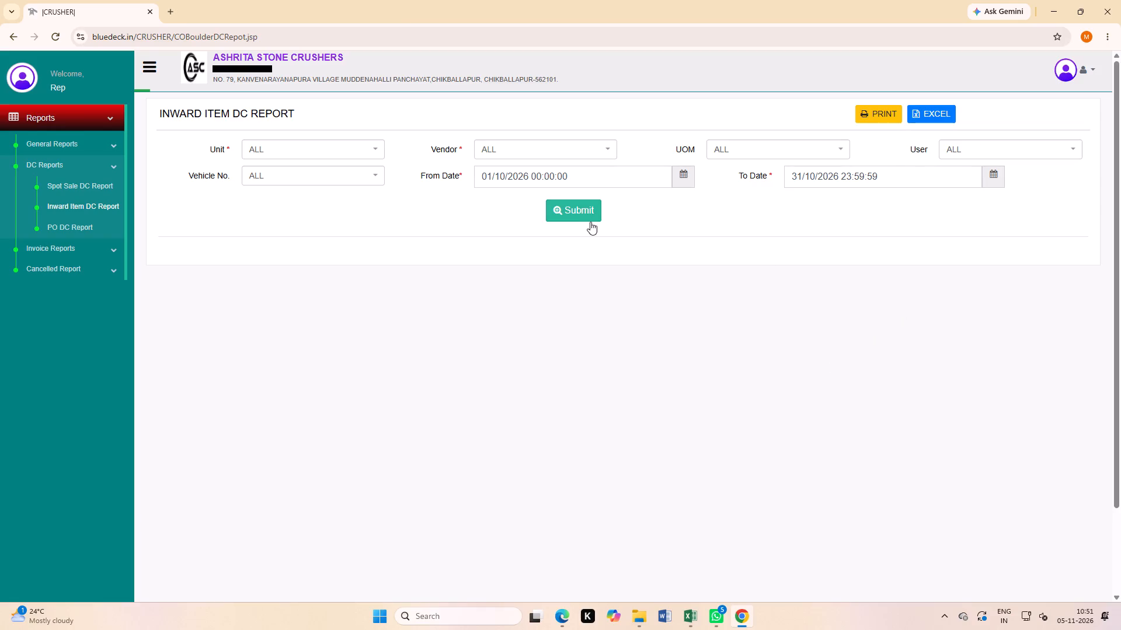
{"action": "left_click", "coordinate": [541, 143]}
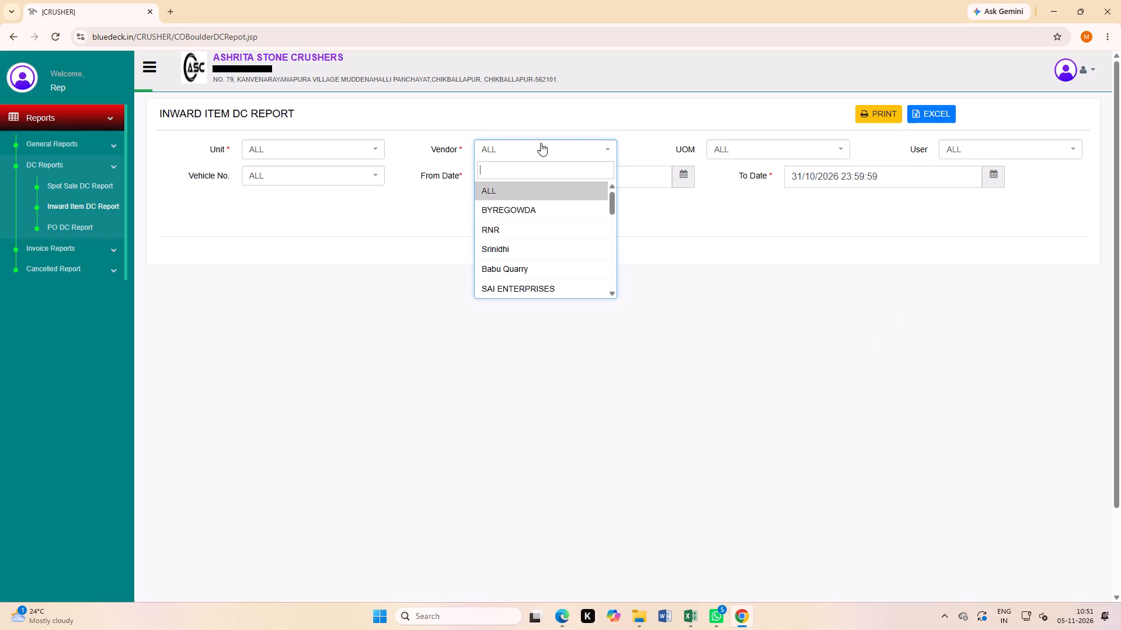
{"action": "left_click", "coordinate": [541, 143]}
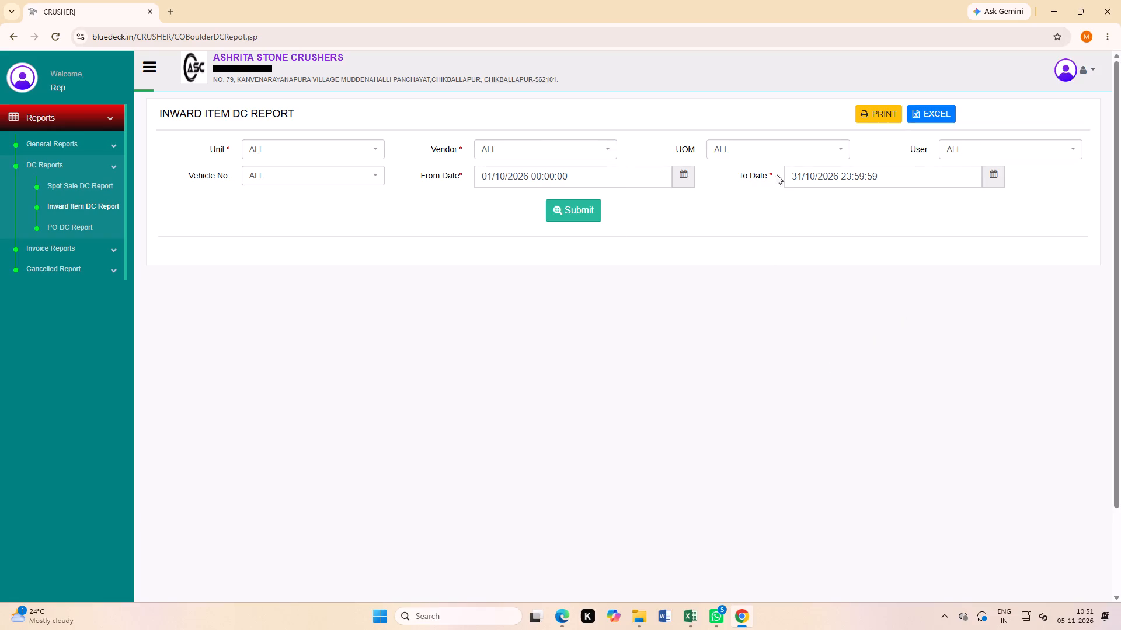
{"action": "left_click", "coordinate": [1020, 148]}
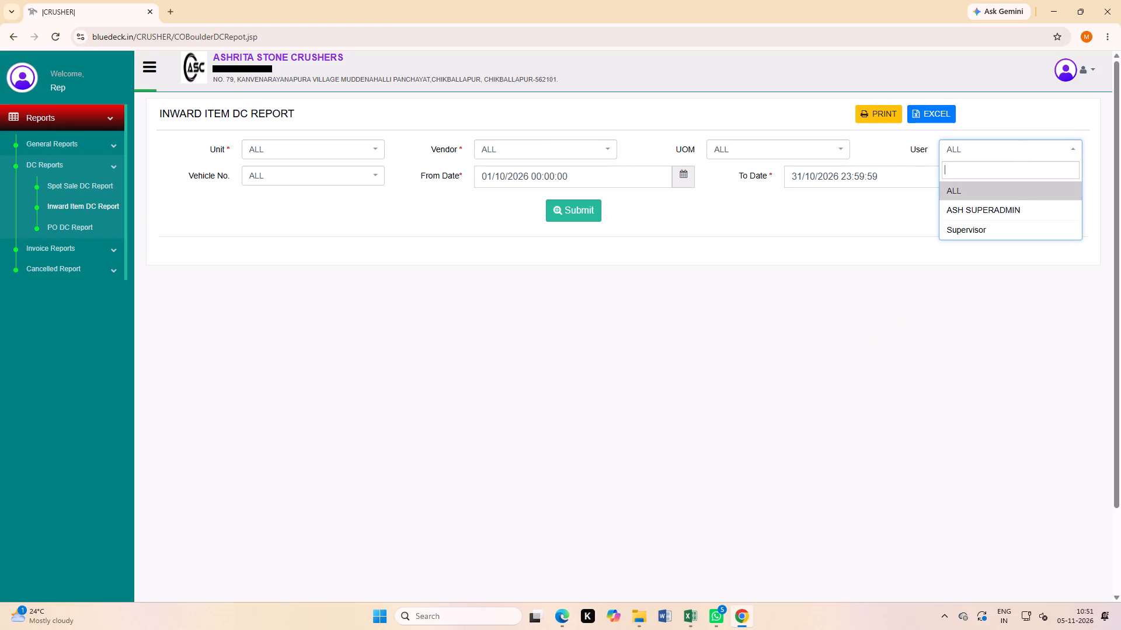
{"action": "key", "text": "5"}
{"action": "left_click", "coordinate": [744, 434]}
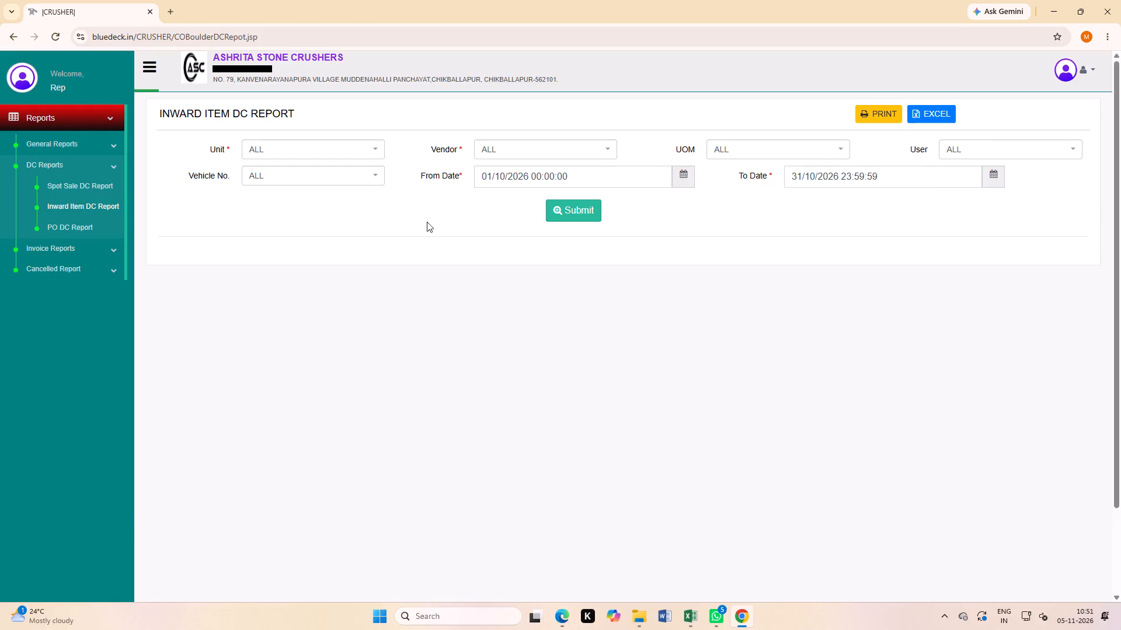
{"action": "left_click", "coordinate": [329, 162]}
{"action": "left_click", "coordinate": [328, 171]}
{"action": "type", "text": "515"}
{"action": "key", "text": "0"}
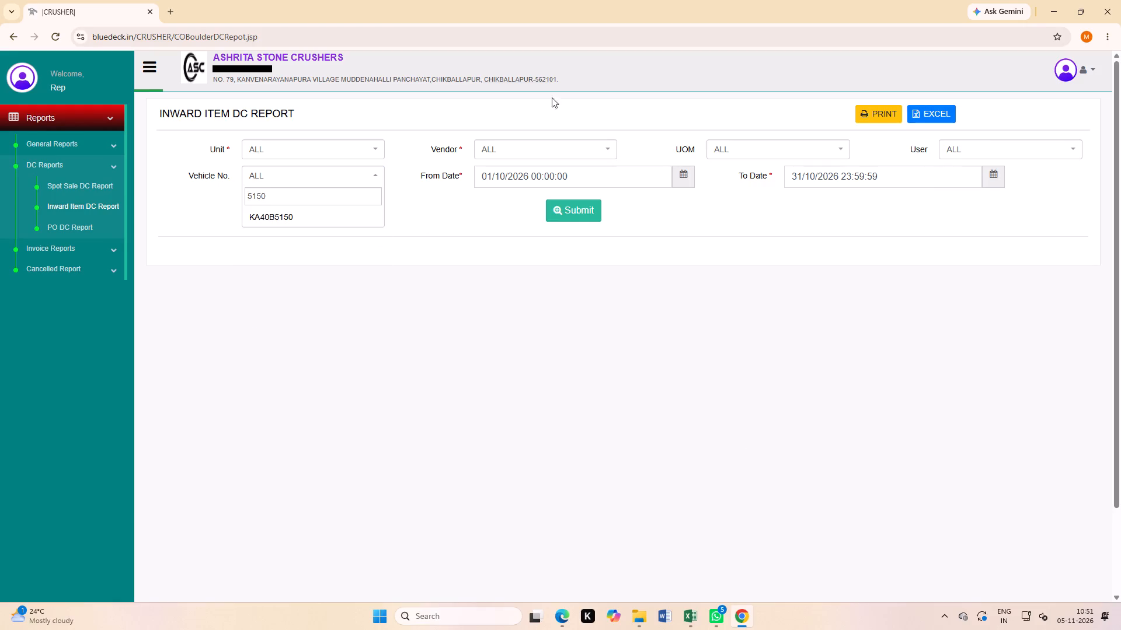
{"action": "left_click", "coordinate": [326, 217]}
{"action": "left_click", "coordinate": [581, 216]}
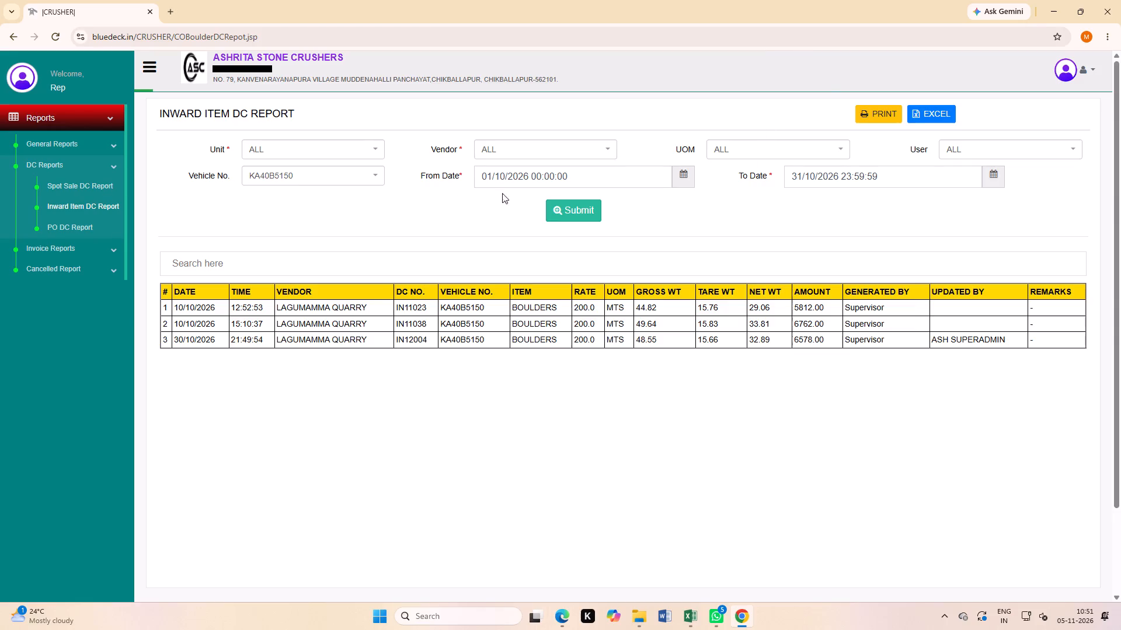
{"action": "left_click", "coordinate": [320, 168]}
{"action": "type", "text": "5151"}
{"action": "left_click", "coordinate": [286, 217]}
{"action": "left_click", "coordinate": [557, 214]}
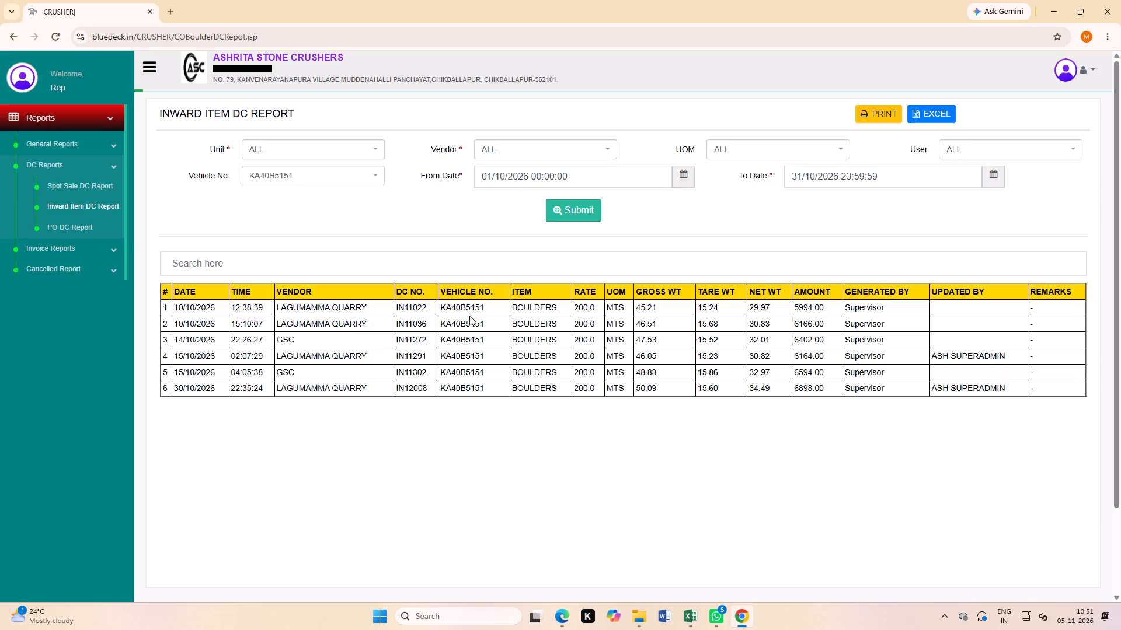
{"action": "left_click", "coordinate": [282, 167]}
{"action": "type", "text": "5152"}
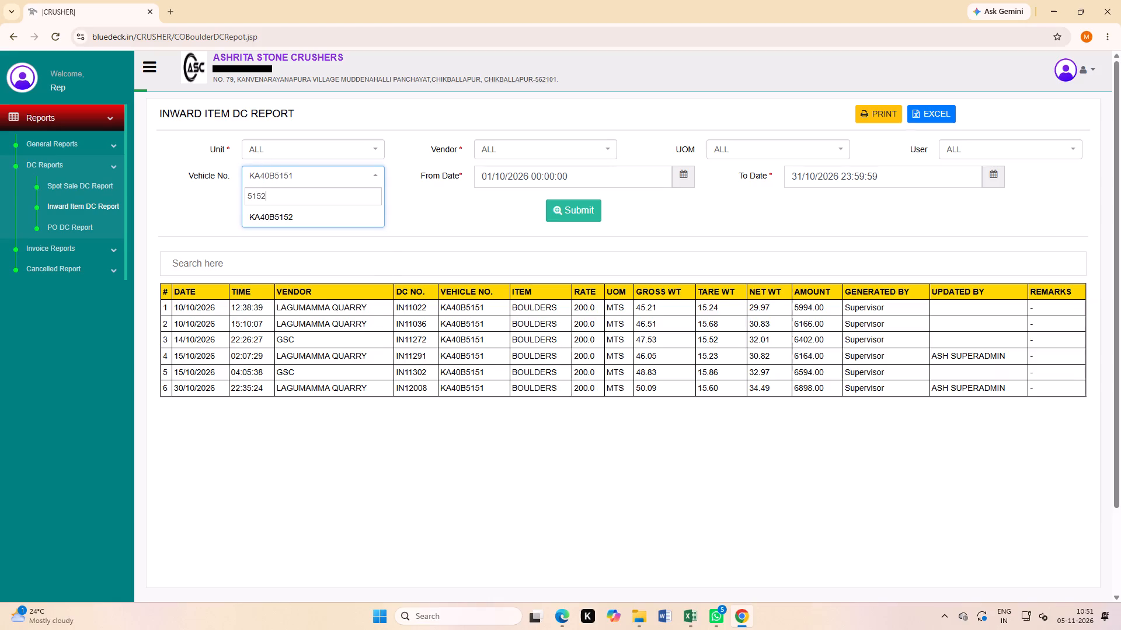
{"action": "left_click", "coordinate": [281, 214]}
{"action": "left_click", "coordinate": [565, 208]}
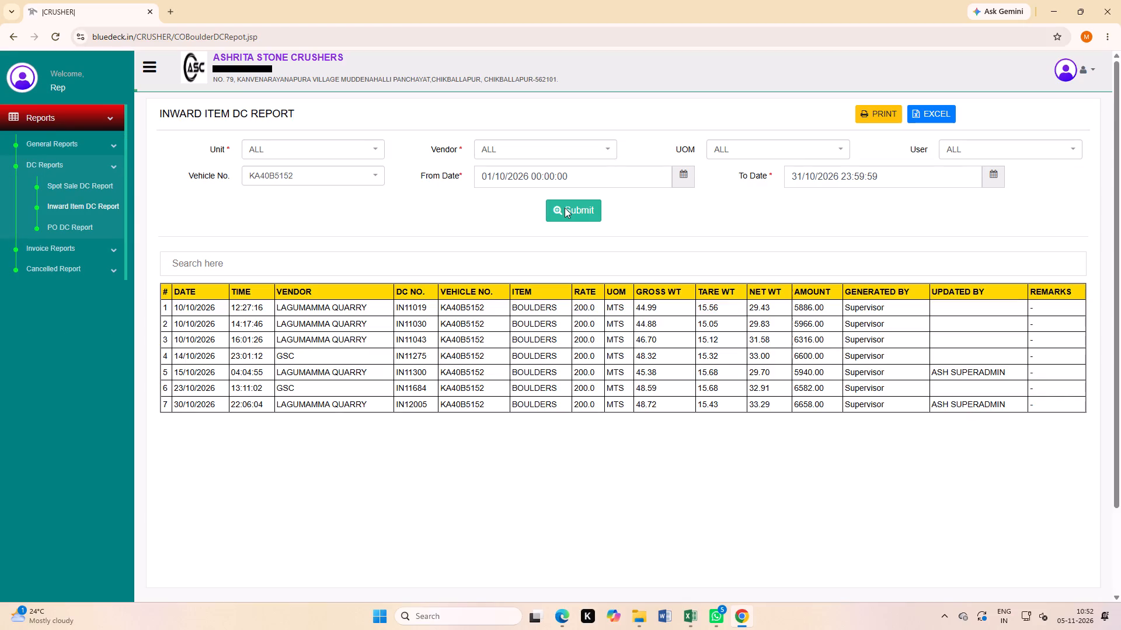
{"action": "left_click", "coordinate": [321, 175]}
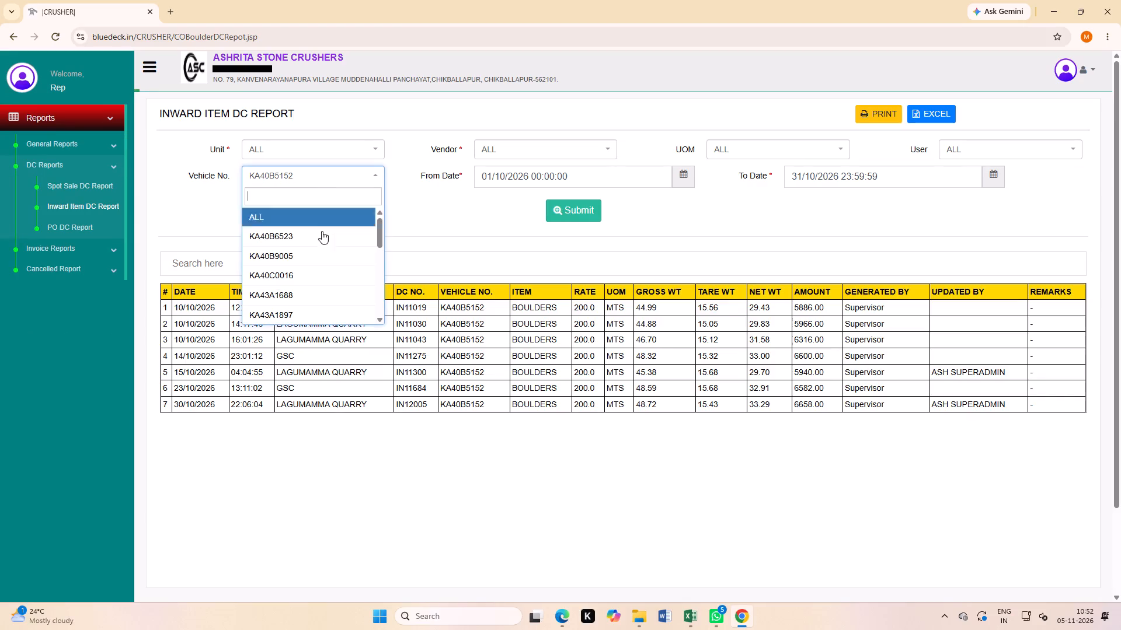
{"action": "type", "text": "5153"}
{"action": "left_click", "coordinate": [287, 223]}
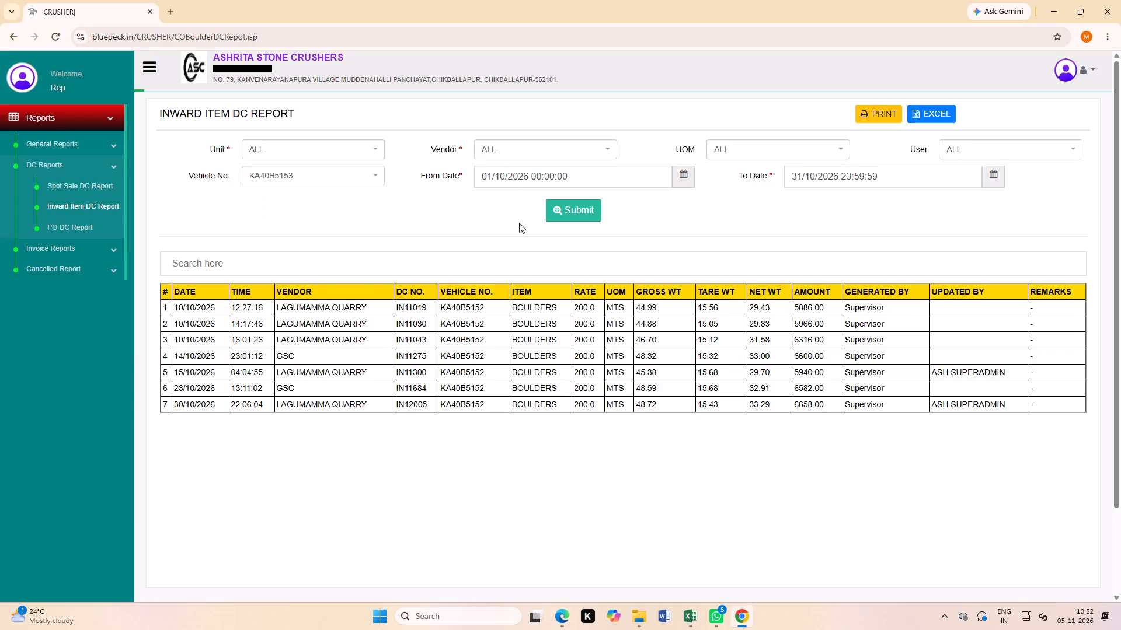
{"action": "left_click", "coordinate": [573, 205]}
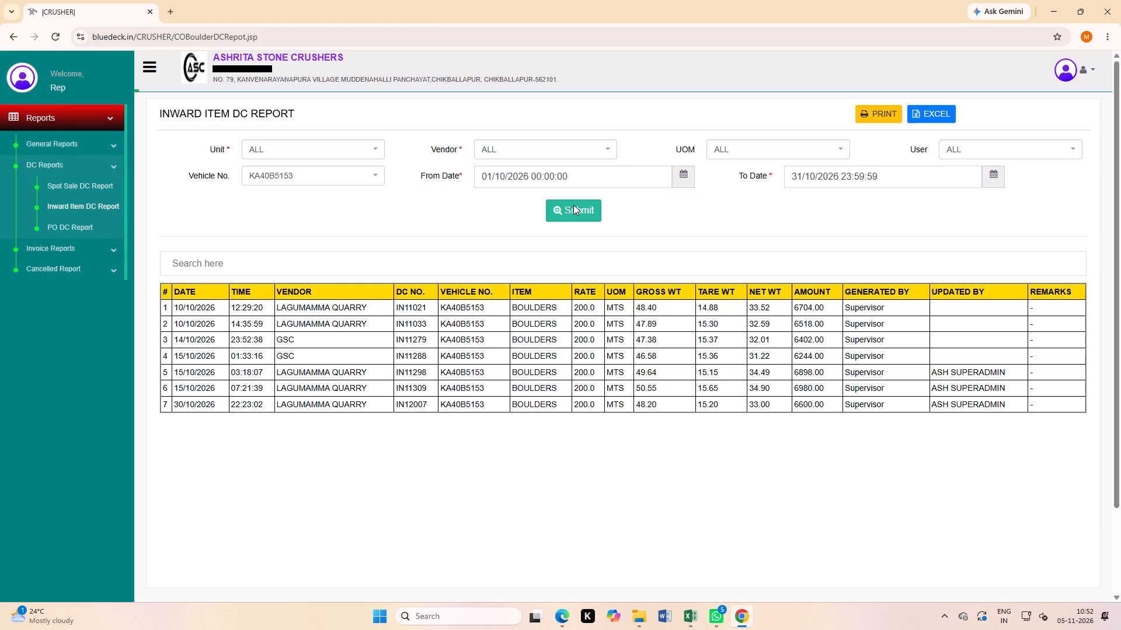
{"action": "left_click", "coordinate": [307, 174]}
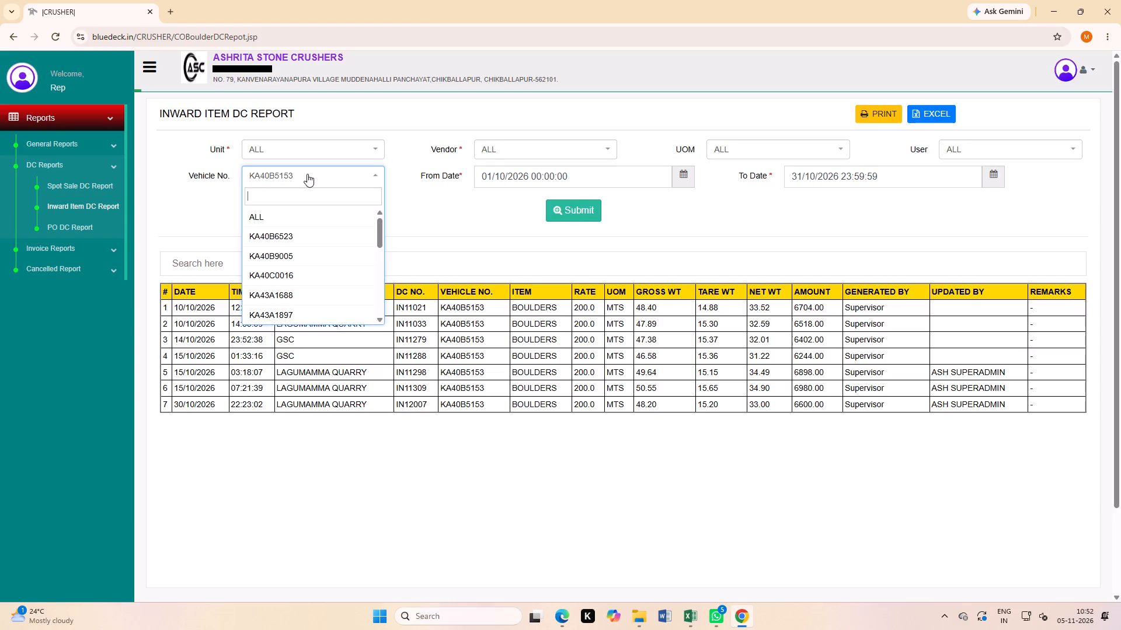
{"action": "type", "text": "8872"}
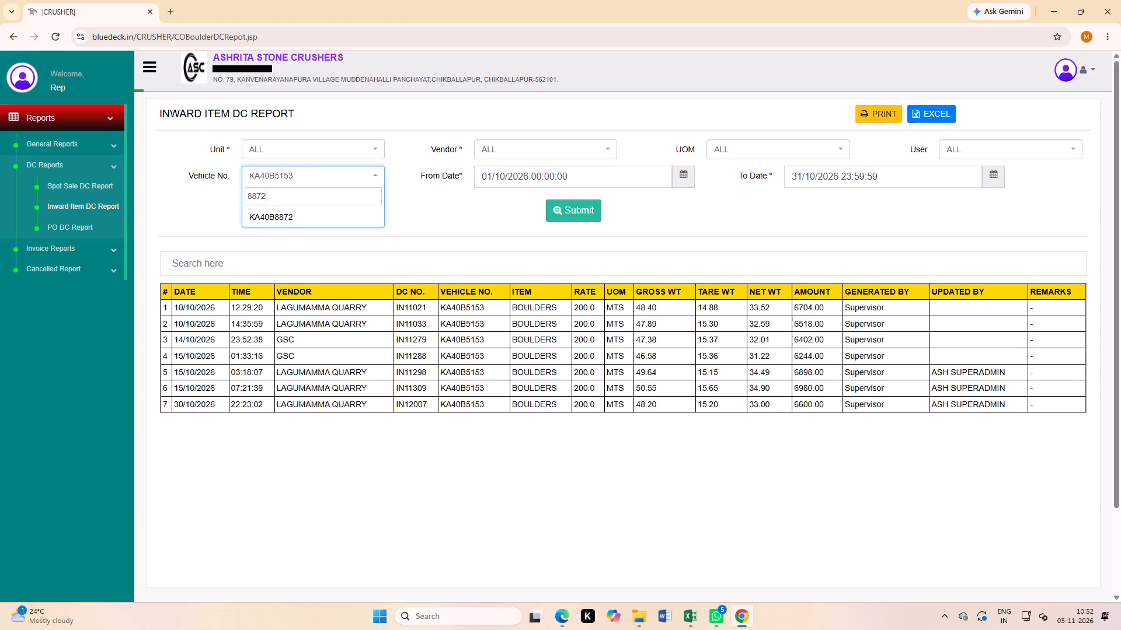
{"action": "left_click", "coordinate": [290, 221]}
{"action": "left_click", "coordinate": [563, 215]}
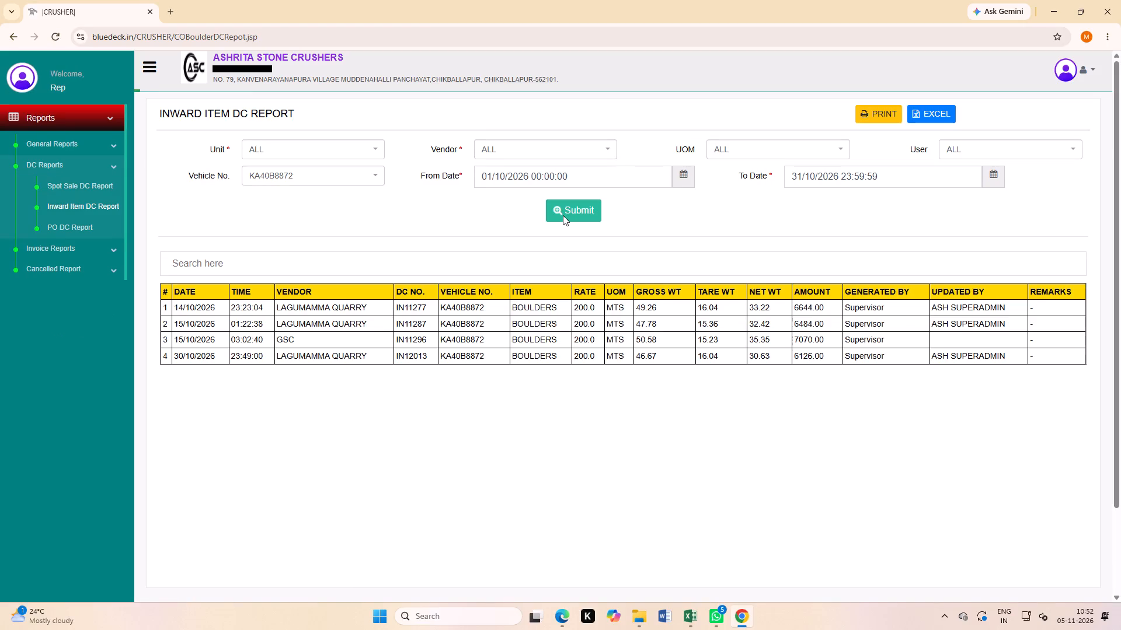
{"action": "left_click", "coordinate": [344, 177]}
{"action": "type", "text": "0014"}
{"action": "left_click", "coordinate": [328, 219]}
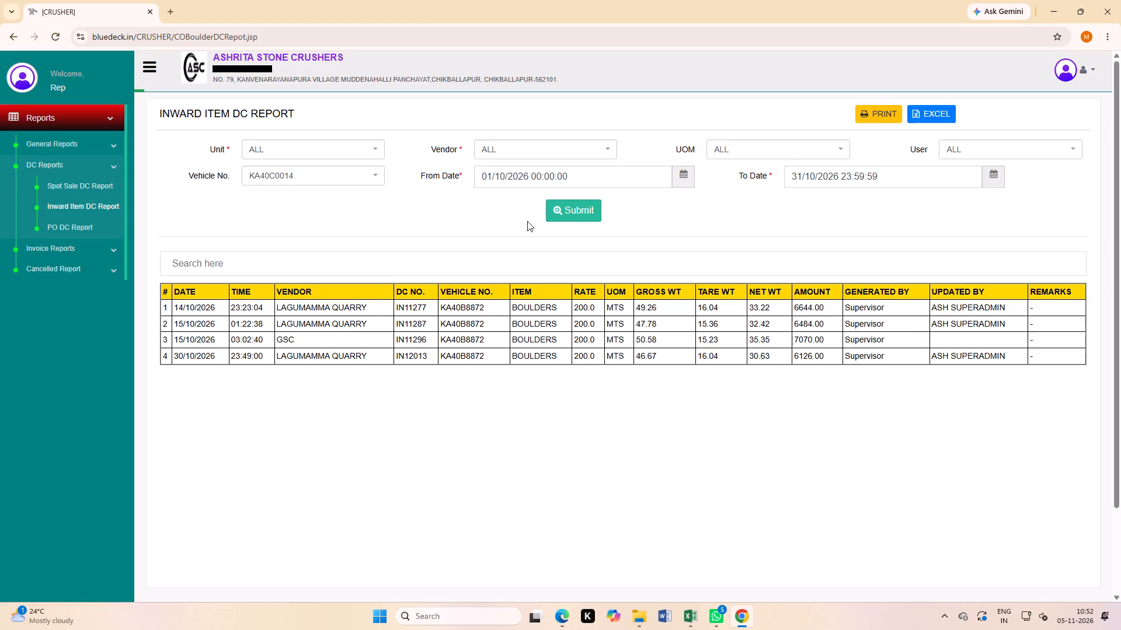
{"action": "left_click", "coordinate": [556, 208]}
{"action": "left_click", "coordinate": [556, 208]}
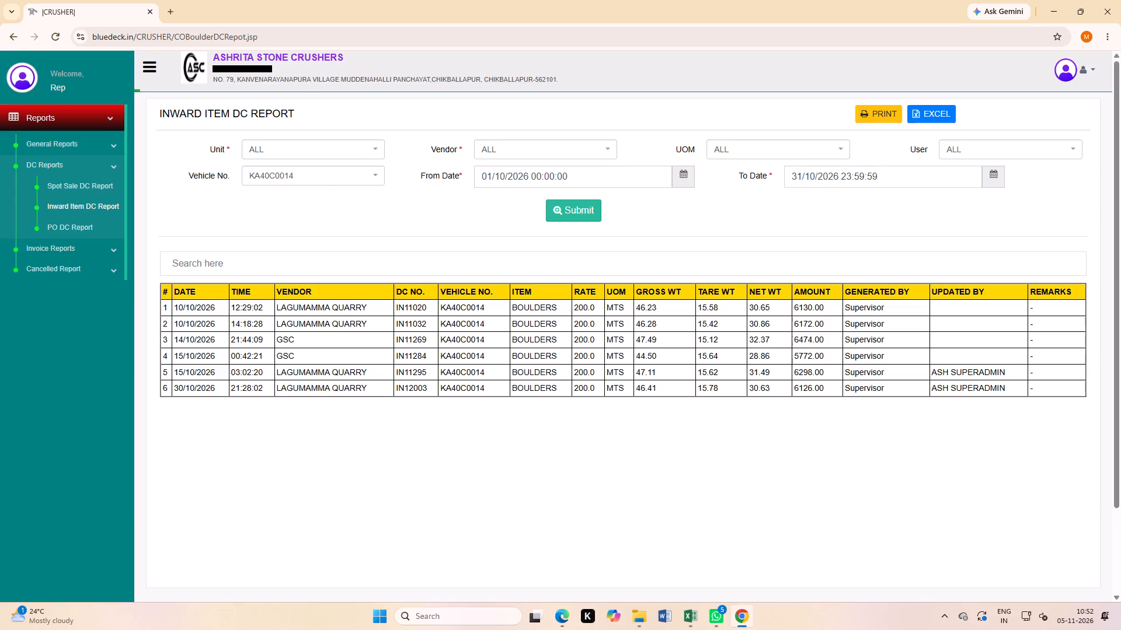
{"action": "left_click", "coordinate": [312, 180]}
{"action": "type", "text": "0015"}
{"action": "left_click", "coordinate": [309, 218]}
{"action": "left_click", "coordinate": [555, 206]}
{"action": "left_click", "coordinate": [555, 206]}
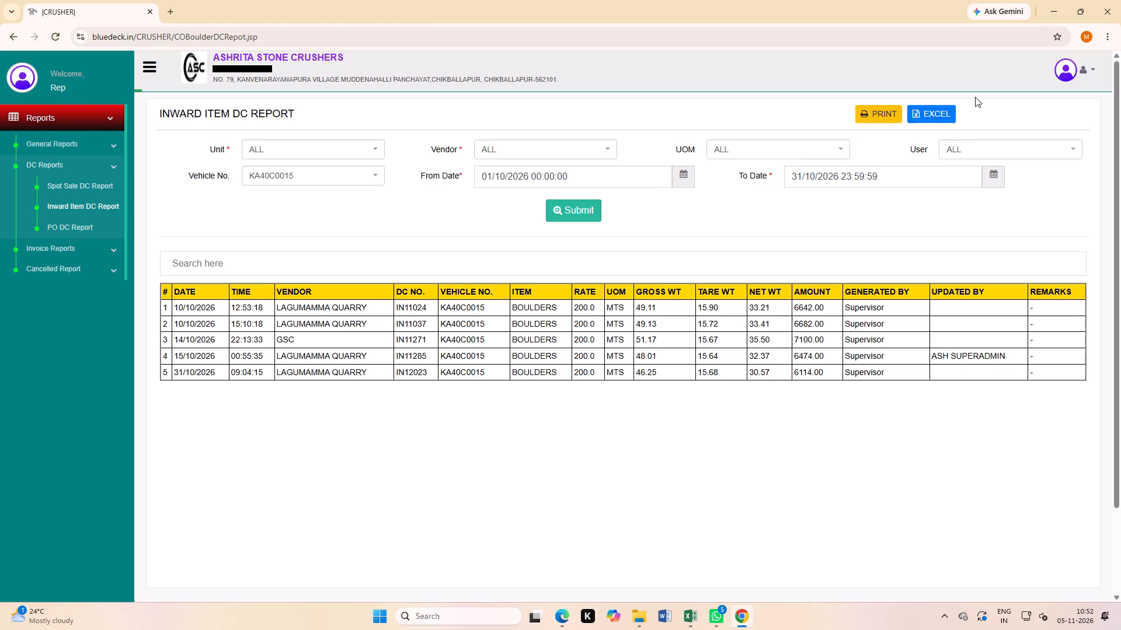
Switch to the Salary Statement workbook in Excel and save it.
{"action": "left_click", "coordinate": [687, 617]}
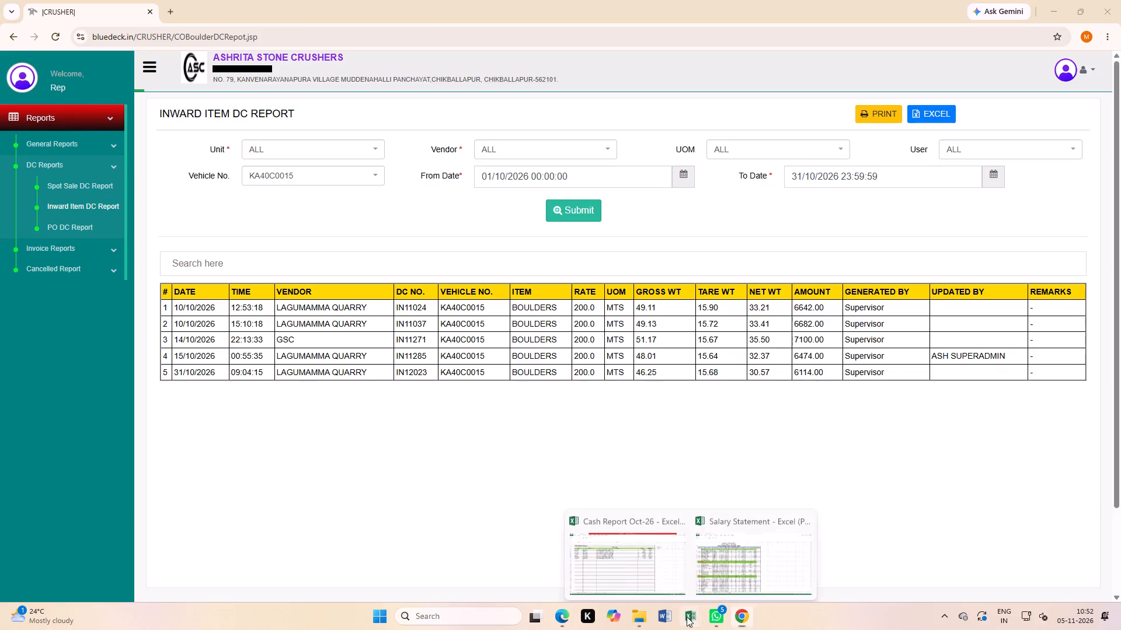
{"action": "scroll", "coordinate": [532, 332], "scroll_direction": "up", "scroll_amount": 3}
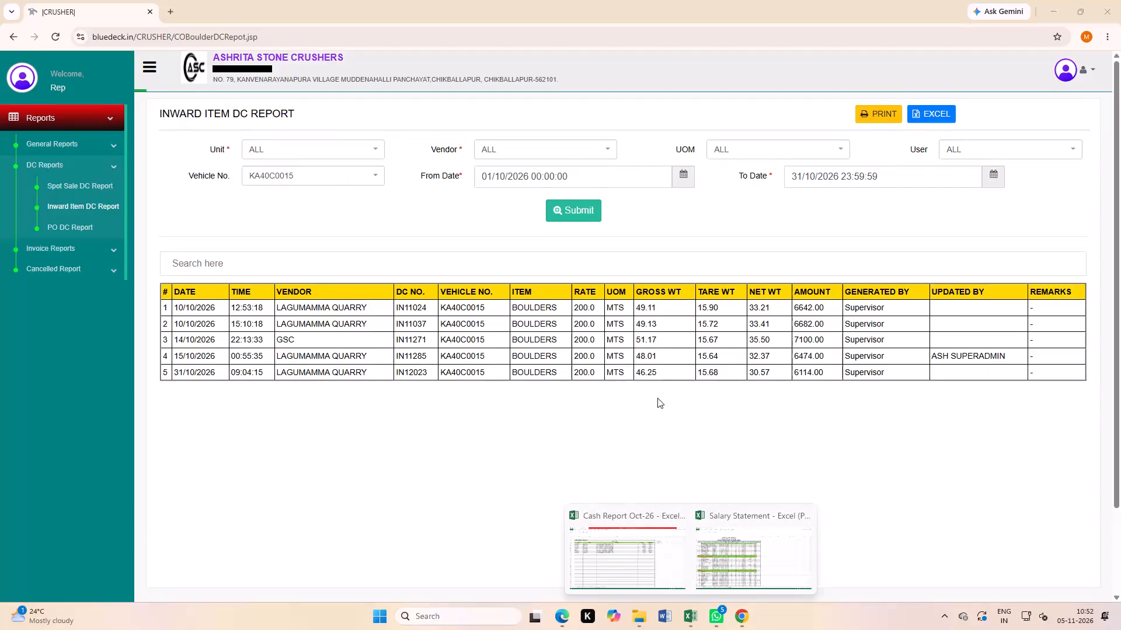
{"action": "scroll", "coordinate": [657, 398], "scroll_direction": "down", "scroll_amount": 4}
{"action": "left_click", "coordinate": [782, 554]}
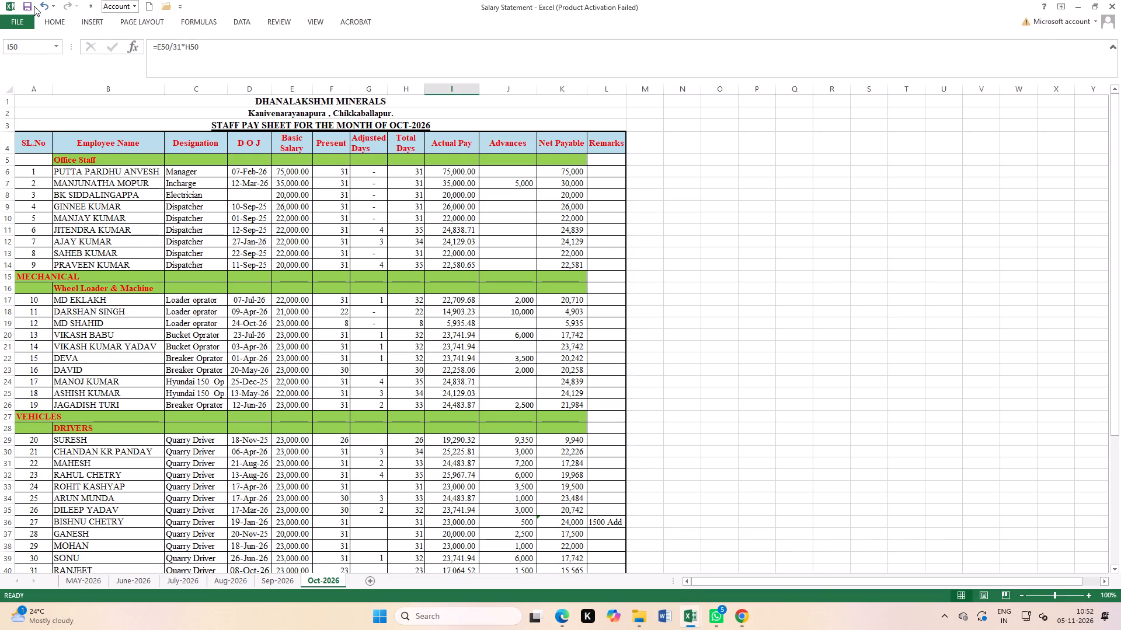
{"action": "triple_click", "coordinate": [26, 3]}
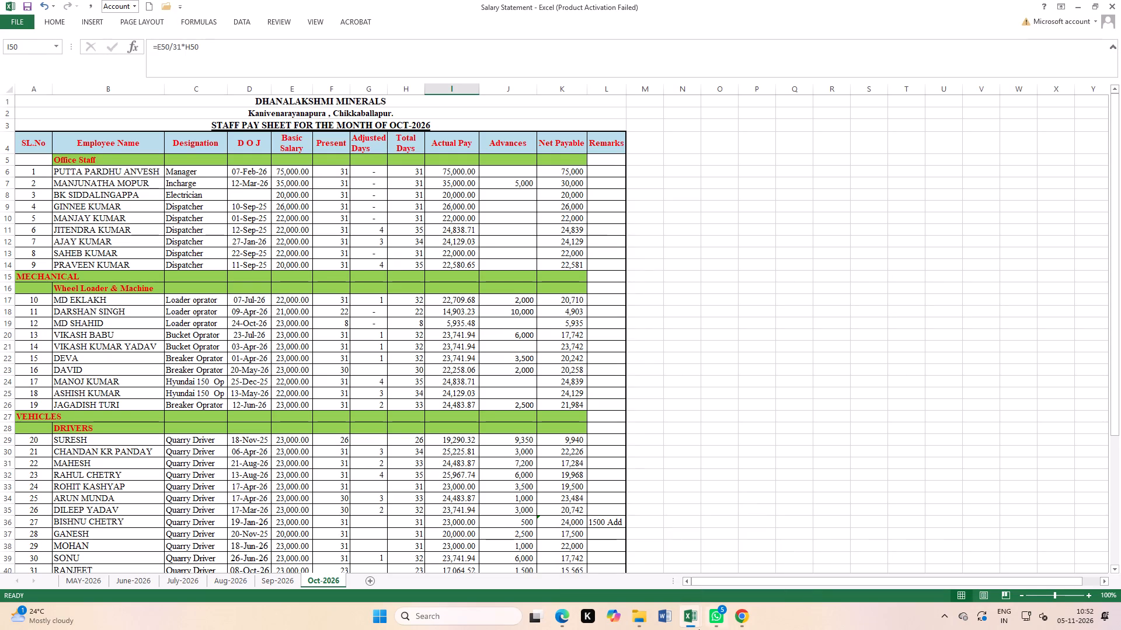
Add a new blank worksheet after the Oct-2026 sheet in the Salary Statement workbook and select cell J5 on it.
{"action": "left_click", "coordinate": [690, 623]}
{"action": "left_click", "coordinate": [771, 528]}
{"action": "left_click", "coordinate": [369, 581]}
{"action": "scroll", "coordinate": [455, 383], "scroll_direction": "up", "scroll_amount": 4}
{"action": "left_click", "coordinate": [368, 148]}
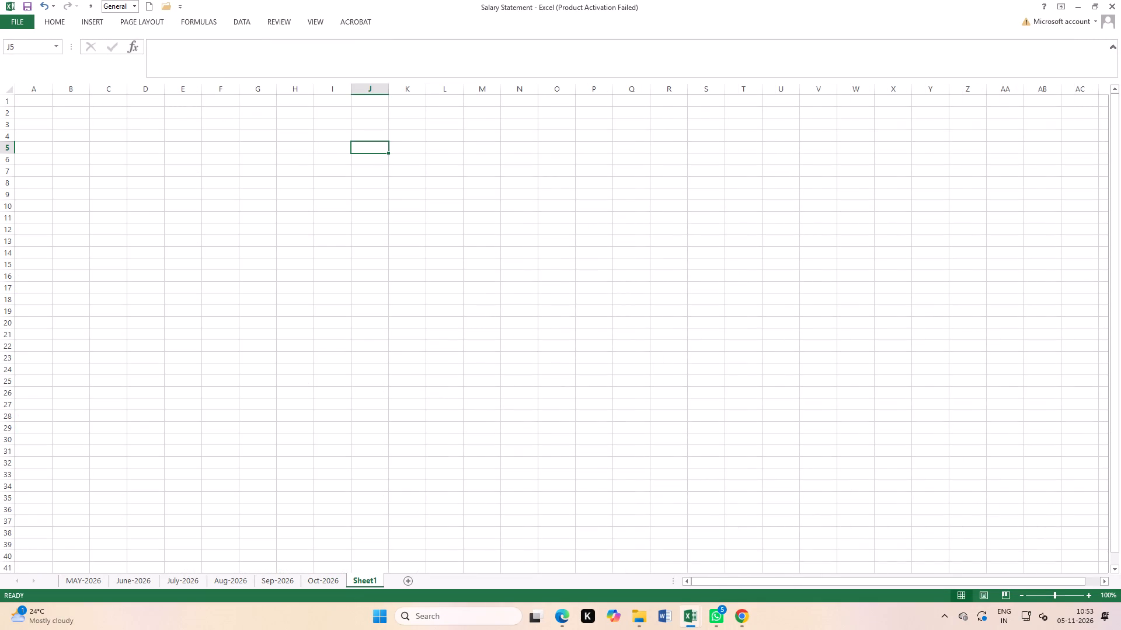